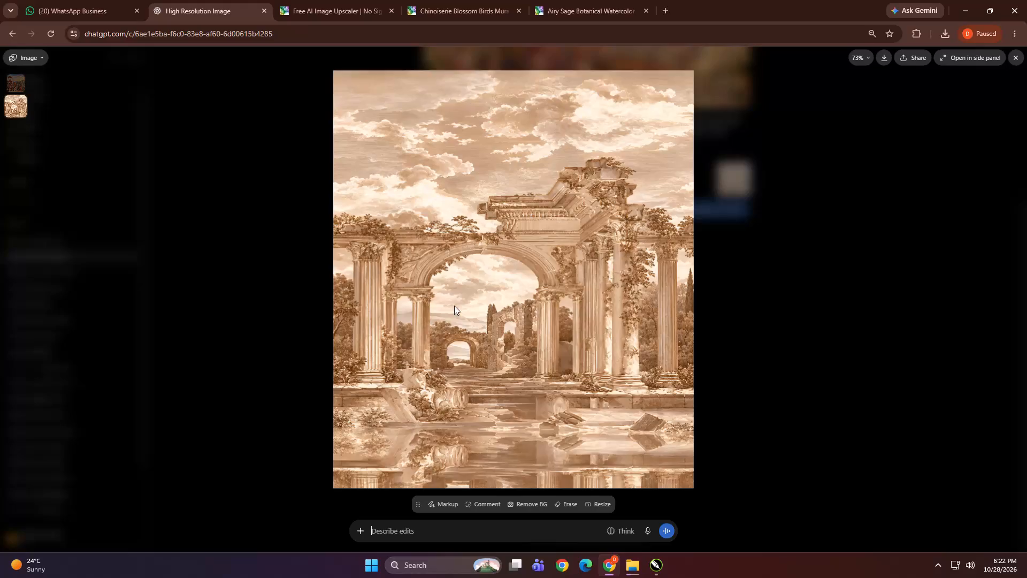
Open the sepia classical ruins image in its own browser tab and switch to that tab.
right_click(496, 278)
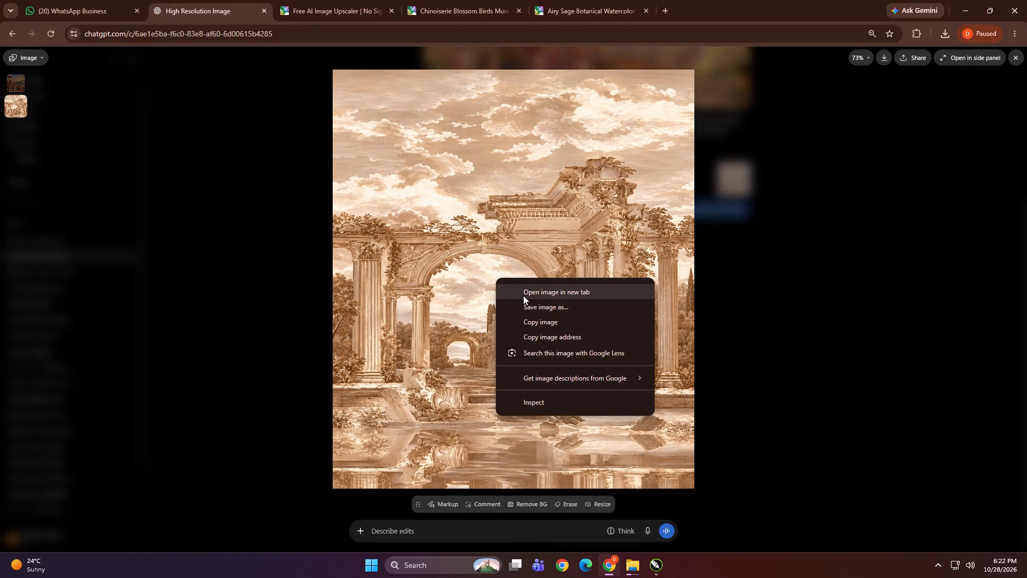
left_click(523, 294)
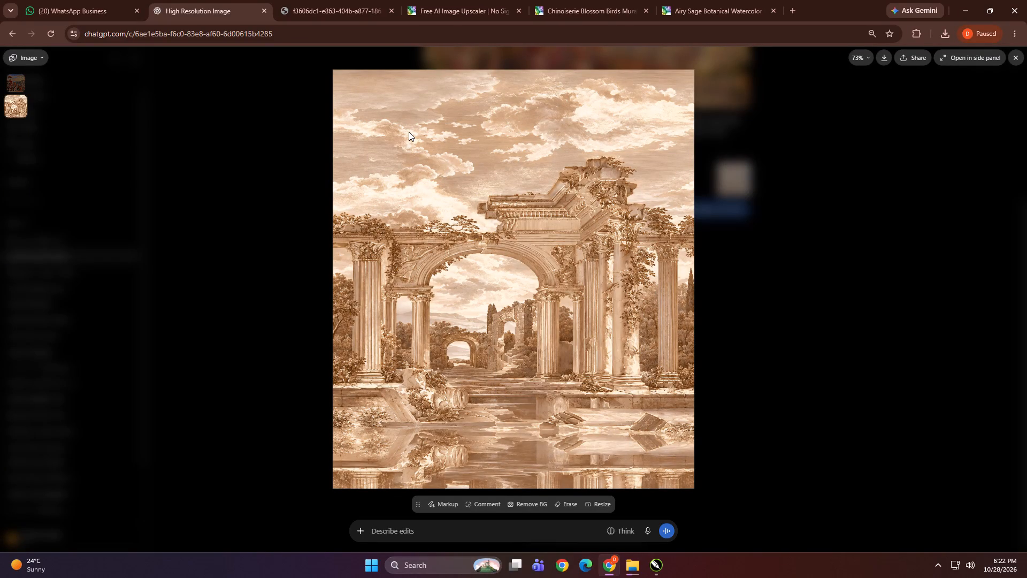
left_click(334, 0)
left_click(616, 337)
left_click(523, 275)
Save the sepia ruins image from its own tab to the computer as a file.
right_click(523, 275)
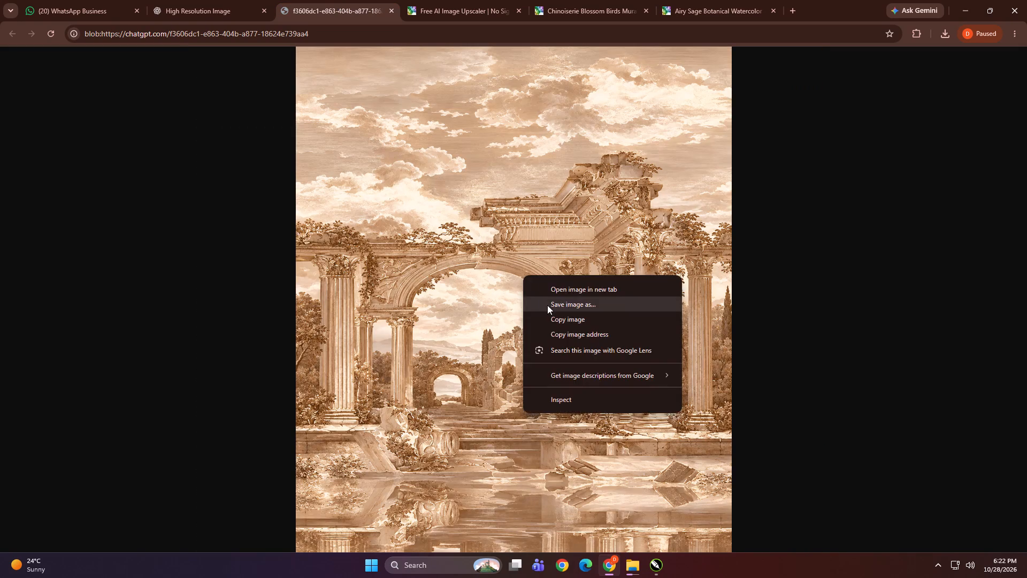
left_click(547, 305)
key("Return")
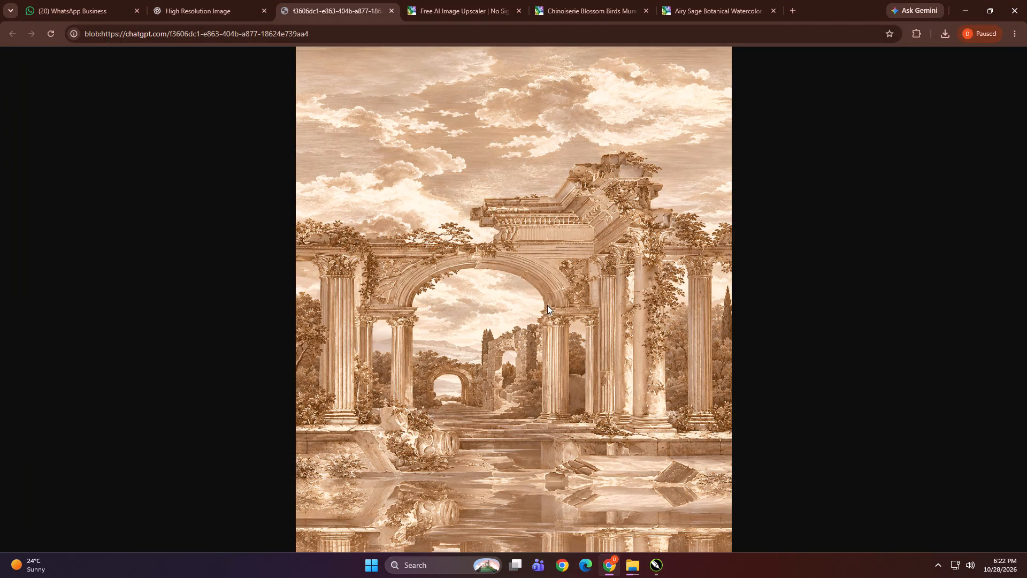
right_click(425, 204)
left_click(449, 234)
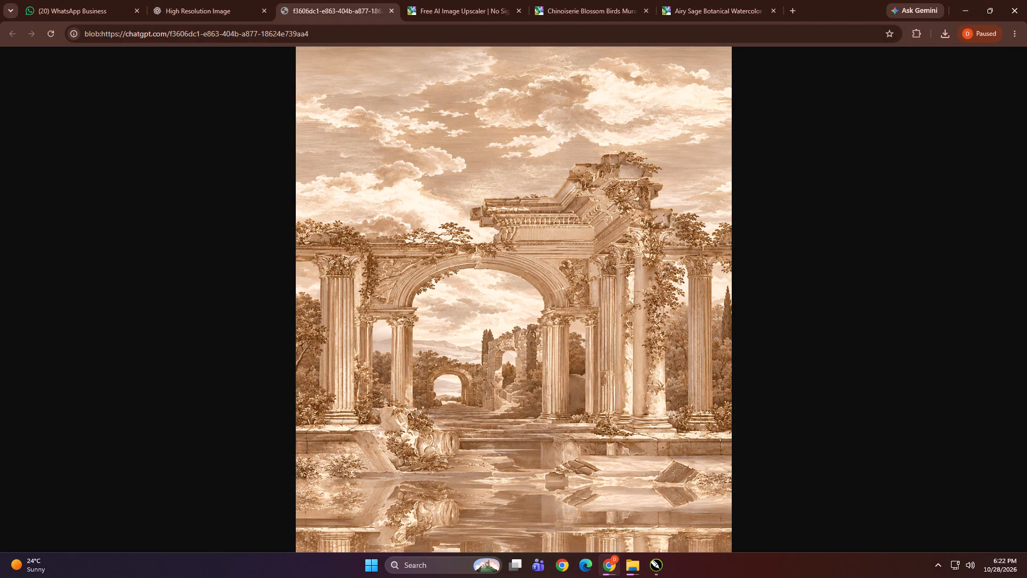
right_click(449, 234)
left_click(472, 260)
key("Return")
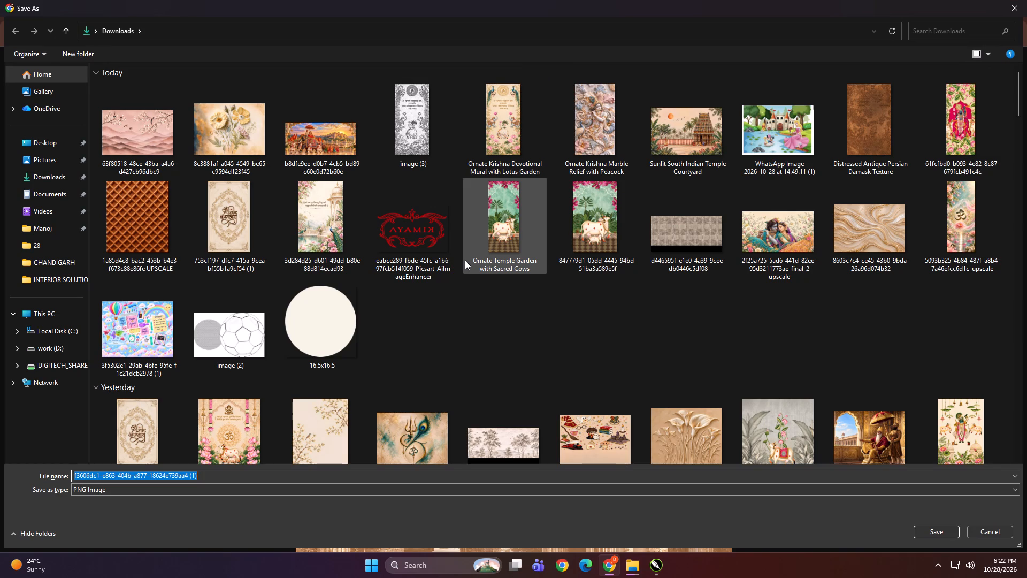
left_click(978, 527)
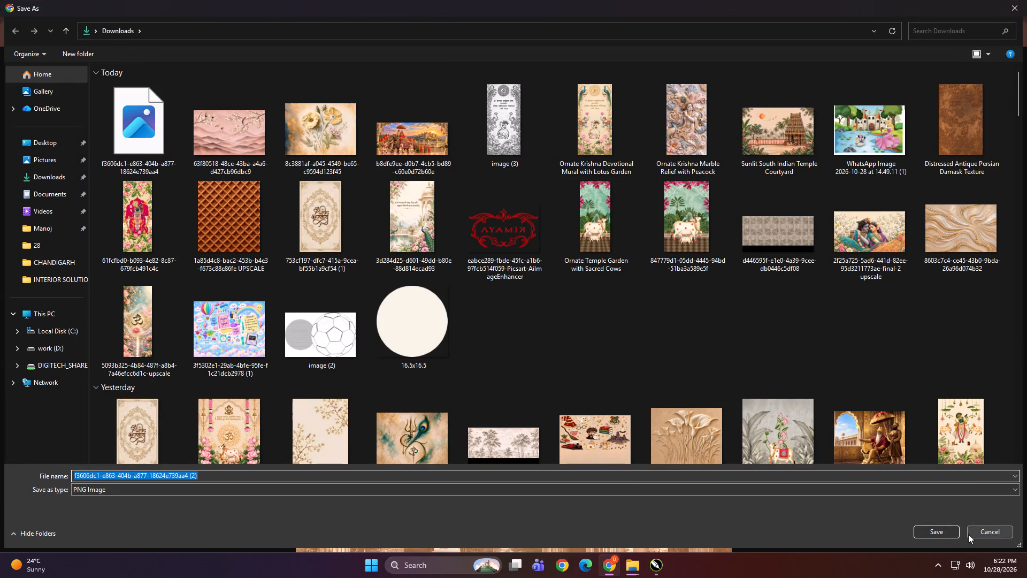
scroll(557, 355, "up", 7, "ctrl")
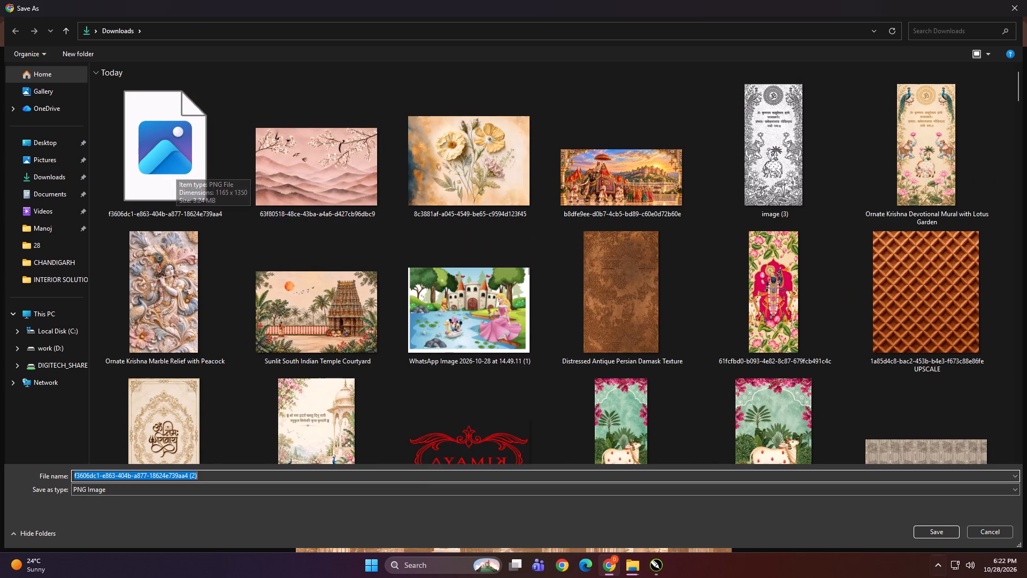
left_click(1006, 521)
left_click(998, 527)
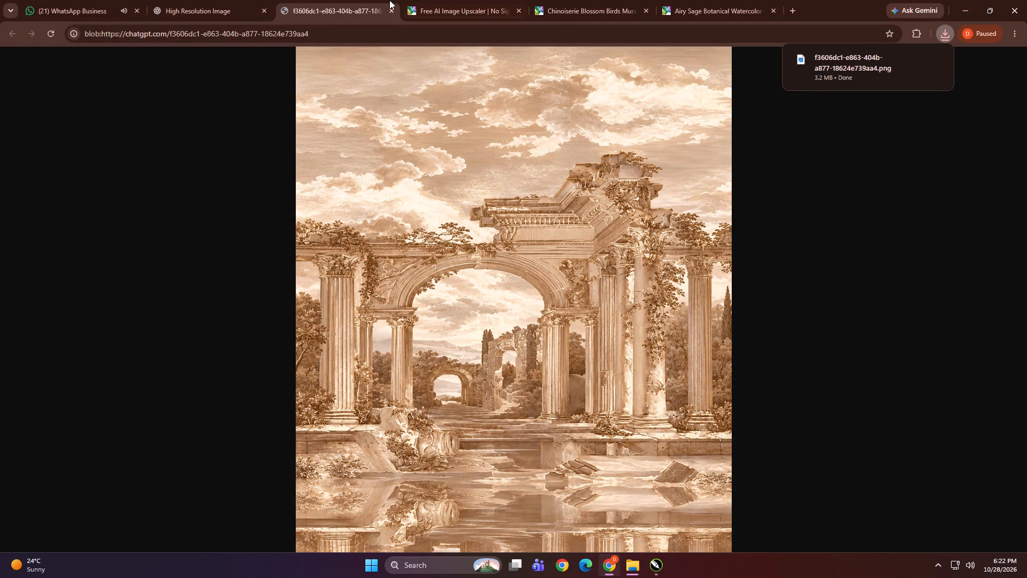
Close the separate tab holding the sepia ruins image and return to the High Resolution Image chat.
left_click(388, 5)
left_click(388, 15)
left_click(1026, 217)
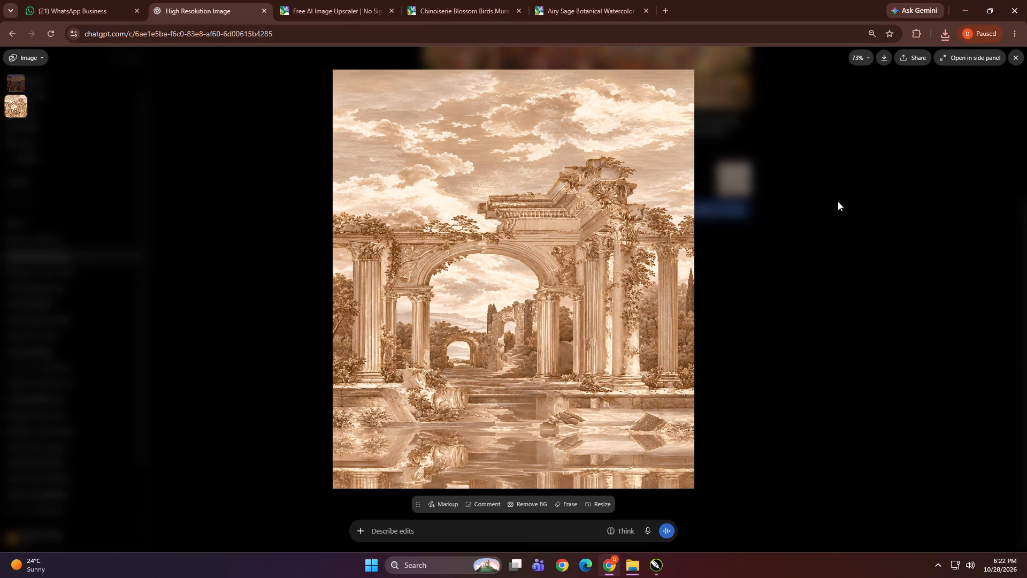
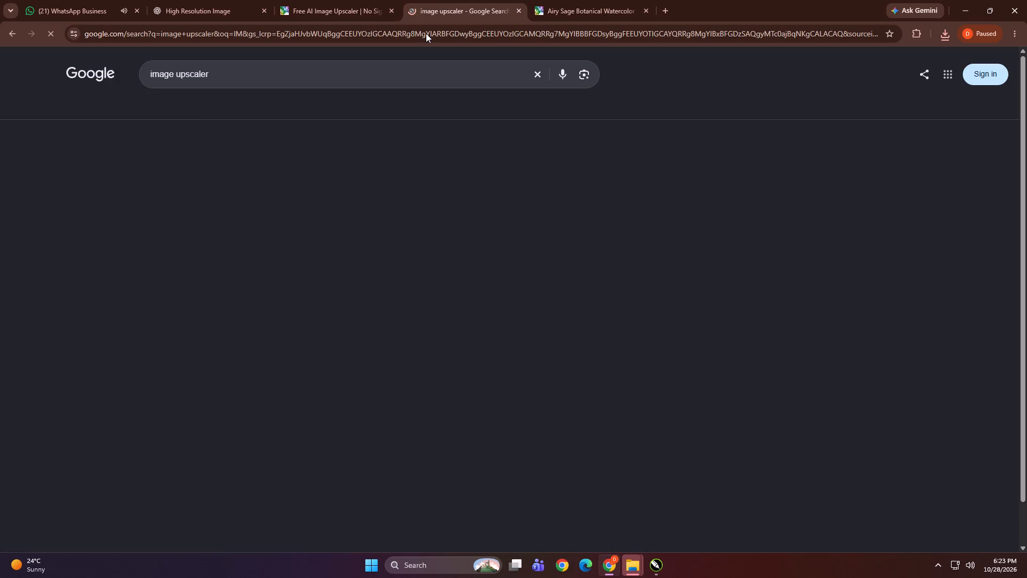
Close the Free AI Image Upscaler browser tab.
left_click(394, 11)
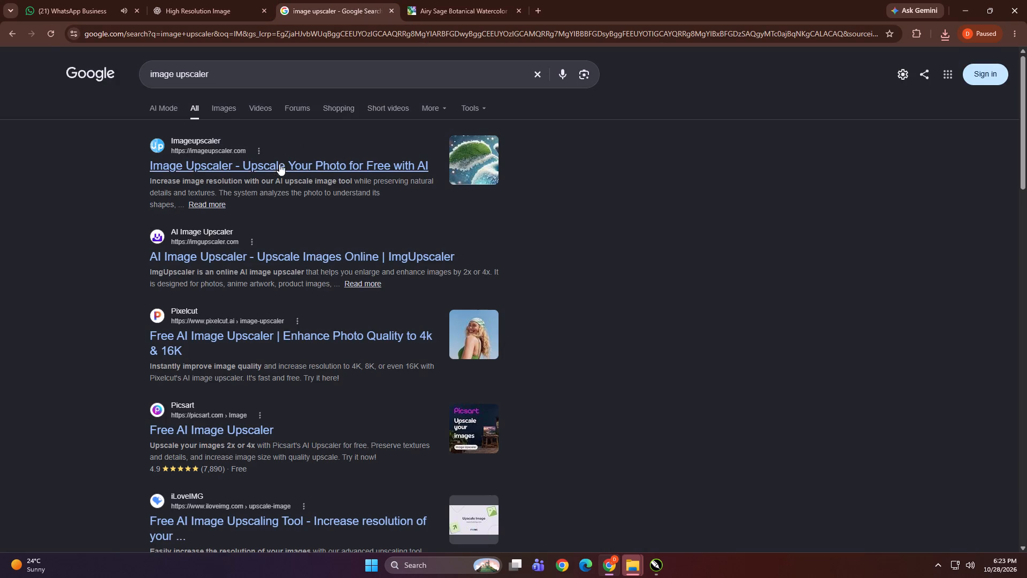
Open the Imageupscaler website from the image upscaler search results and launch its image upscaling tool.
left_click(278, 167)
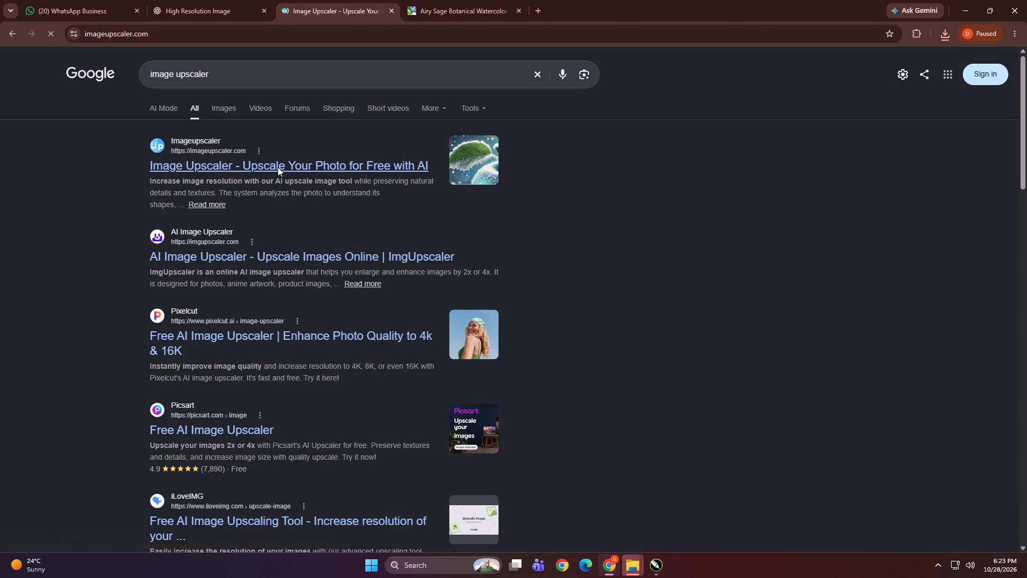
left_click(479, 270)
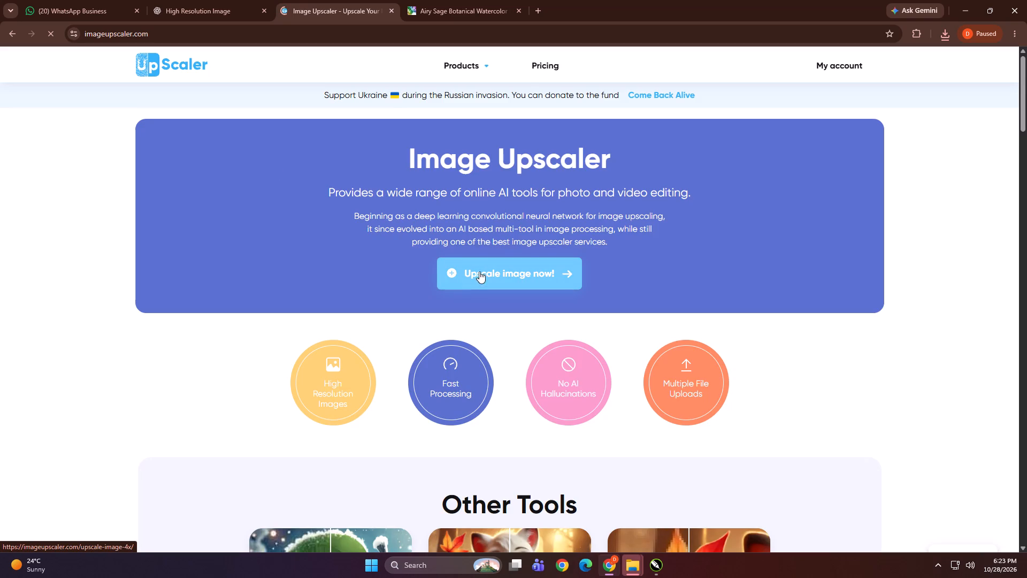
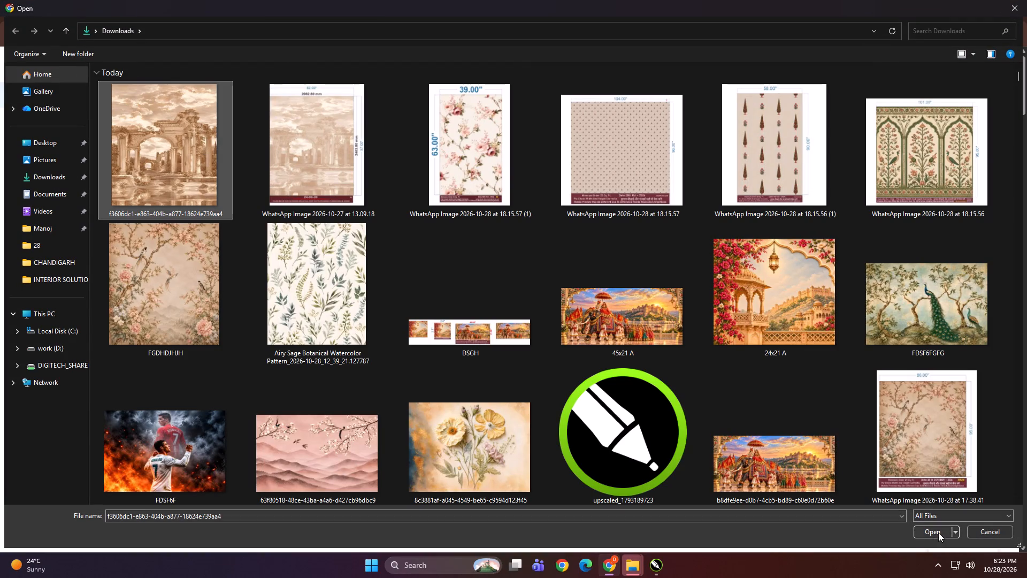
Load the selected sepia classical ruins image from Downloads into the Upscale Image page.
left_click(938, 533)
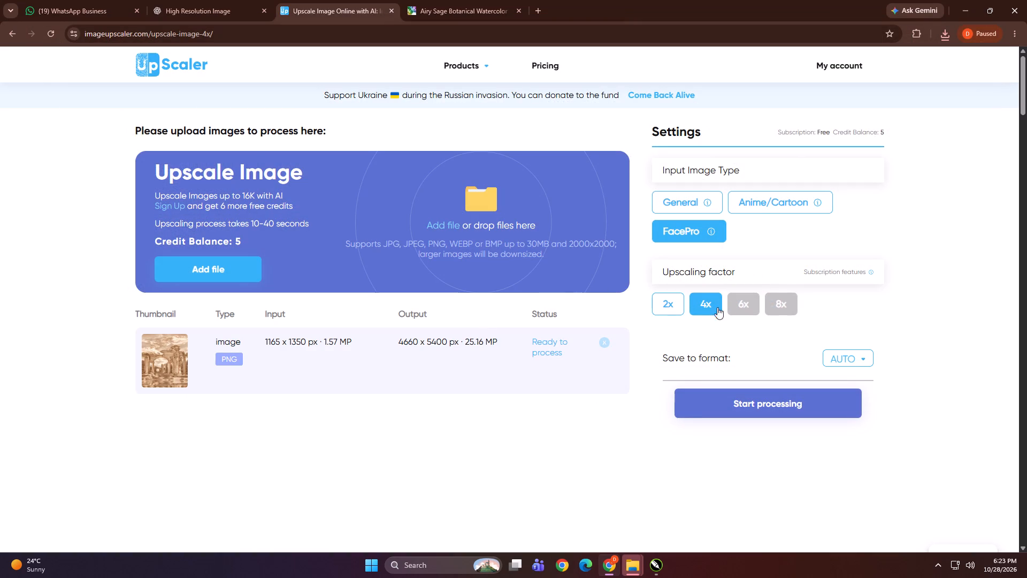
Set the save format for the upscaled ruins image to JPEG.
left_click(840, 360)
left_click(845, 384)
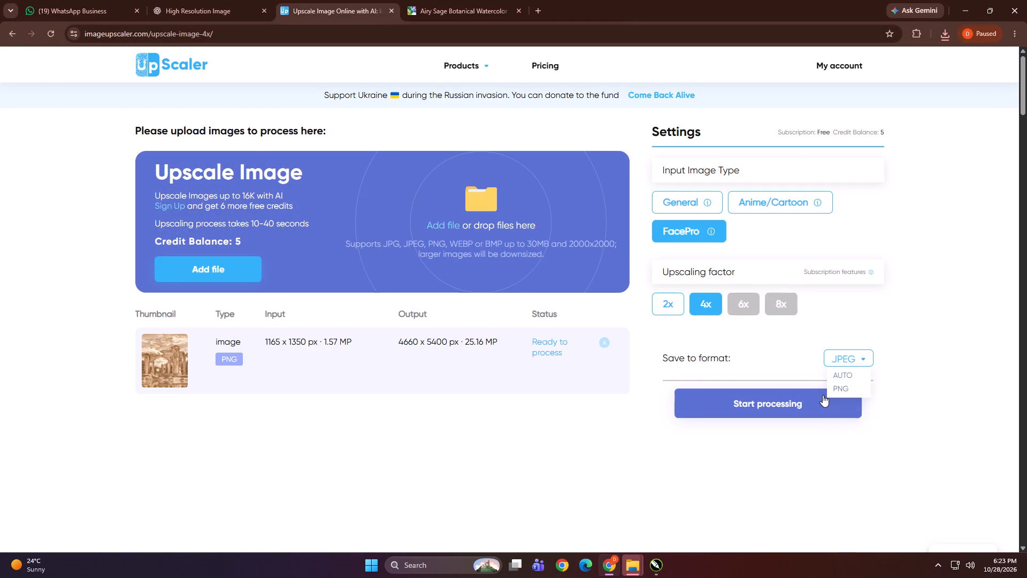
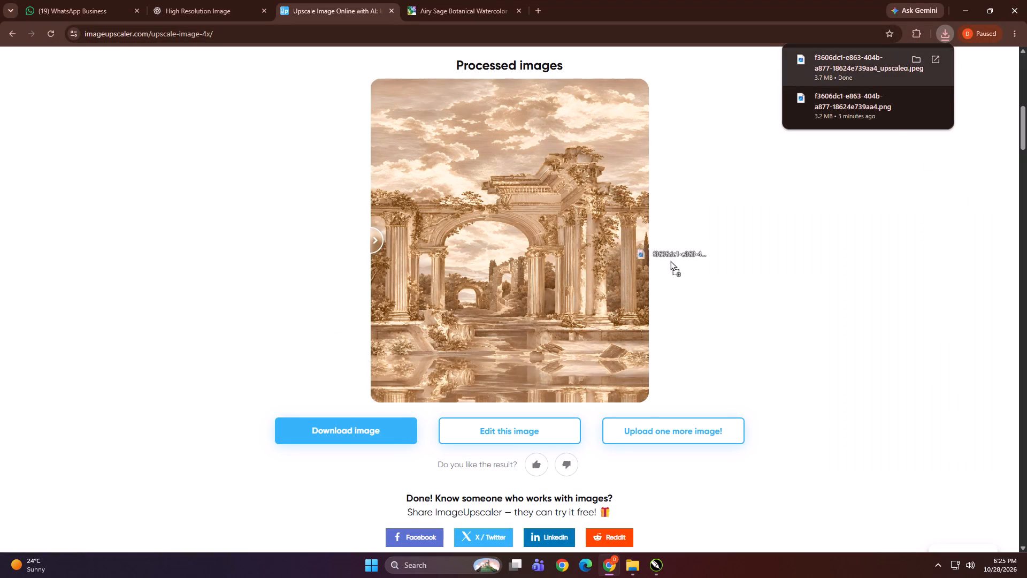
Find and launch Adobe Photoshop 2020 for editing the upscaled ruins image.
left_click_drag(670, 261, 669, 562)
left_click(451, 567)
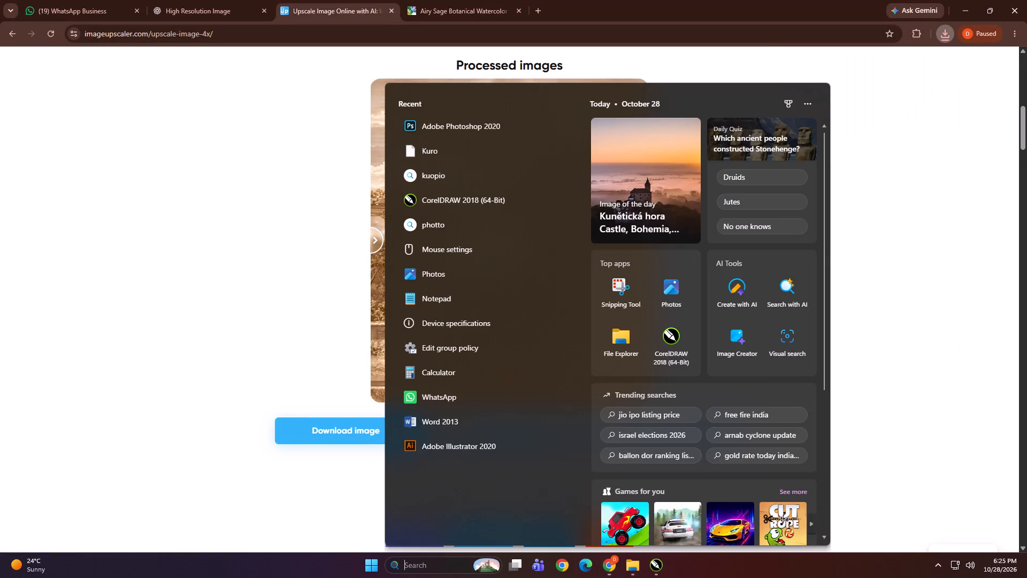
type("CHT")
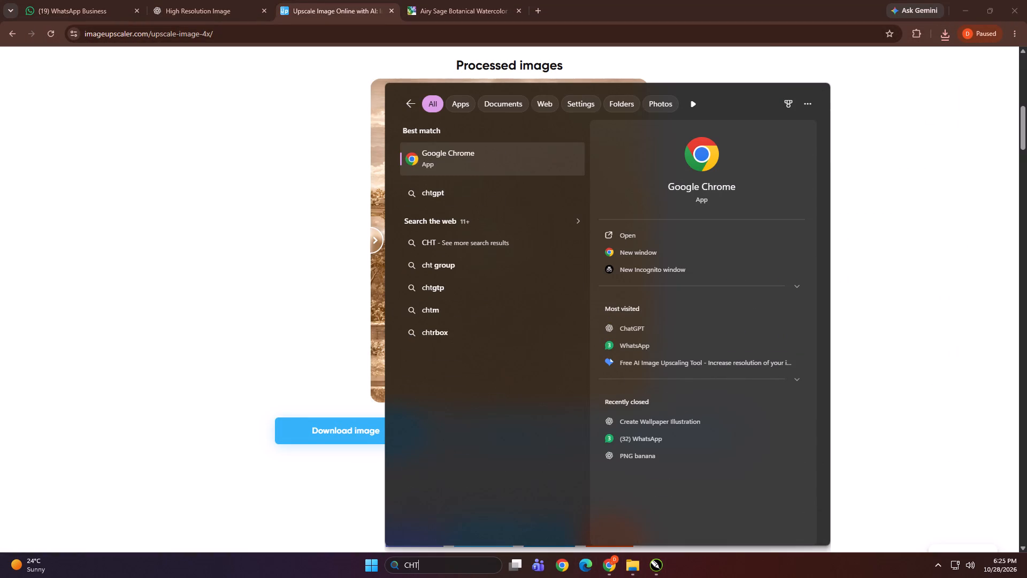
key("ctrl+a")
type("PHOTO")
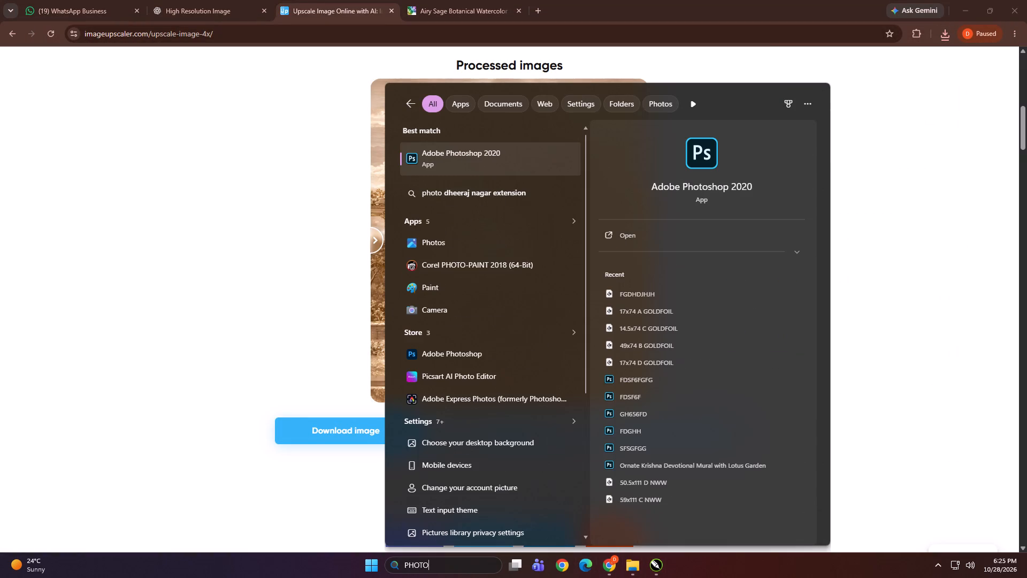
key("Return")
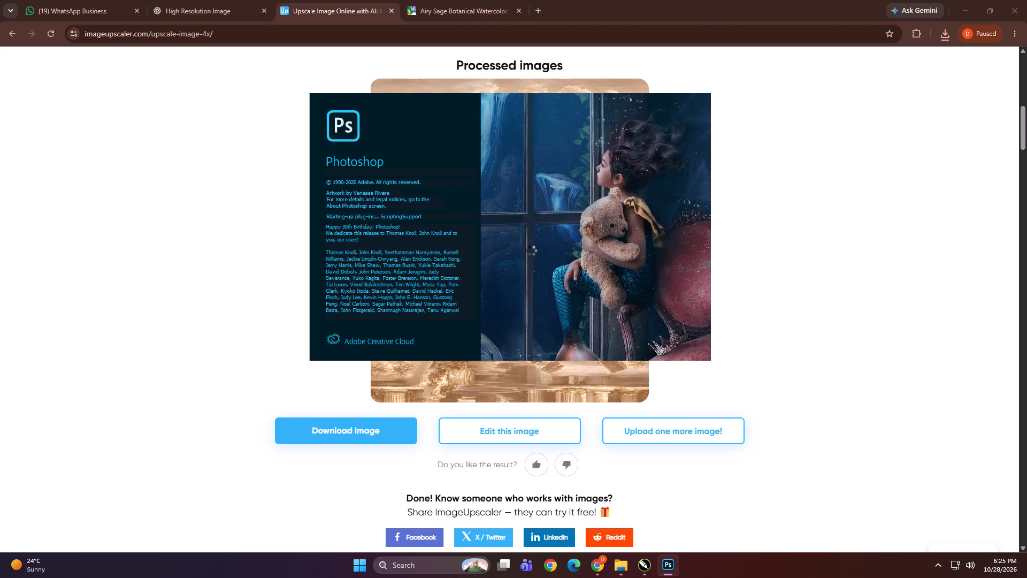
Open the upscaled sepia ruins JPEG from the Downloads folder in Photoshop.
left_click(616, 575)
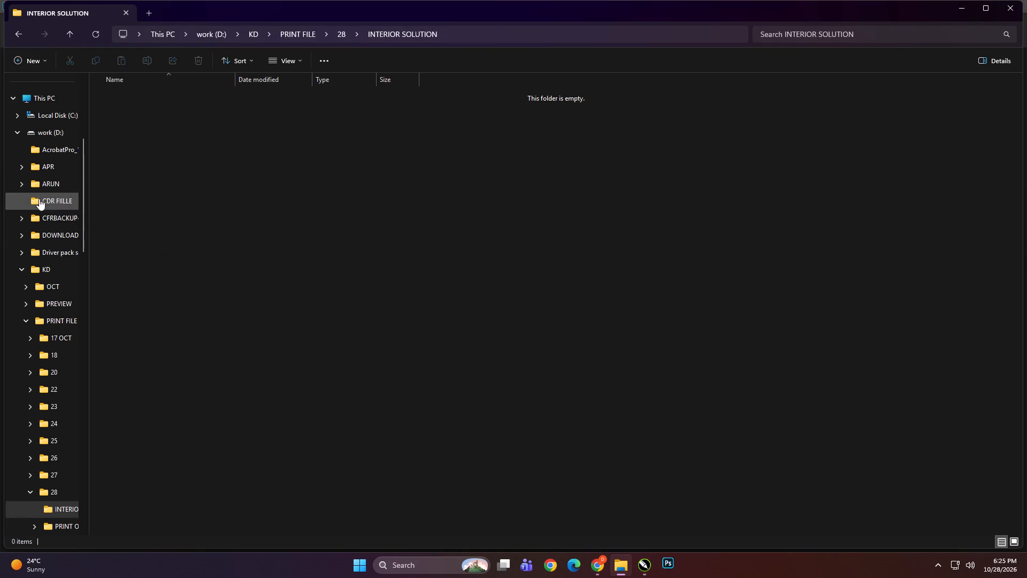
scroll(23, 194, "up", 8)
left_click(42, 191)
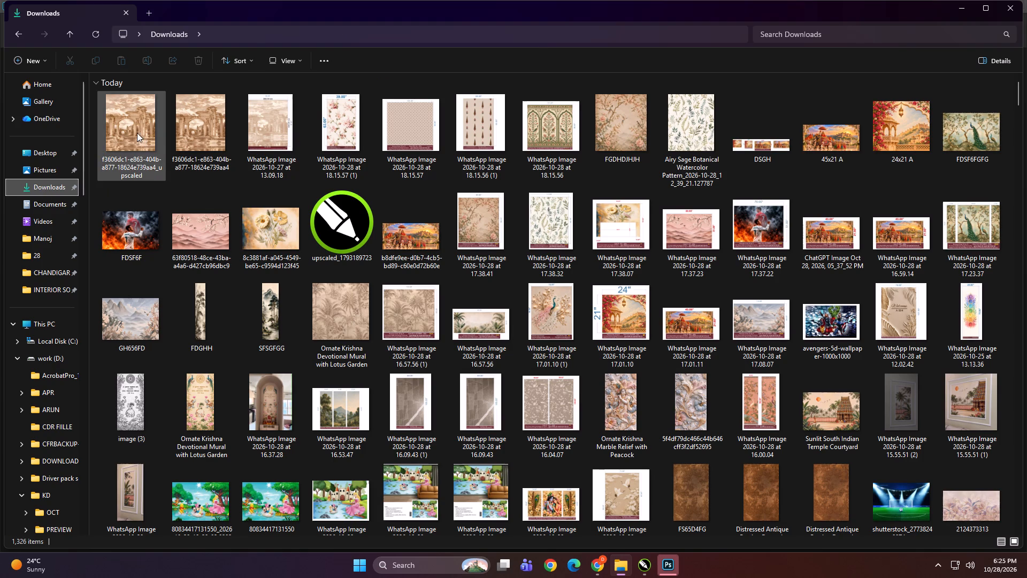
left_click(128, 129)
left_click_drag(121, 114, 672, 572)
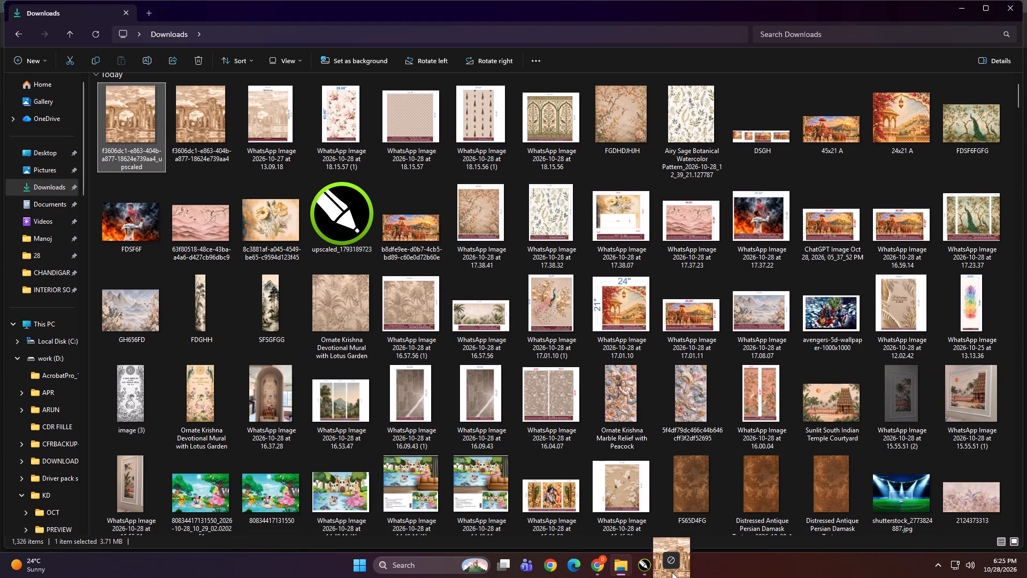
left_click_drag(672, 572, 666, 566)
left_click(666, 566)
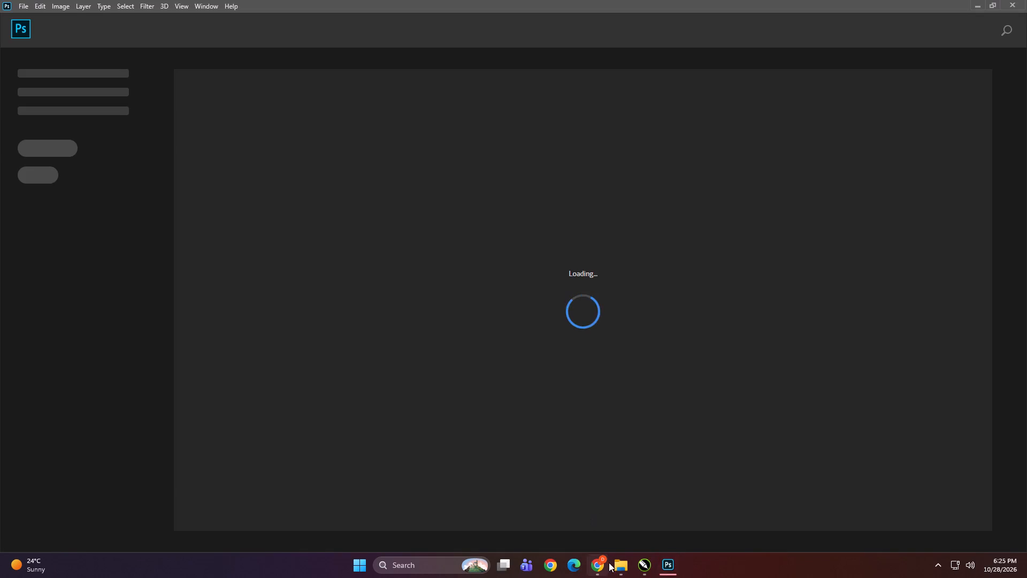
left_click(614, 568)
left_click_drag(120, 103, 668, 557)
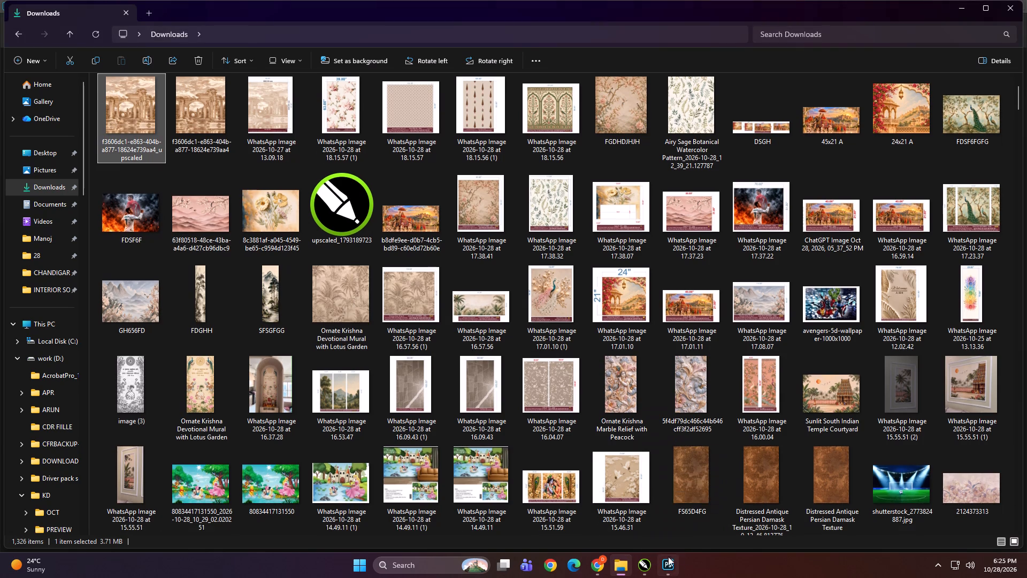
left_click_drag(668, 557, 533, 355)
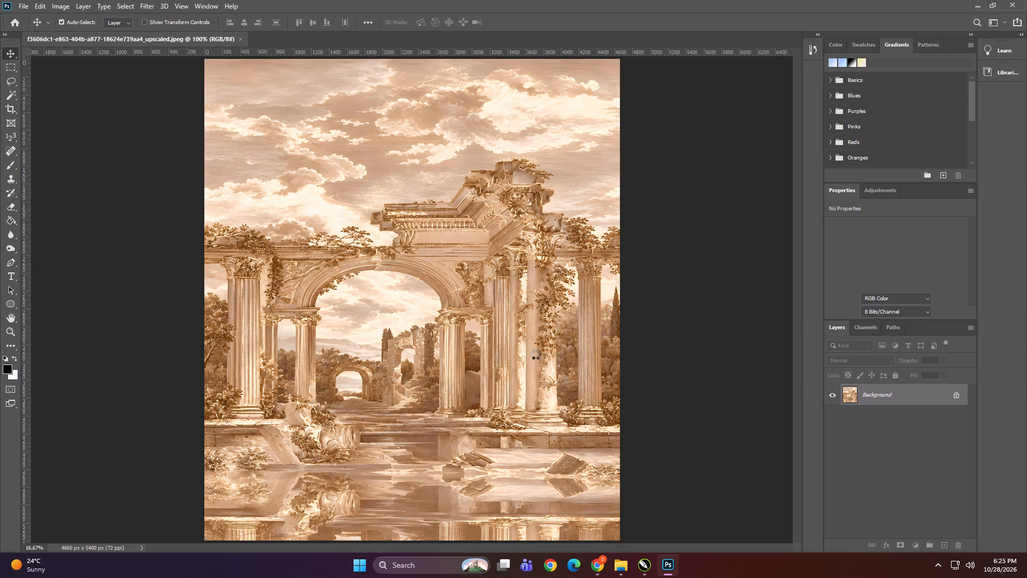
Resize the ruins image to 80 inches wide, keeping its proportions, at a resolution of 100 pixels/inch.
scroll(426, 329, "up", 20, "alt")
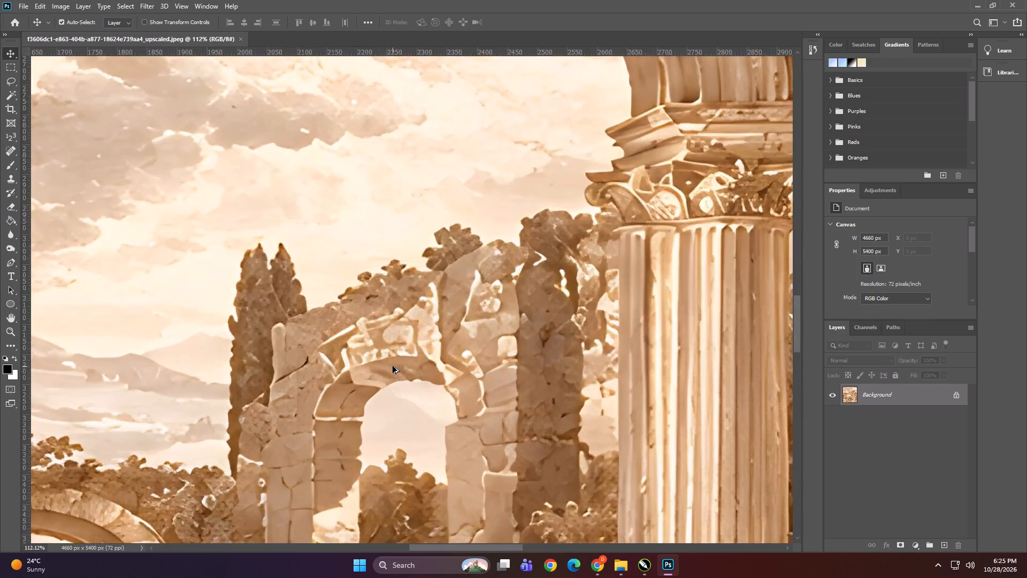
scroll(370, 339, "down", 20, "alt")
scroll(370, 339, "down", 3, "alt")
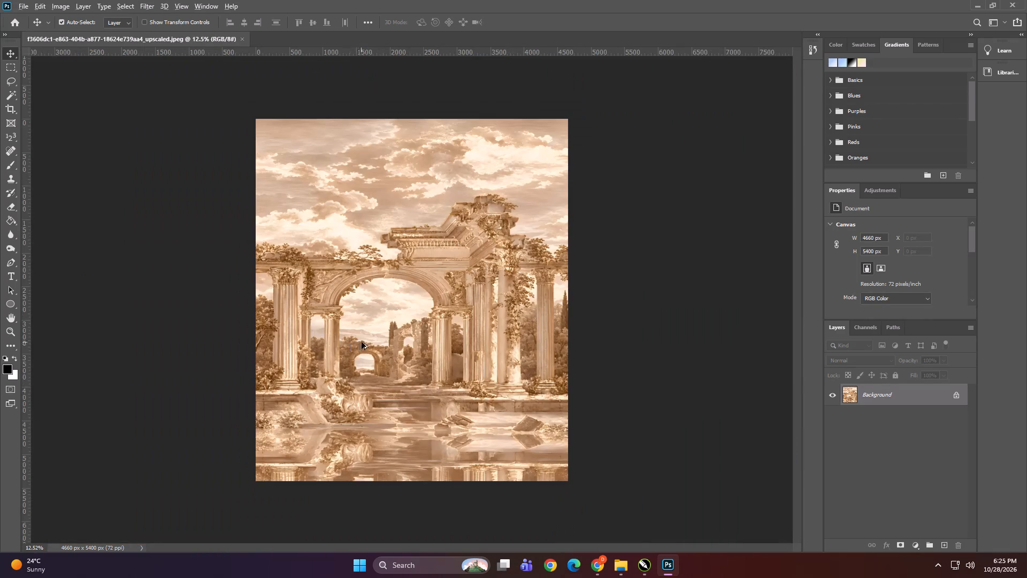
scroll(305, 291, "down", 5, "alt")
key("ctrl+alt+i")
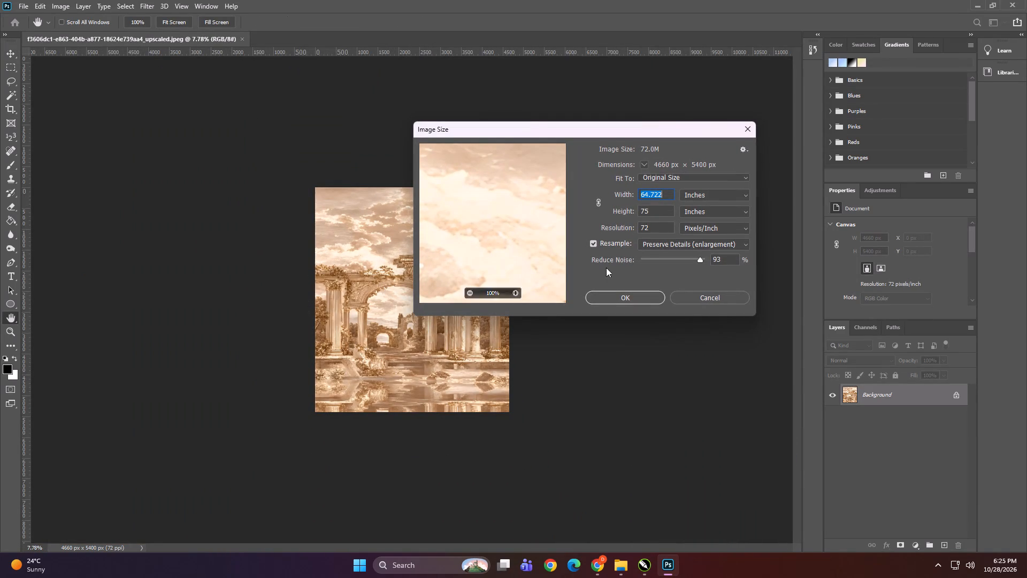
left_click(599, 202)
type("80")
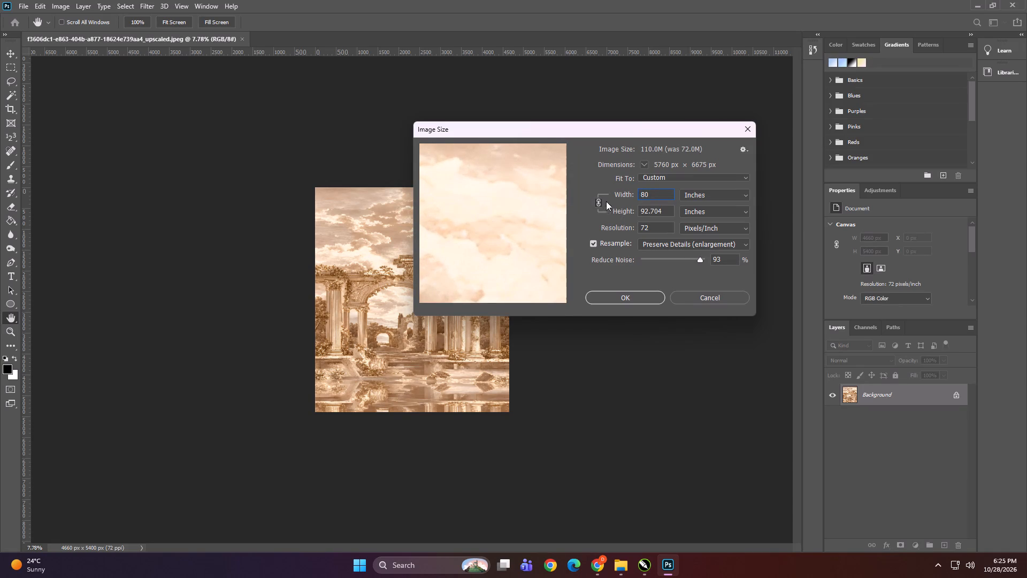
left_click_drag(653, 230, 627, 230)
type("100")
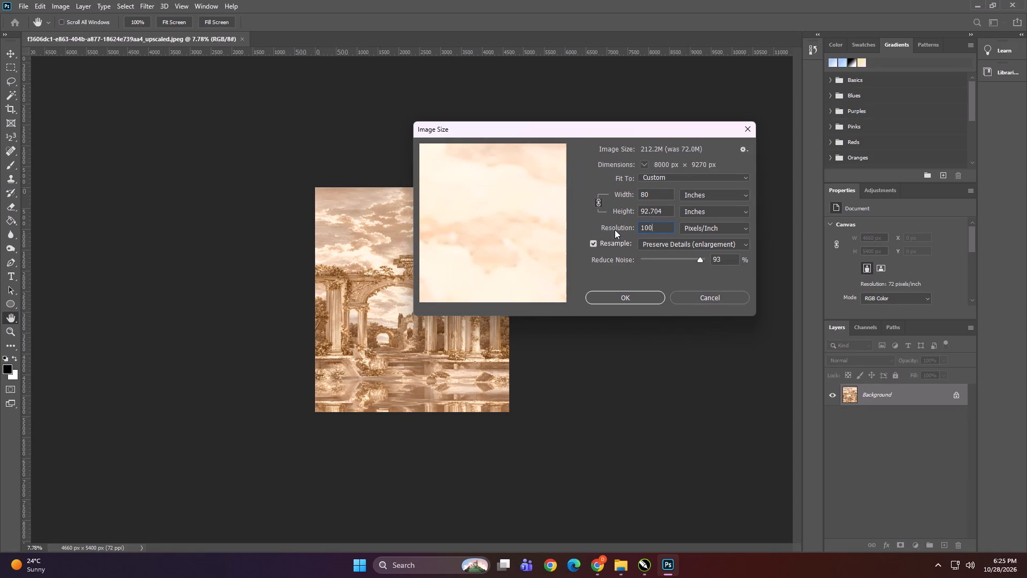
left_click(605, 298)
Apply the Filter Gallery's Dry Brush to the ruins image with brush size 0, brush detail 10 and texture 1.
scroll(432, 295, "up", 3, "alt")
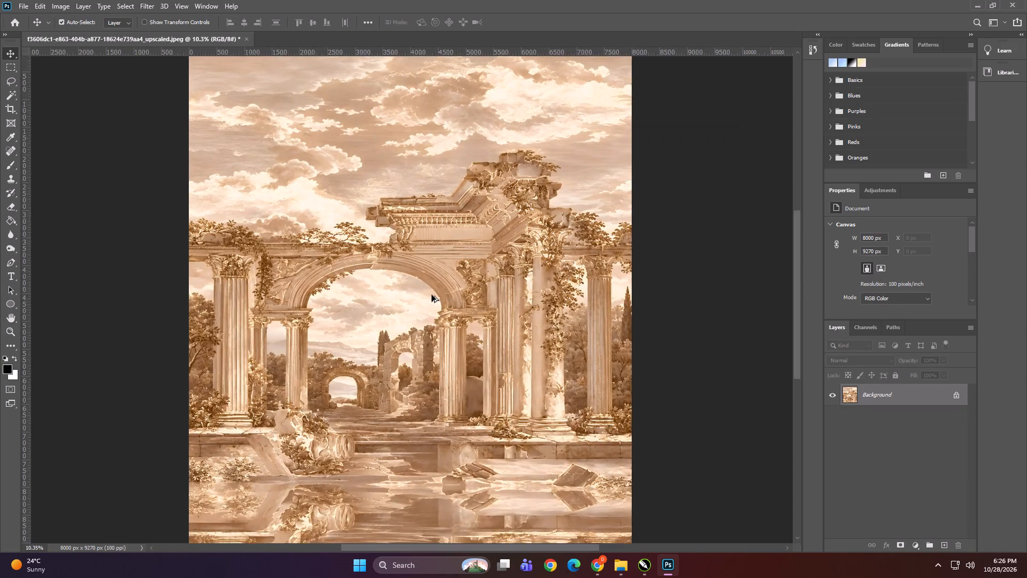
scroll(430, 297, "down", 3, "alt")
left_click(153, 8)
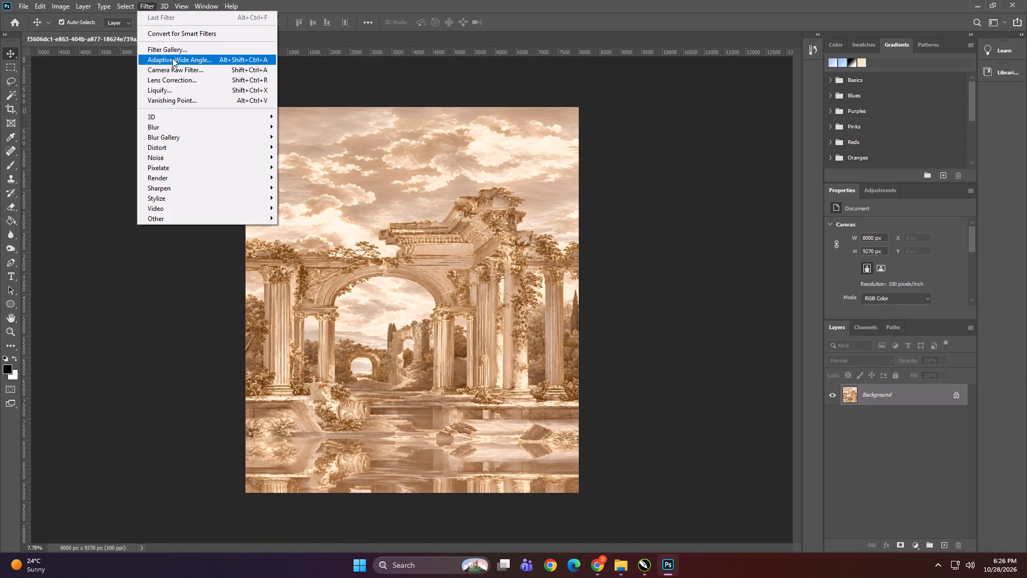
left_click(172, 51)
key("space")
left_click_drag(498, 397, 359, 157)
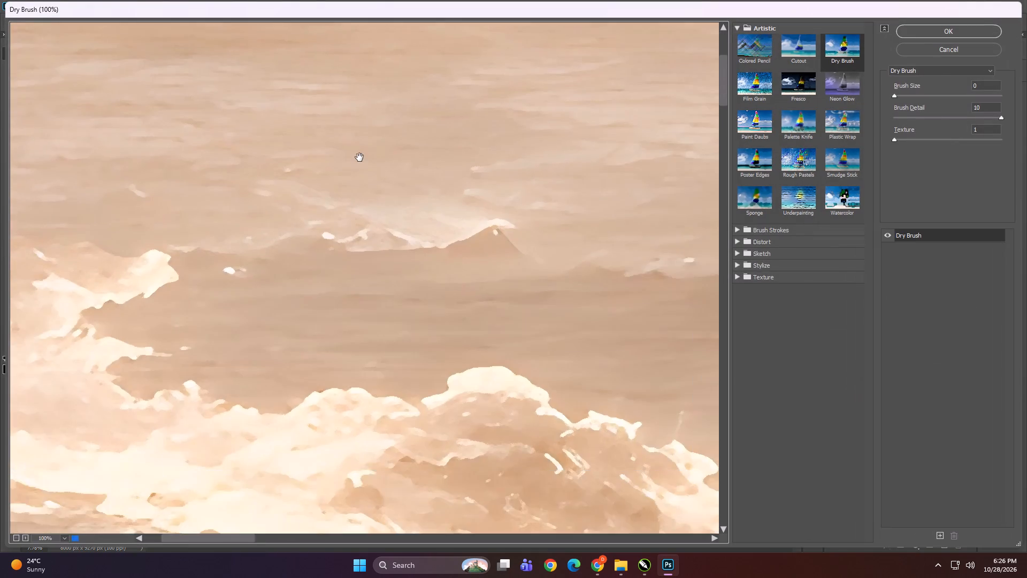
scroll(365, 158, "down", 20, "alt")
scroll(365, 158, "down", 20, "alt")
scroll(365, 158, "down", 3, "alt")
key("space")
key("space")
key("space")
key("space")
key("space")
key("space")
key("space")
key("space")
key("space")
key("space")
key("space")
key("space")
key("space")
key("space")
key("space")
key("space")
key("space")
key("space")
key("space")
key("space")
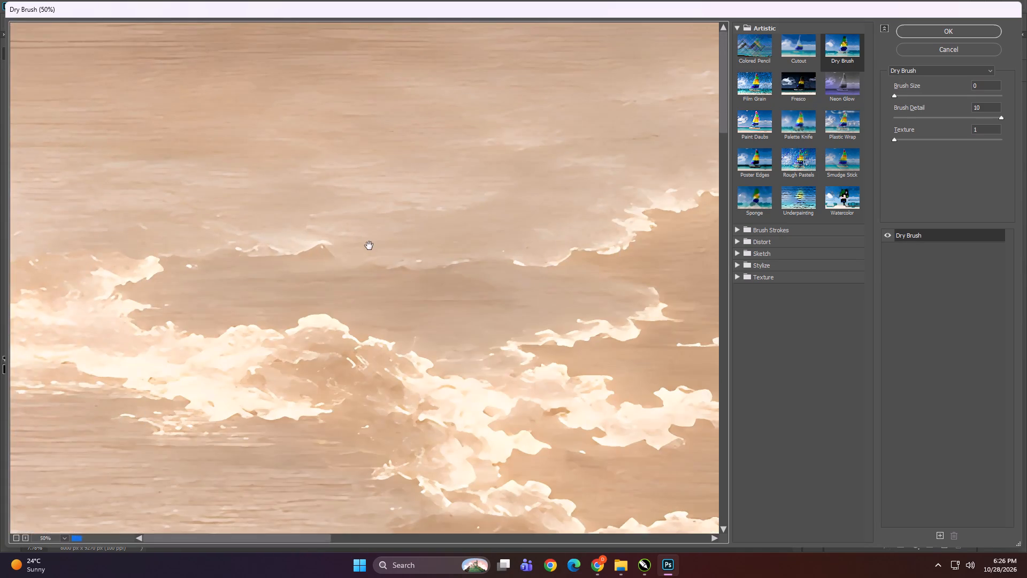
left_click_drag(408, 448, 393, 159)
left_click_drag(421, 368, 397, 1)
left_click_drag(415, 257, 394, 3)
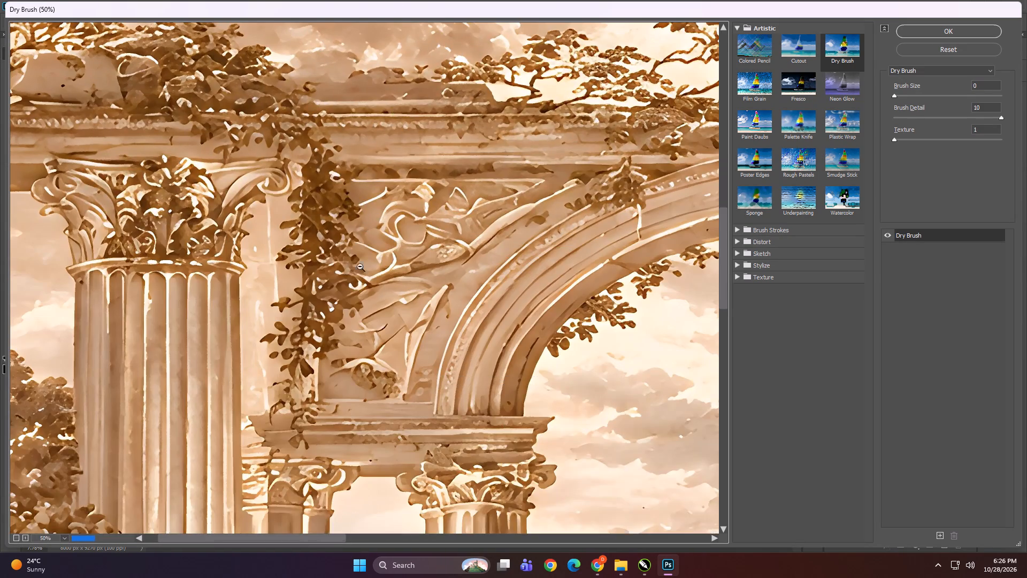
scroll(339, 334, "up", 20, "alt")
scroll(339, 334, "up", 1, "alt")
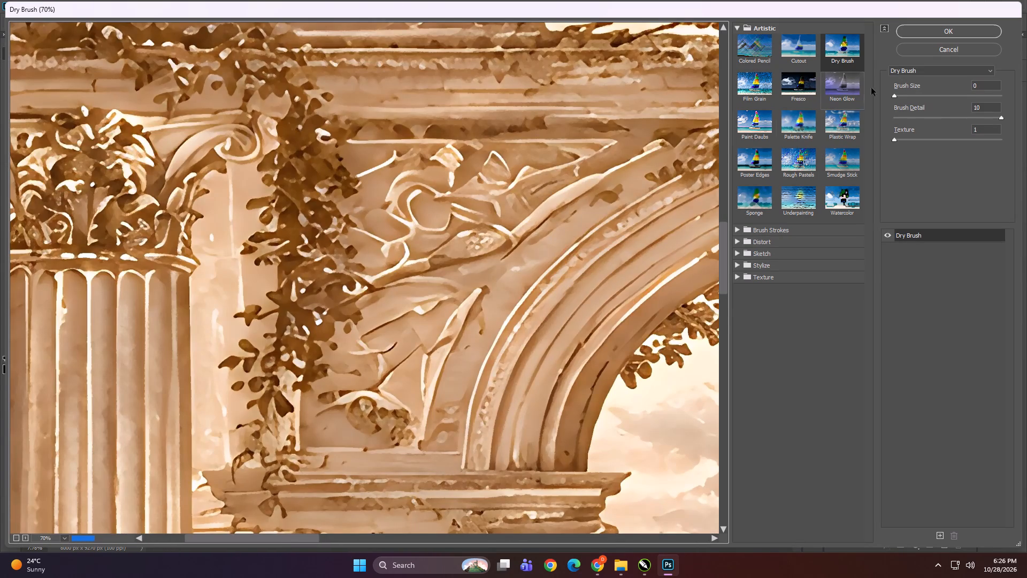
left_click(908, 32)
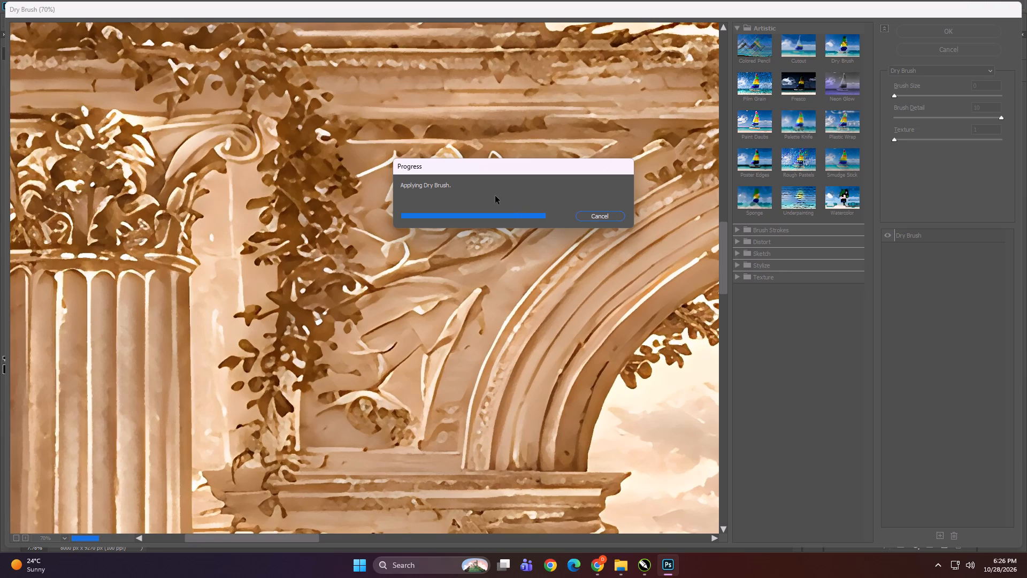
Add a new empty layer above the Background layer of the ruins image.
scroll(471, 209, "up", 14)
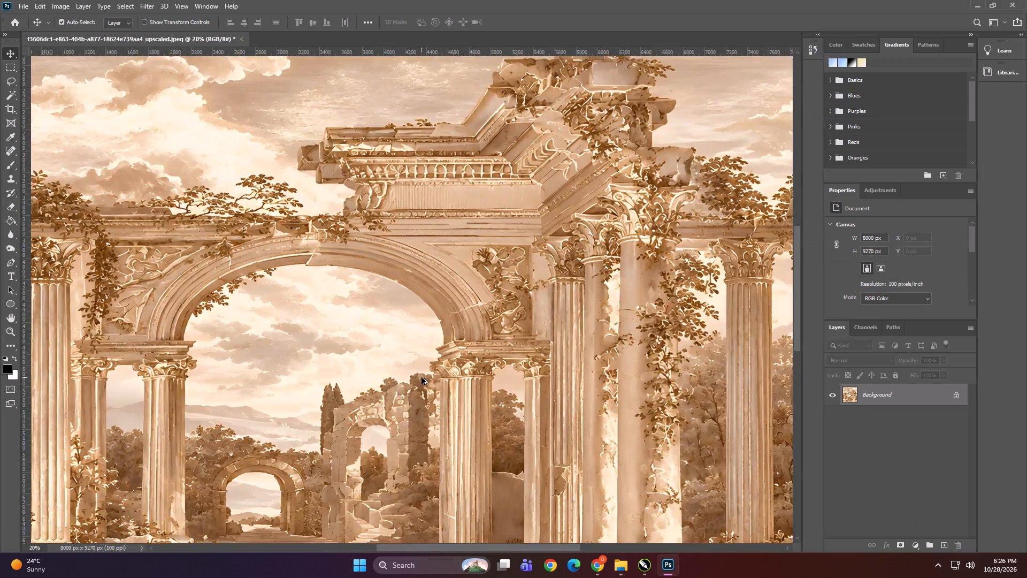
scroll(421, 377, "up", 16)
scroll(421, 374, "down", 20, "alt")
scroll(421, 374, "down", 6, "alt")
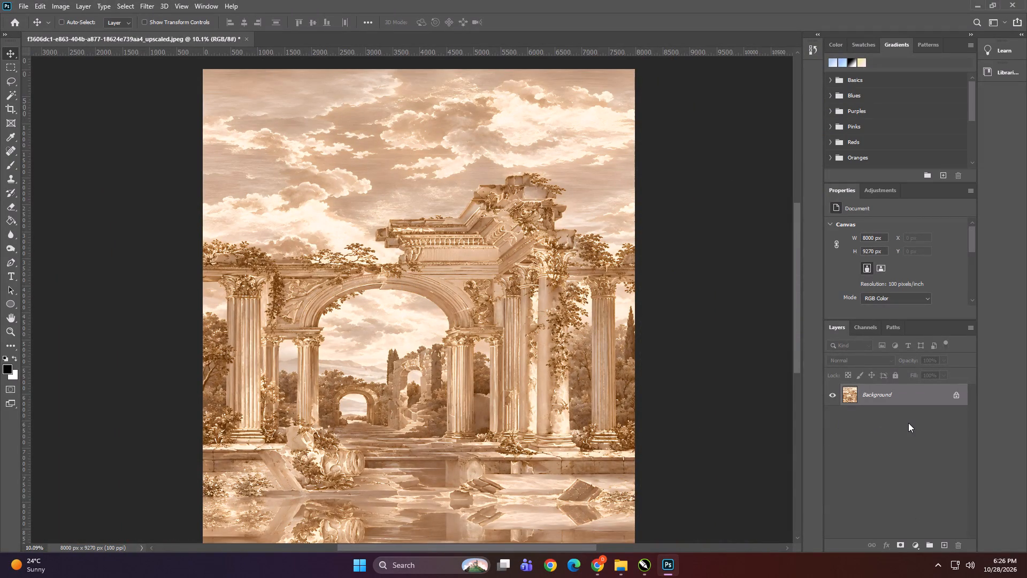
left_click(946, 543)
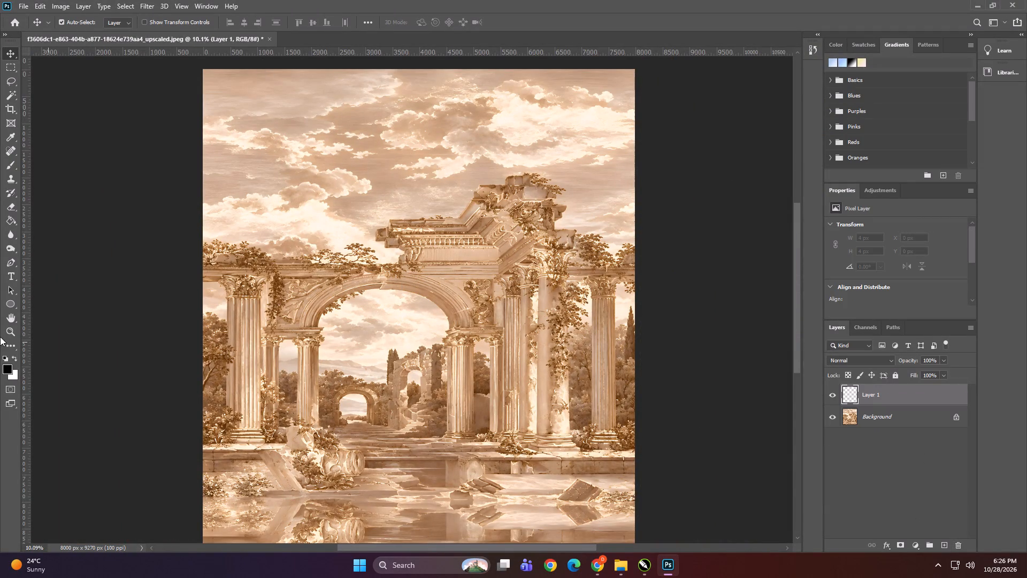
Choose a golden-orange foreground colour, #ca9619, in the Color Picker.
left_click(6, 372)
left_click(623, 175)
left_click(626, 197)
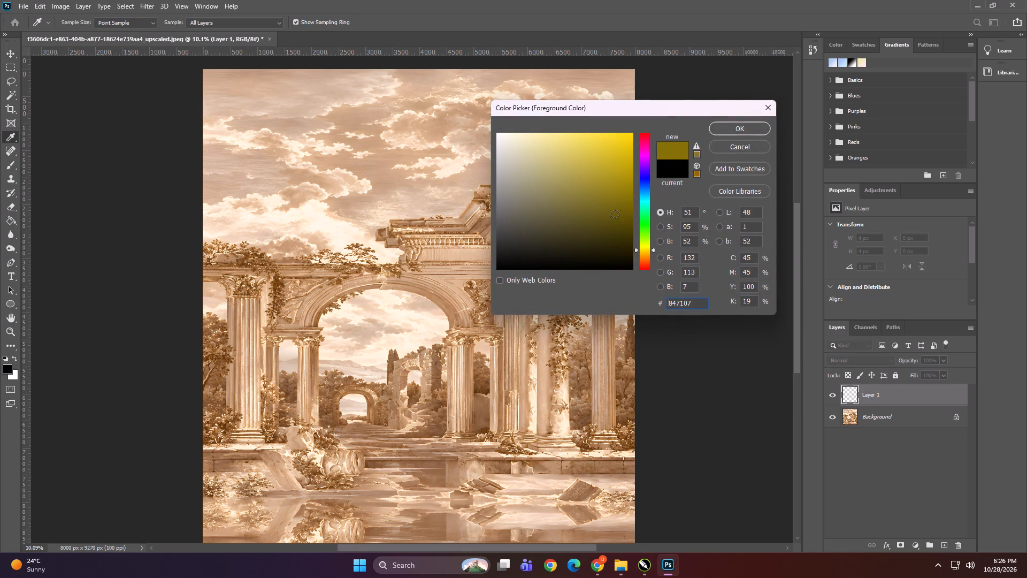
left_click(652, 252)
left_click(652, 253)
left_click(623, 135)
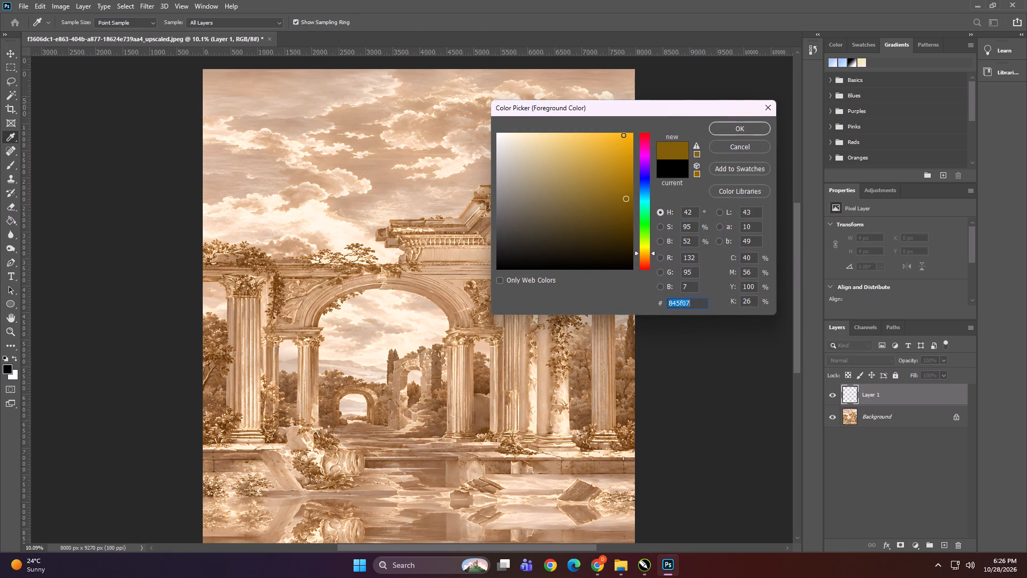
left_click(620, 133)
left_click(631, 132)
left_click(632, 148)
left_click(625, 157)
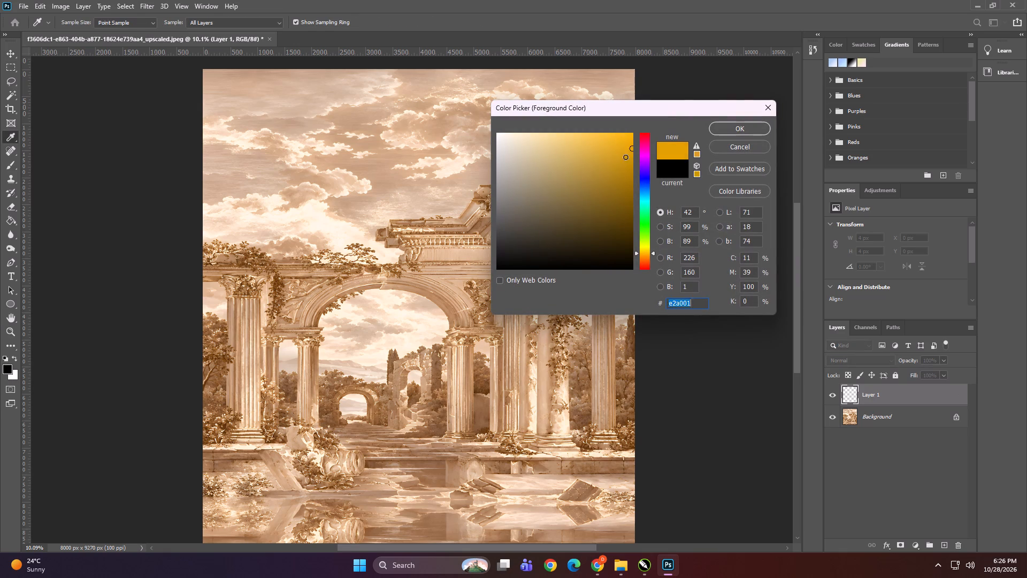
left_click(624, 161)
double_click(617, 161)
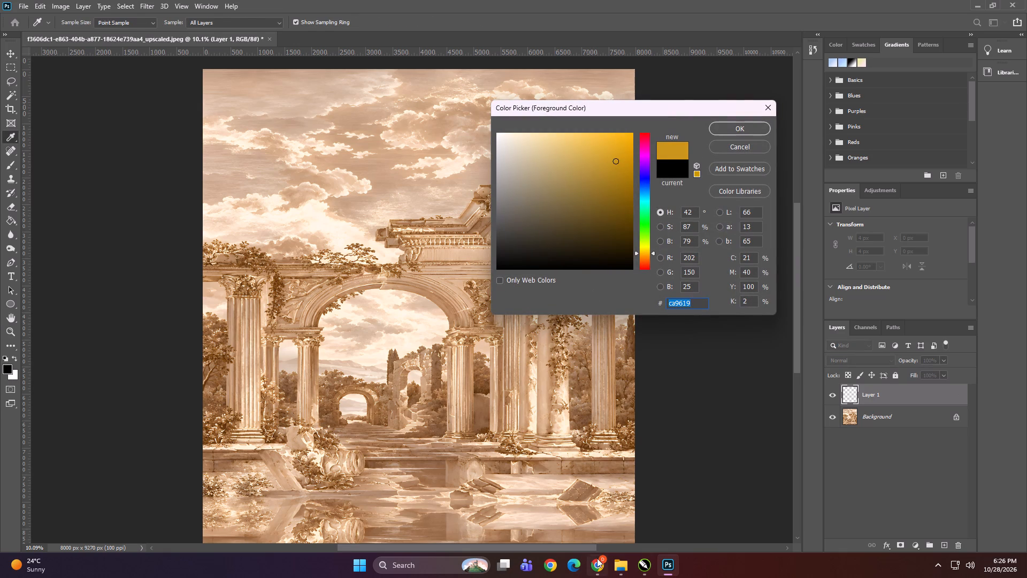
Switch to Chrome and search Google for "orange background" in a new tab.
left_click(597, 565)
left_click(540, 11)
type("ORAN")
type("GE")
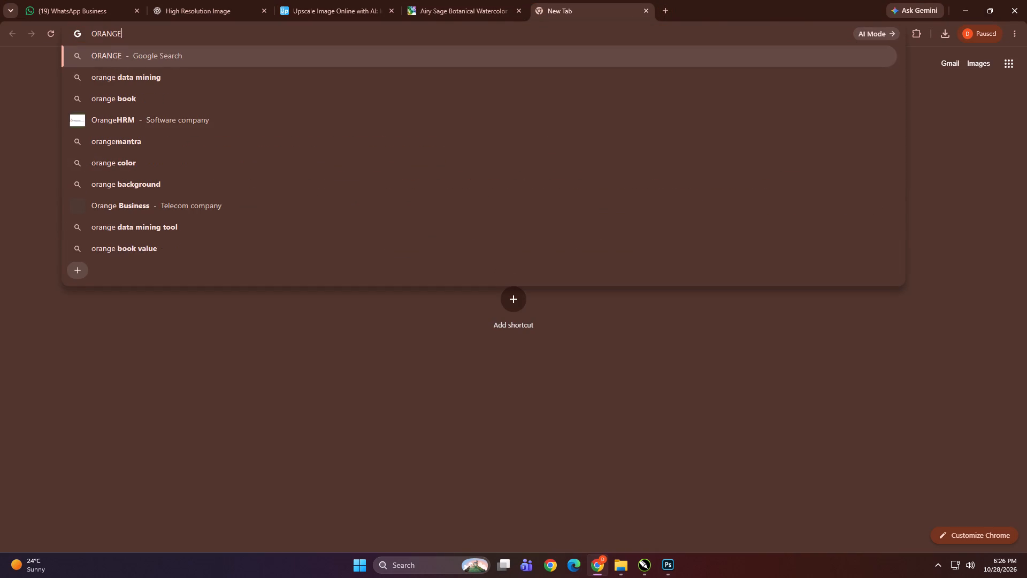
key("Return")
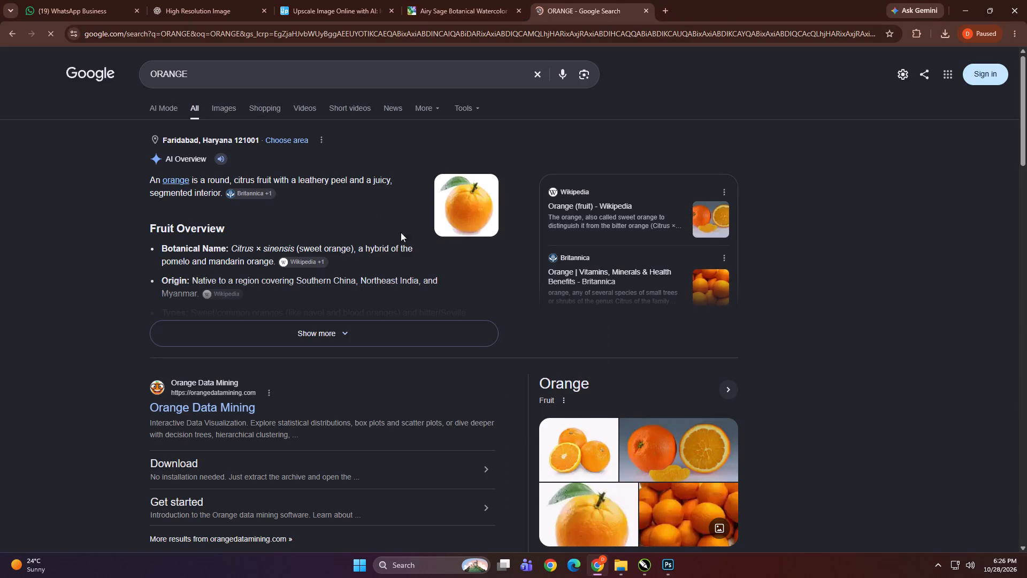
left_click(236, 75)
key("space")
type("BAC")
left_click(239, 100)
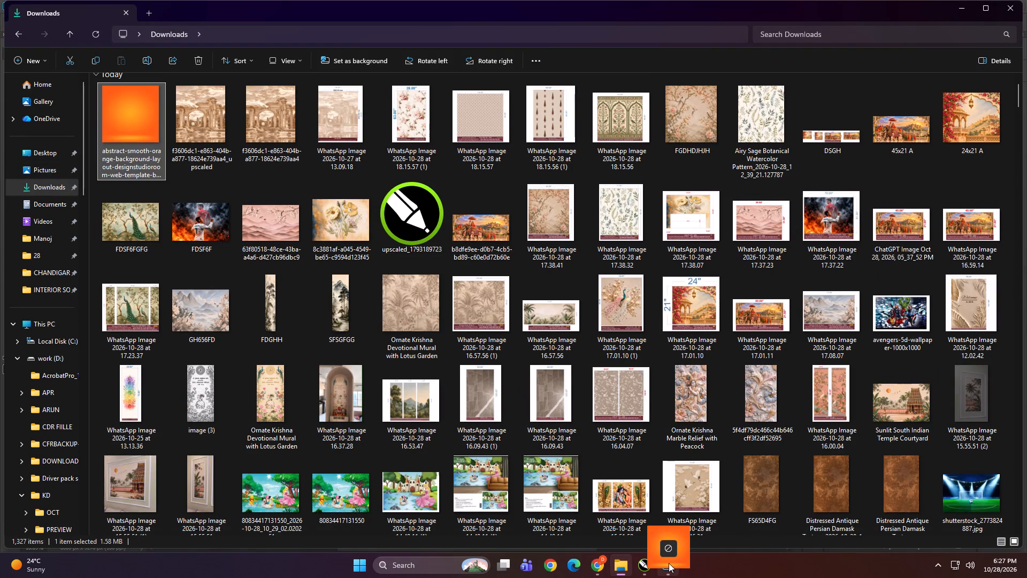
left_click_drag(669, 563, 447, 331)
Move the placed orange image to the canvas's top-left corner and stretch it to cover the whole canvas, about 688.6% wide and 794.57% high.
scroll(508, 268, "down", 5, "alt")
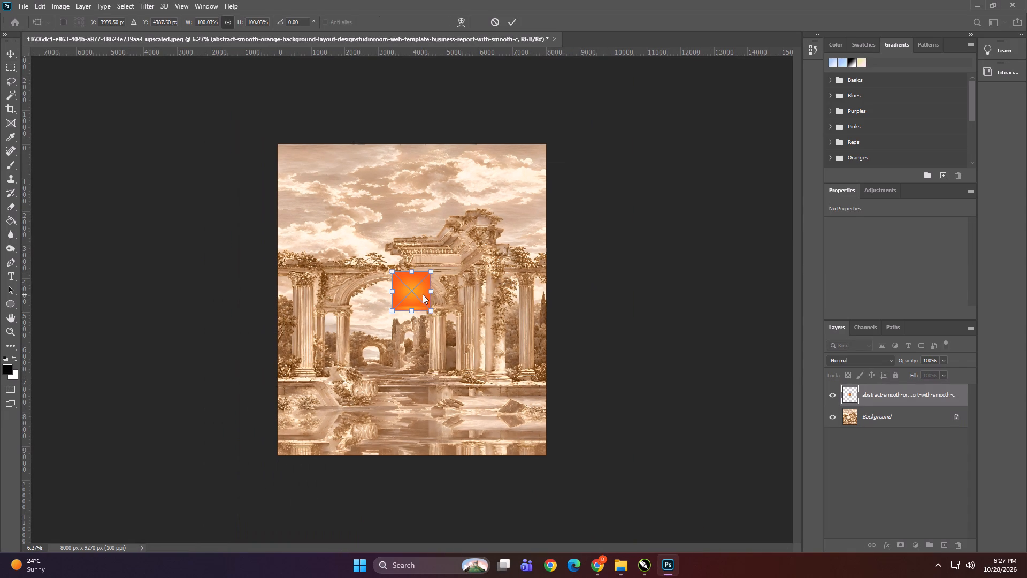
left_click_drag(421, 294, 307, 165)
left_click_drag(320, 185, 482, 353)
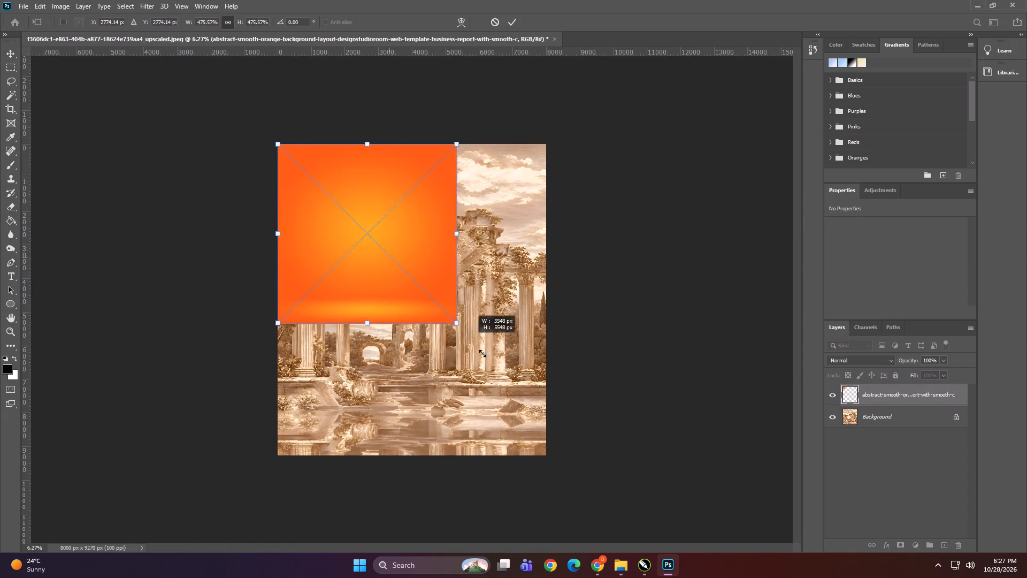
left_click_drag(482, 353, 546, 420)
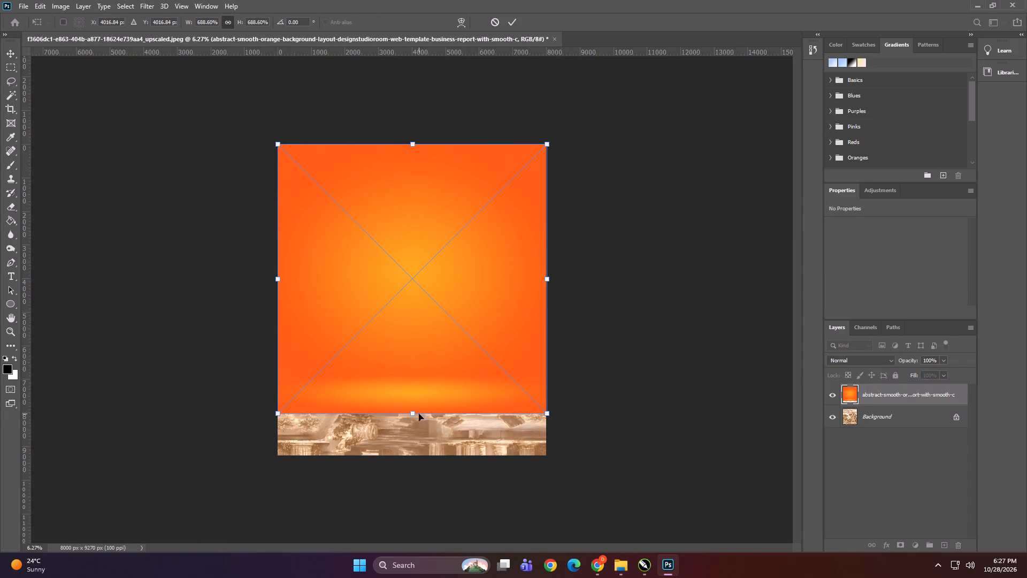
left_click_drag(413, 413, 417, 452)
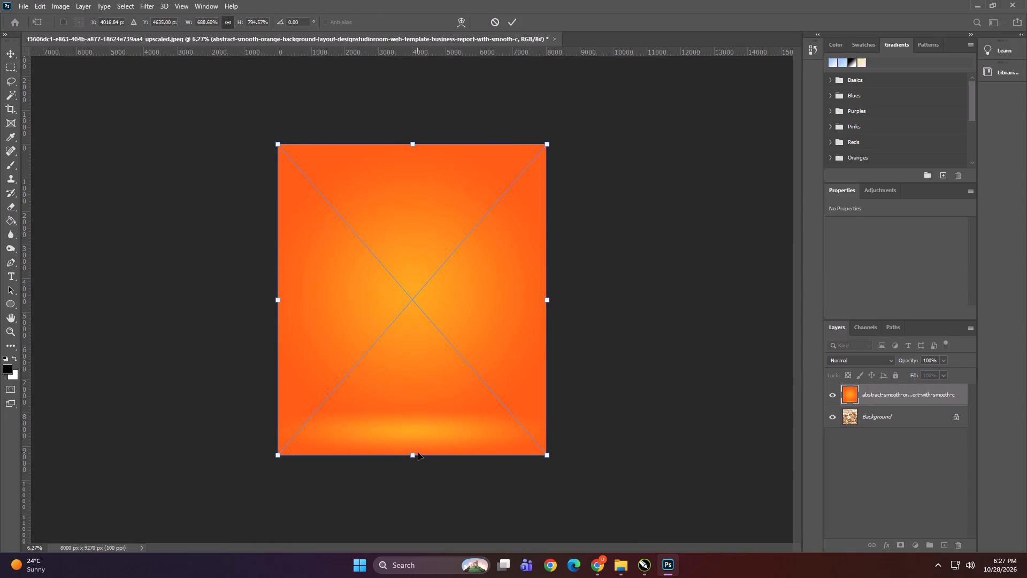
key("Return")
Set the orange gradient layer's blend mode to Screen and its opacity to 64%.
left_click(872, 356)
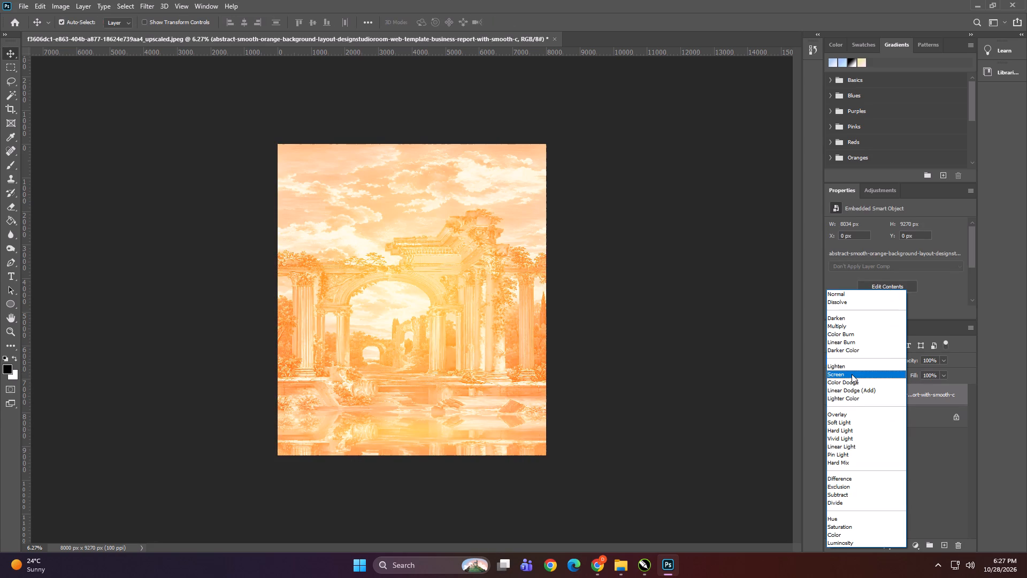
left_click(852, 374)
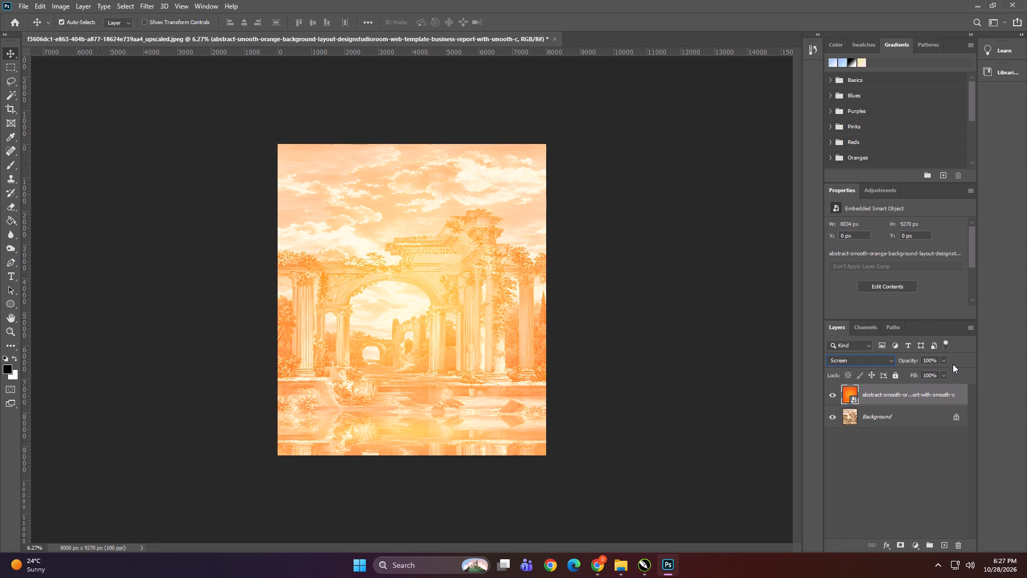
left_click(944, 361)
left_click_drag(942, 372, 909, 374)
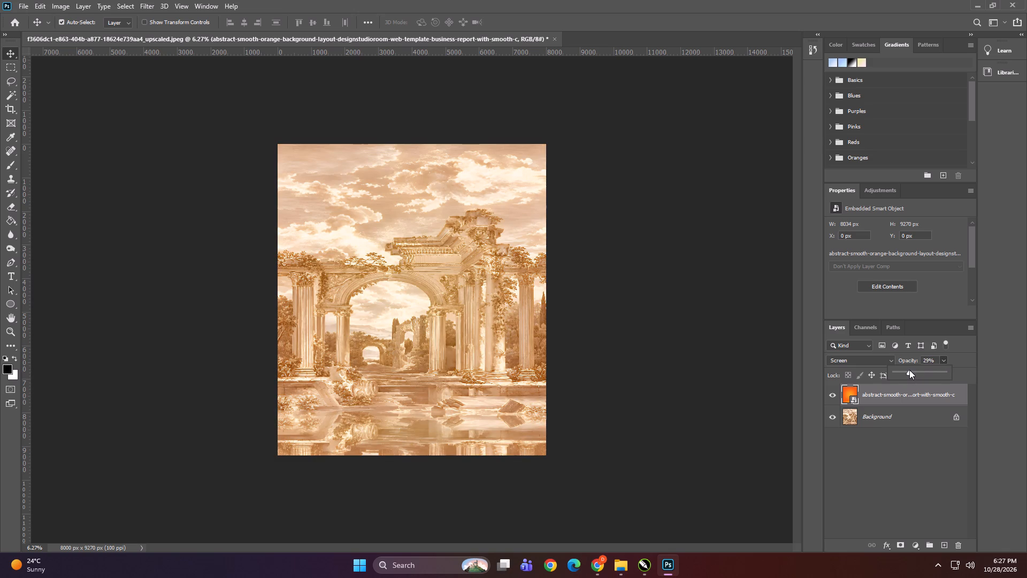
left_click_drag(909, 370, 917, 371)
left_click_drag(917, 371, 926, 370)
left_click(877, 357)
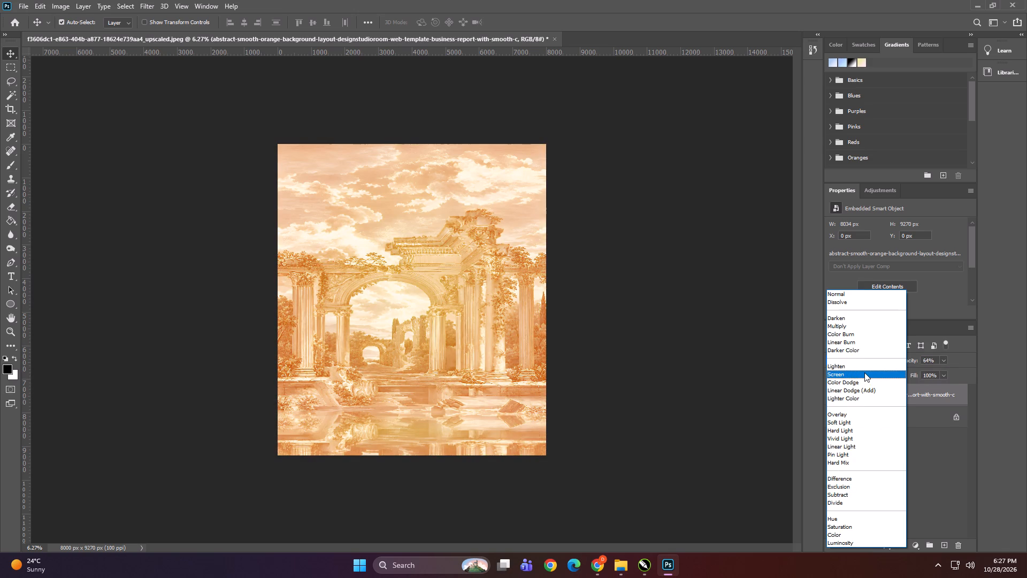
left_click(864, 372)
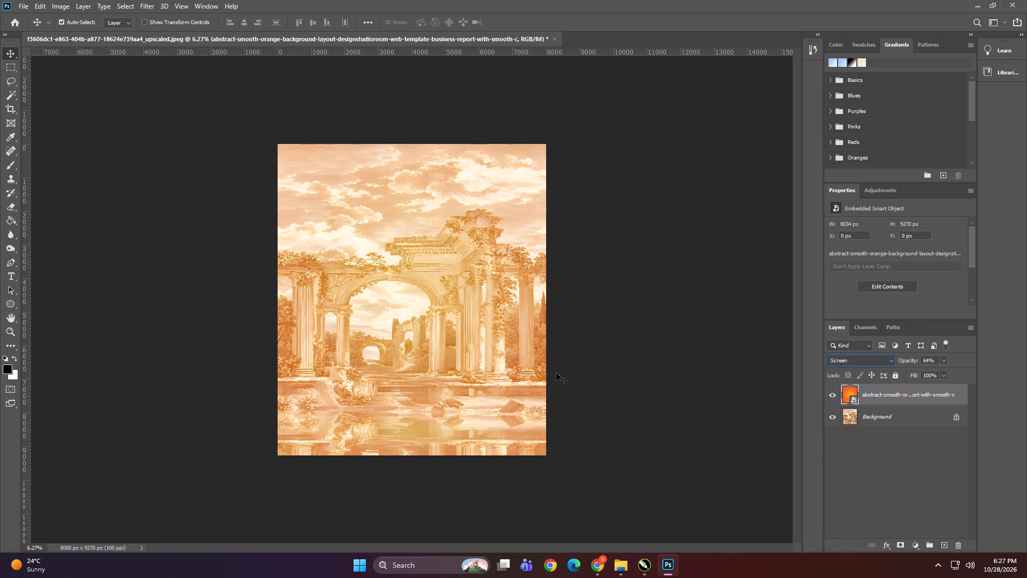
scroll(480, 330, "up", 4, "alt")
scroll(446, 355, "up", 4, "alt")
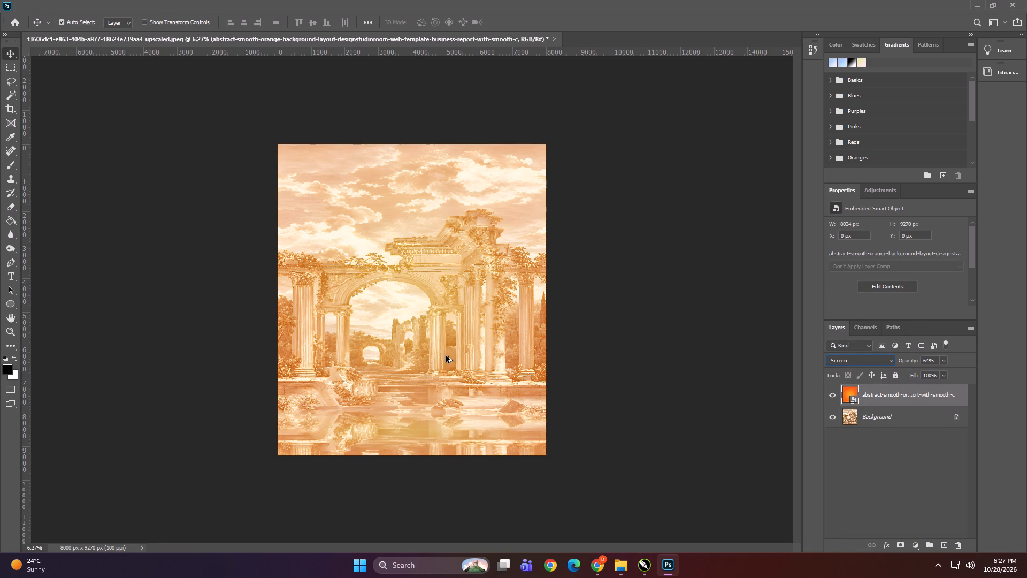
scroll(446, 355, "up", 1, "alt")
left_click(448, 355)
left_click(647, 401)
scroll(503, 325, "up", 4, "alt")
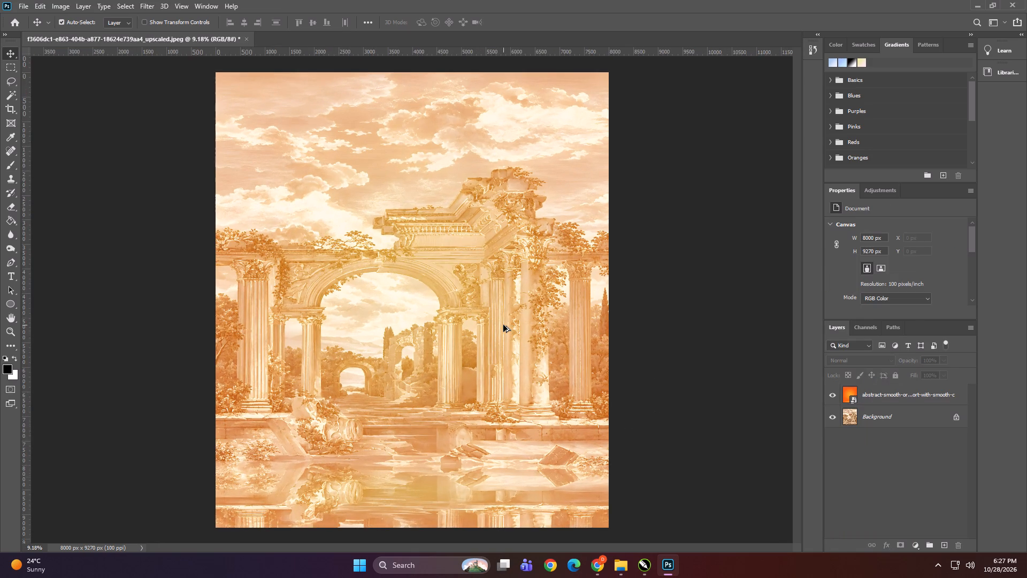
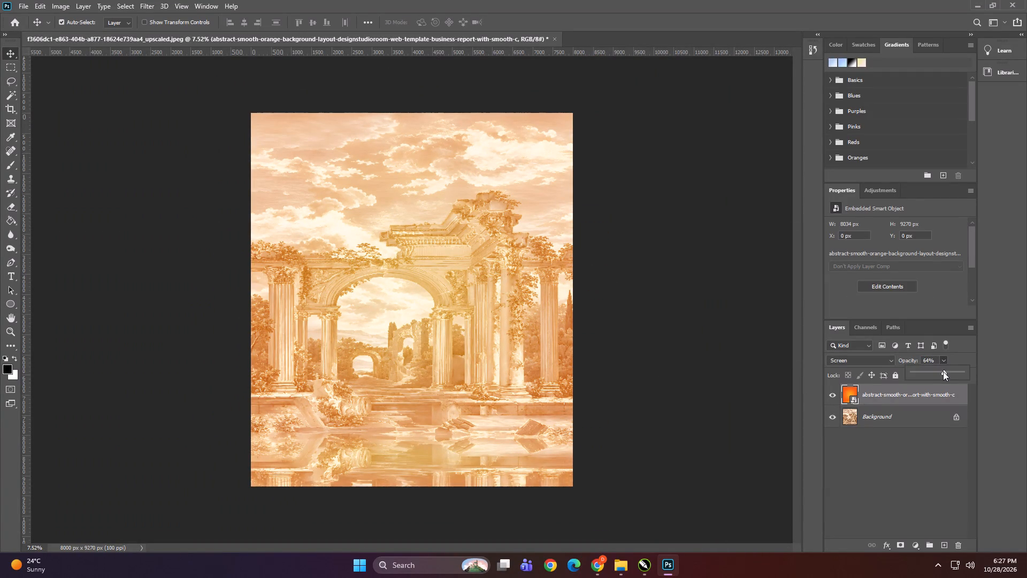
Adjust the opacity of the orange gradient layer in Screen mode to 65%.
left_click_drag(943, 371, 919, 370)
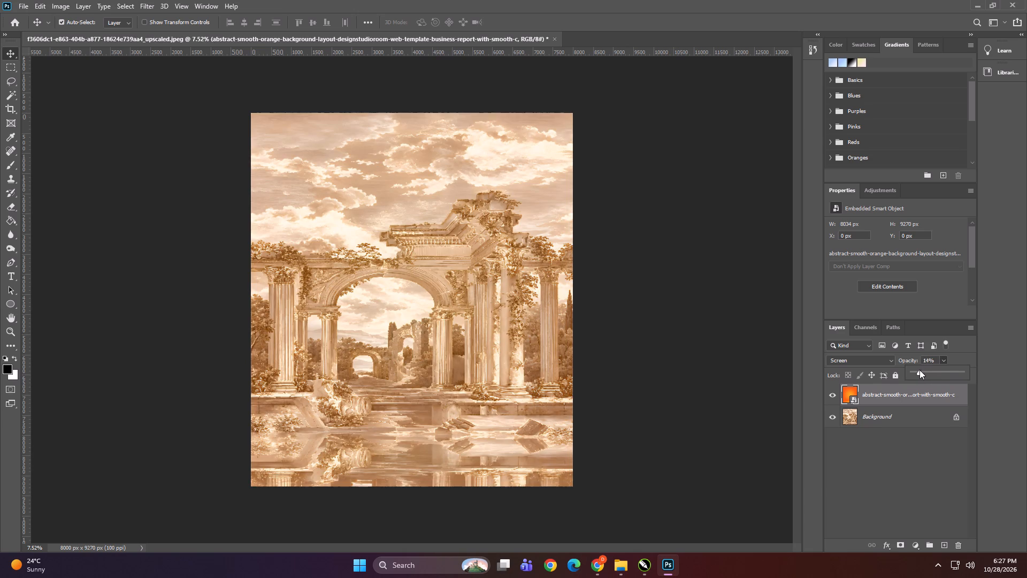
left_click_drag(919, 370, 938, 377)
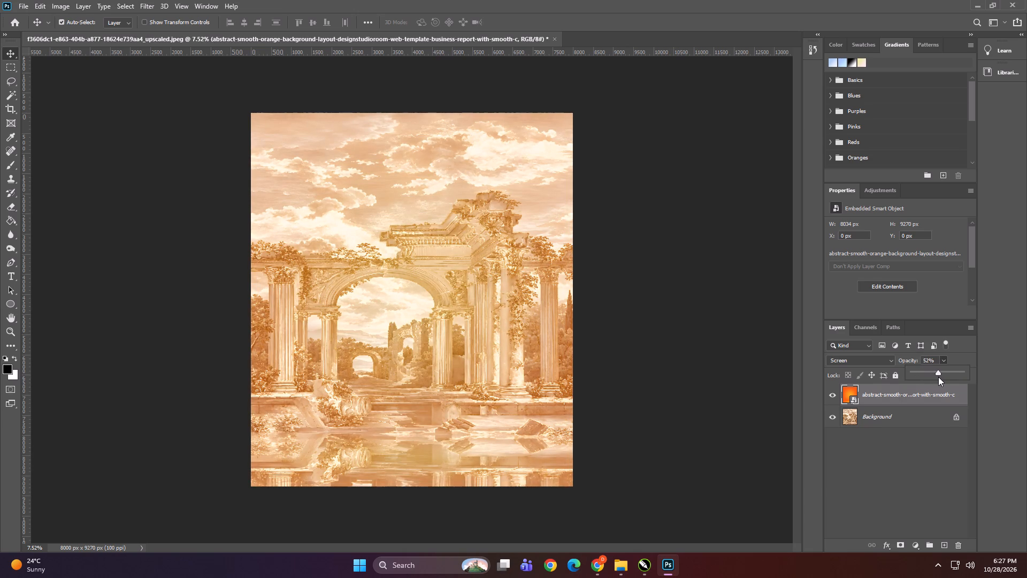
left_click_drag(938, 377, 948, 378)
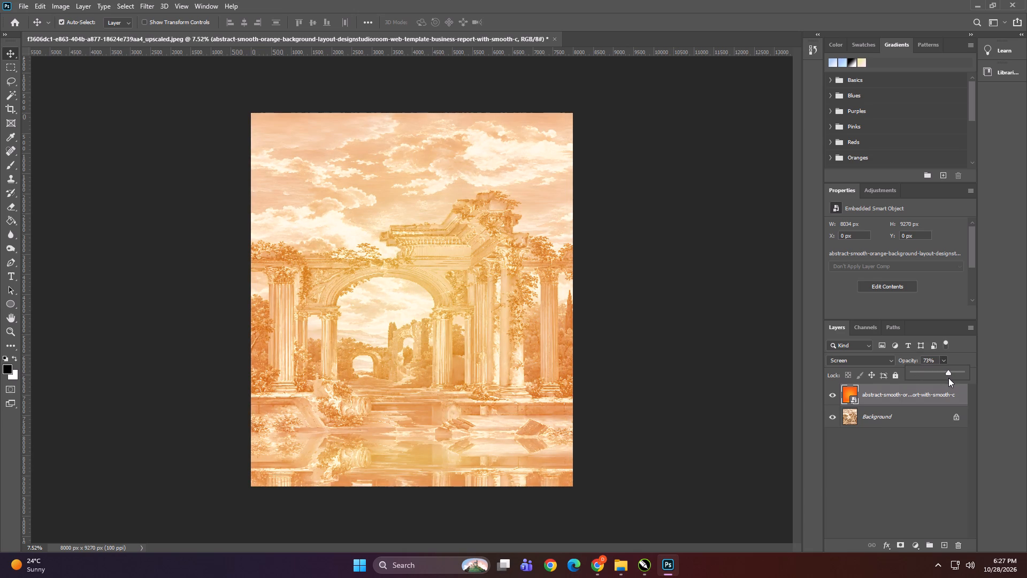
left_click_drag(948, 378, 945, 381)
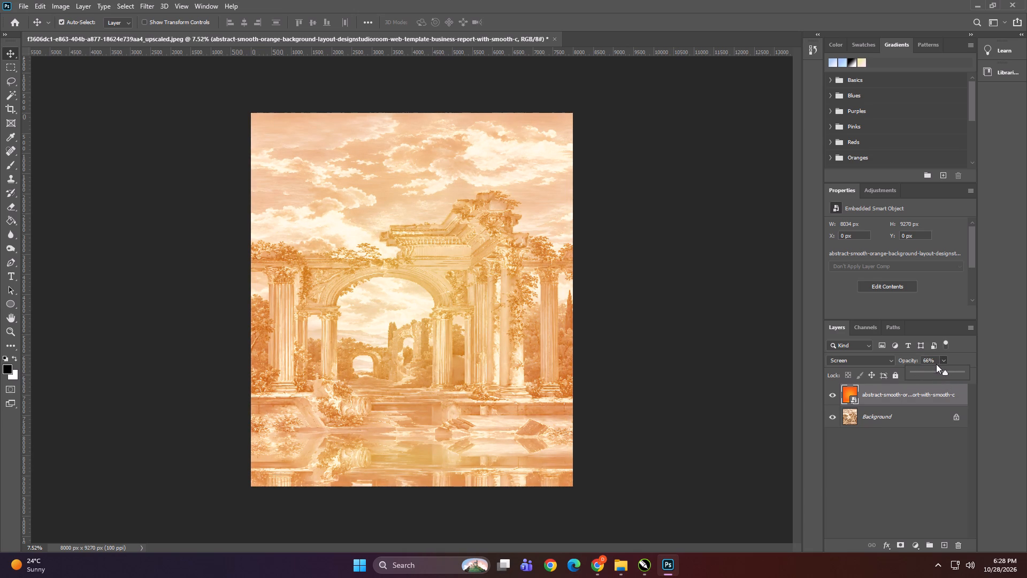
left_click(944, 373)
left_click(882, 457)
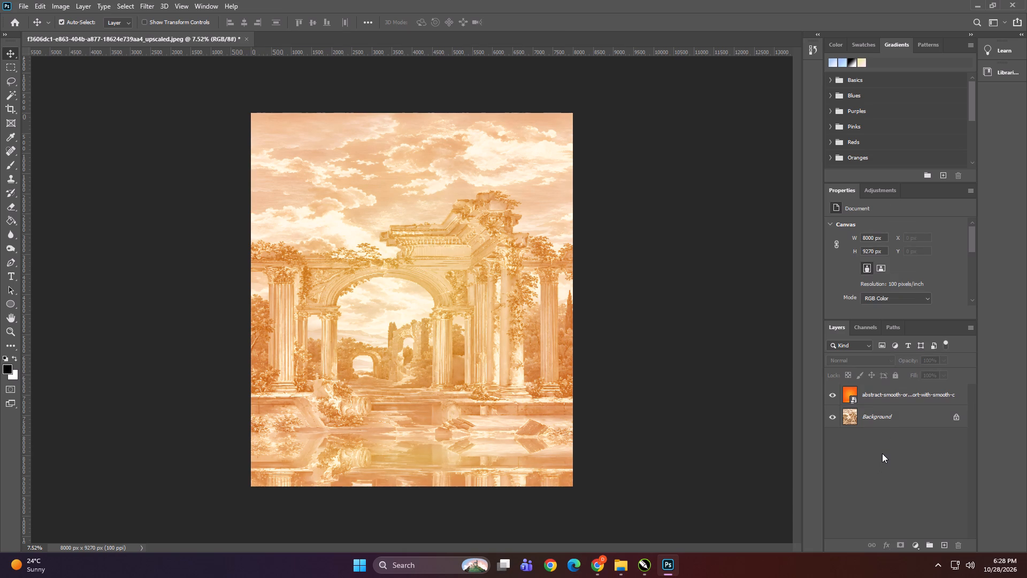
Change the orange gradient layer's blend mode to Saturation and set its opacity to 48%.
left_click(870, 402)
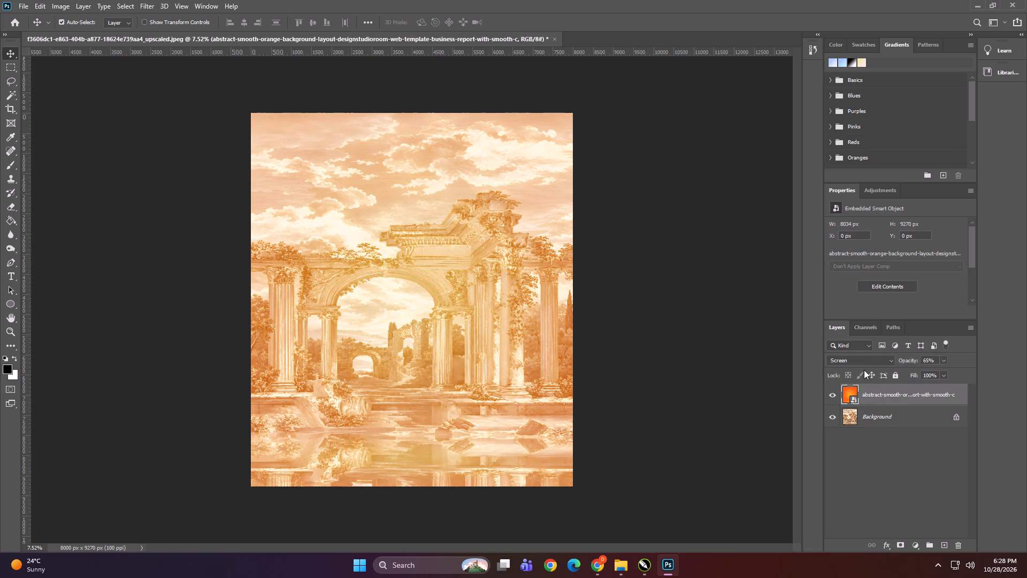
left_click(862, 366)
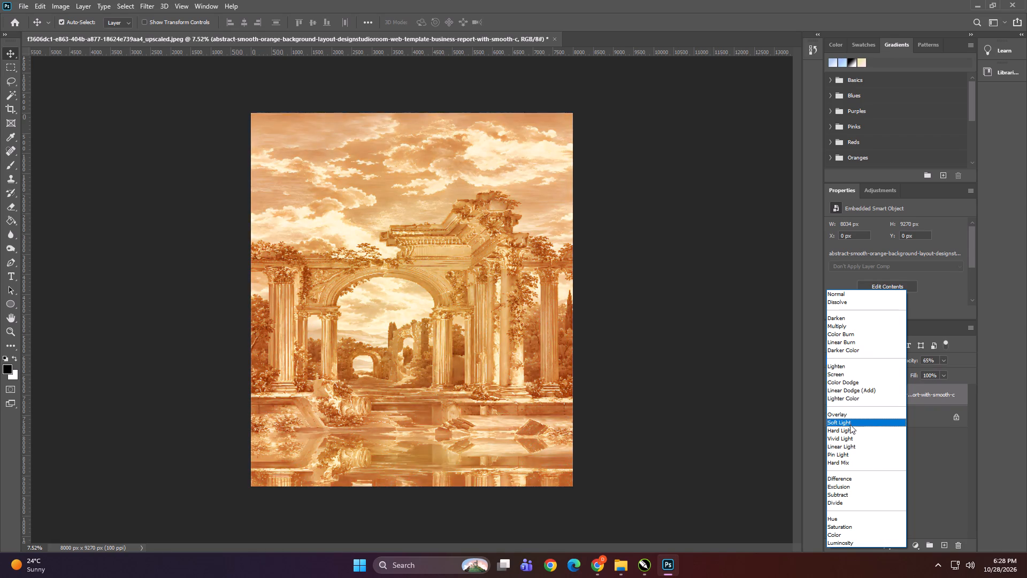
left_click(849, 528)
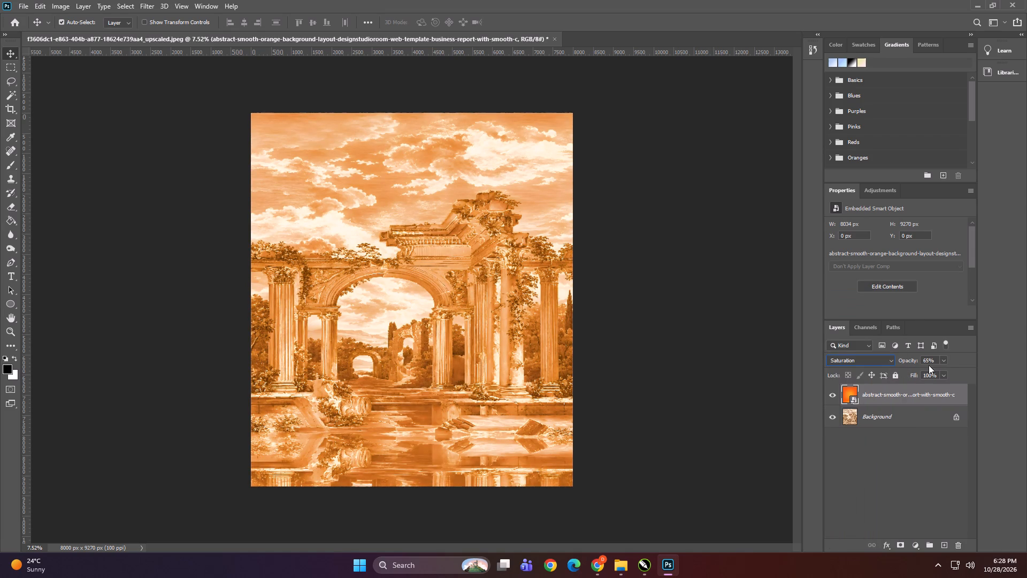
left_click(943, 360)
left_click_drag(942, 371, 931, 371)
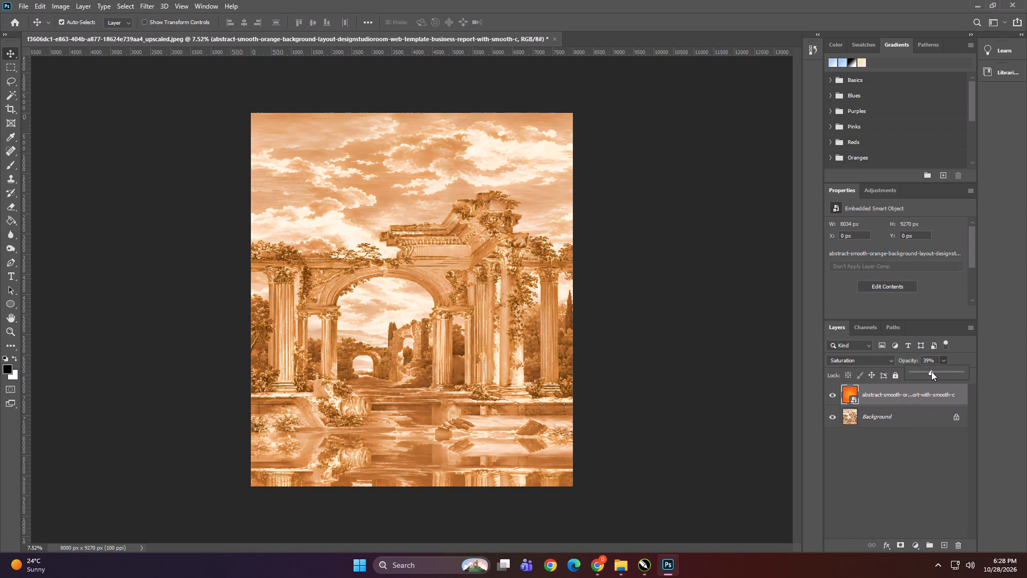
left_click_drag(931, 371, 925, 371)
left_click(925, 371)
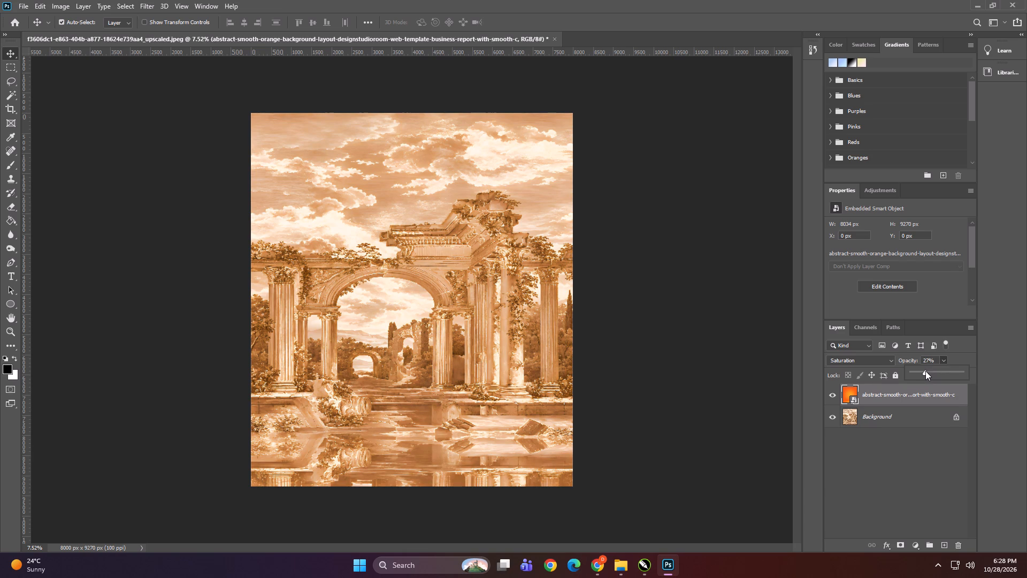
left_click_drag(930, 370, 936, 370)
Save the document with layers as an LZW-compressed TIFF in the Downloads folder, adding K to the end of the file name.
key("ctrl+shift+s")
left_click(709, 334)
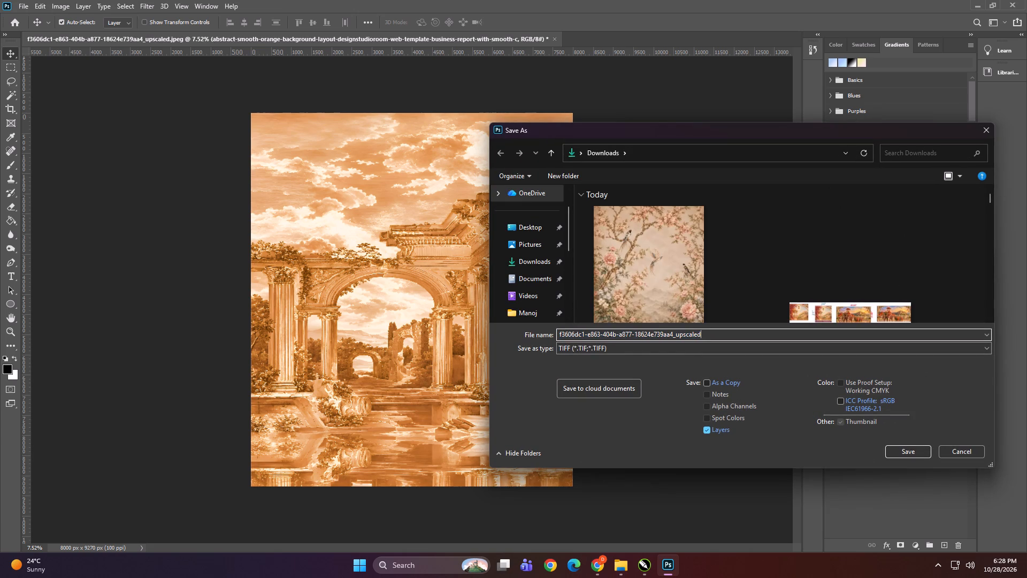
key("k")
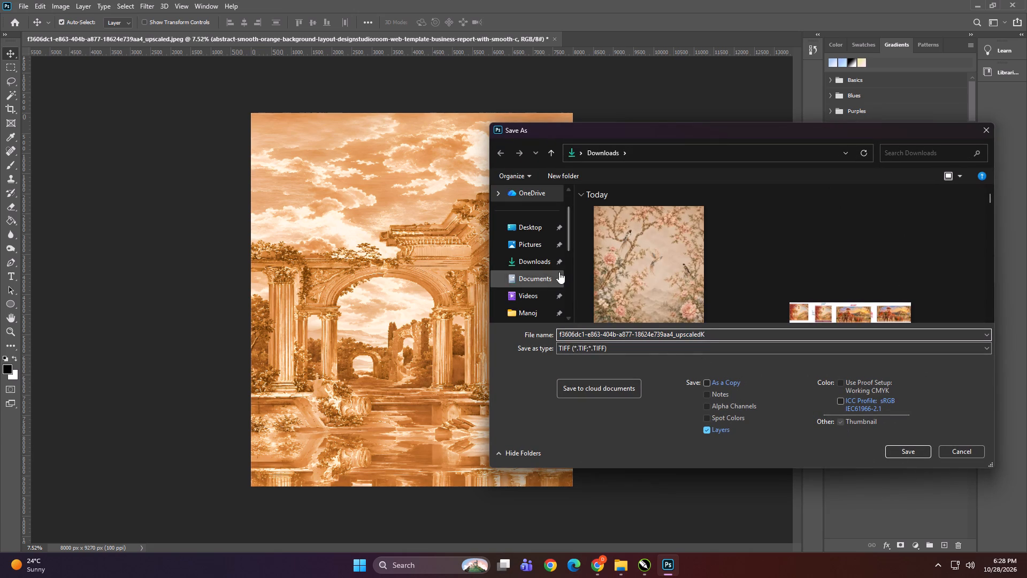
left_click(547, 263)
left_click(903, 453)
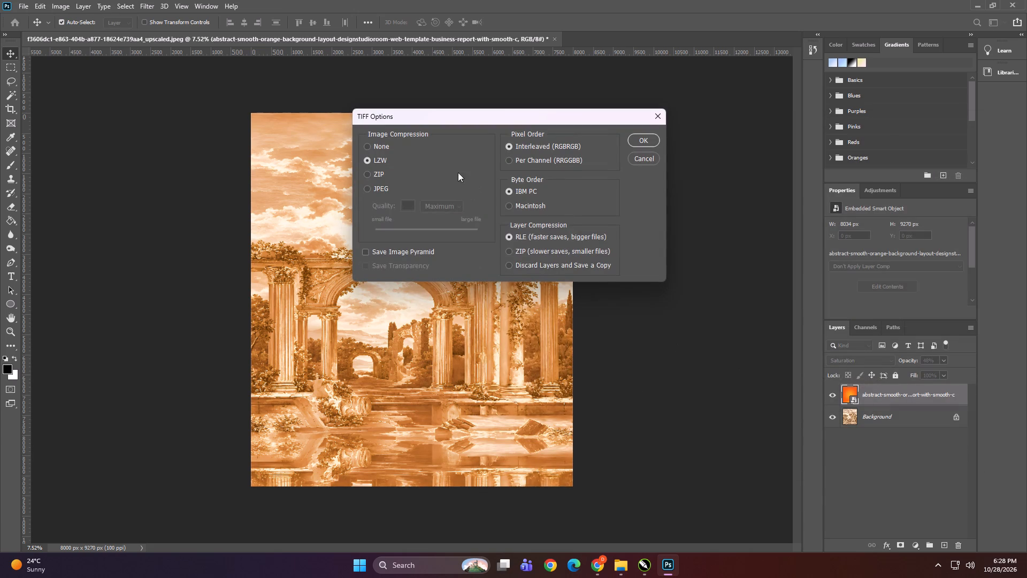
left_click(642, 136)
left_click(456, 208)
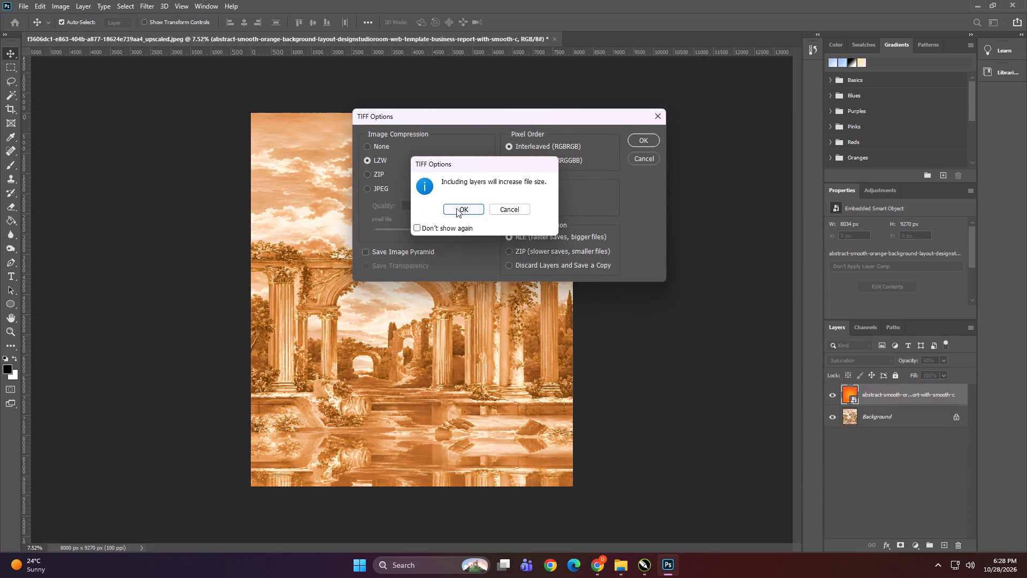
Quit Photoshop, letting the background save of the TIFF finish first.
left_click(1015, 4)
left_click(512, 222)
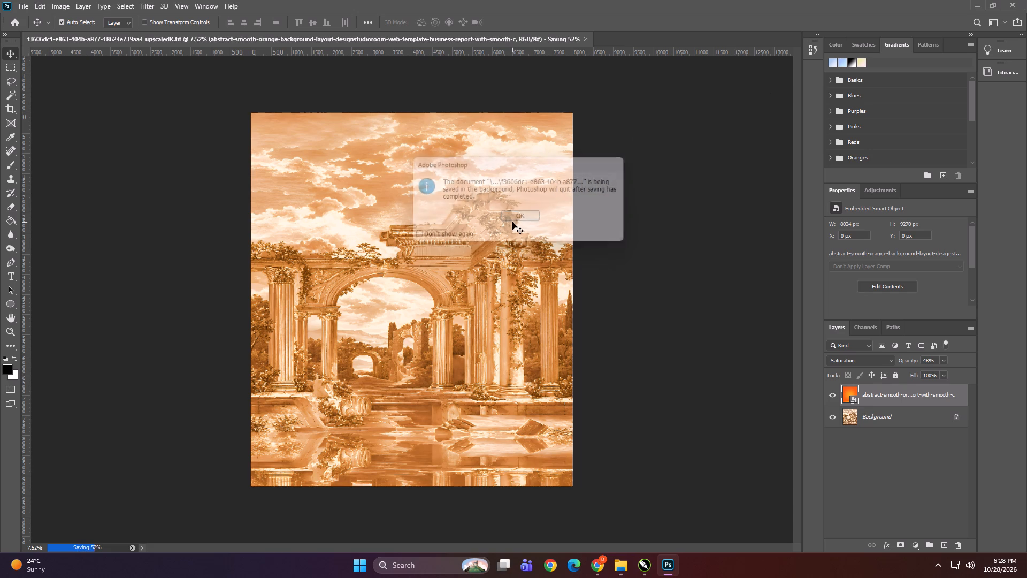
Bring the saved upscaledK ruins TIFF from the Downloads folder into the Untitled-1 document in CorelDRAW.
left_click(645, 571)
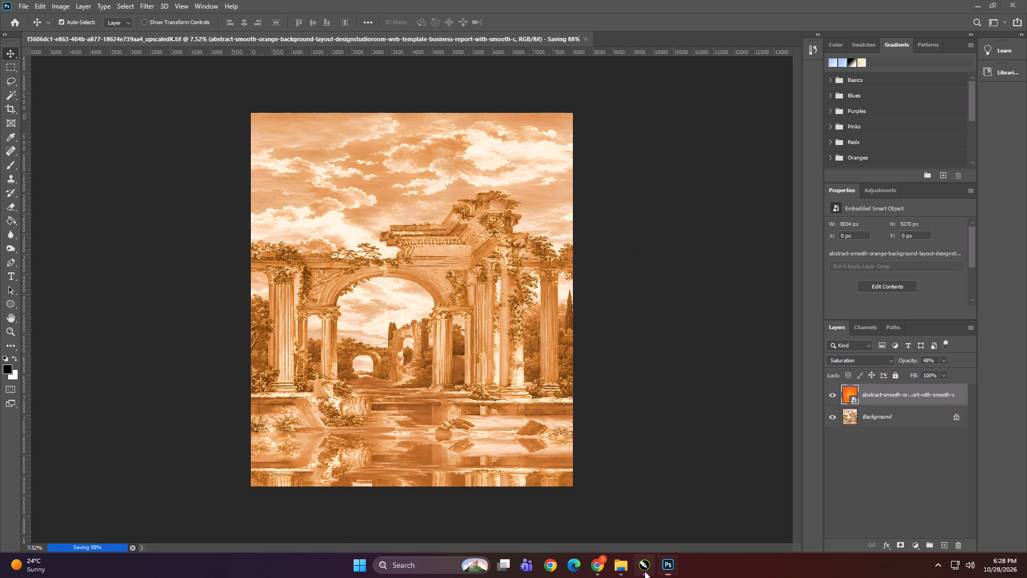
left_click(535, 332)
left_click(623, 561)
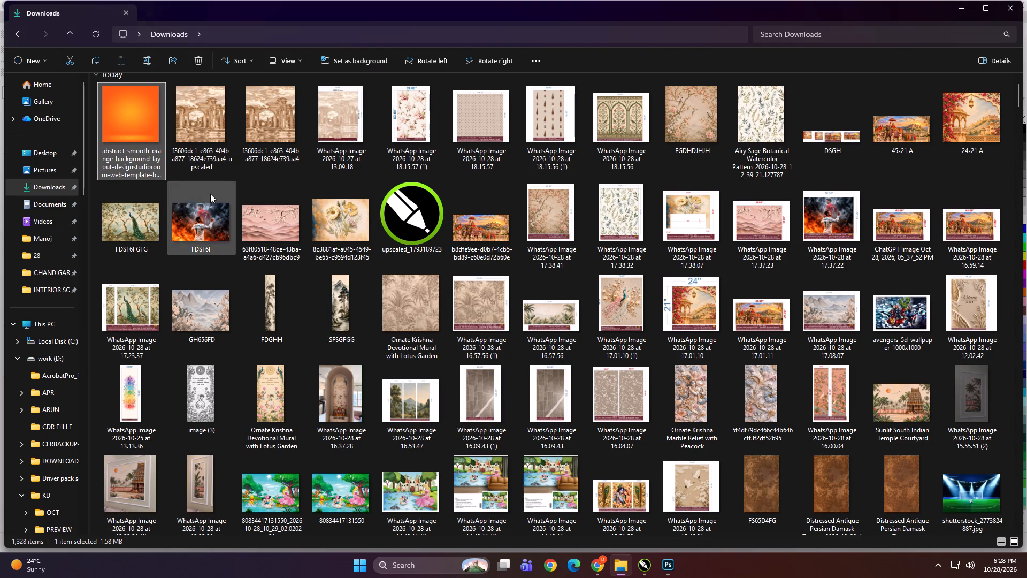
left_click(39, 192)
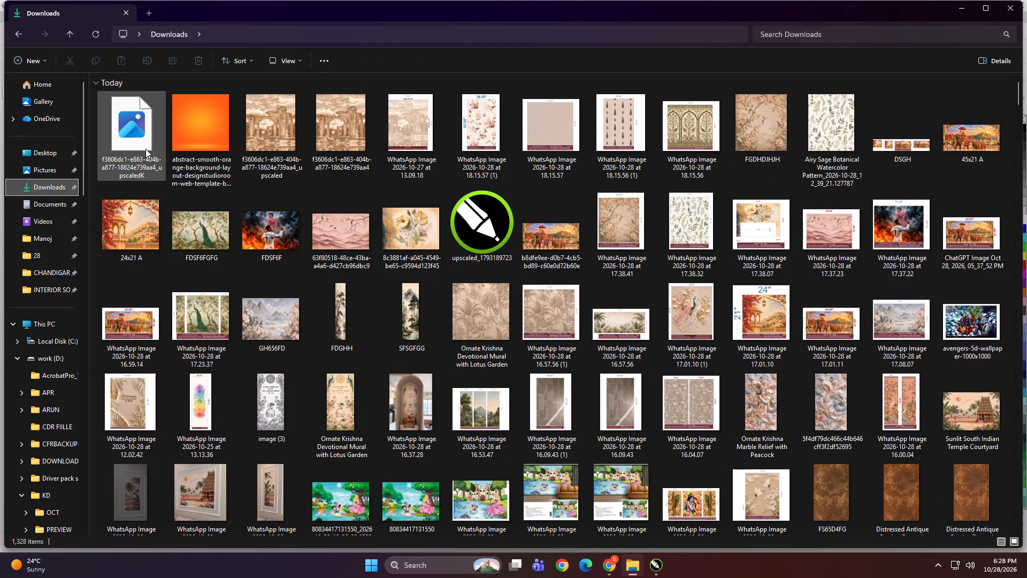
left_click(142, 134)
left_click_drag(127, 110, 595, 537)
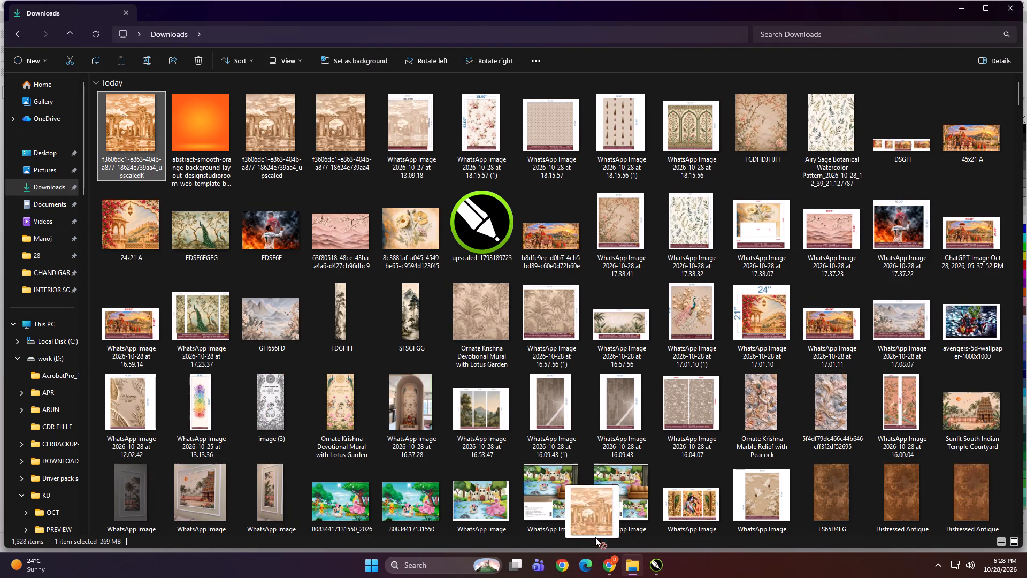
left_click_drag(595, 537, 595, 362)
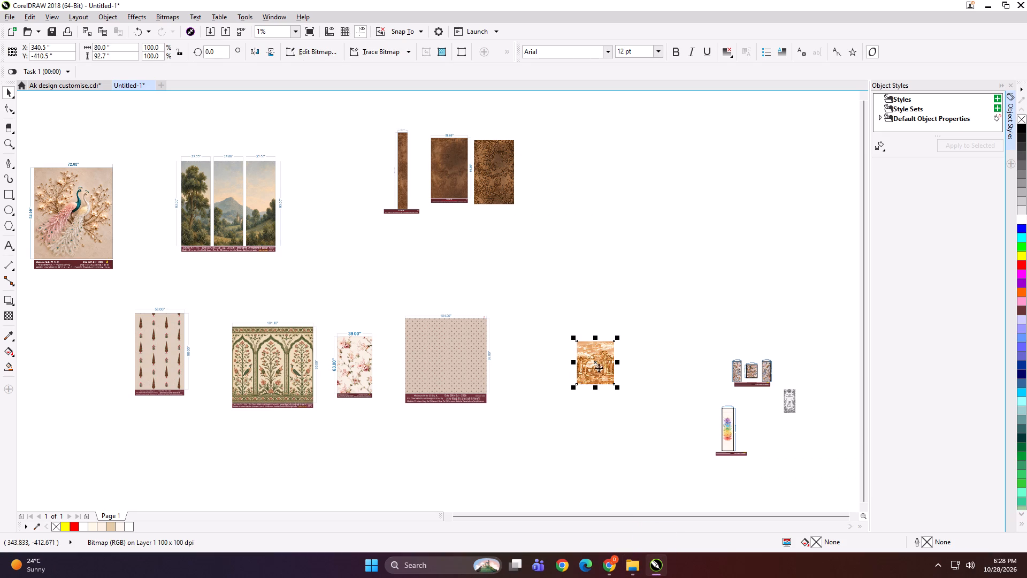
Move the imported ruins image beside the chakra panel design, to about X 541.75" and Y -556.85".
left_click_drag(589, 370, 683, 439)
scroll(730, 451, "up", 3)
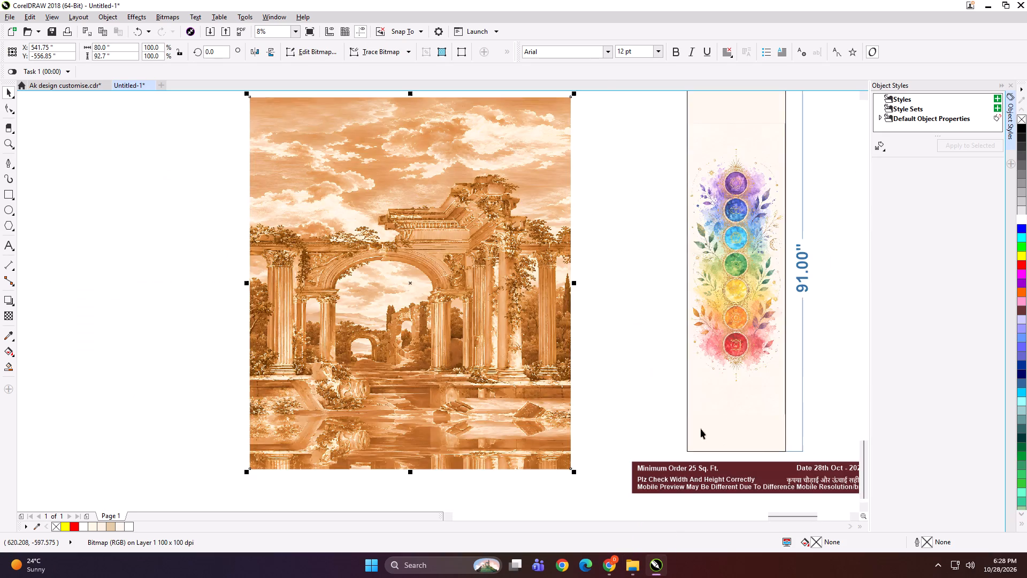
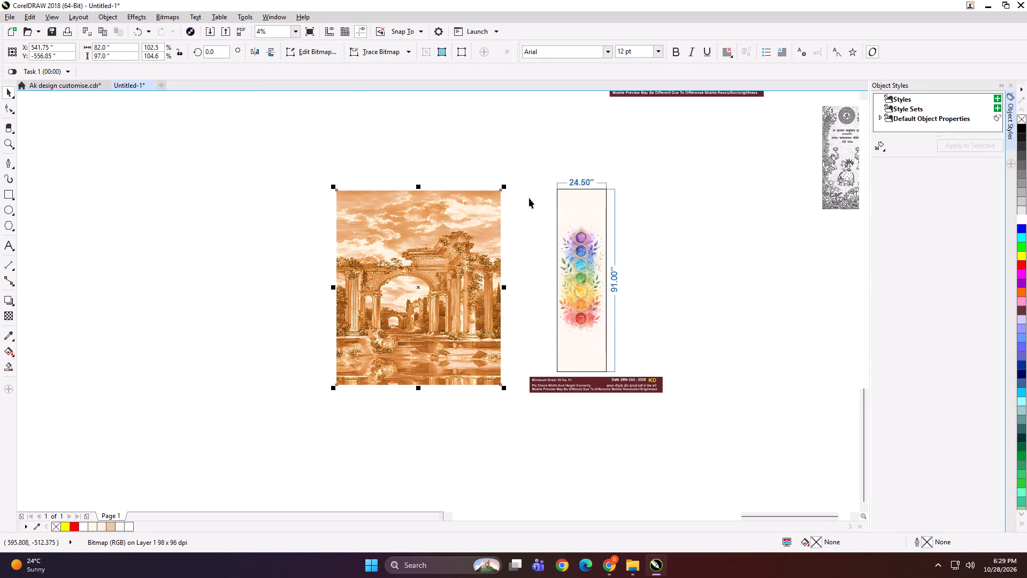
Resize the chakra panel together with its frame and dimension lines to 82 by 97 inches by repeating the last resize.
left_click_drag(551, 187, 611, 378)
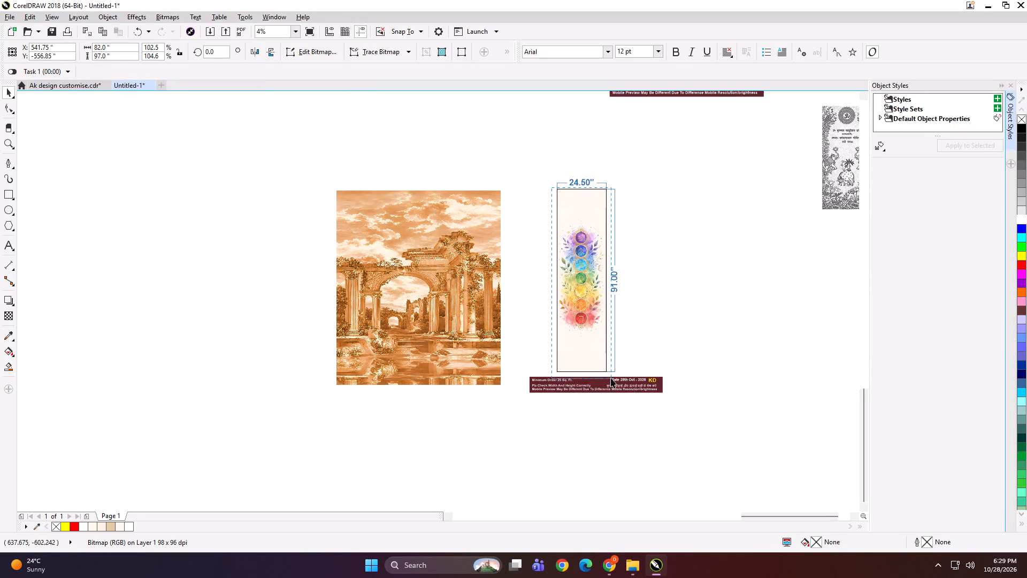
left_click_drag(611, 378, 608, 376)
key("ctrl+r")
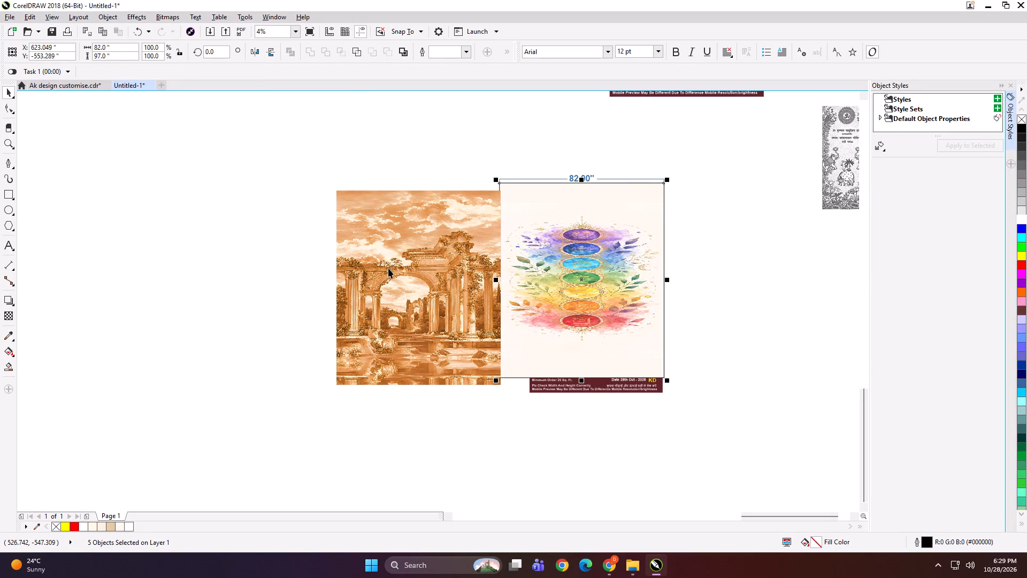
Centre the ruins image horizontally and vertically on the resized chakra panel so it covers the old design.
left_click(400, 273)
left_click(523, 277, "shift")
key("c")
key("e")
left_click(413, 213)
Move the 97.00" height dimension outside the ruins image's right edge, to about X 668.5".
left_click_drag(708, 220, 578, 347)
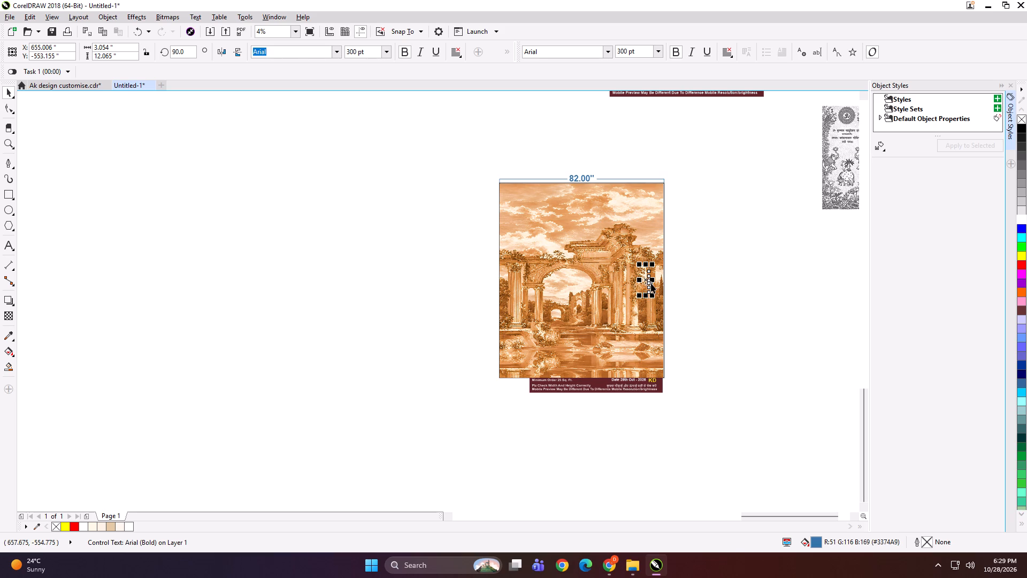
left_click_drag(646, 280, 673, 280)
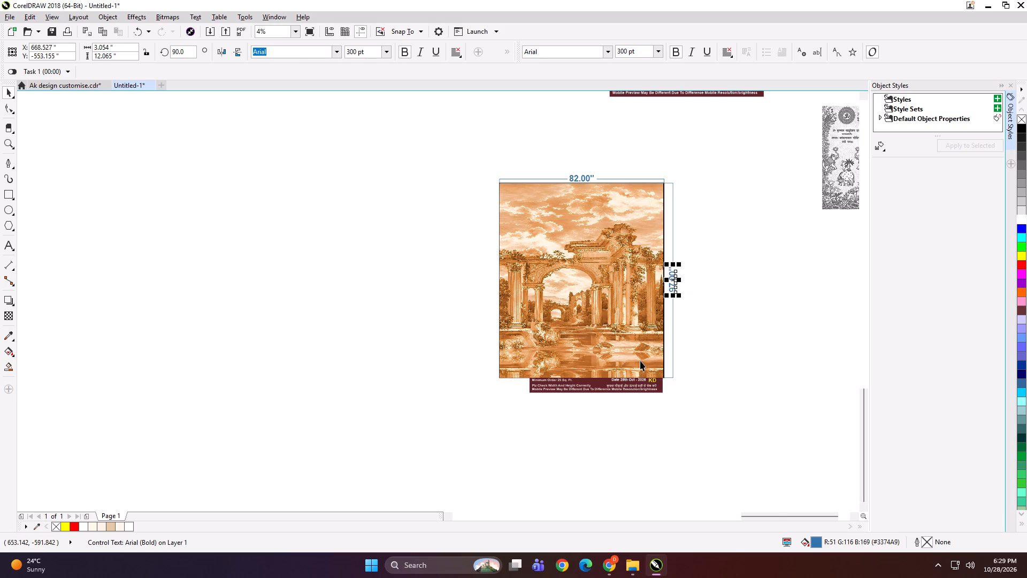
Move the maroon order-note banner just below the ruins image and enlarge it to about 91" by 10.8".
scroll(622, 389, "up", 1)
left_click_drag(609, 390, 589, 405)
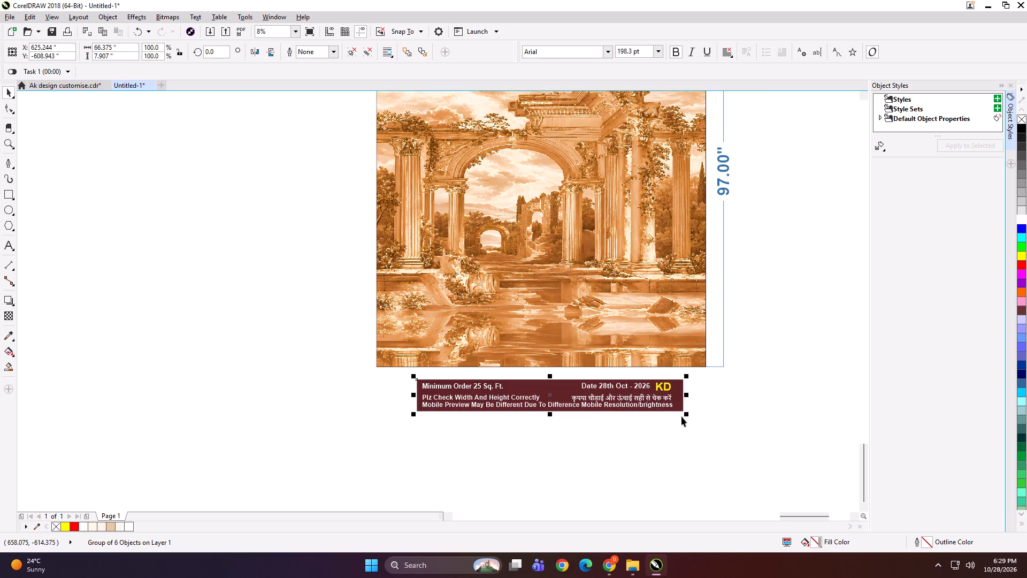
left_click_drag(687, 414, 737, 436, "shift")
scroll(636, 389, "down", 1)
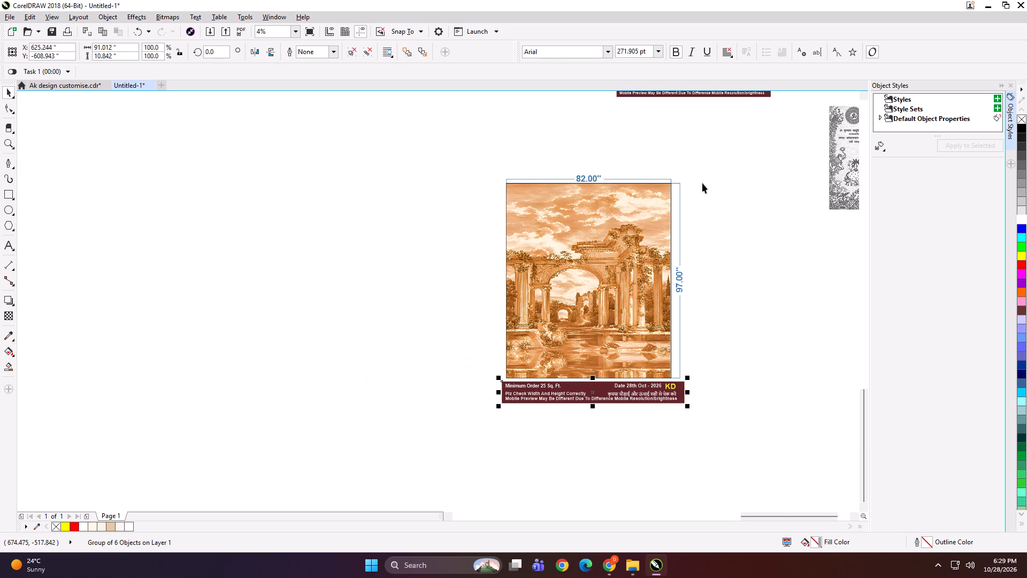
left_click(704, 177)
Nudge the 82.00" width dimension upward, farther from the ruins image's top edge, to about Y -501.8".
left_click(591, 178)
key("Up")
key("Up")
key("Up")
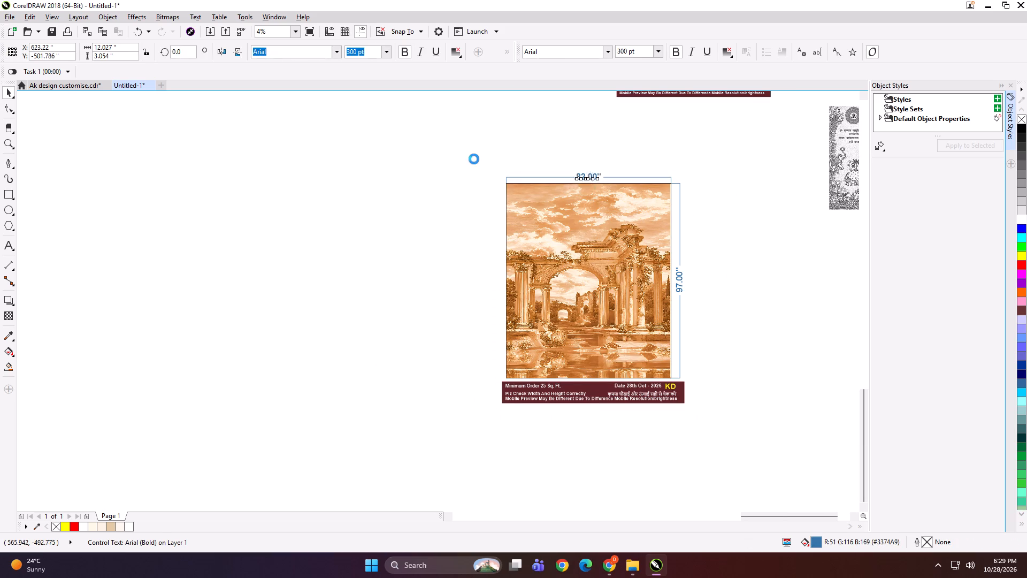
Fit the ruins layout with its dimensions and banner to a full-screen preview and capture that area as a screenshot.
left_click_drag(474, 159, 710, 442)
key("shift+F2")
key("F9")
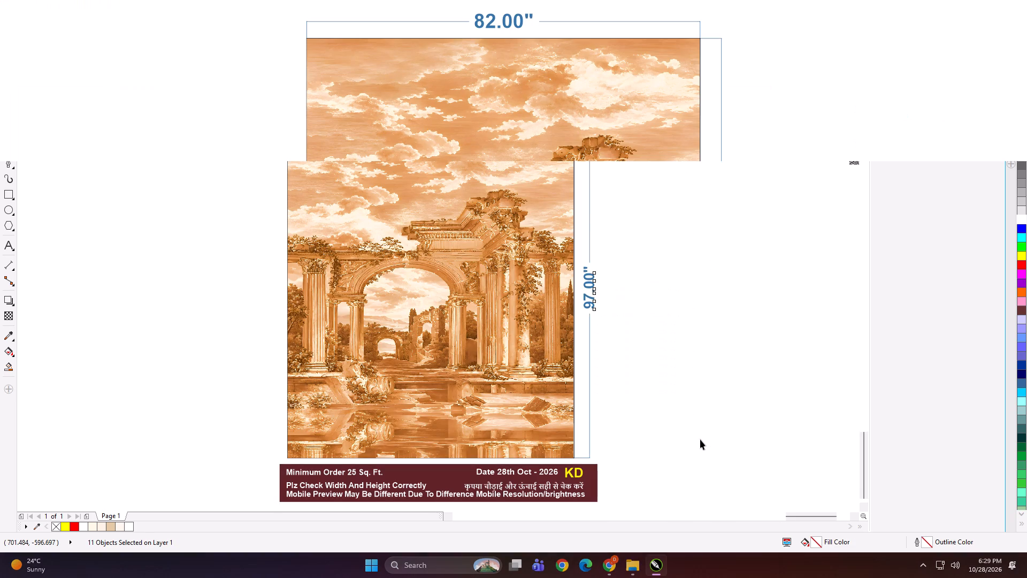
key("Print")
left_click_drag(275, 3, 606, 414)
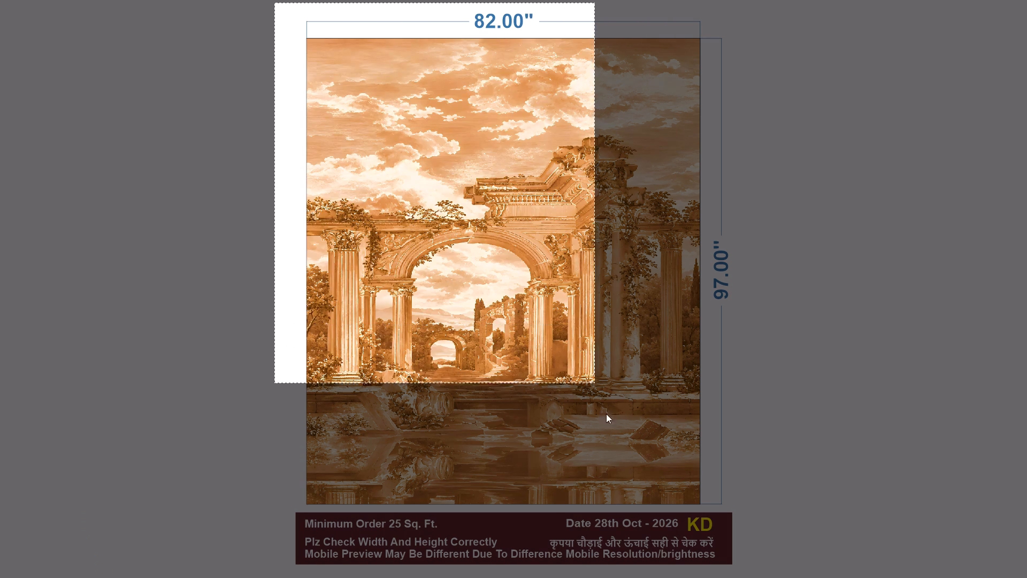
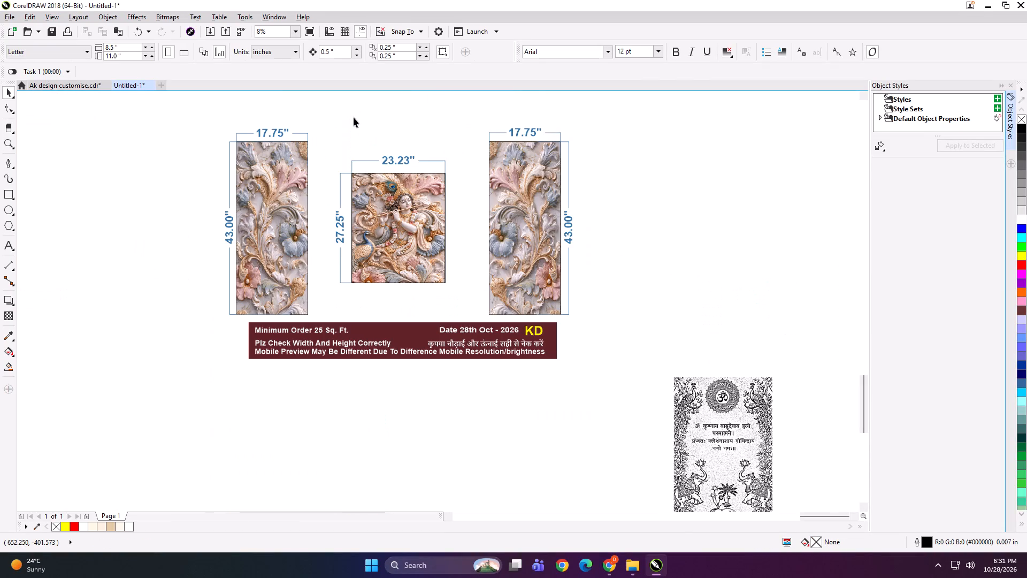
Resize the floral panel left of the Krishna image, with its dimensions, to 18.75" wide by 44.0" high.
left_click_drag(234, 136, 318, 319)
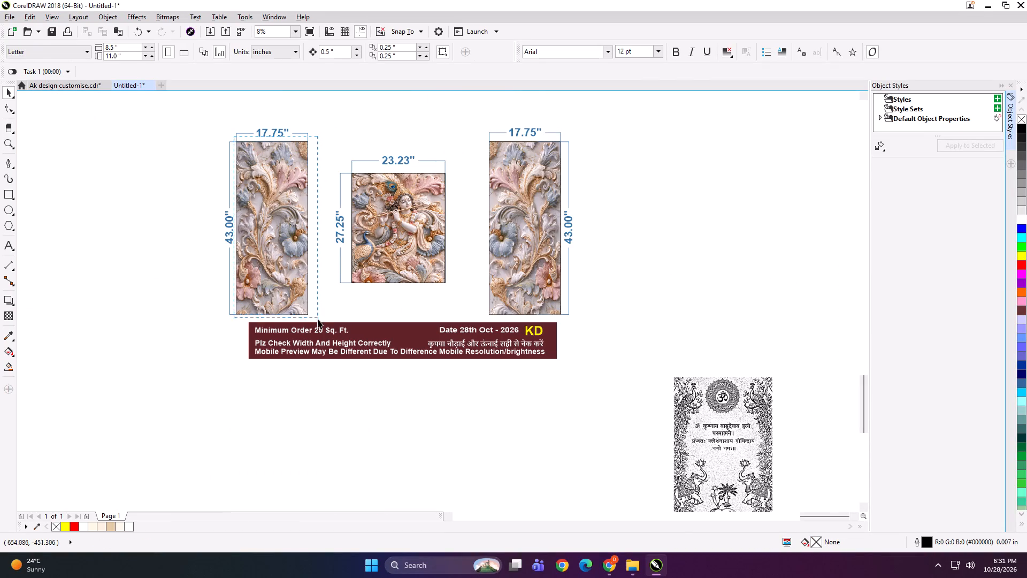
left_click_drag(318, 319, 317, 322)
left_click(124, 48)
key("1")
key("Tab")
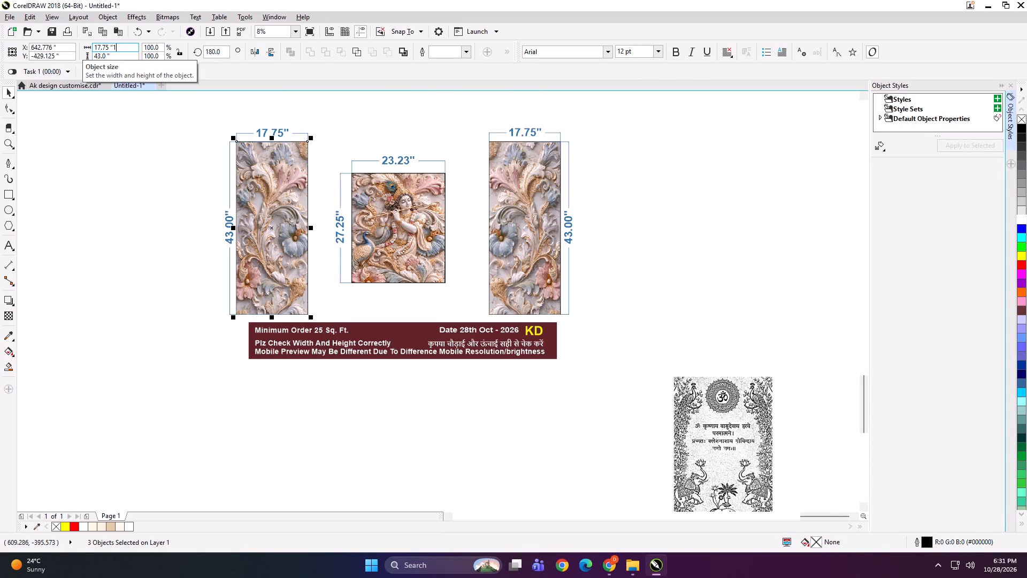
key("Right")
key("1")
key("Return")
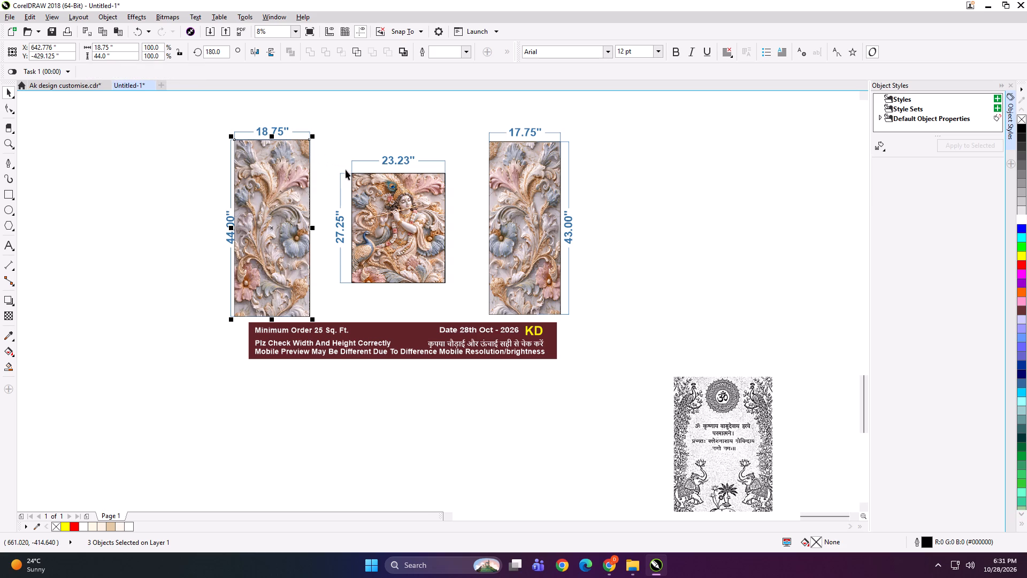
Resize the central Krishna image to 24.23" wide by 28.25" high.
left_click_drag(348, 170, 461, 302)
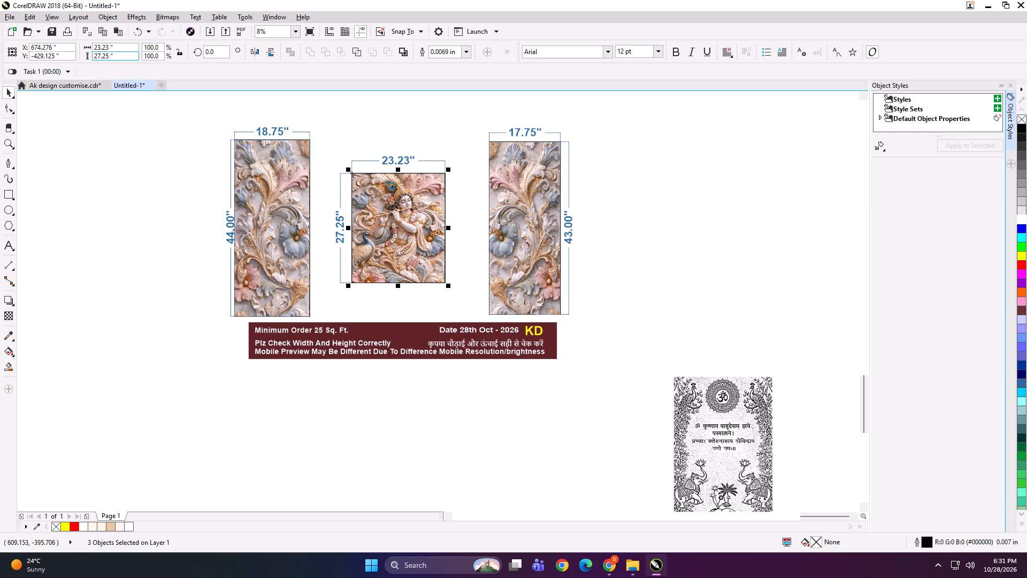
left_click(118, 49)
key("1")
key("Tab")
key("Right")
key("1")
key("Return")
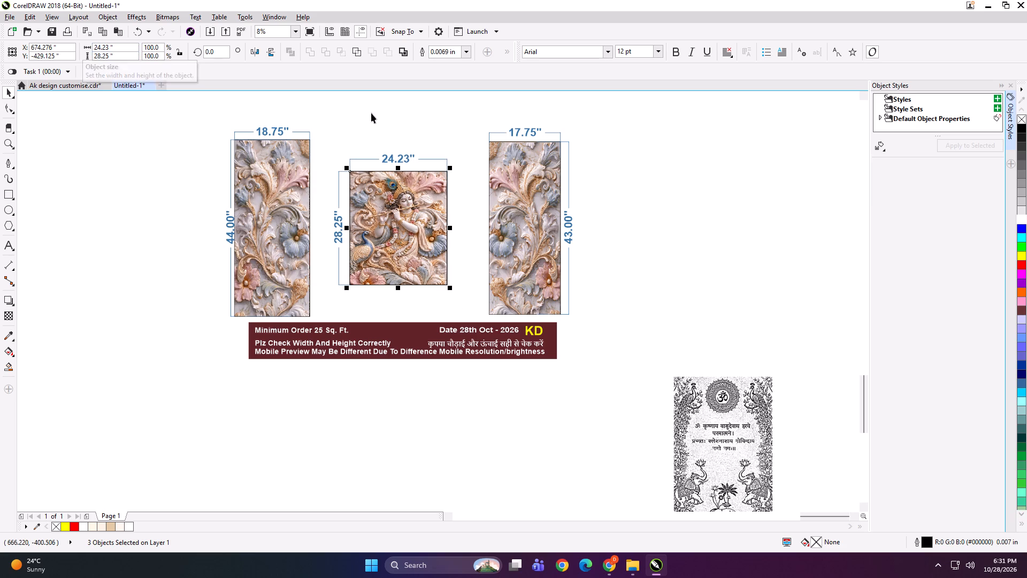
Resize the floral panel right of the Krishna image to 18.75" wide by 44.0" high.
left_click_drag(484, 135, 563, 318)
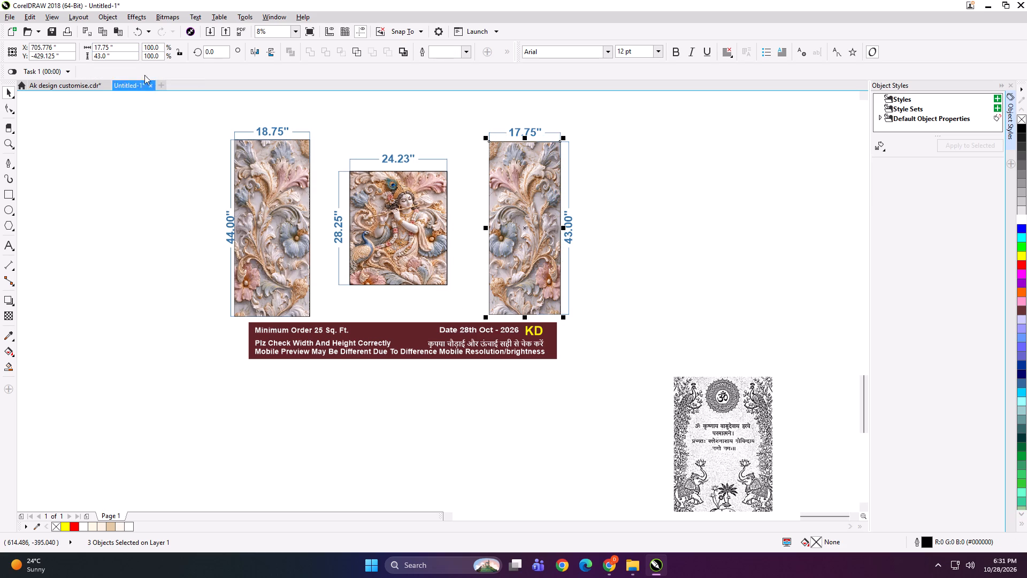
left_click(120, 49)
key("1")
key("Tab")
key("Right")
key("1")
key("Return")
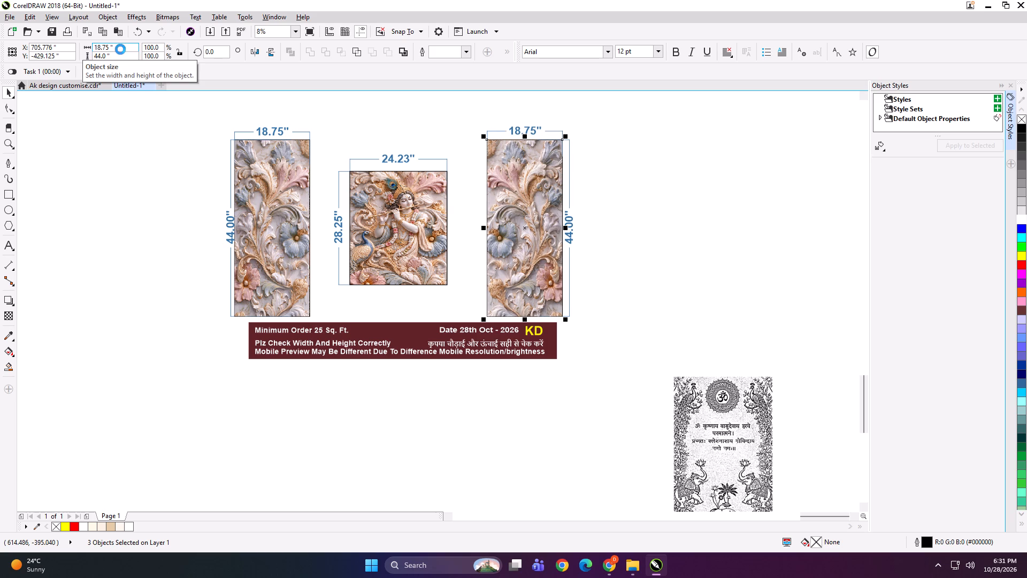
Nudge the left floral panel's 44.00" height dimension outward by about 2", clear of the panel's outer edge.
left_click(155, 115)
left_click(232, 220)
key("Left")
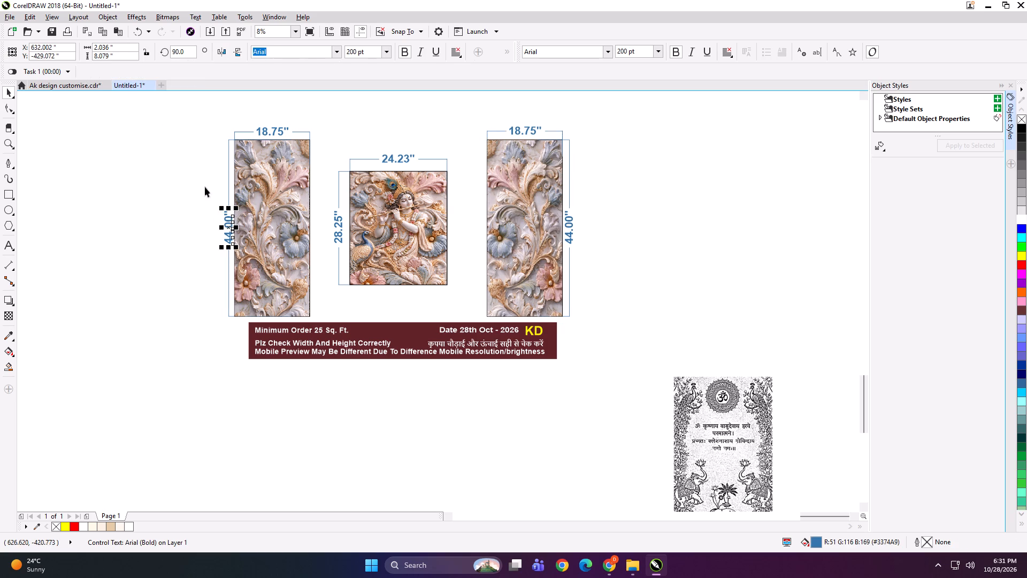
key("Left")
key("Left")
key("Left")
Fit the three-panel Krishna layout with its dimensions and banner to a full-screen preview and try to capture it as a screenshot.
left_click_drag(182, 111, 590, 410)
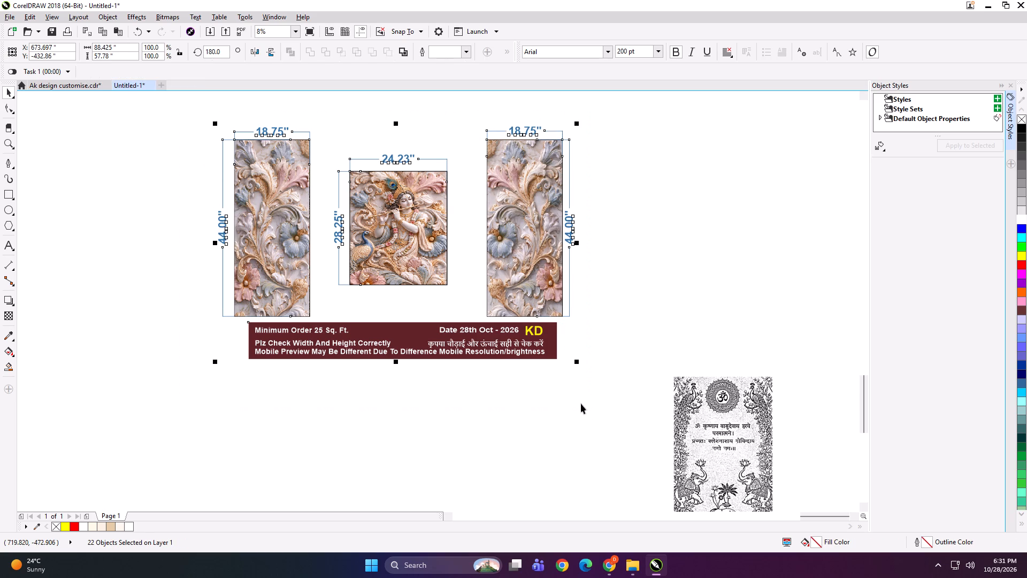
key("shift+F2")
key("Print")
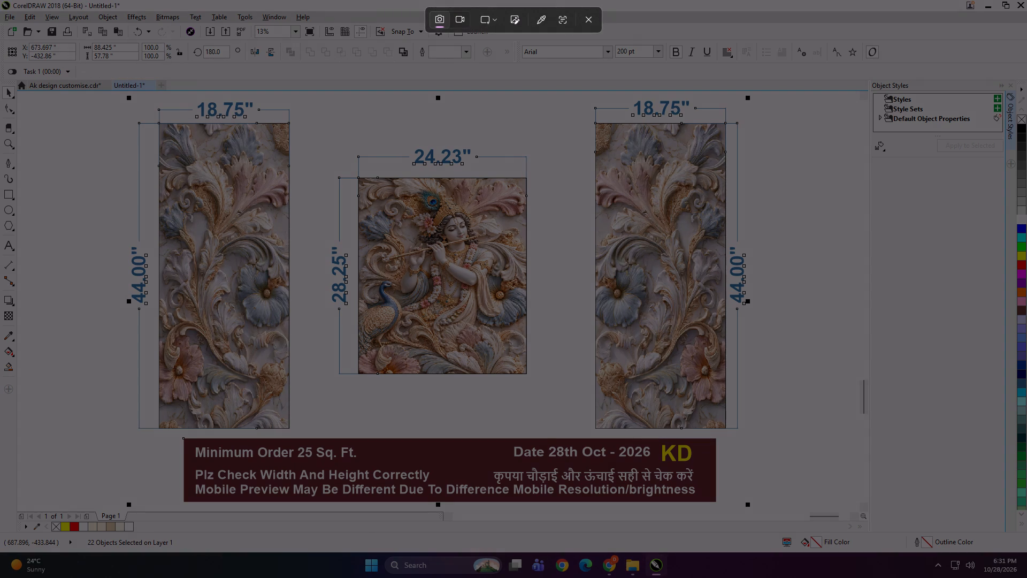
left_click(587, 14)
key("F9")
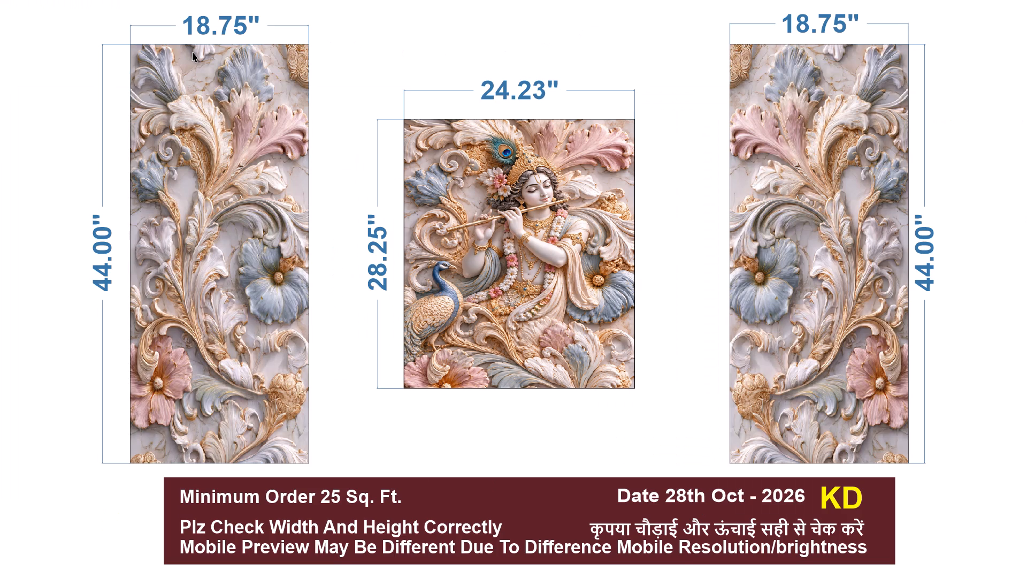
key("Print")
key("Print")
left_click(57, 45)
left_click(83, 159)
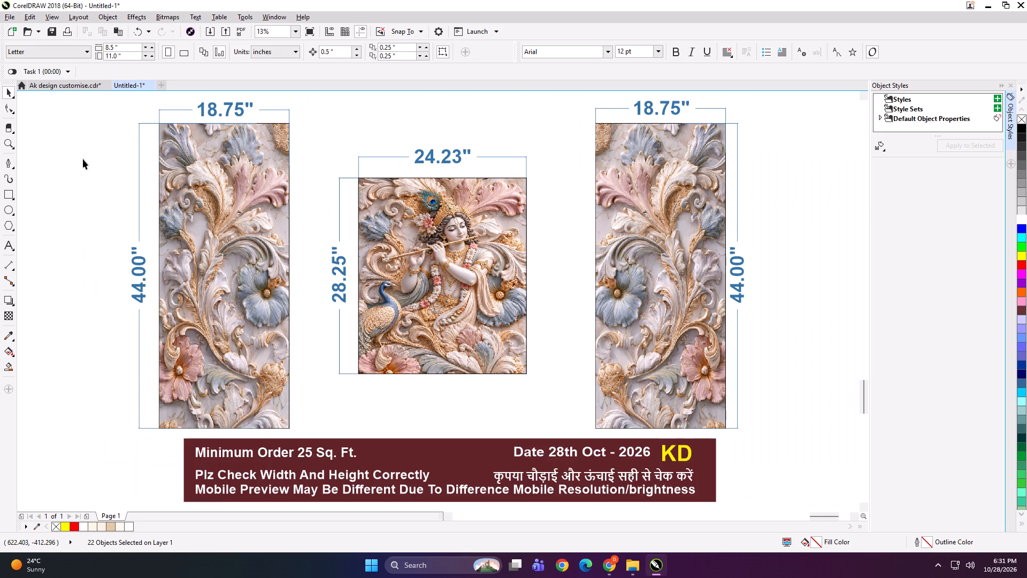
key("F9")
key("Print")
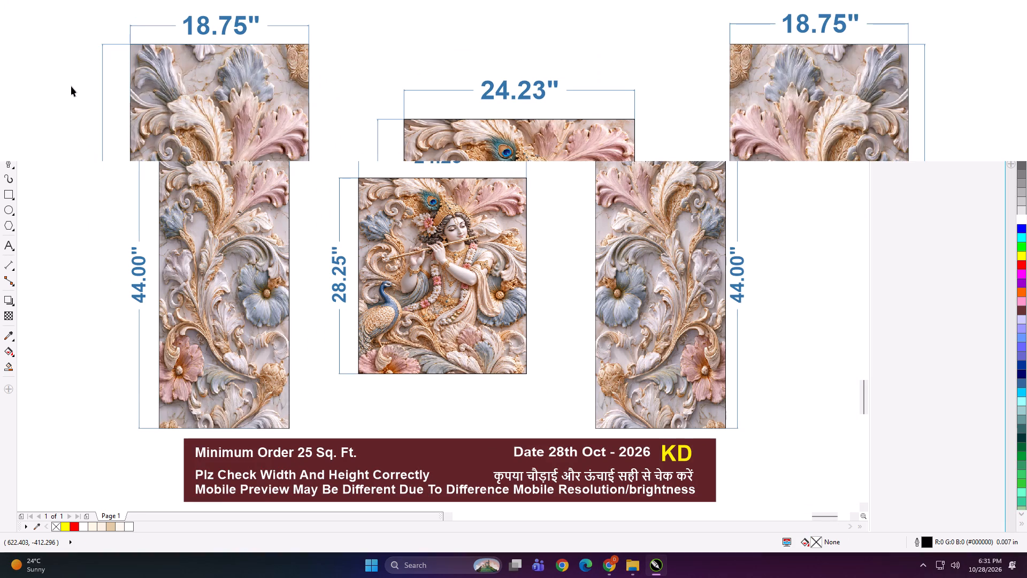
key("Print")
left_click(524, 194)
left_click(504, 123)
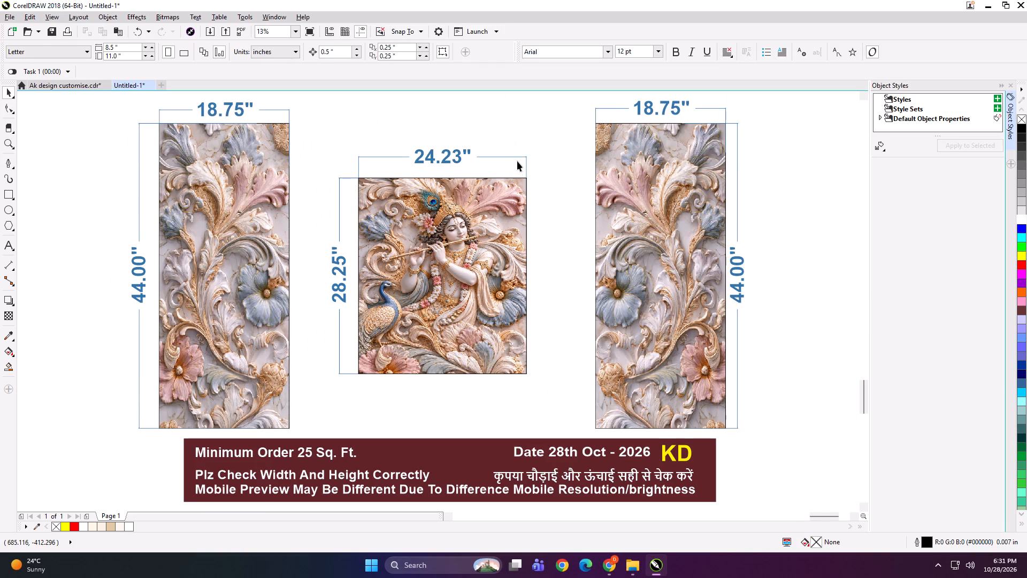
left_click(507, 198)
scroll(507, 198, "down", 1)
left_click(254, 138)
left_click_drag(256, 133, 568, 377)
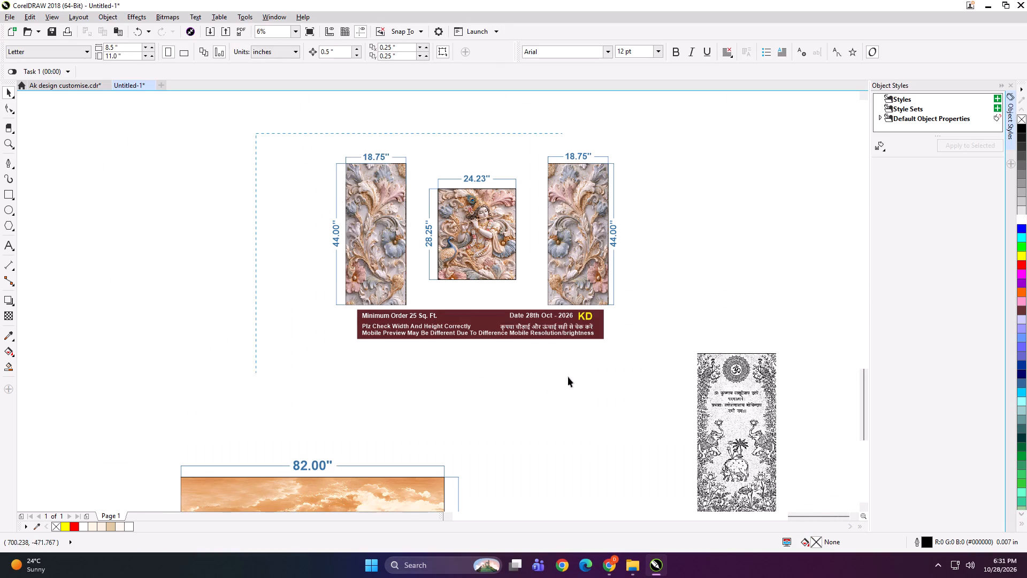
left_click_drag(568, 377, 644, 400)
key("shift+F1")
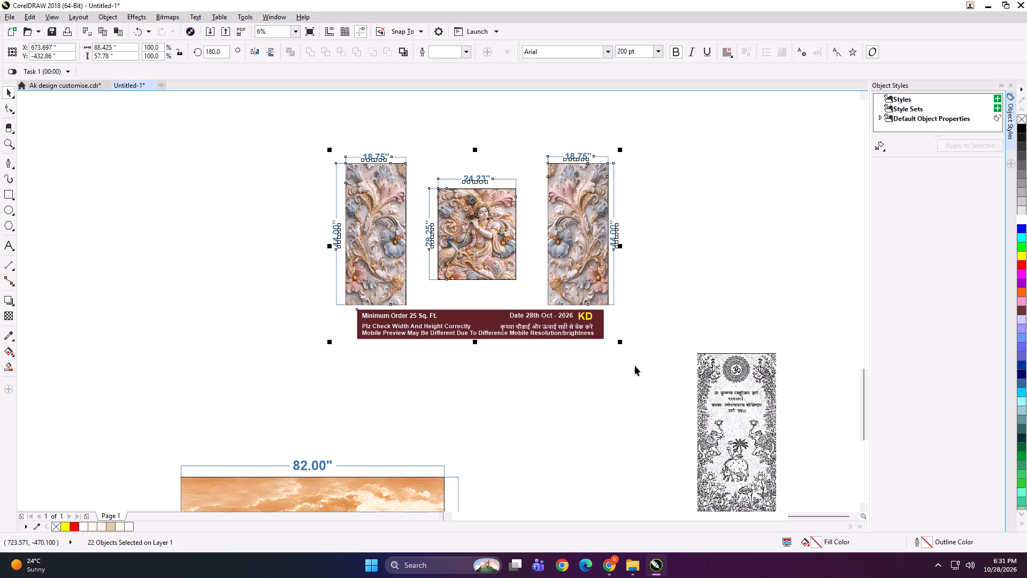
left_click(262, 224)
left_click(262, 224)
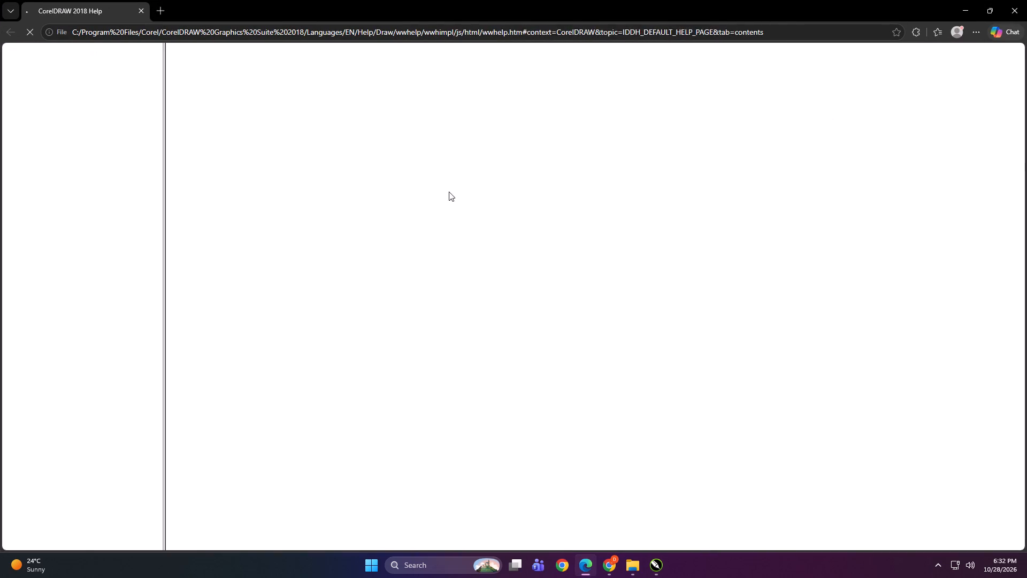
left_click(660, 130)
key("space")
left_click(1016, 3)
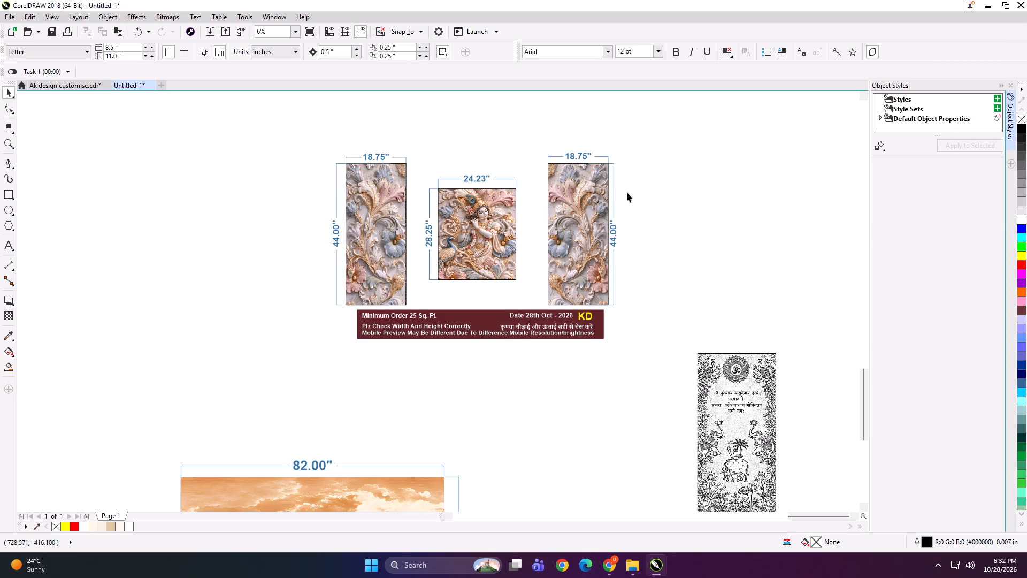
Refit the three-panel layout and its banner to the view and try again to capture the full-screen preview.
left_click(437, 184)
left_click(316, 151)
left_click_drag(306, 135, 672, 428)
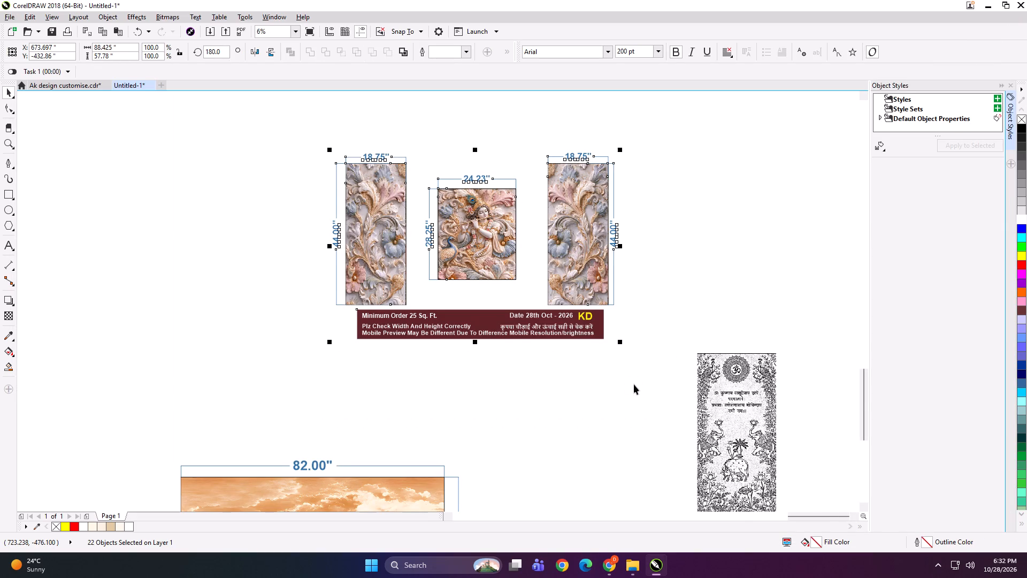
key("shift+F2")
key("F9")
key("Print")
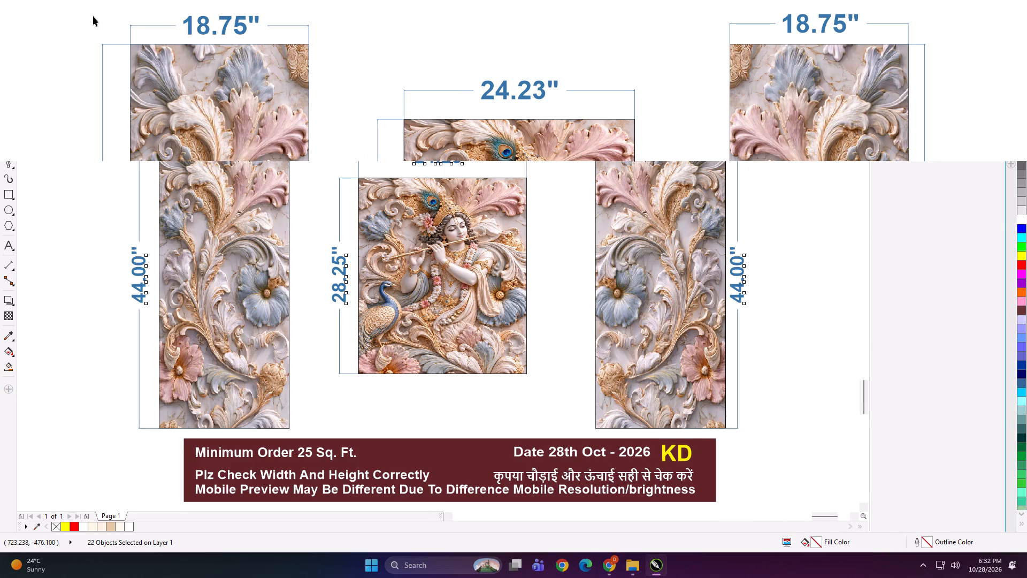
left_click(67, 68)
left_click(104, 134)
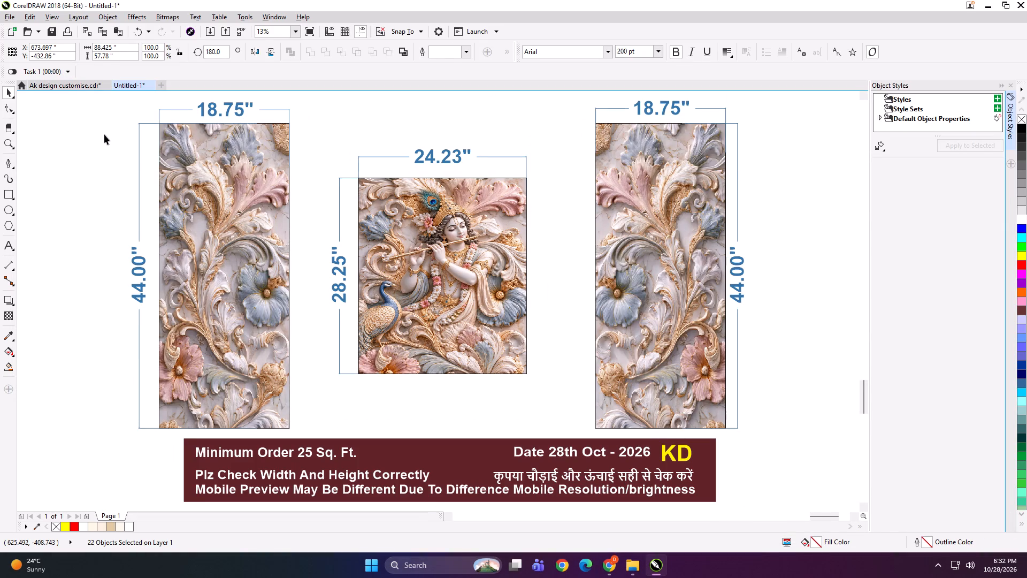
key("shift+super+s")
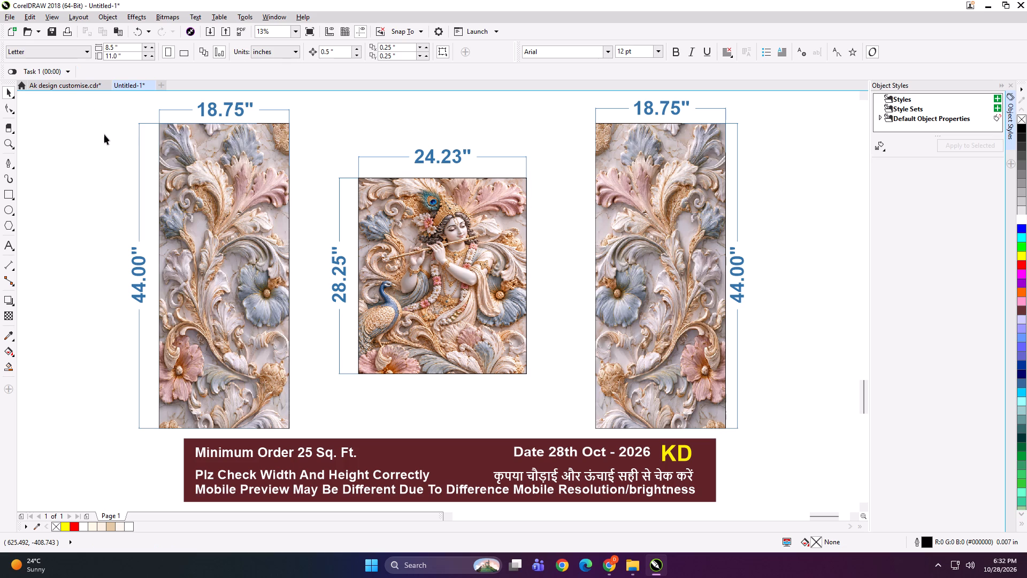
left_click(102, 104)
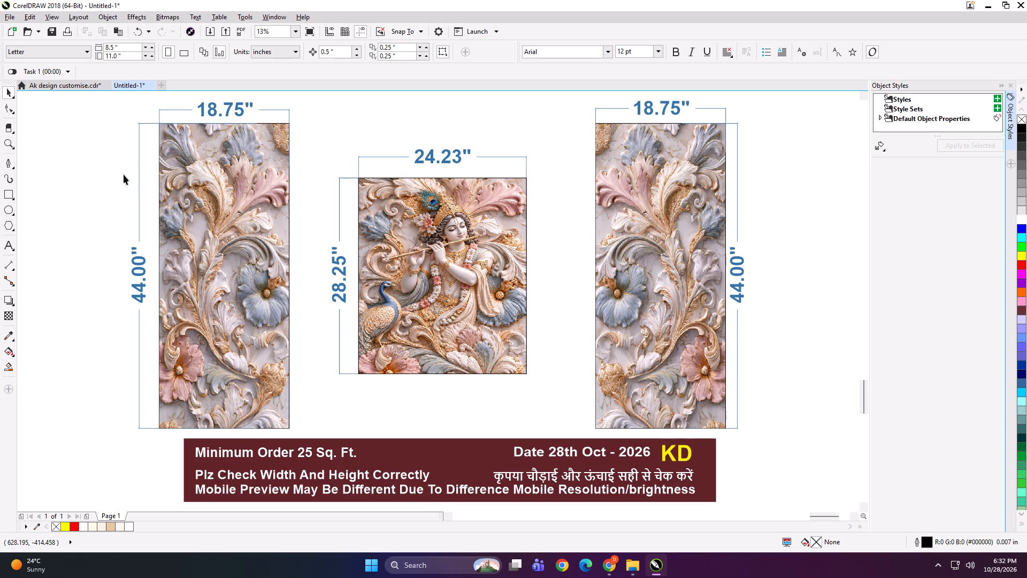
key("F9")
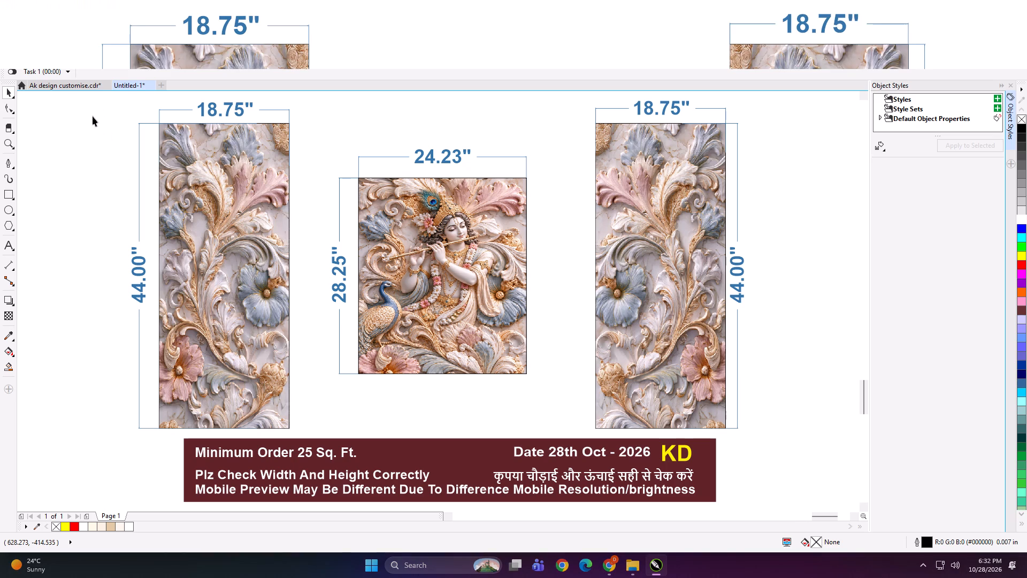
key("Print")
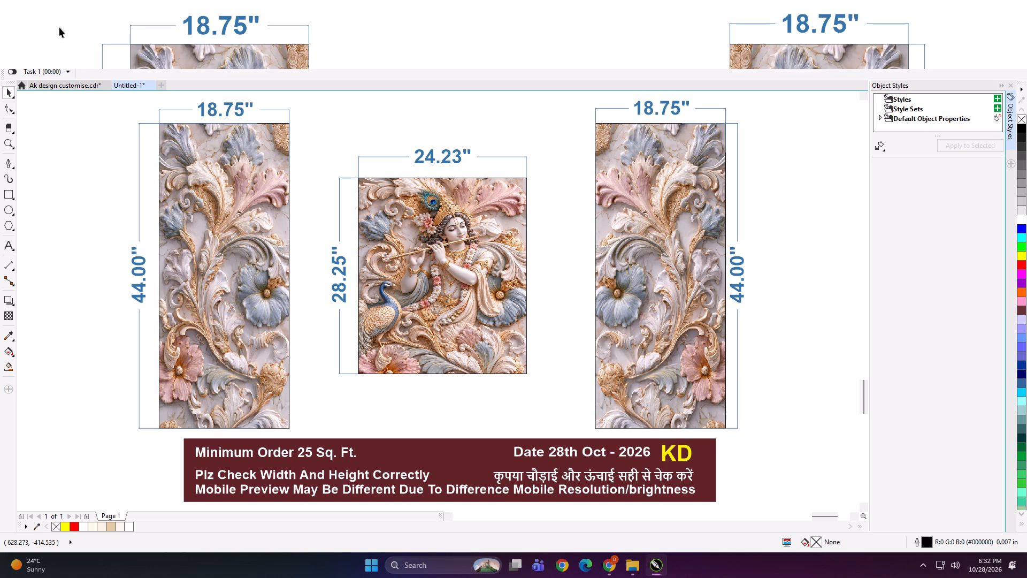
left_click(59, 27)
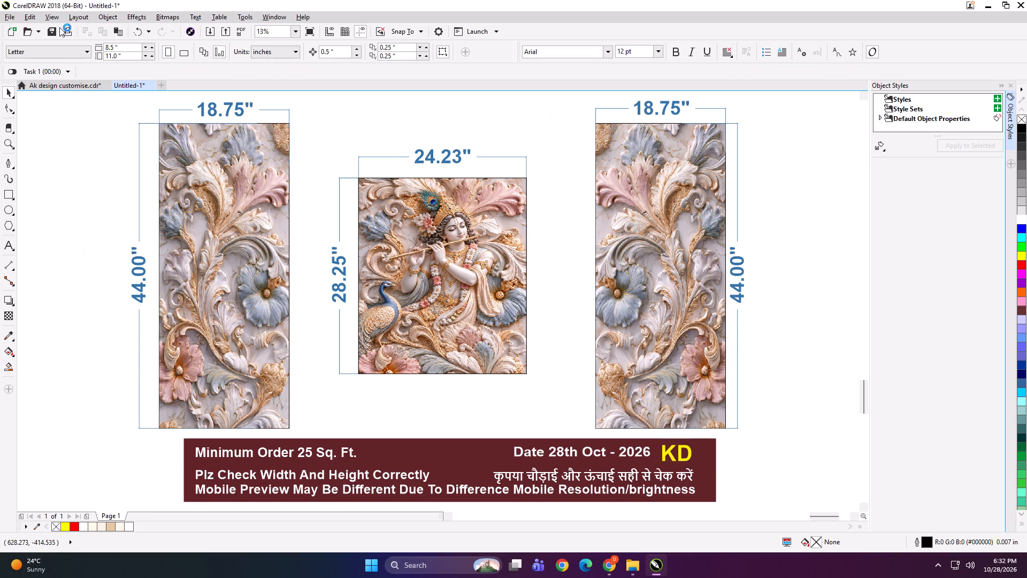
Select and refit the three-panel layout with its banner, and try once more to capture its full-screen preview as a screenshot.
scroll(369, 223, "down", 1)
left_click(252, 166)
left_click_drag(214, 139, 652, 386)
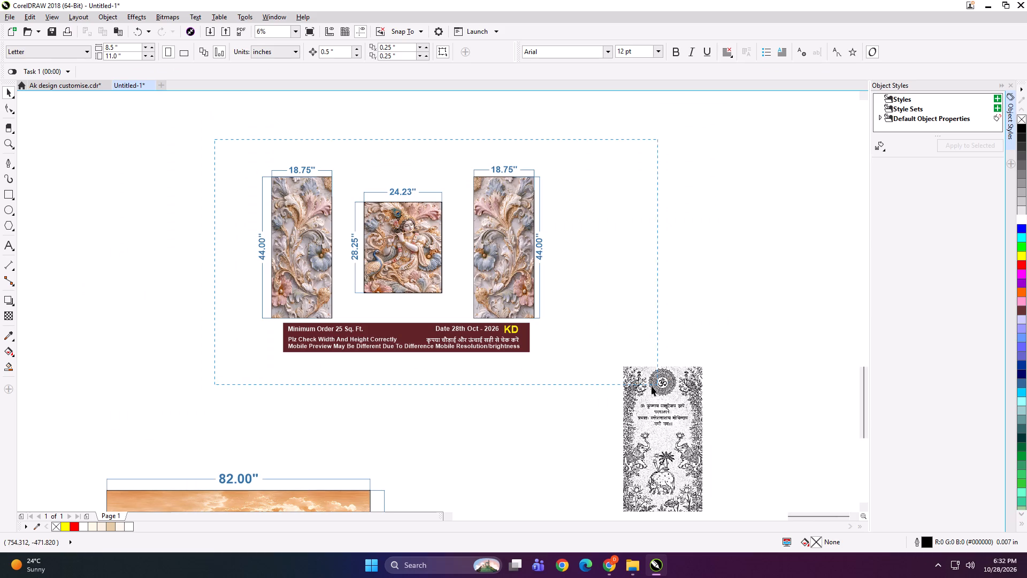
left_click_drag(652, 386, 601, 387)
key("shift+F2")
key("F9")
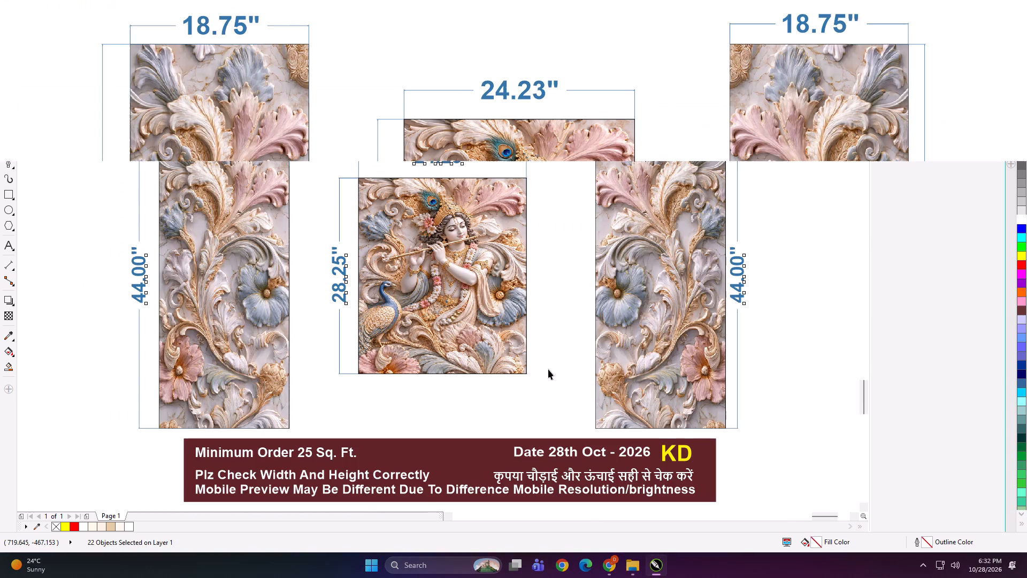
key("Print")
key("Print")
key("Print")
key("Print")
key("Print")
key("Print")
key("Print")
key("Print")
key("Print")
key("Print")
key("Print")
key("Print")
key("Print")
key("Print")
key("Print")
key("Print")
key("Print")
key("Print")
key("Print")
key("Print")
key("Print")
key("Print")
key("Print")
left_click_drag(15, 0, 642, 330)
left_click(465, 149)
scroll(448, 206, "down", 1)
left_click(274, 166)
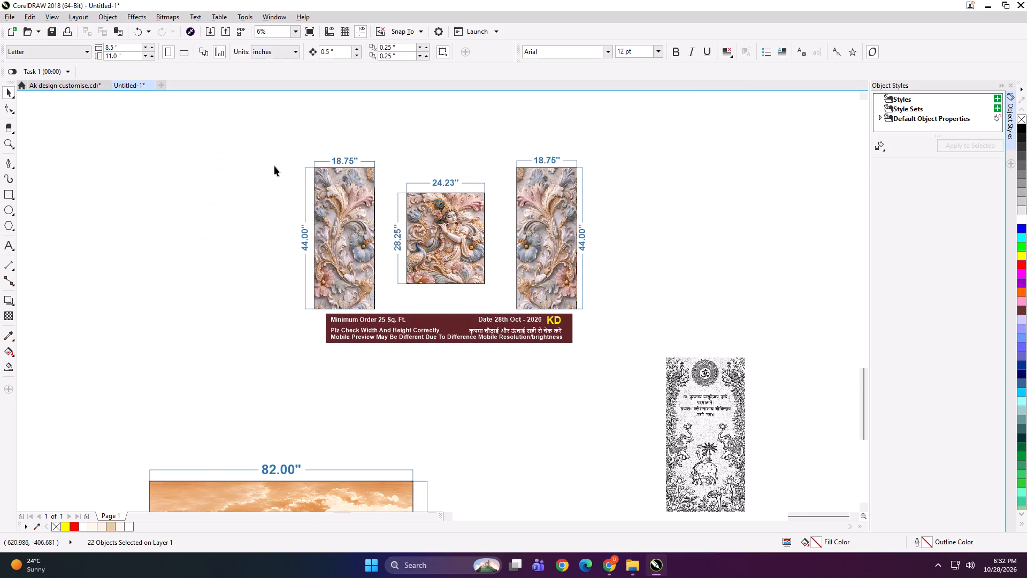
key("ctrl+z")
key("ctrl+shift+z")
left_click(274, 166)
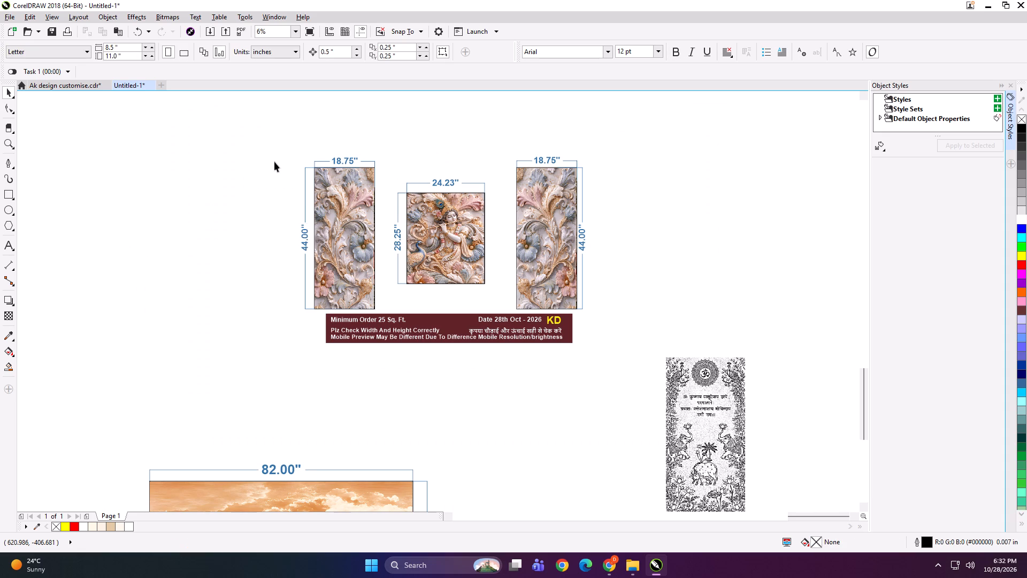
Select the whole three-panel layout with its dimensions and banner and fit it to the view for a screenshot.
left_click_drag(275, 142, 606, 363)
key("shift+F2")
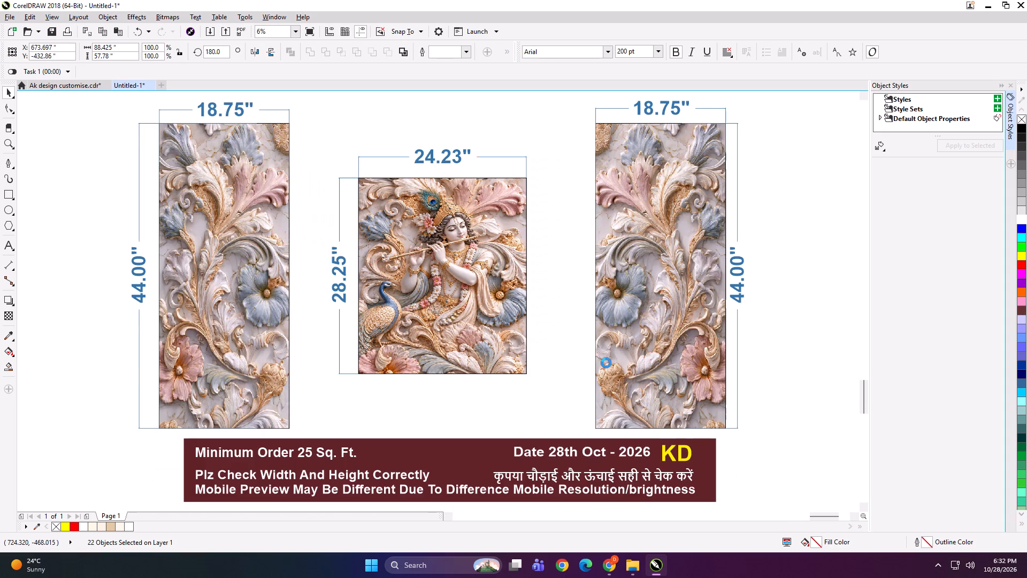
left_click(113, 194)
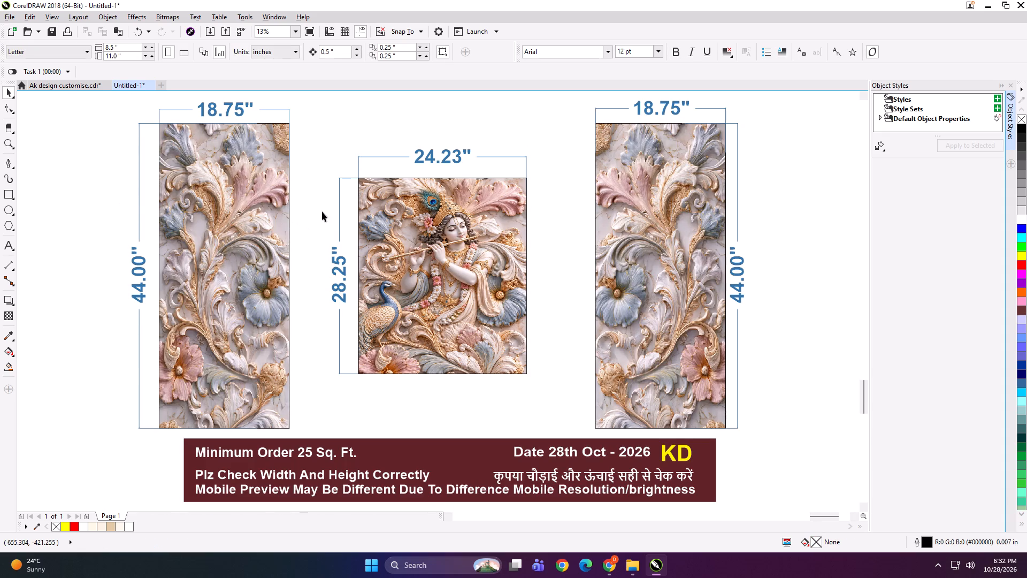
scroll(334, 207, "down", 1)
left_click_drag(191, 141, 543, 364)
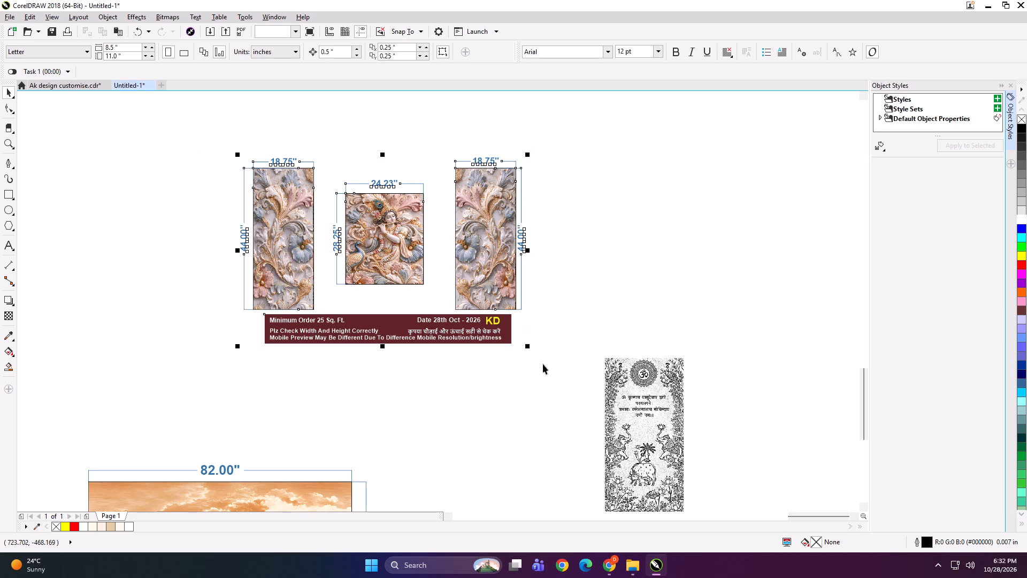
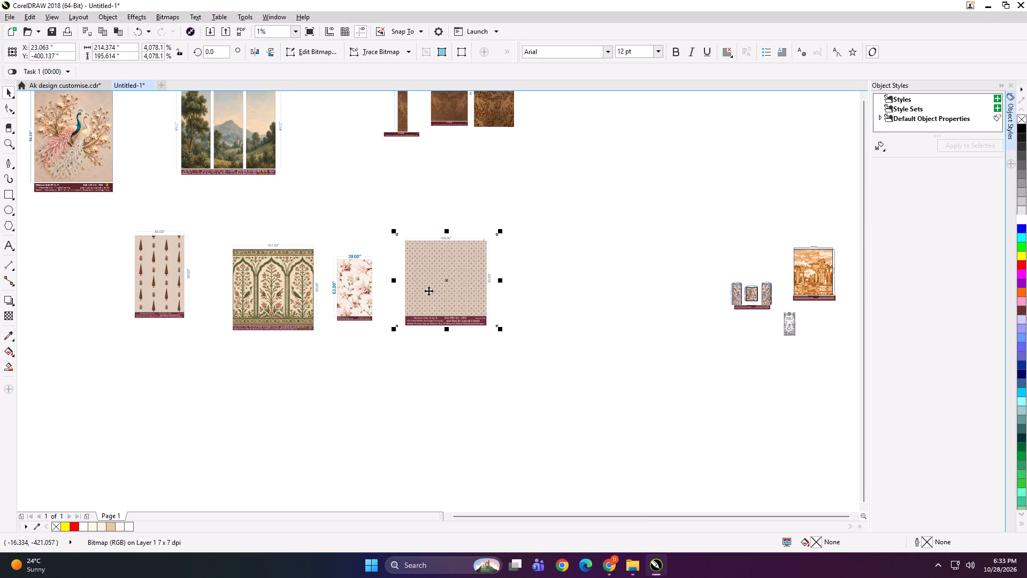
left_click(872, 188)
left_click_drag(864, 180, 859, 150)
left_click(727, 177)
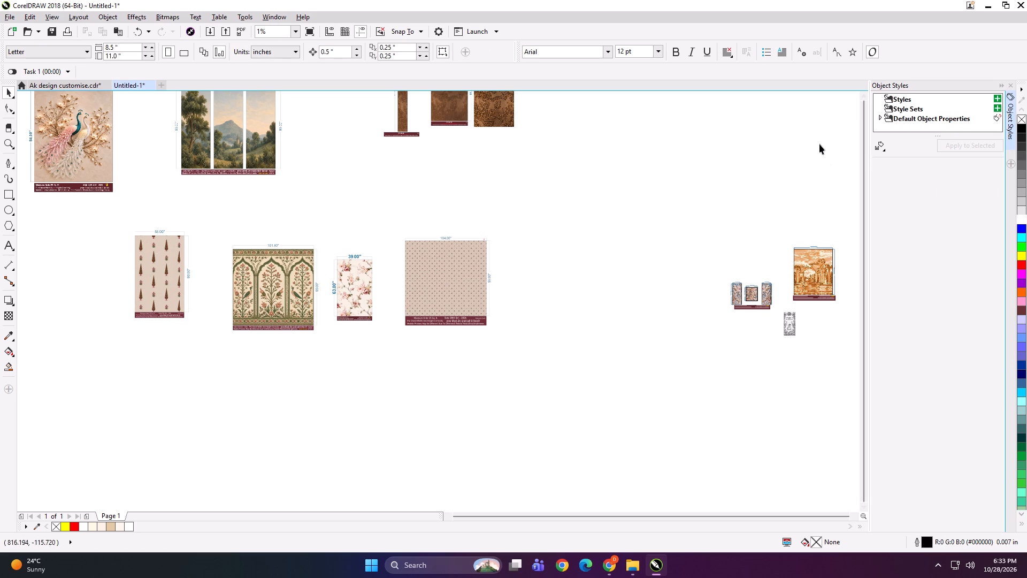
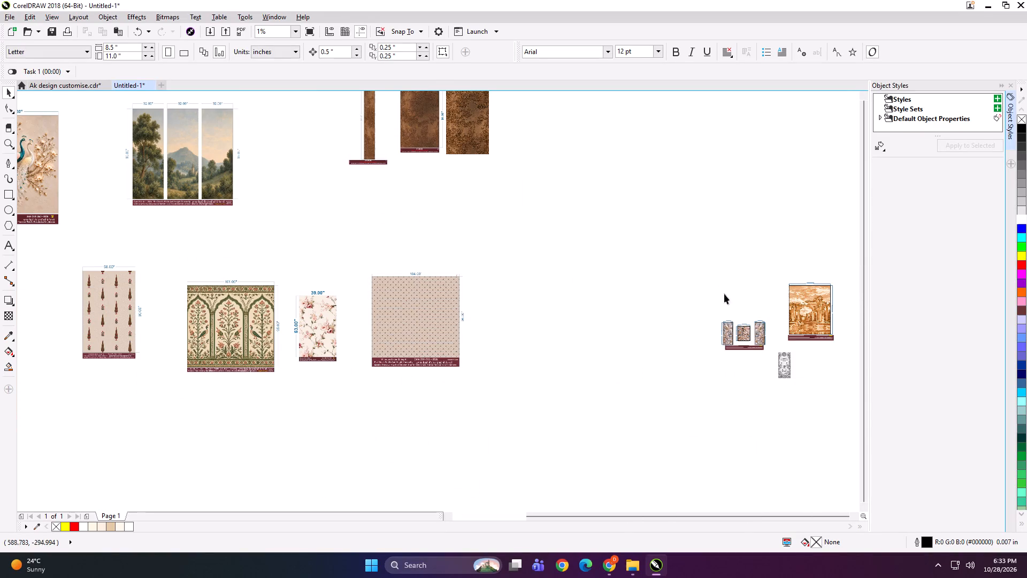
Capture a screen snip of the three Krishna panels with their dimensions and order banner, shown in full-screen preview.
scroll(775, 351, "up", 1)
scroll(602, 334, "up", 1)
scroll(508, 313, "up", 1)
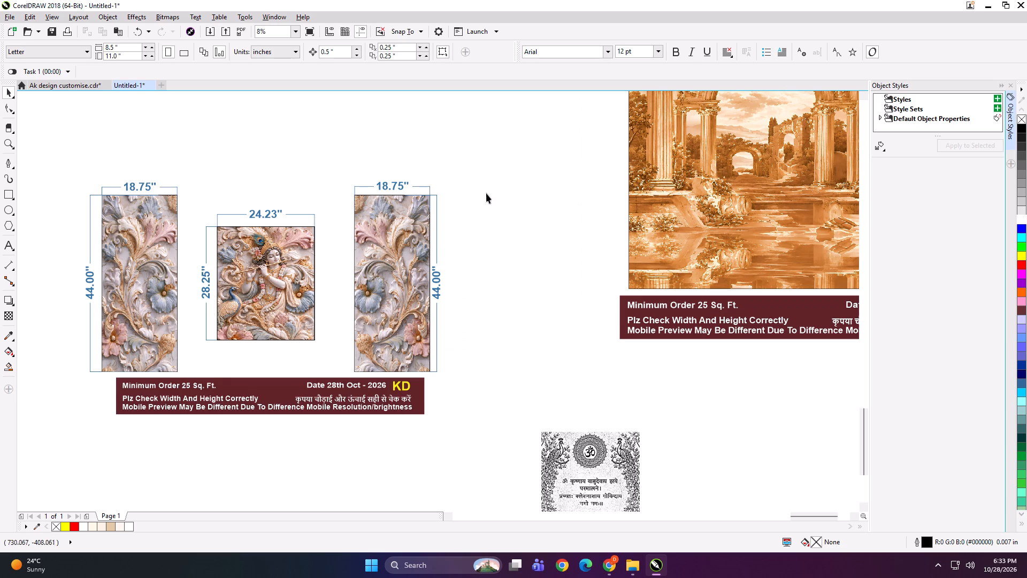
left_click_drag(476, 170, 59, 443)
scroll(334, 368, "down", 1)
key("shift+F2")
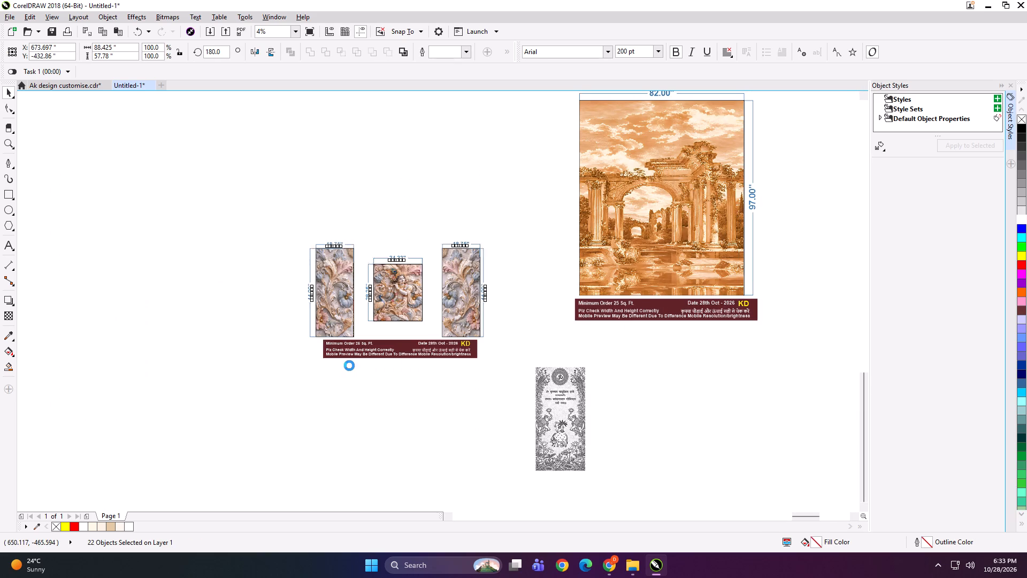
key("F9")
key("Print")
key("Print")
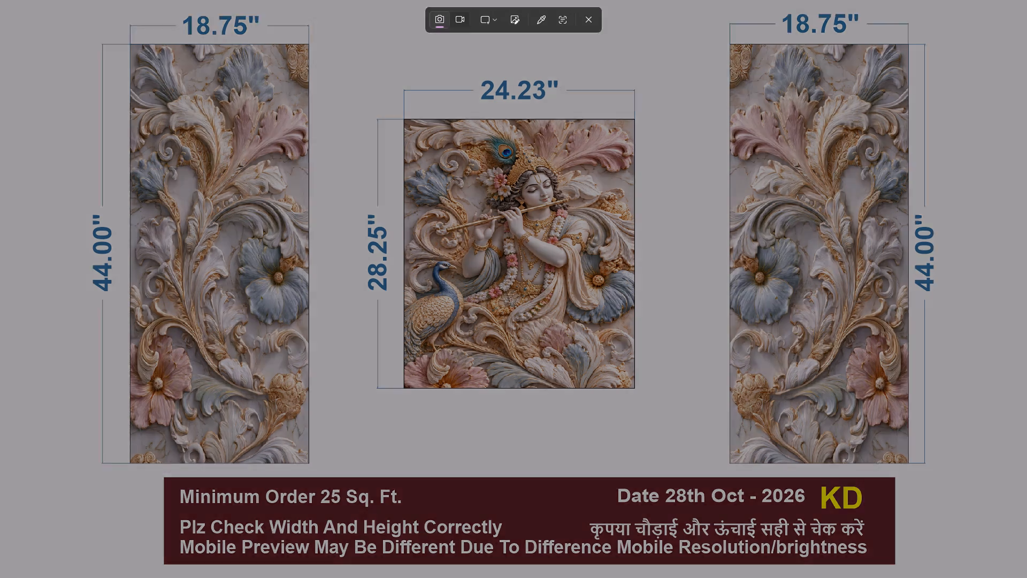
key("Print")
key("Print")
left_click_drag(29, 0, 61, 32)
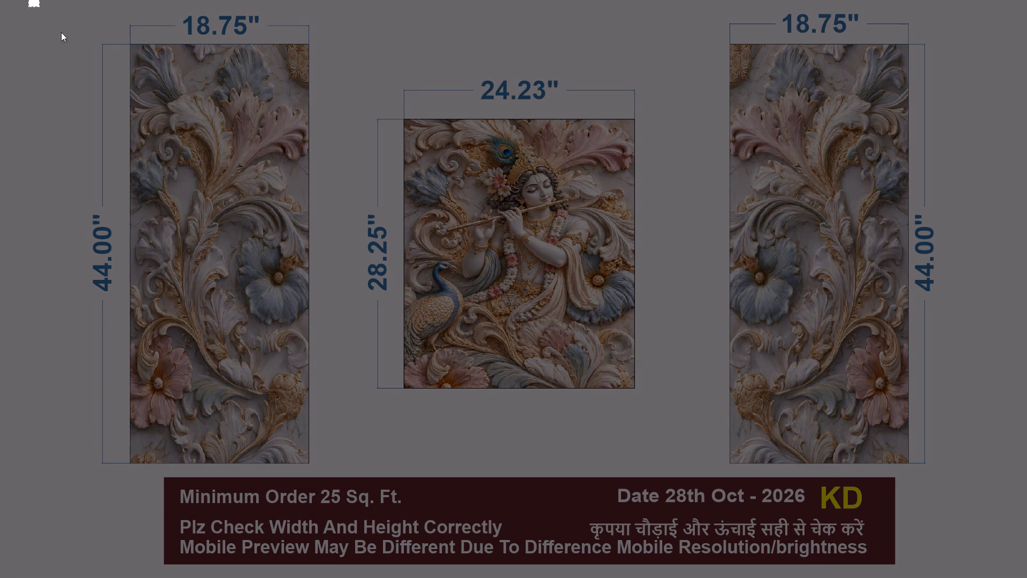
left_click_drag(61, 32, 954, 571)
key("space")
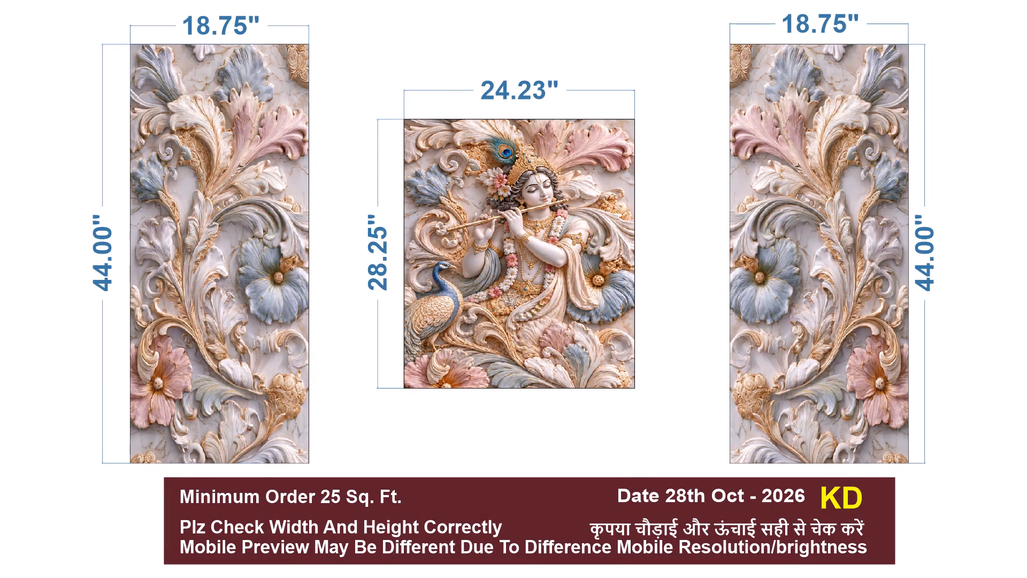
key("space")
Switch to the Chrome browser window.
left_click(609, 575)
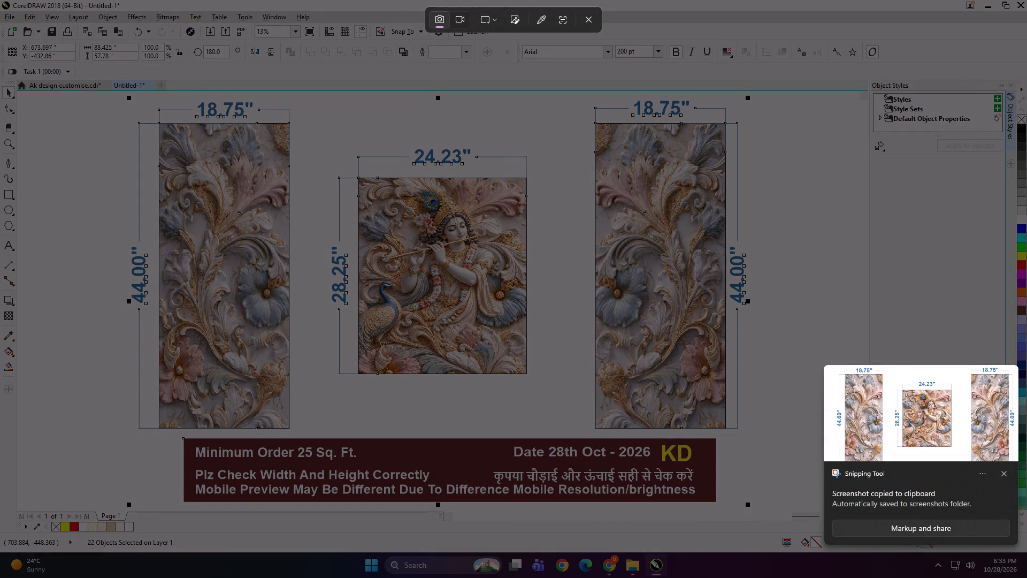
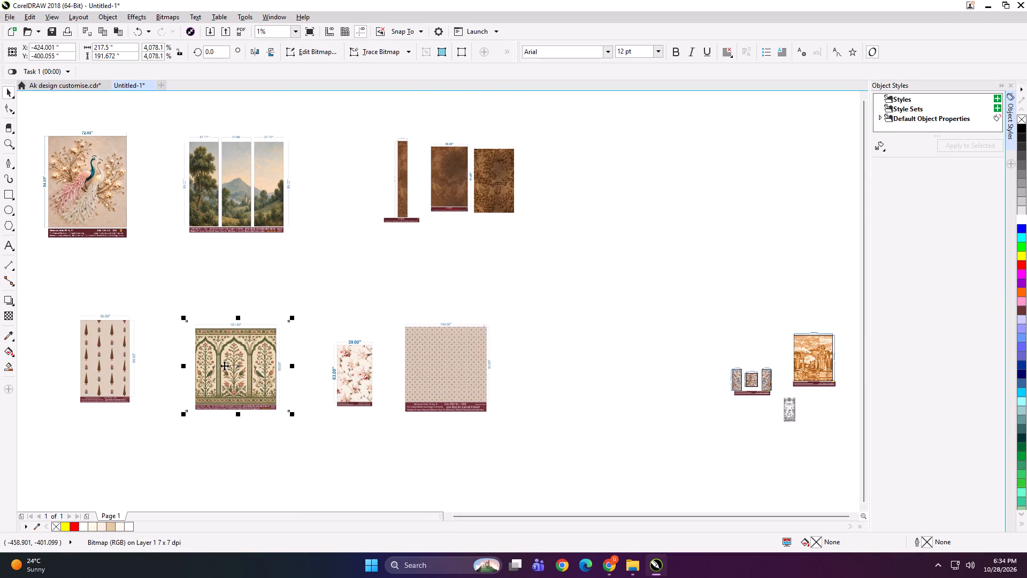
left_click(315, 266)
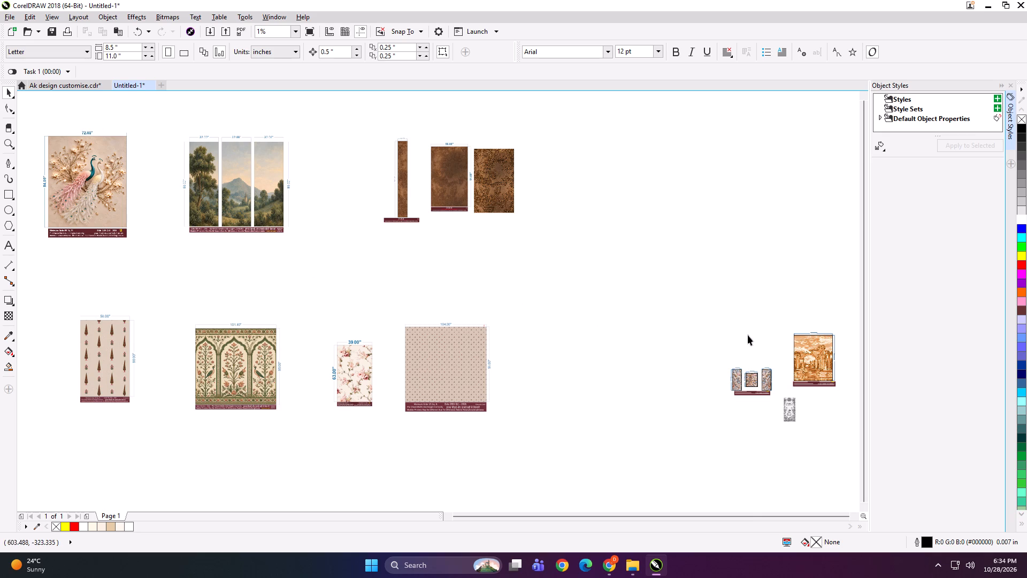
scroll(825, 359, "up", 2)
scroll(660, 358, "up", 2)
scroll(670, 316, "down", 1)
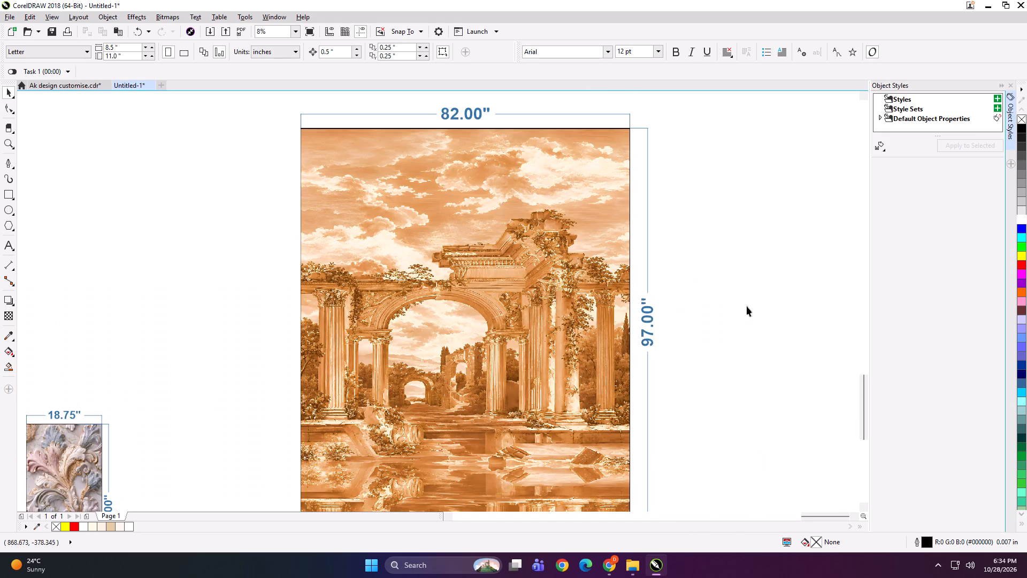
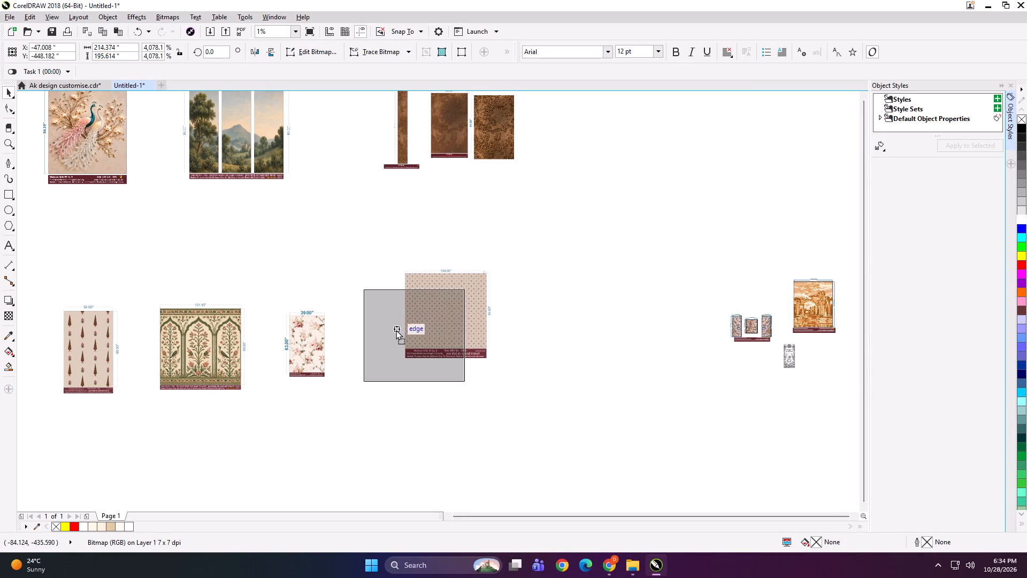
Move the dotted wallpaper preview into the lower row, beside the pink floral preview.
left_click_drag(396, 330, 395, 338)
left_click(431, 258)
Shift the rightmost brown textured panel in the upper row slightly up and away from the neighbouring brown panel.
key("F4")
left_click(431, 258)
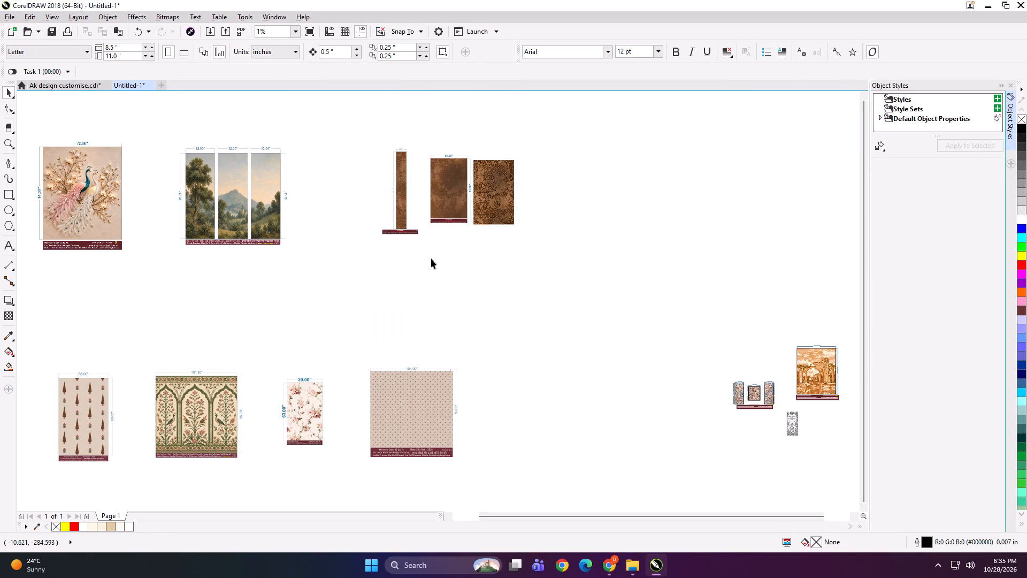
left_click_drag(488, 211, 493, 206)
left_click(493, 206)
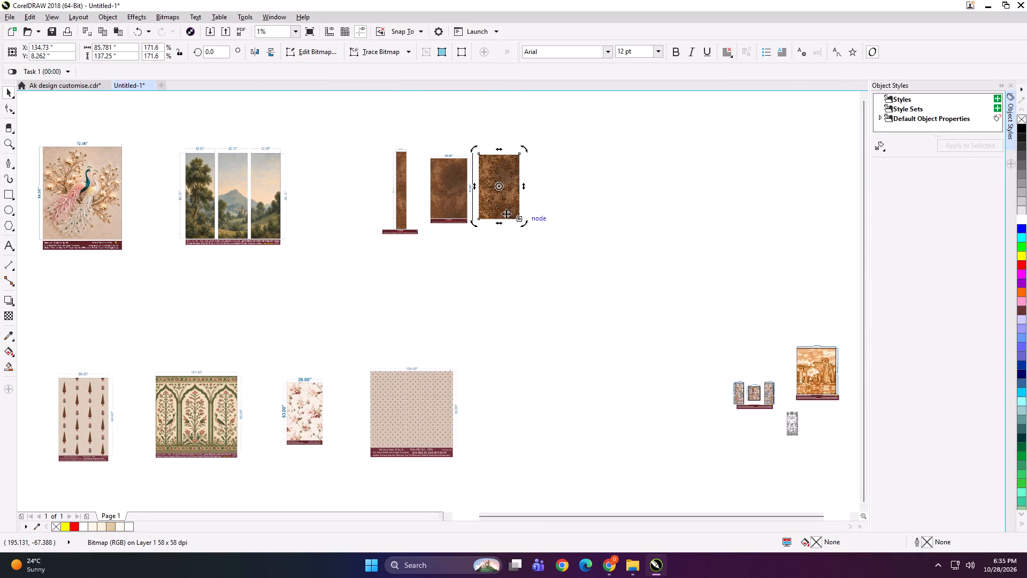
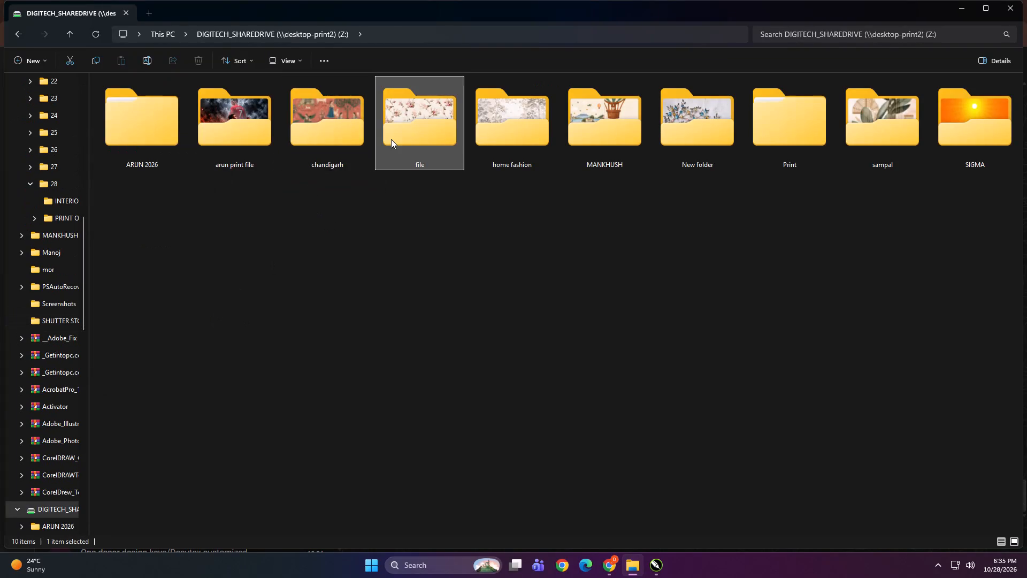
Open folder 28 inside the file folder on the DIGITECH_SHAREDRIVE network drive.
double_click(959, 157)
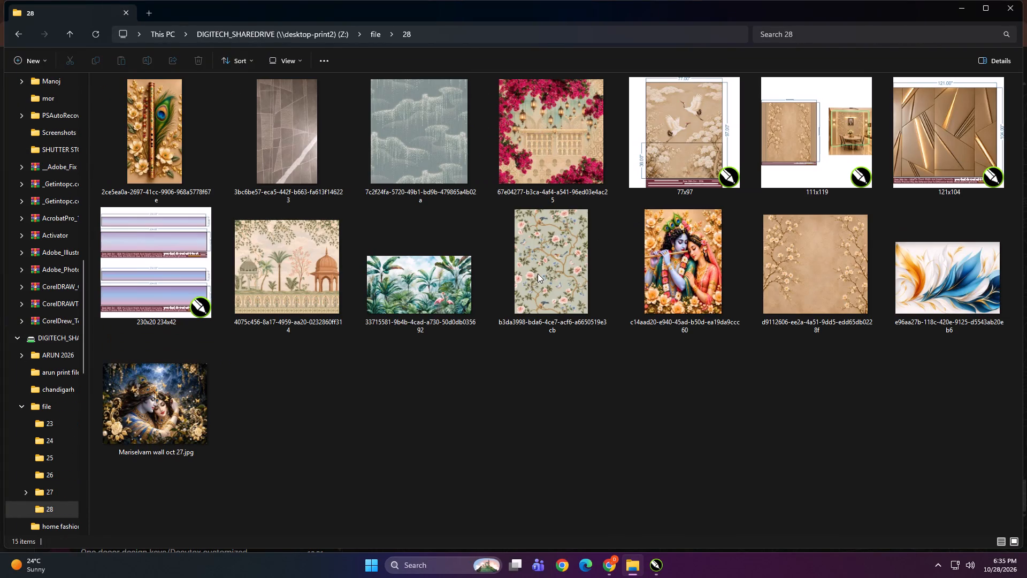
left_click(576, 363)
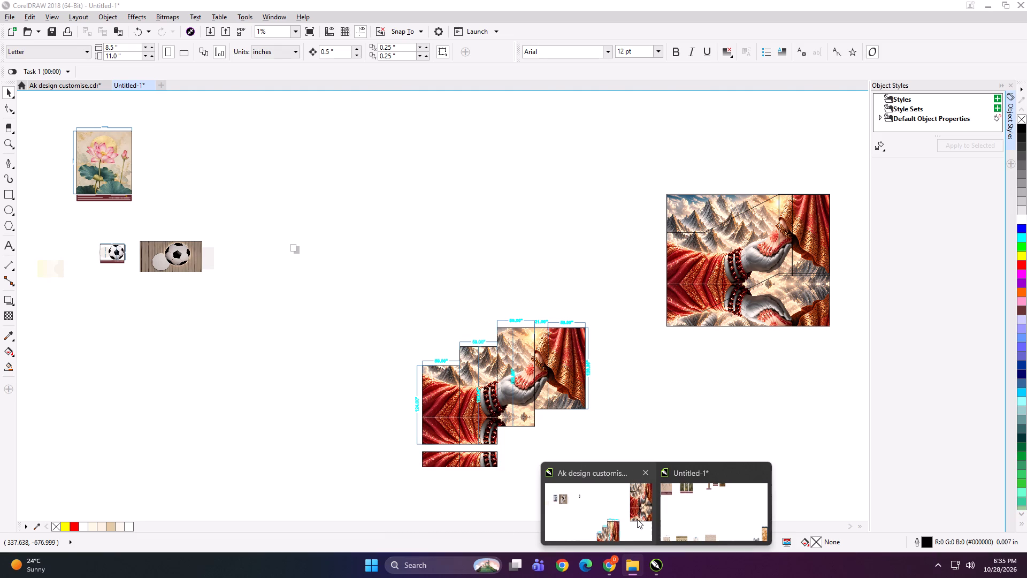
Switch to CorelDRAW and review the arranged wallpaper previews in the Untitled-1 drawing, including the brown textured panels.
left_click(637, 519)
left_click(126, 78)
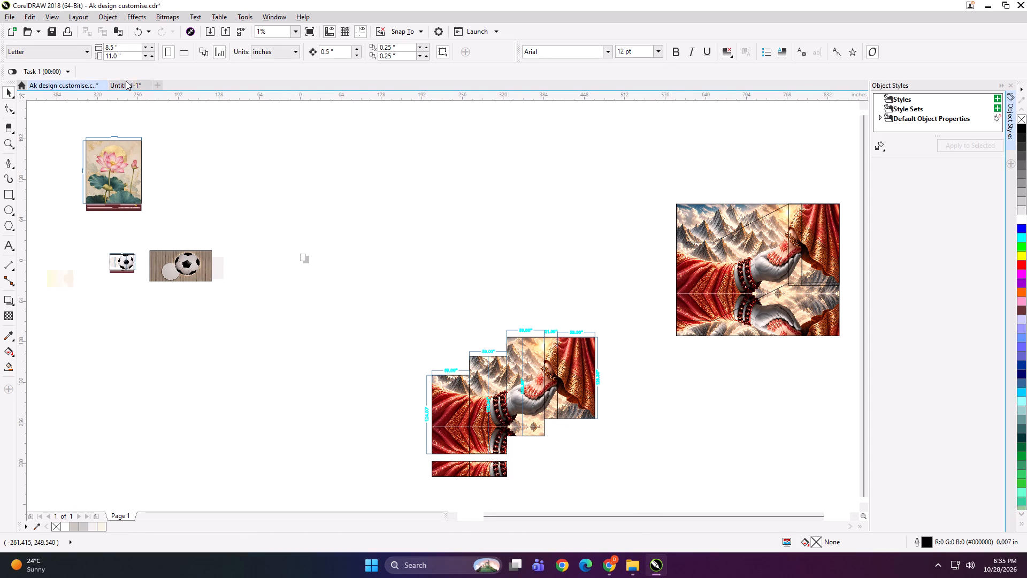
left_click(126, 82)
scroll(358, 198, "down", 3)
left_click(464, 281)
left_click(499, 204)
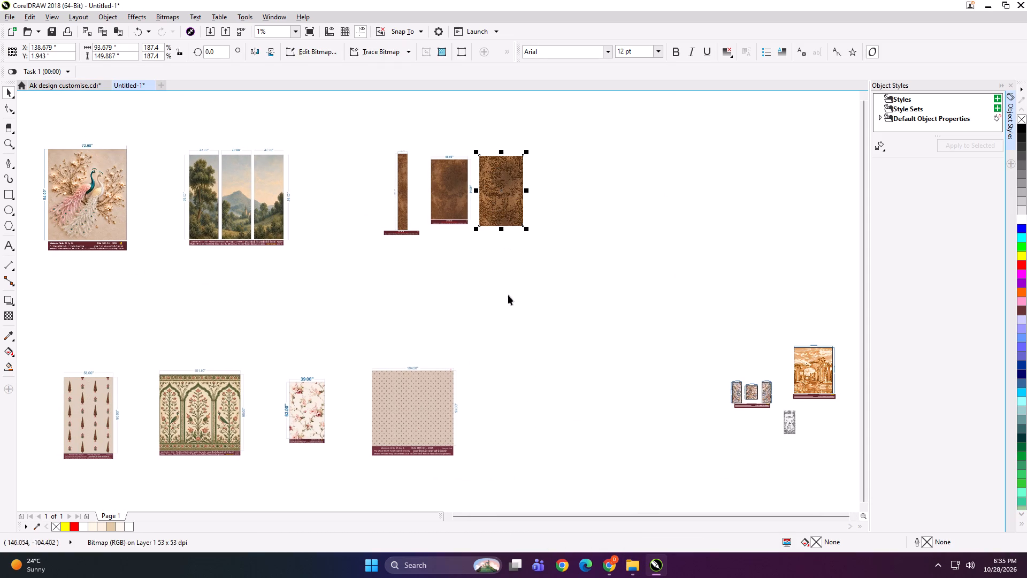
left_click(523, 323)
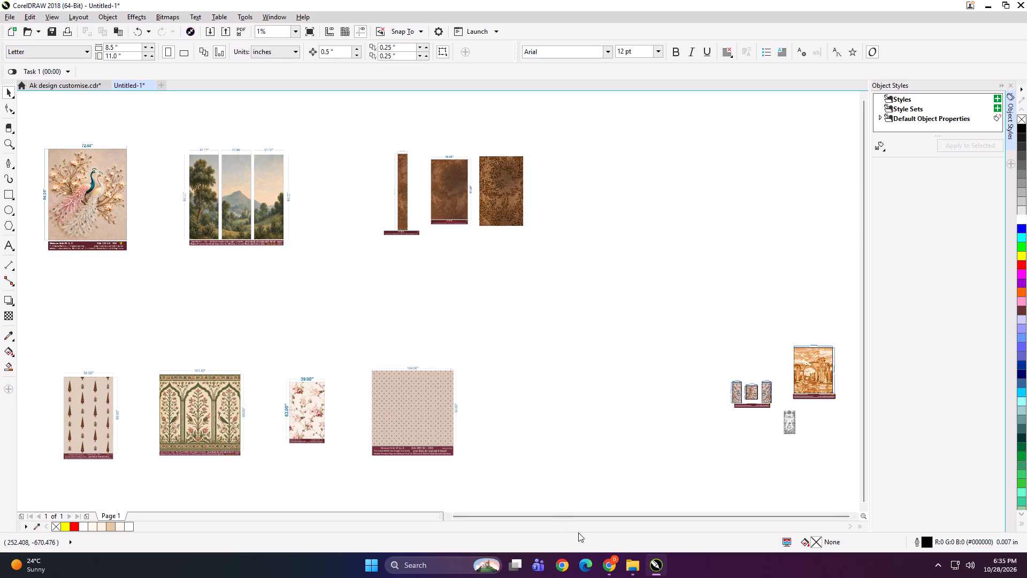
Switch back to File Explorer and examine the design files in folder 28.
left_click(631, 564)
left_click(614, 512)
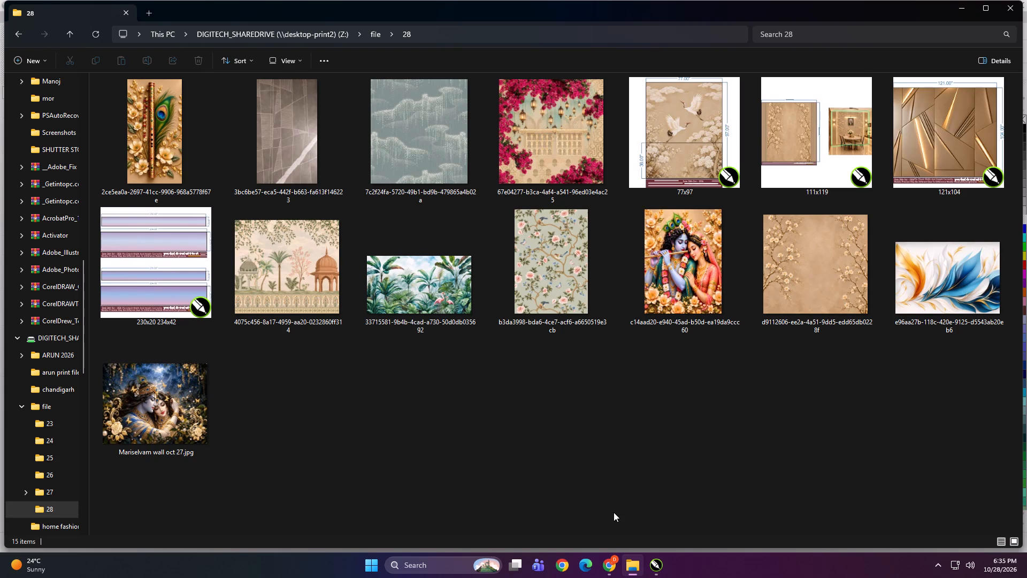
left_click(490, 443)
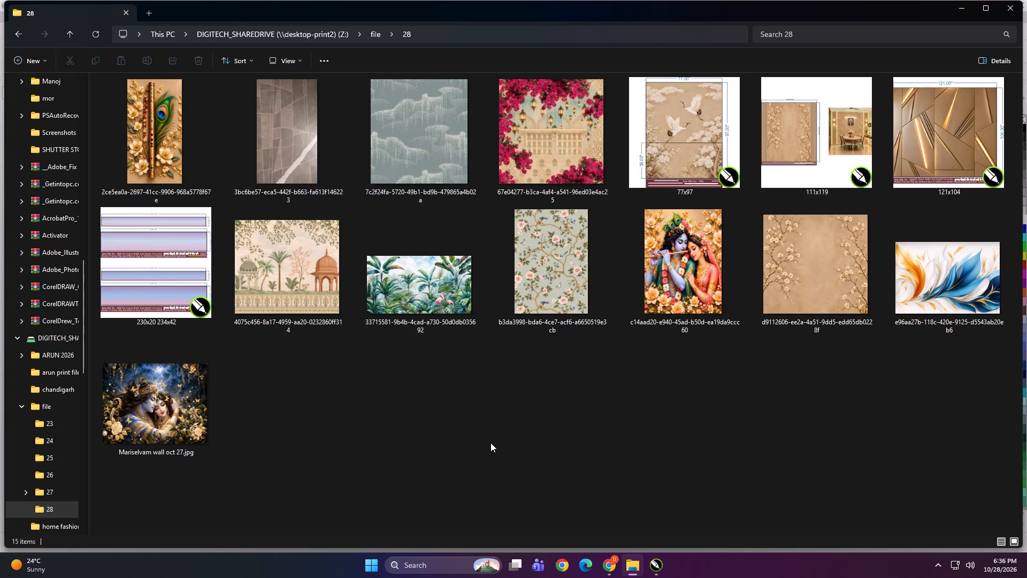
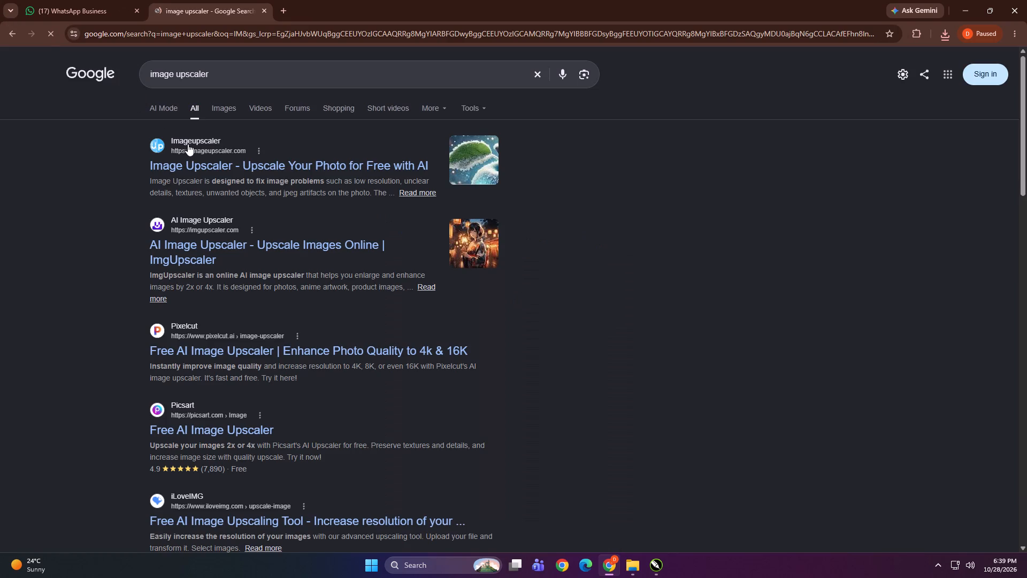
Open the Imageupscaler website from the search results and go to its image upscaling page.
left_click(211, 161)
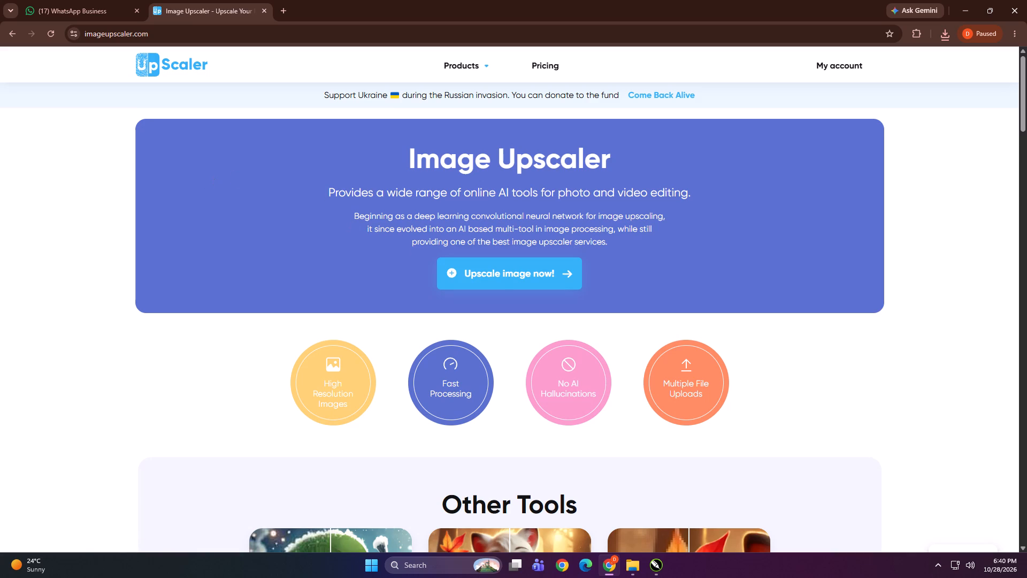
left_click(500, 280)
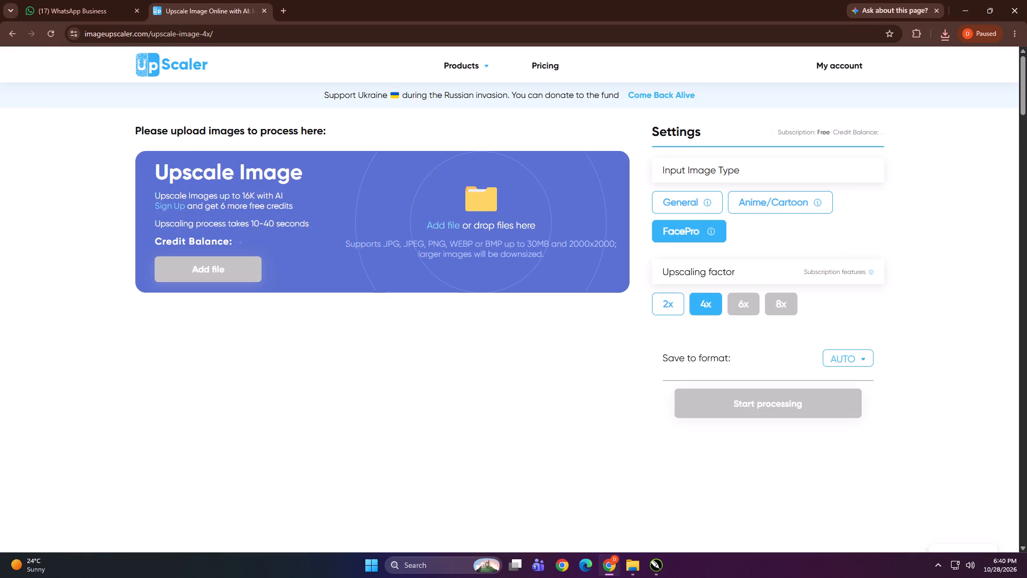
Upload the pink floral pattern image 579a1108-718e-4371-a469-307b14f3aafb from the Downloads folder for upscaling.
double_click(214, 244)
left_click(219, 264)
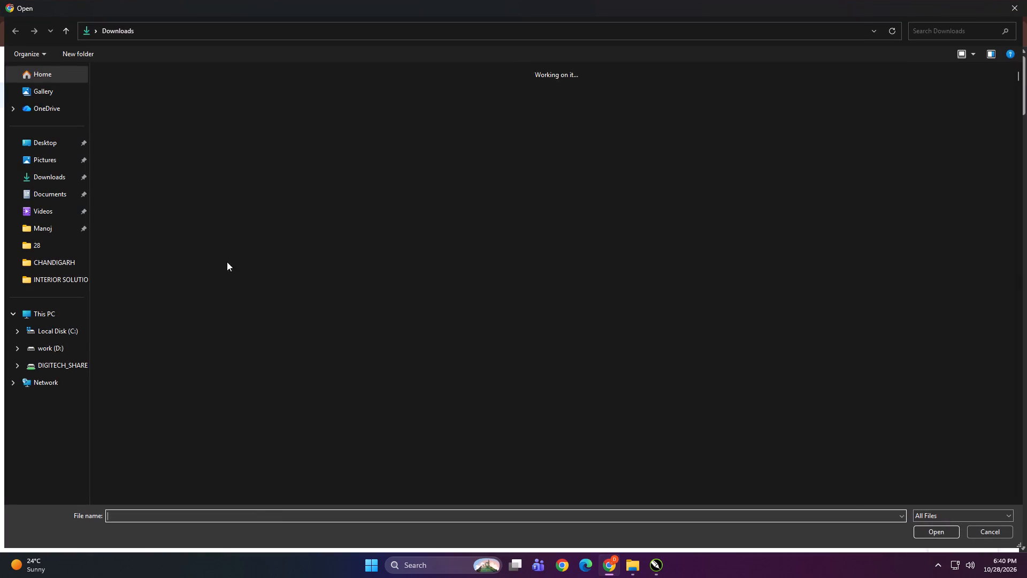
left_click(181, 157)
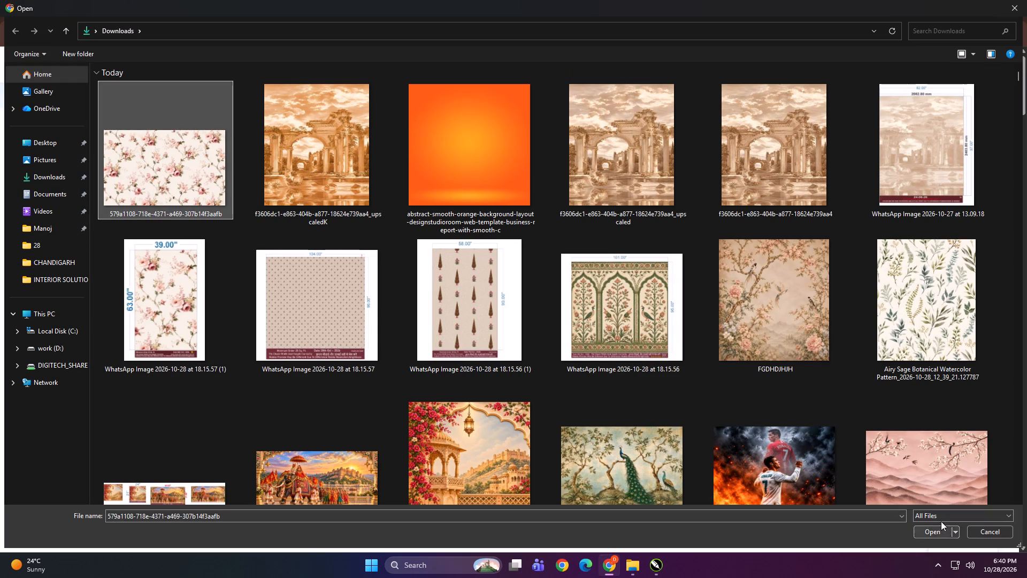
left_click(940, 519)
left_click(939, 533)
left_click(939, 532)
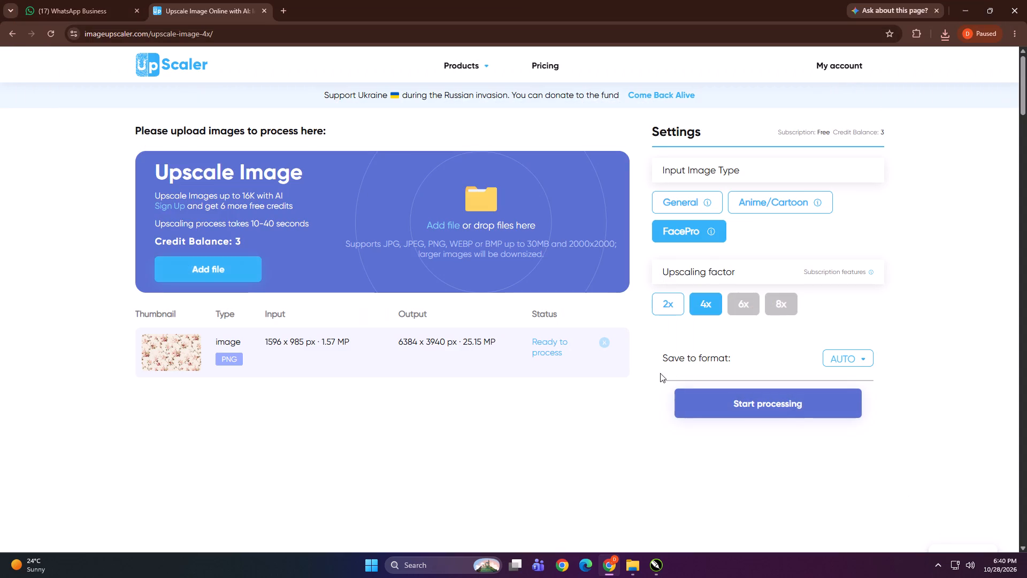
Start processing the uploaded floral image with the FacePro type and 4x upscaling factor.
left_click(746, 402)
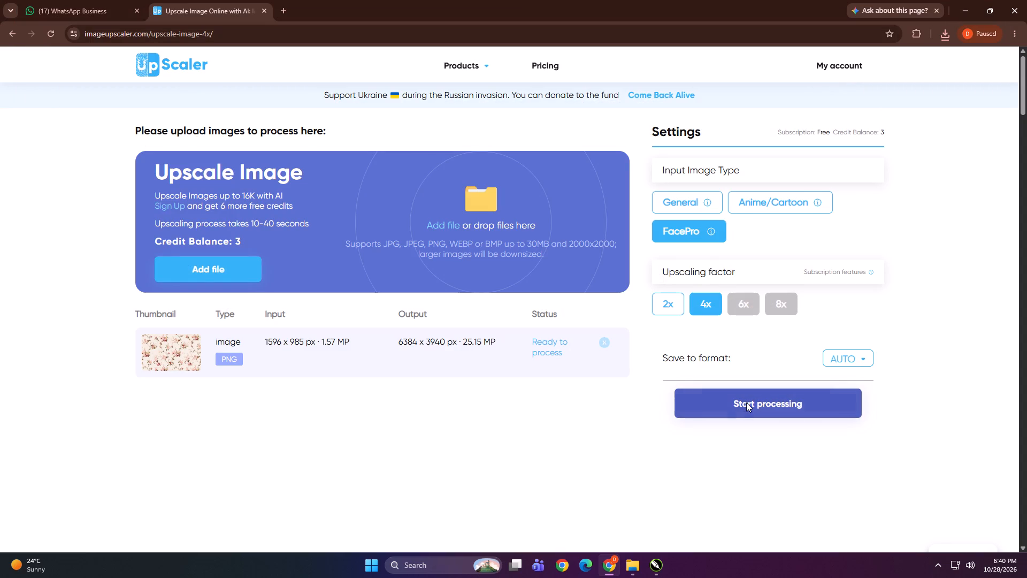
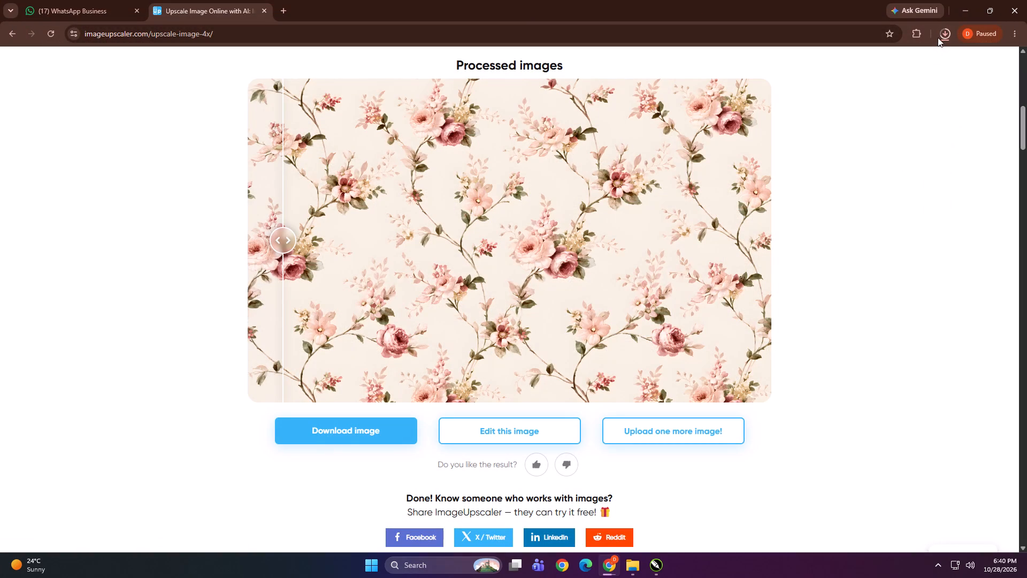
Transfer the newly downloaded upscaled pink floral PNG from the browser's recent downloads out of the browser window.
left_click_drag(831, 65, 606, 509)
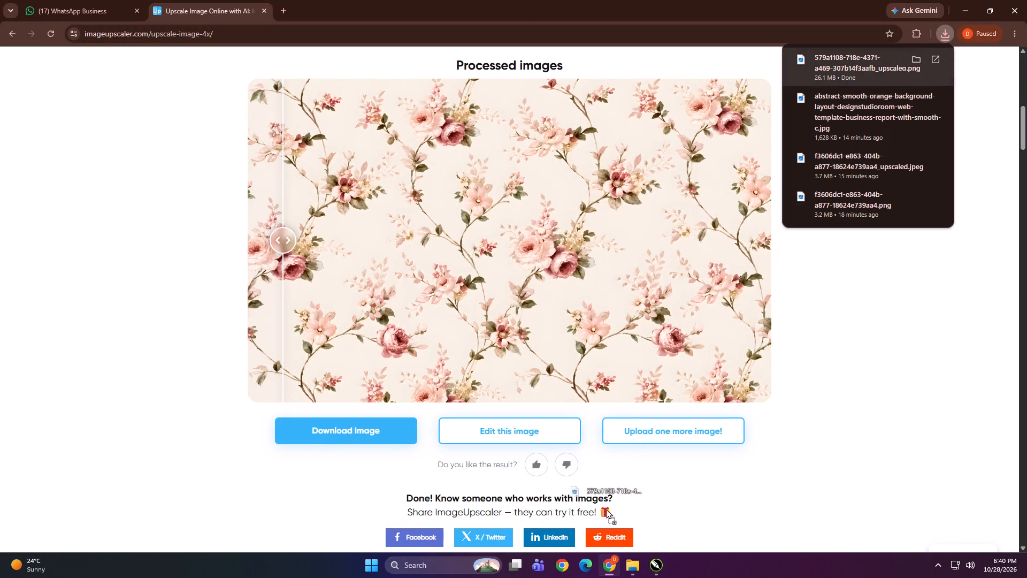
Bring the downloaded upscaled floral image from Chrome into CorelDRAW's Untitled-1 drawing, placing it just above the dimensioned floral wallpaper preview.
left_click_drag(606, 509, 337, 338)
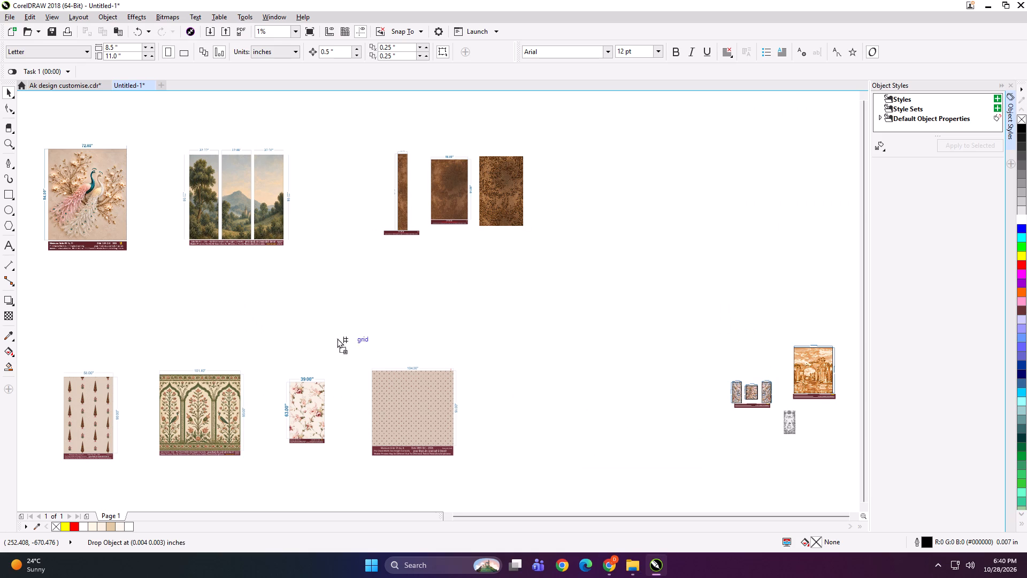
left_click_drag(337, 338, 306, 349)
left_click_drag(308, 352, 303, 354)
left_click(388, 335)
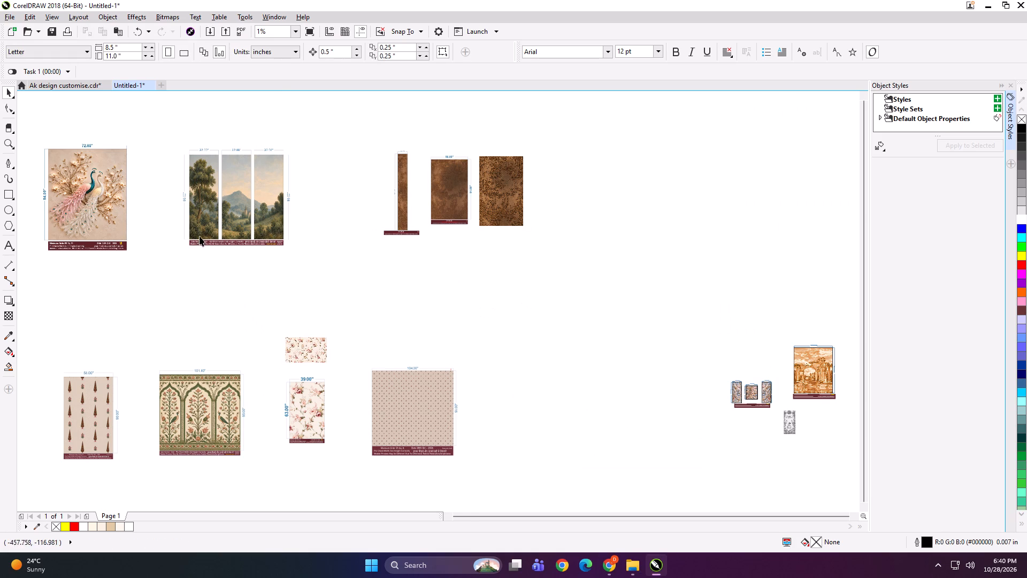
Examine the peacock and three-panel landscape wallpaper previews with their dimensions and order banners.
scroll(63, 196, "up", 1)
scroll(165, 225, "down", 1)
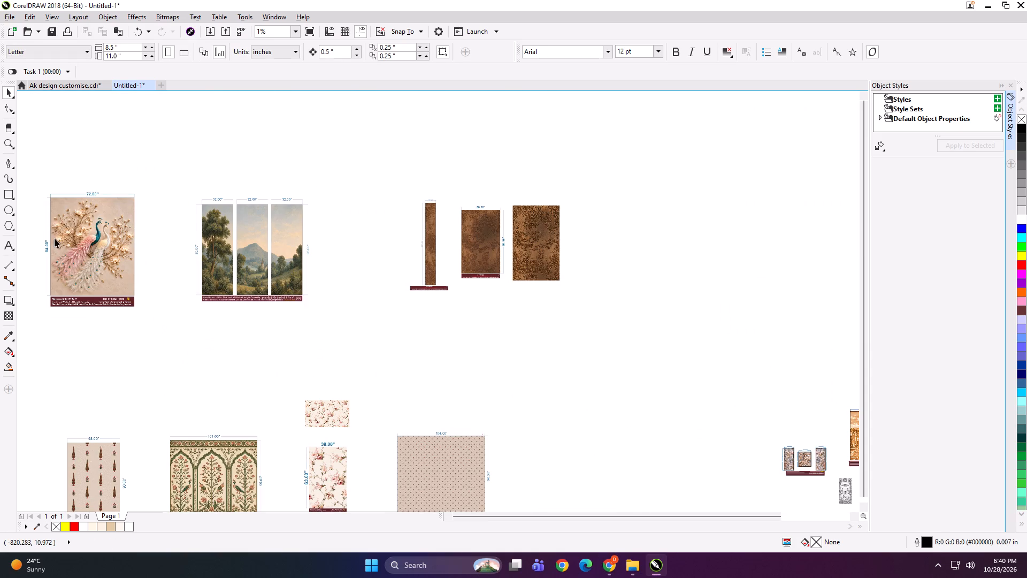
scroll(20, 234, "up", 1)
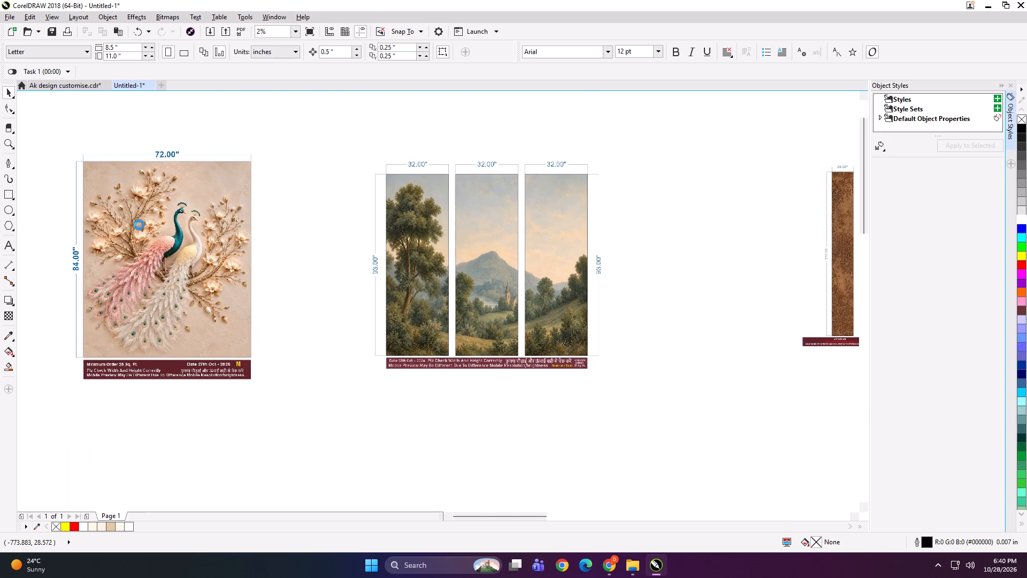
scroll(139, 225, "up", 1)
scroll(277, 225, "down", 1)
scroll(238, 253, "down", 1)
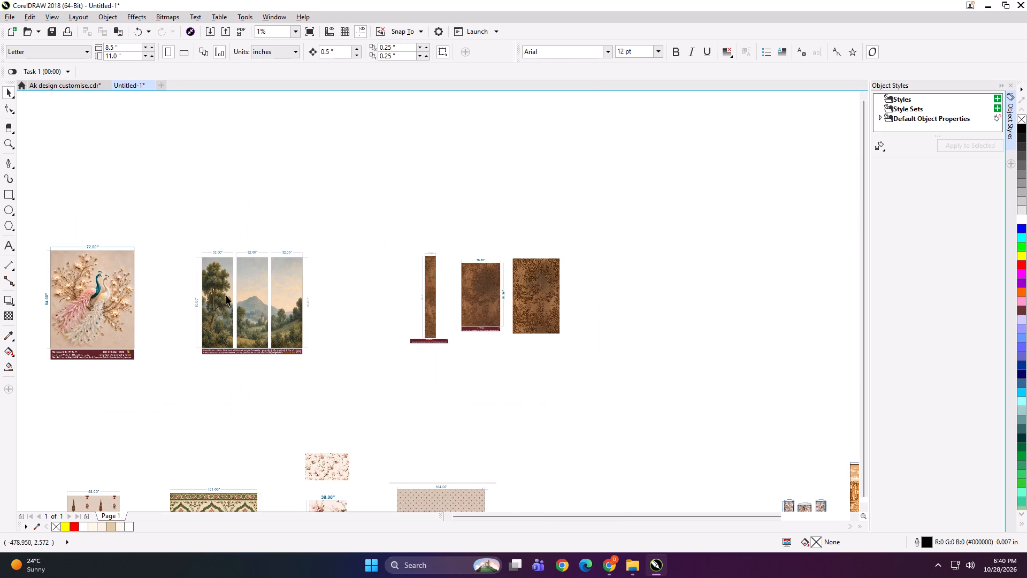
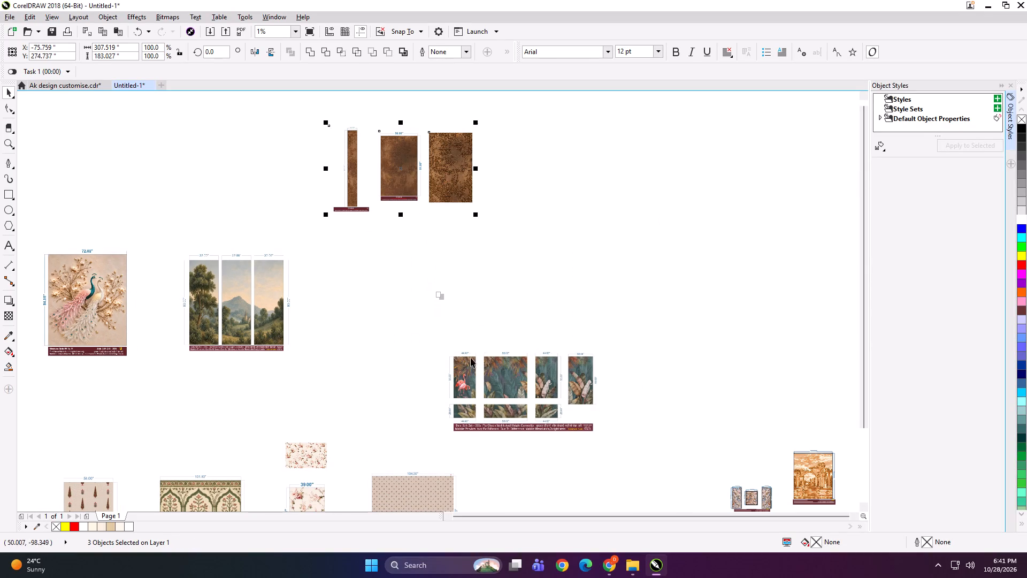
Move the teal tropical flamingo panel layout with its order banner up, level with the three-panel landscape preview, and deselect it.
left_click_drag(488, 380, 477, 295)
left_click(615, 182)
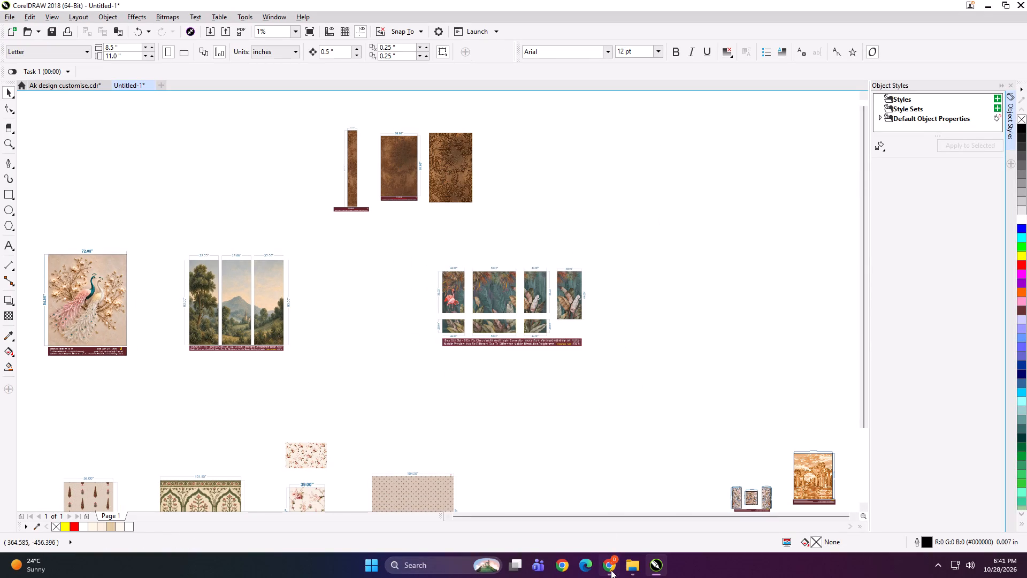
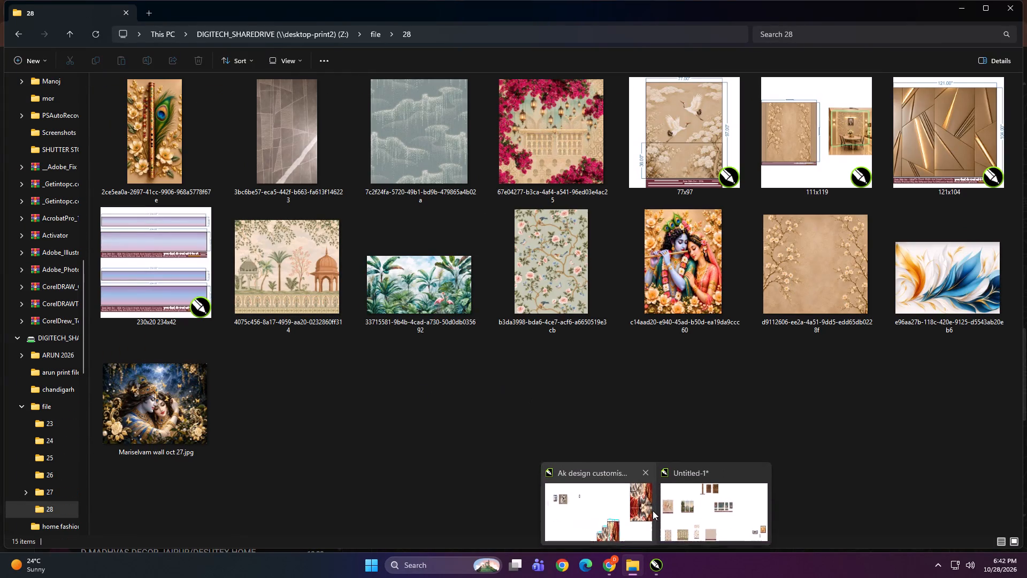
Switch to the Untitled-1 drawing in CorelDRAW and examine the overall arrangement of all the wallpaper previews.
left_click(698, 501)
scroll(512, 319, "down", 5)
key("F4")
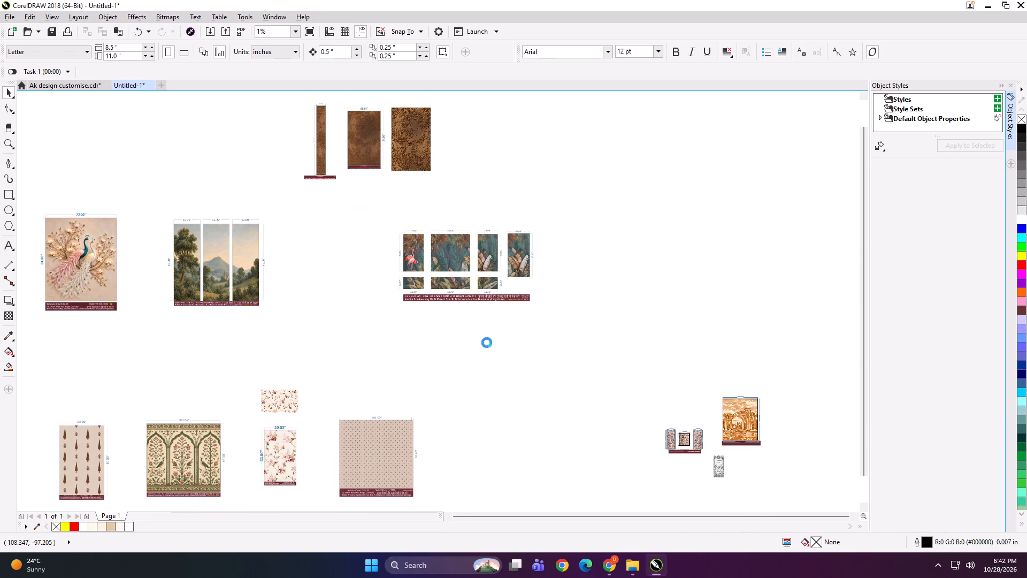
left_click(427, 363)
left_click(639, 569)
left_click(565, 433)
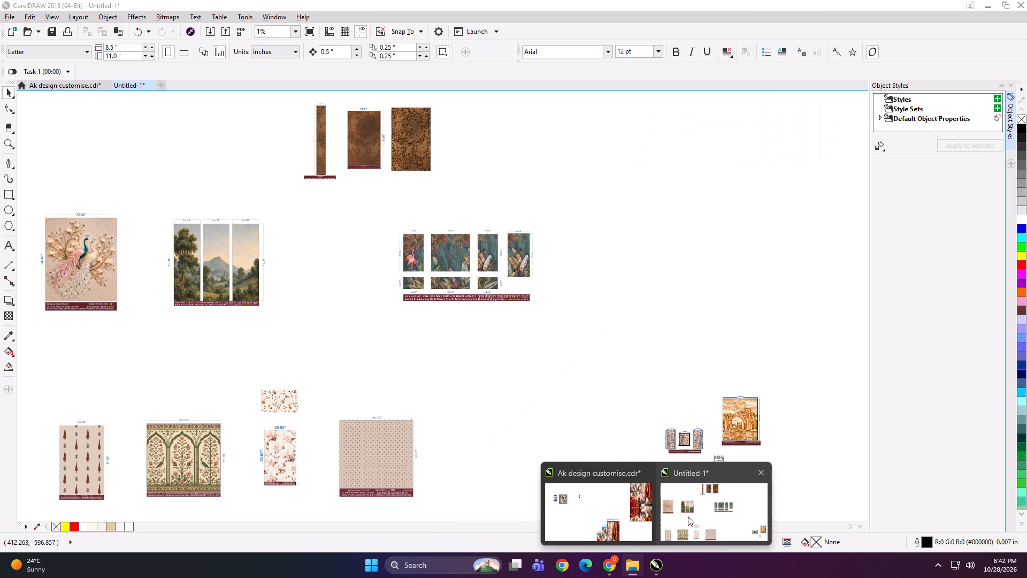
left_click(688, 516)
scroll(550, 360, "down", 2)
left_click(522, 348)
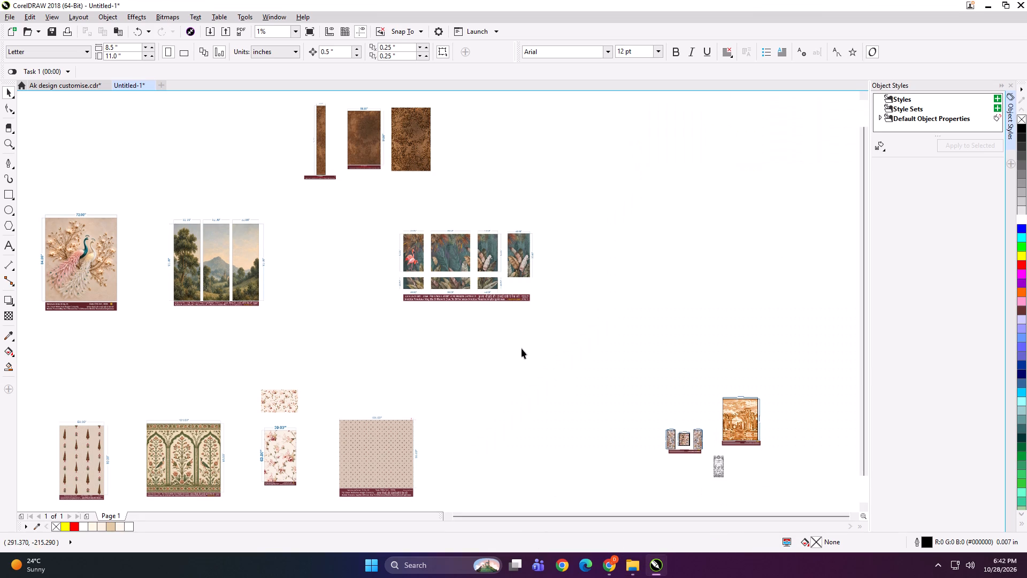
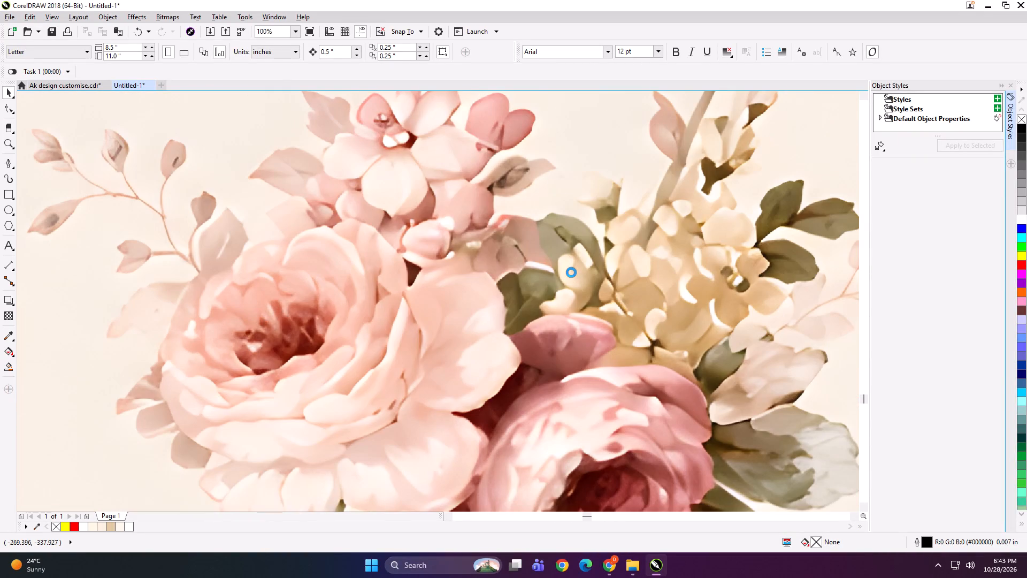
Examine the placed pink floral wallpaper image at close range for print detail and sharpness.
scroll(534, 222, "down", 4)
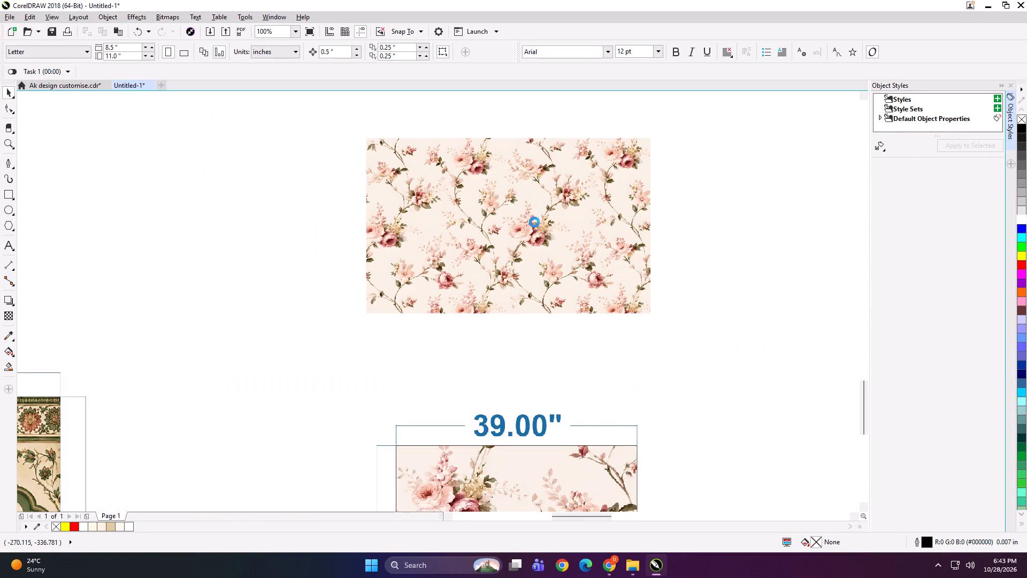
scroll(478, 147, "up", 4)
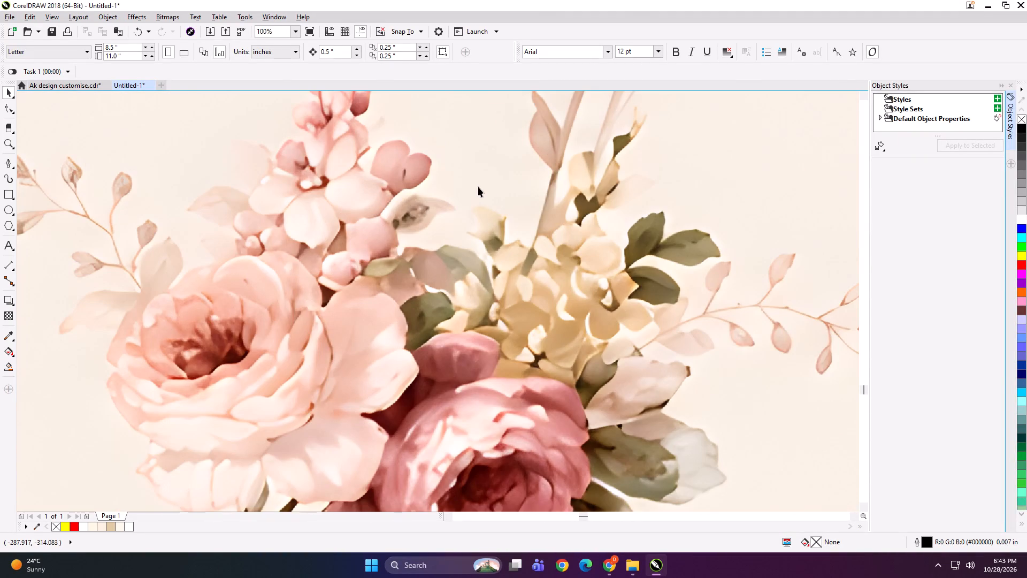
scroll(477, 194, "down", 3)
scroll(493, 364, "up", 4)
scroll(471, 324, "down", 1)
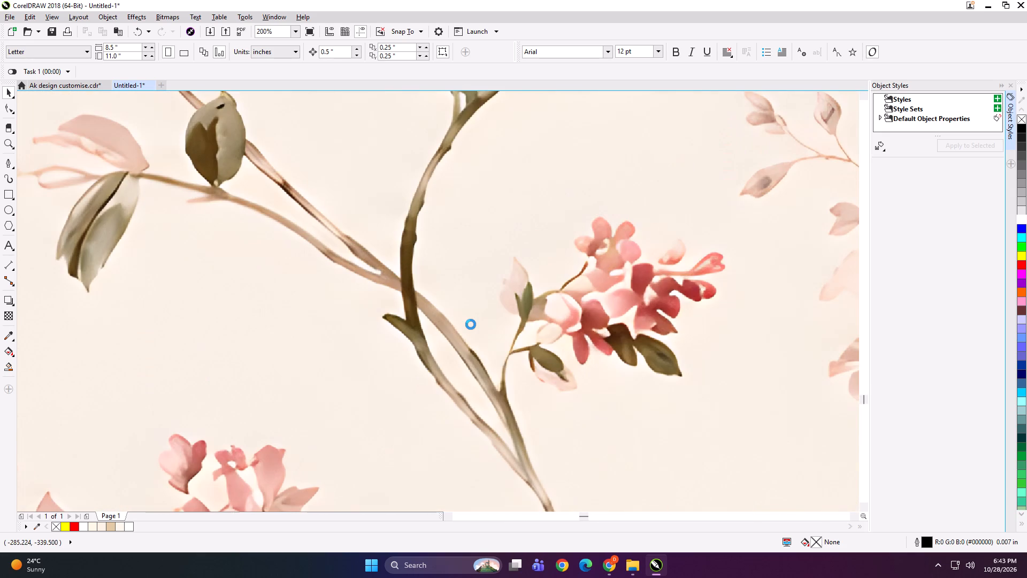
scroll(502, 231, "down", 3)
View the upscaled pink floral PNG from the Downloads folder enlarged in Photos, inspect its rose details, and close it.
left_click(629, 564)
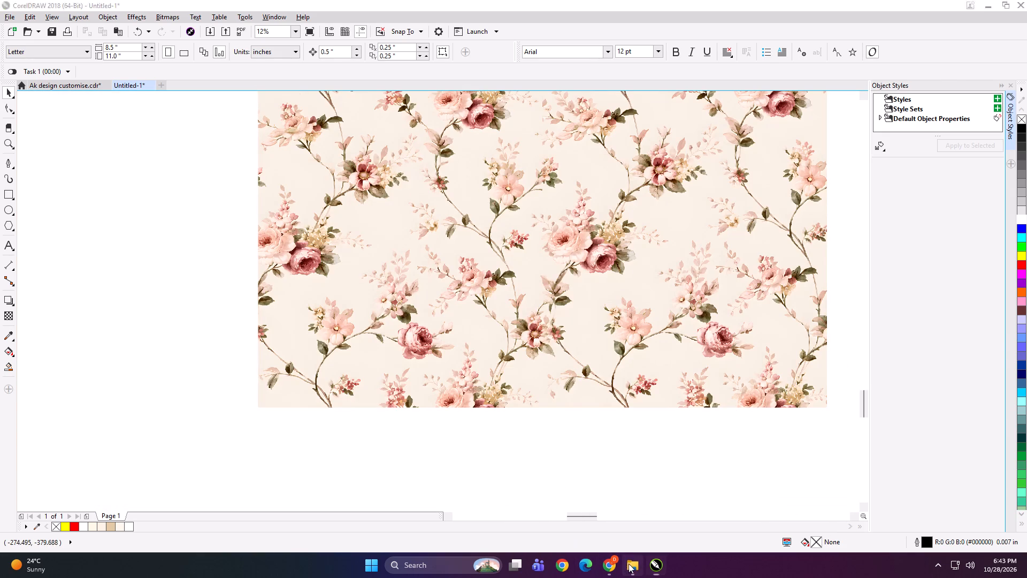
scroll(82, 177, "up", 7)
left_click(42, 183)
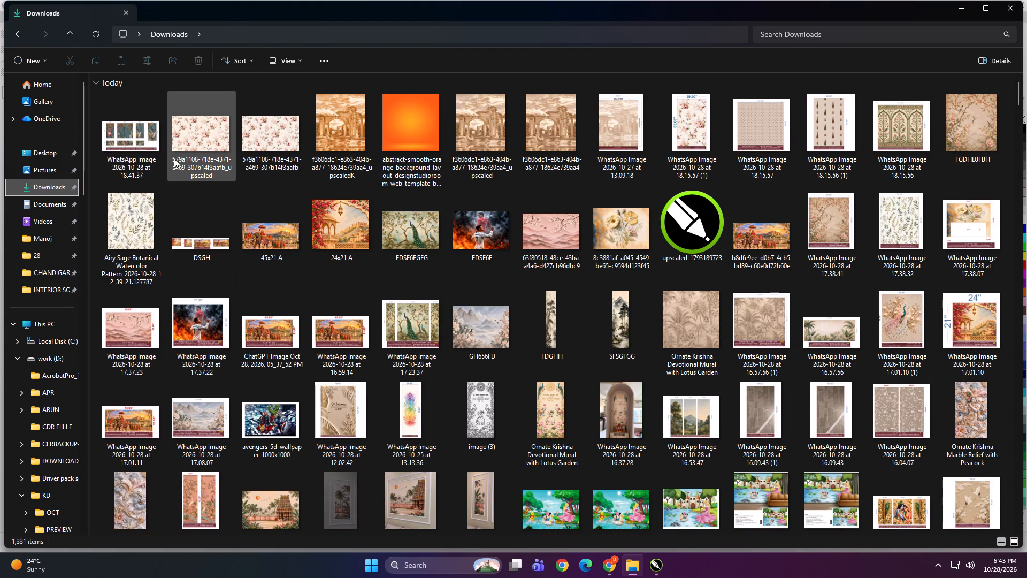
double_click(208, 142)
left_click(825, 117)
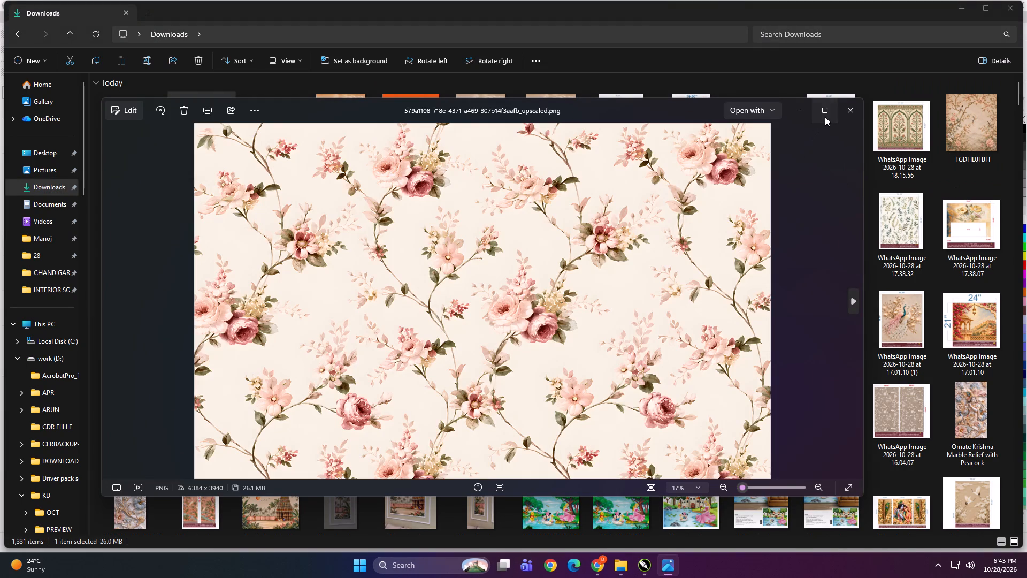
scroll(721, 185, "up", 20)
scroll(721, 185, "up", 3)
left_click_drag(626, 218, 616, 261)
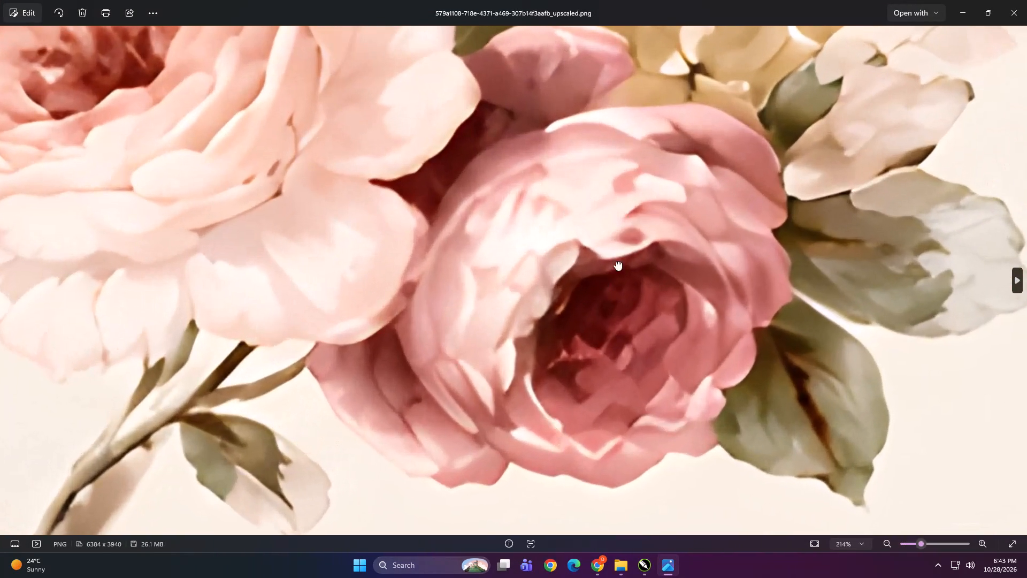
left_click_drag(616, 261, 572, 425)
left_click_drag(702, 192, 616, 334)
left_click(1026, 0)
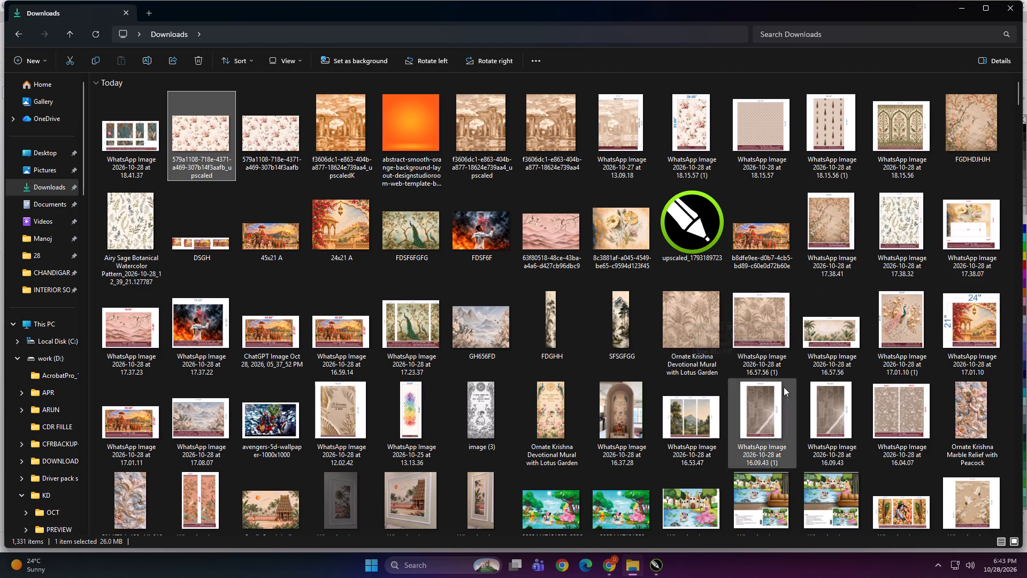
Return to the Untitled-1 drawing in CorelDRAW and examine the dimensioned wallpaper previews and their overall arrangement.
left_click(664, 564)
scroll(484, 351, "down", 3)
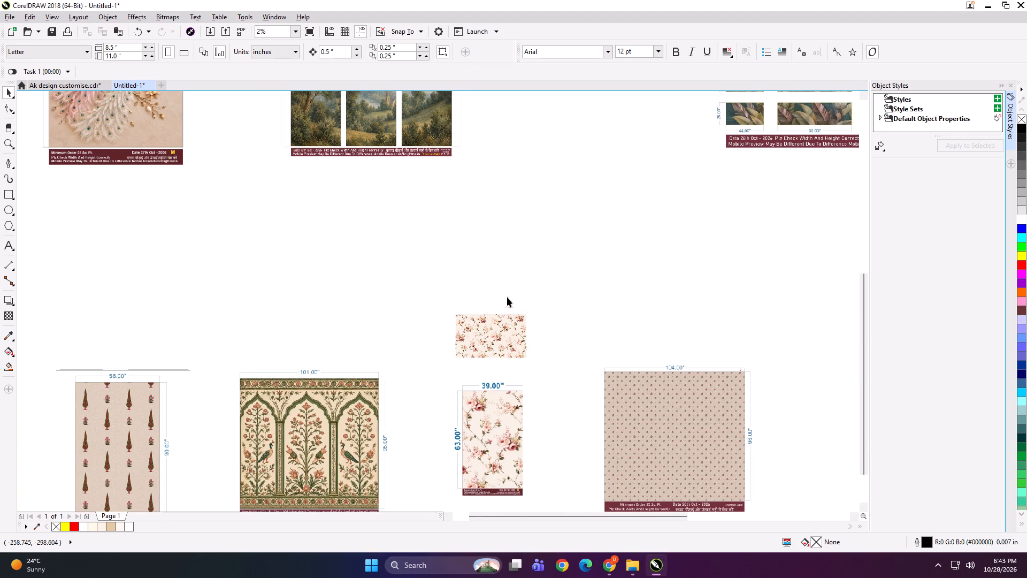
scroll(431, 135, "up", 1)
scroll(319, 163, "down", 1)
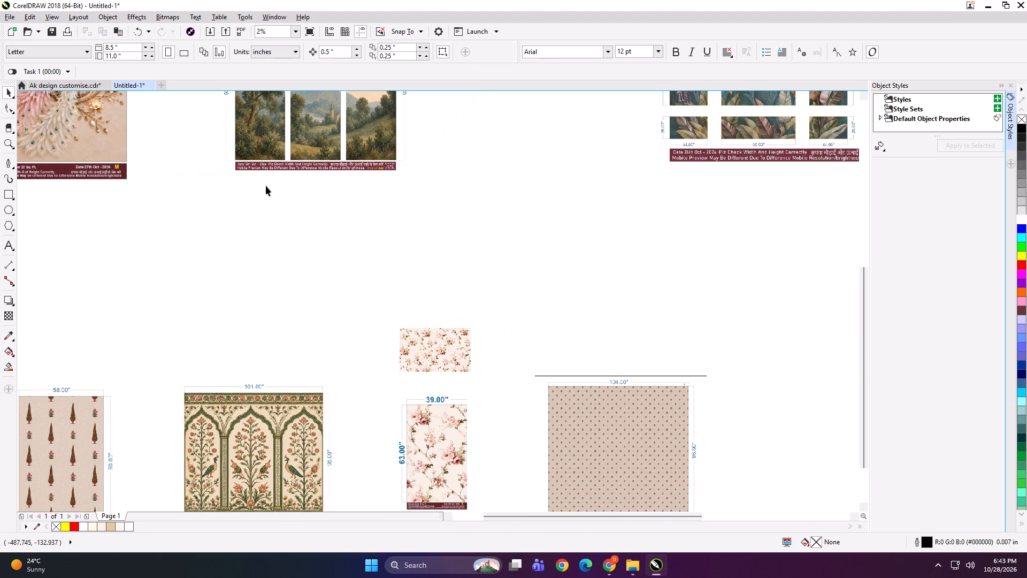
scroll(419, 194, "down", 2)
scroll(463, 217, "up", 2)
scroll(587, 179, "down", 3)
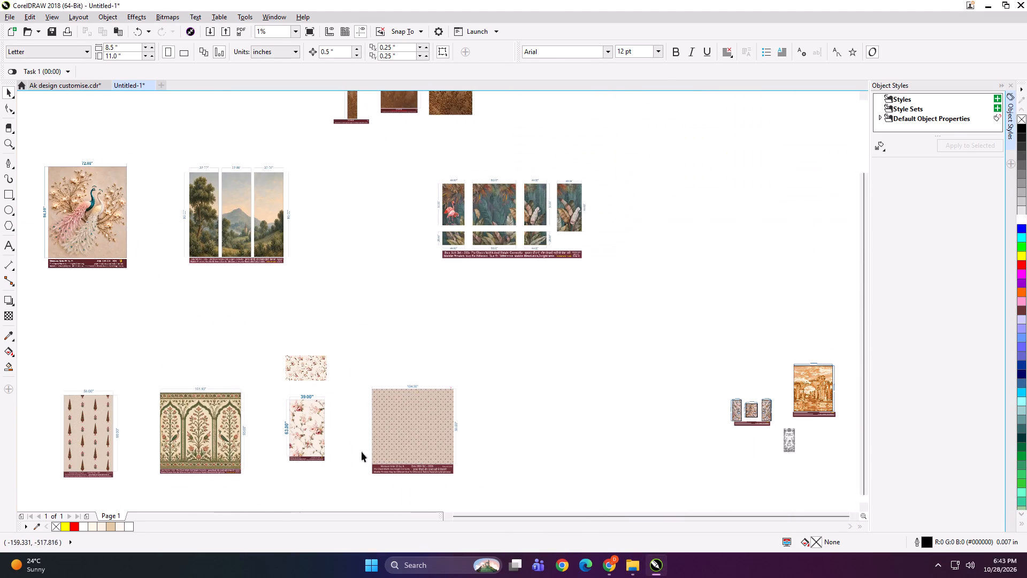
scroll(449, 466, "up", 3)
scroll(699, 298, "down", 3)
scroll(253, 315, "up", 2)
scroll(361, 339, "down", 2)
scroll(102, 336, "up", 3)
scroll(122, 302, "down", 3)
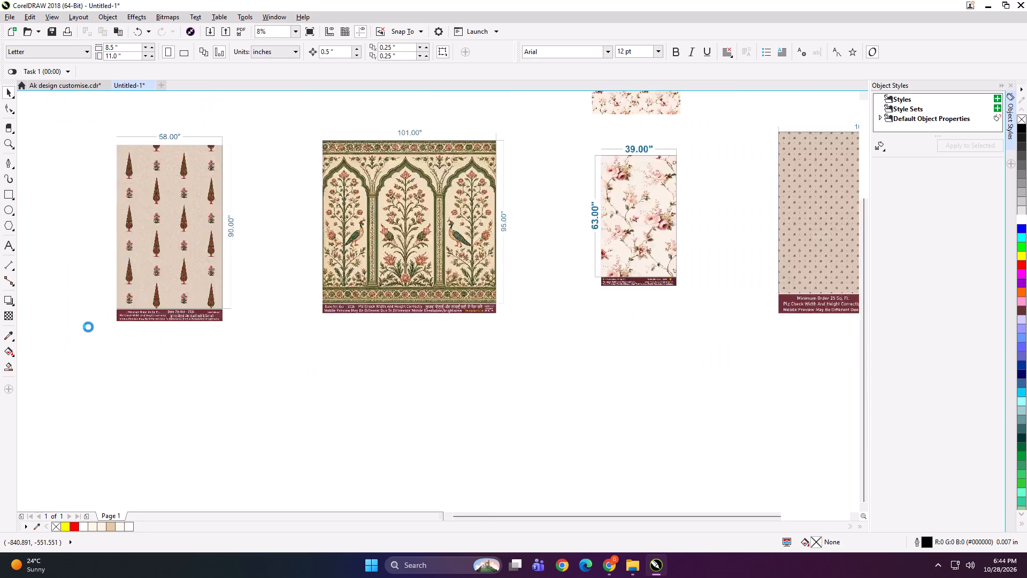
left_click(416, 373)
scroll(416, 373, "down", 2)
scroll(606, 300, "down", 2)
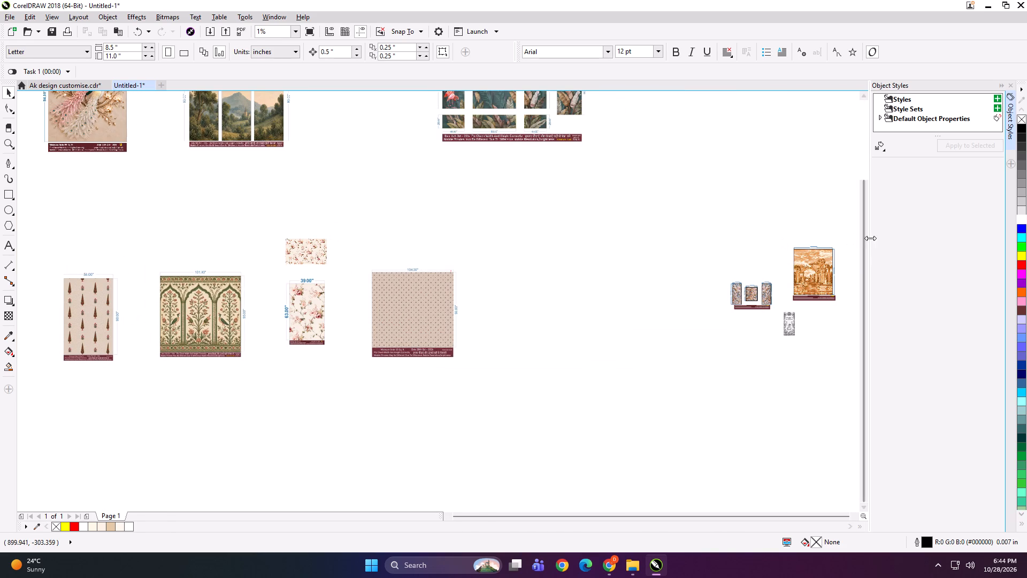
left_click_drag(860, 239, 860, 206)
left_click(667, 300)
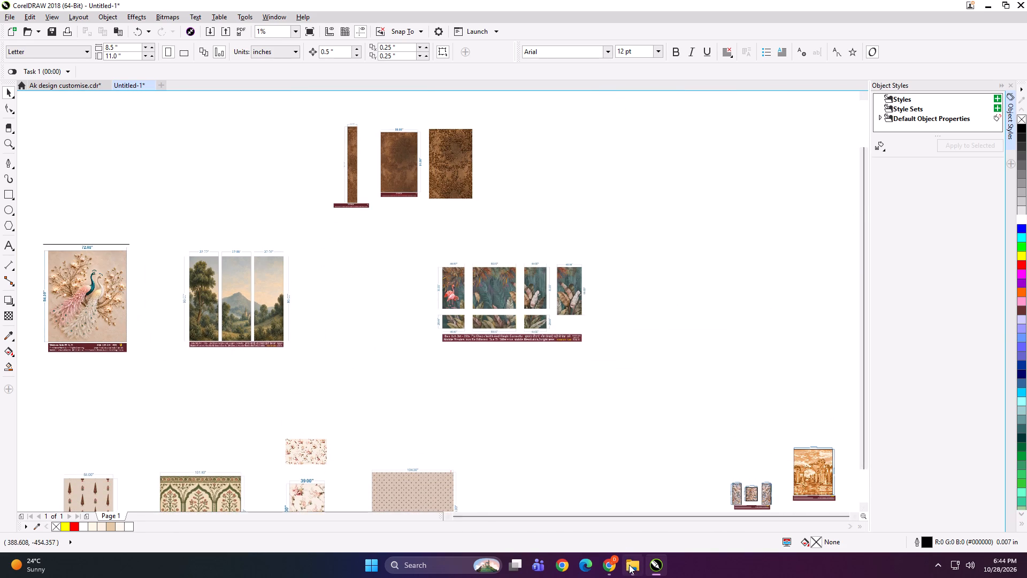
In File Explorer, open folder 28 inside the file folder on the DIGITECH_SHAREDRIVE (Z:) drive to check its design files.
left_click(629, 565)
left_click(63, 333)
left_click(60, 328)
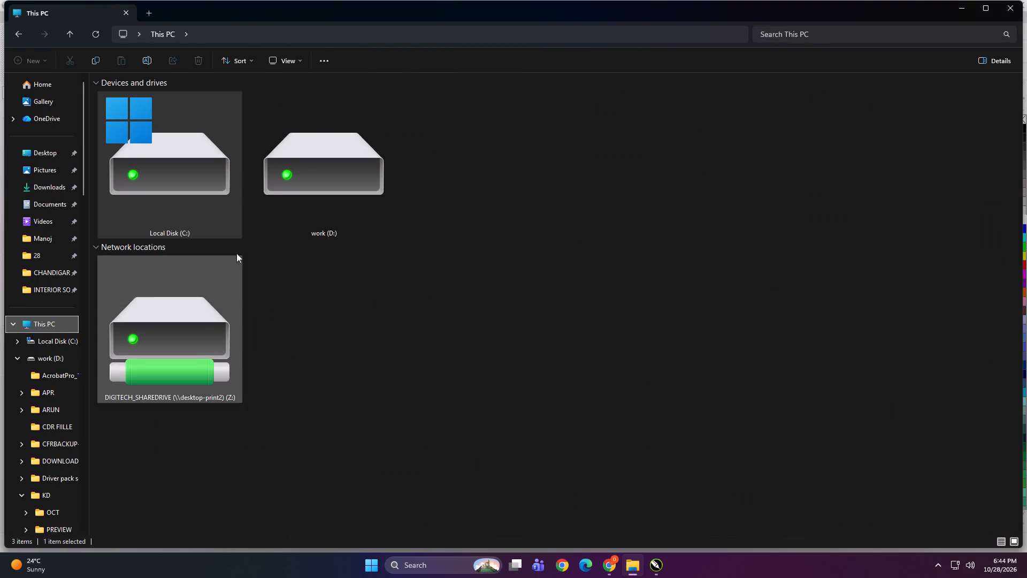
left_click(306, 203)
double_click(211, 301)
double_click(400, 151)
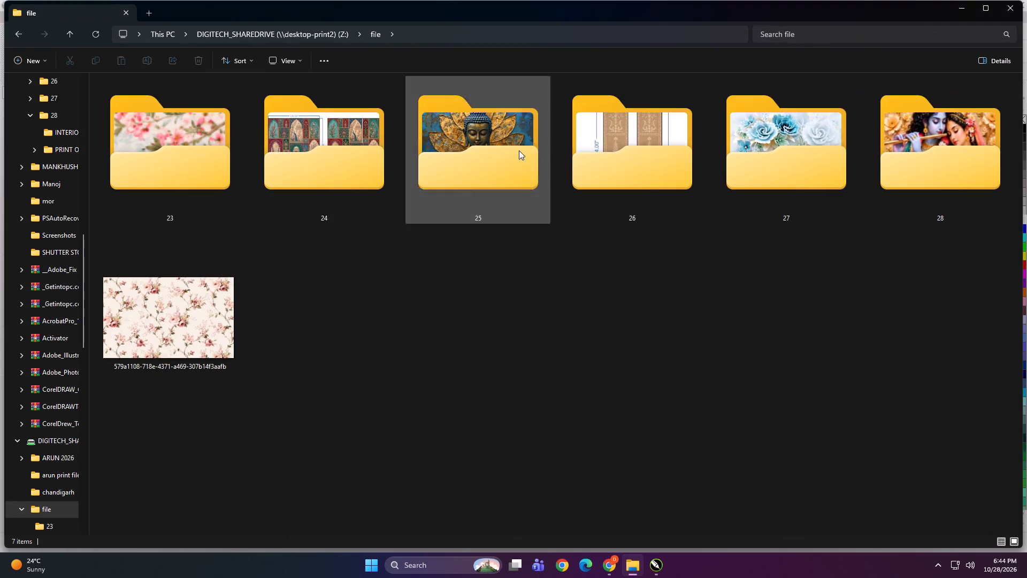
double_click(951, 163)
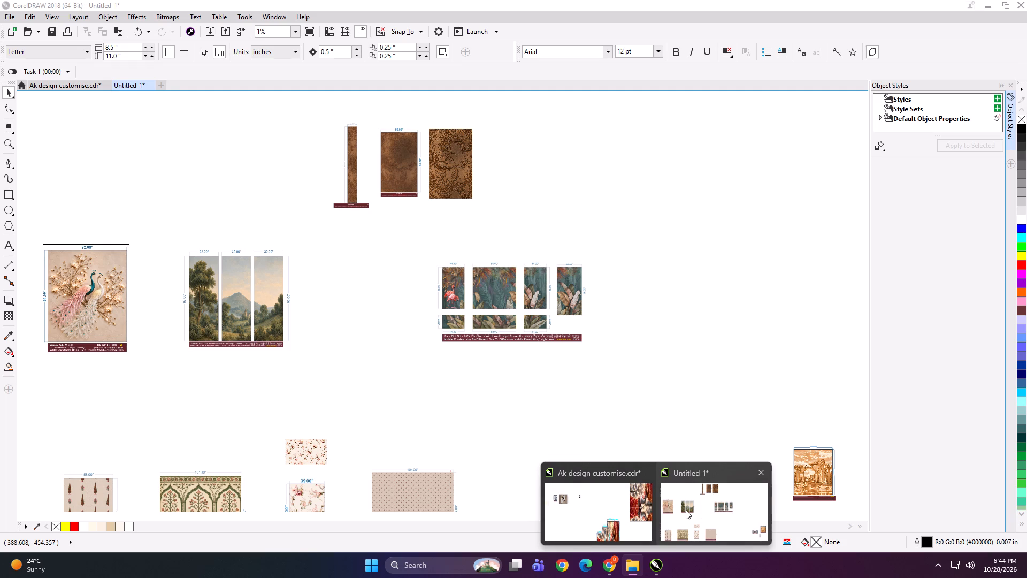
left_click(414, 406)
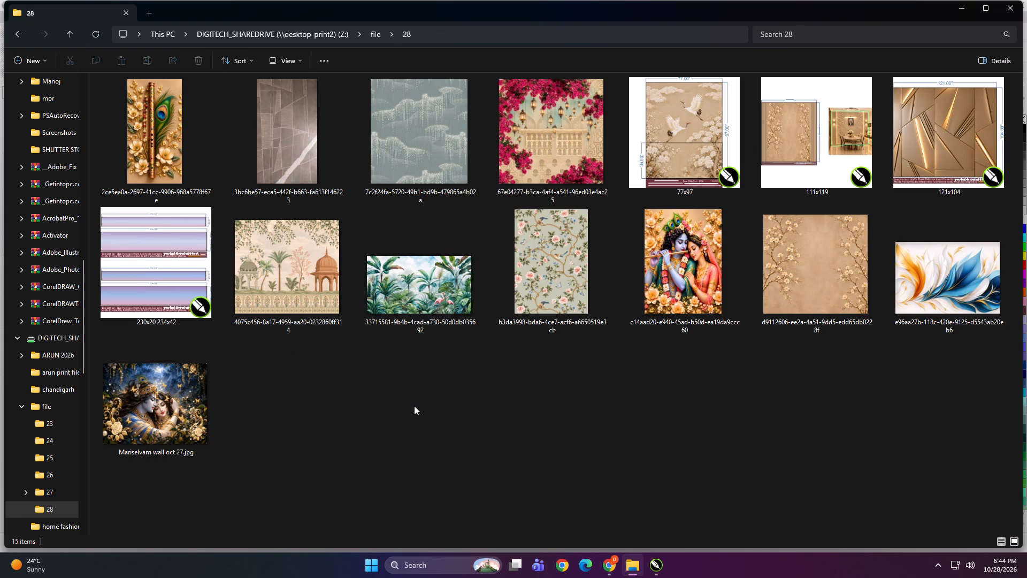
Return to the Untitled-1 drawing in CorelDRAW and look over the dimensioned wallpaper previews around the peacock design.
left_click(655, 577)
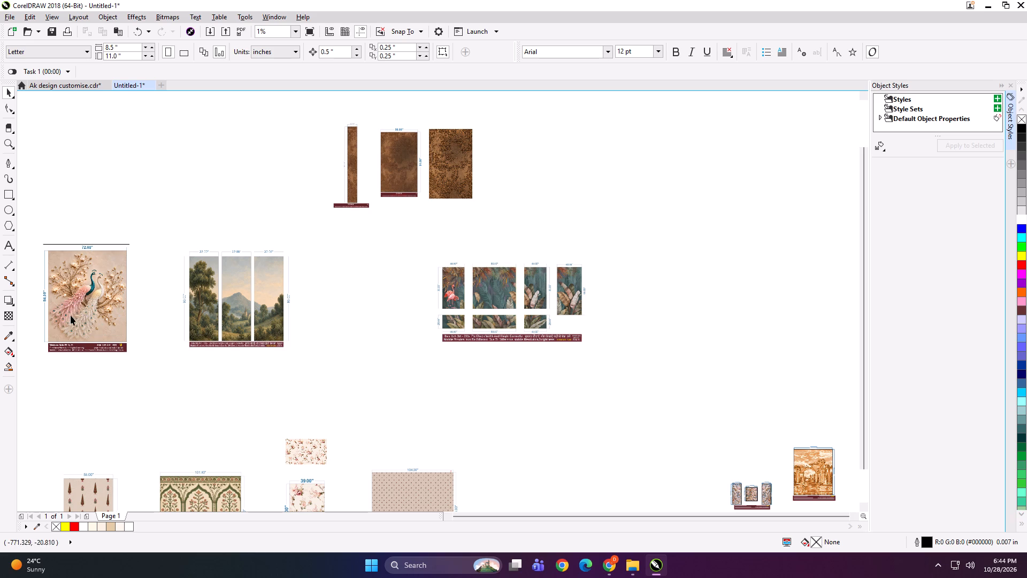
scroll(29, 301, "up", 1)
scroll(142, 283, "down", 1)
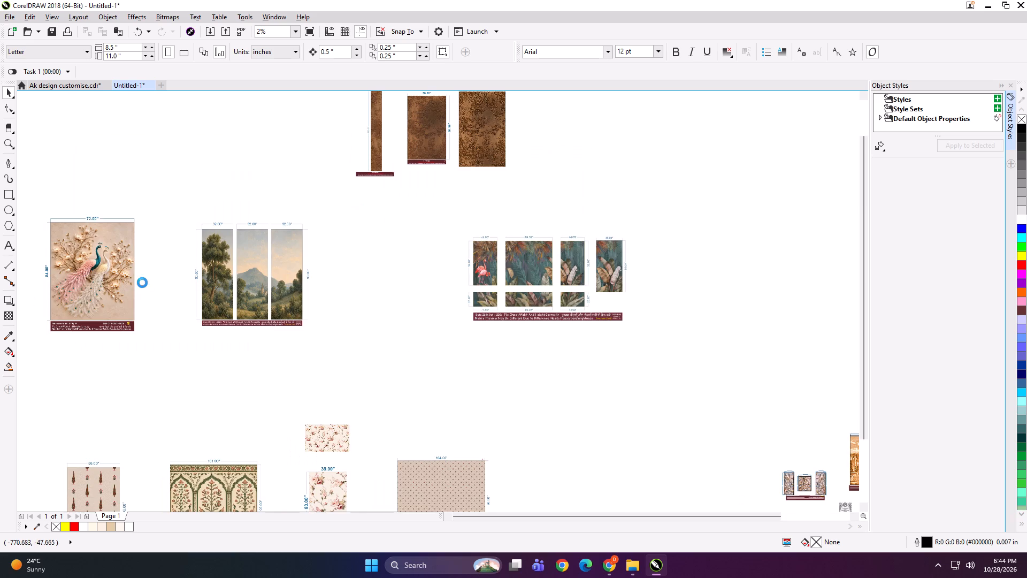
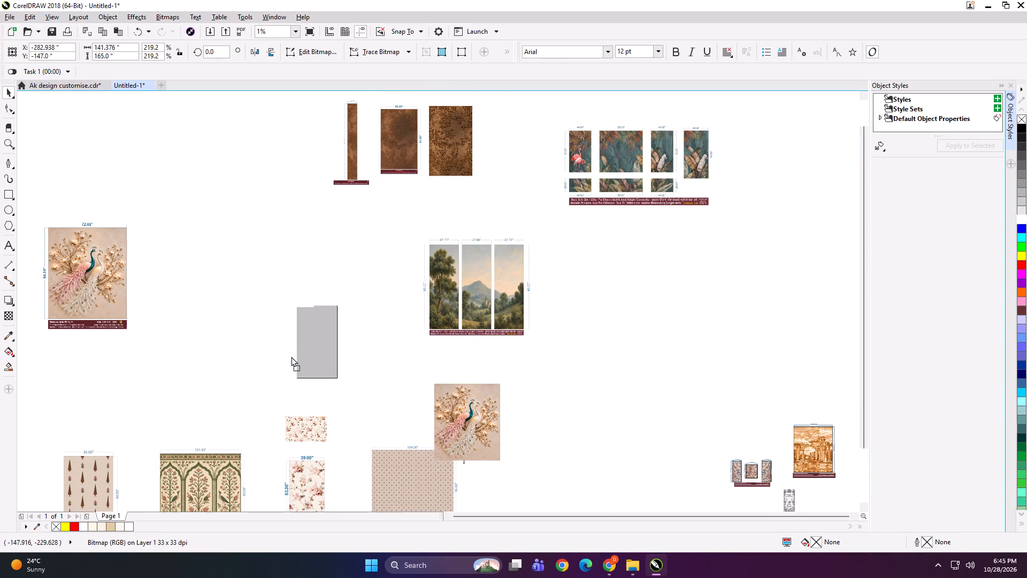
Move the plain peacock image next to the dimensioned 72 by 84 inch peacock wallpaper layout and view the two together.
left_click_drag(291, 356, 187, 293)
left_click(135, 290, "shift")
left_click(118, 290, "shift")
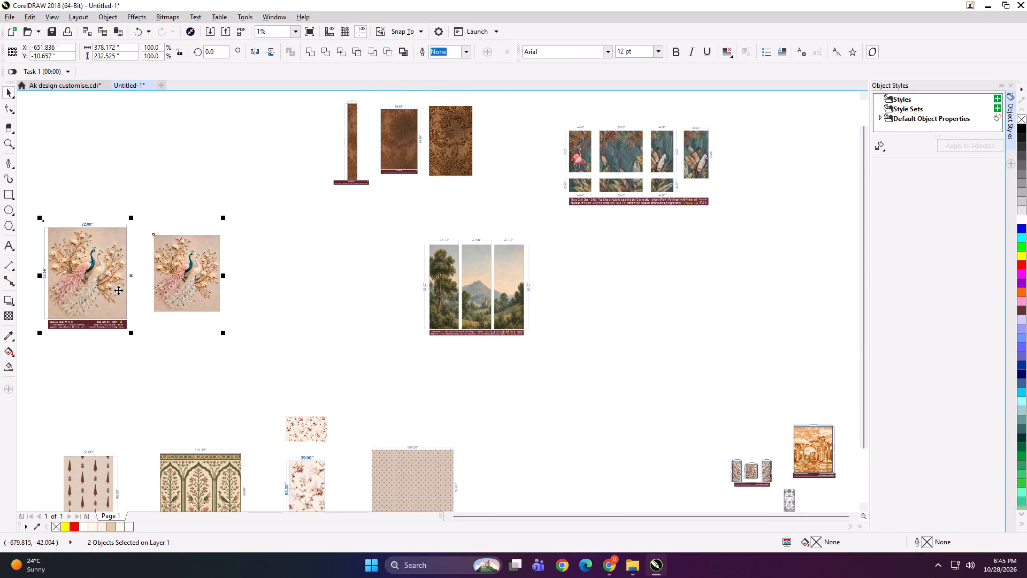
key("shift+F2")
left_click(75, 185)
scroll(424, 216, "down", 1)
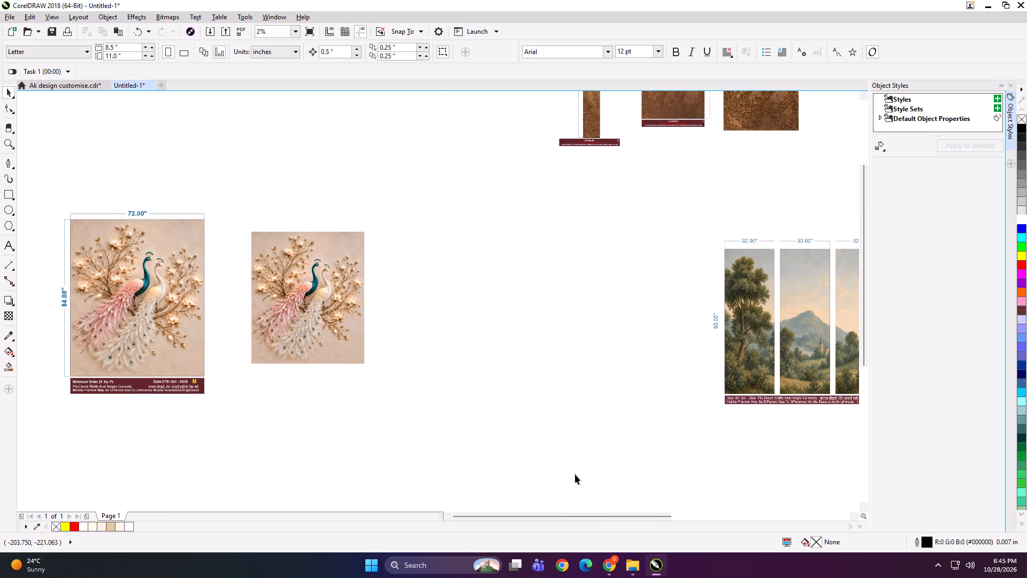
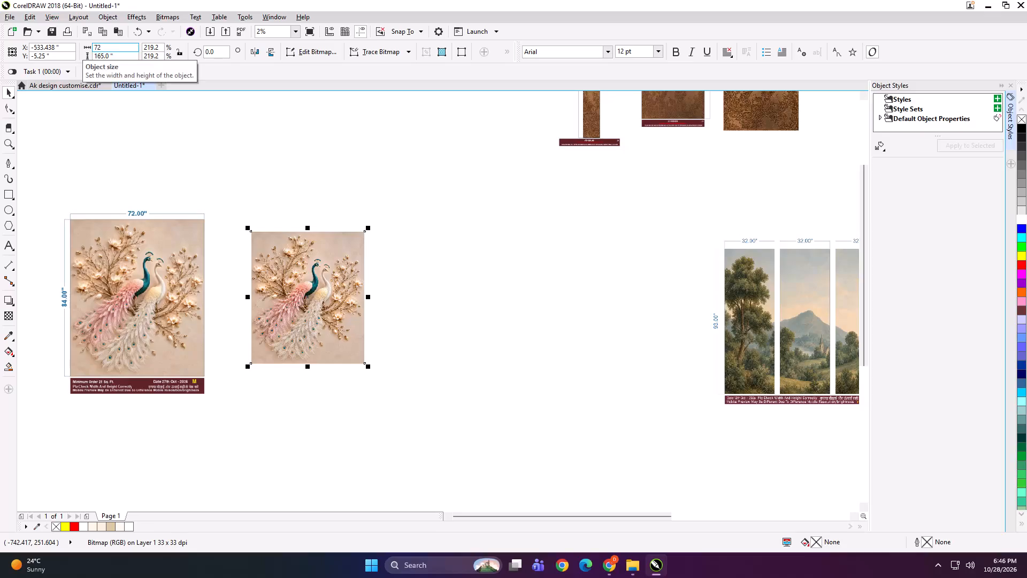
Finish resizing the separate peacock image to 72 by 84 inches.
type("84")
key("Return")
Shrink the dimensioned peacock preview to about 61 by 76 inches and place it close beside the resized peacock image.
left_click_drag(149, 267, 166, 258)
left_click_drag(228, 195, 204, 258, "shift")
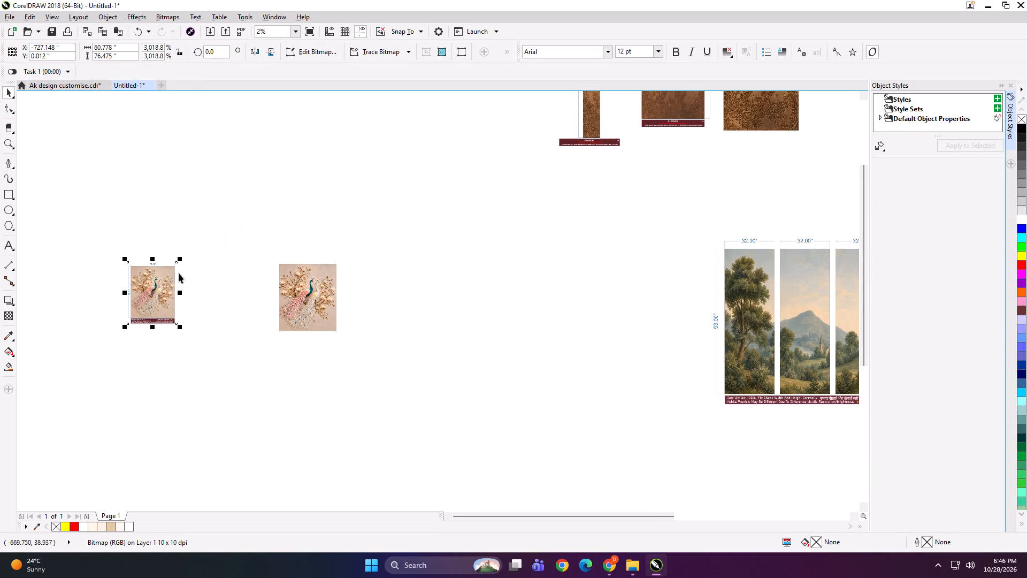
left_click_drag(168, 277, 258, 277)
Create an outline rectangle matching the 72 by 84 inch peacock image and set its width to 49 inches.
left_click(294, 293, "shift")
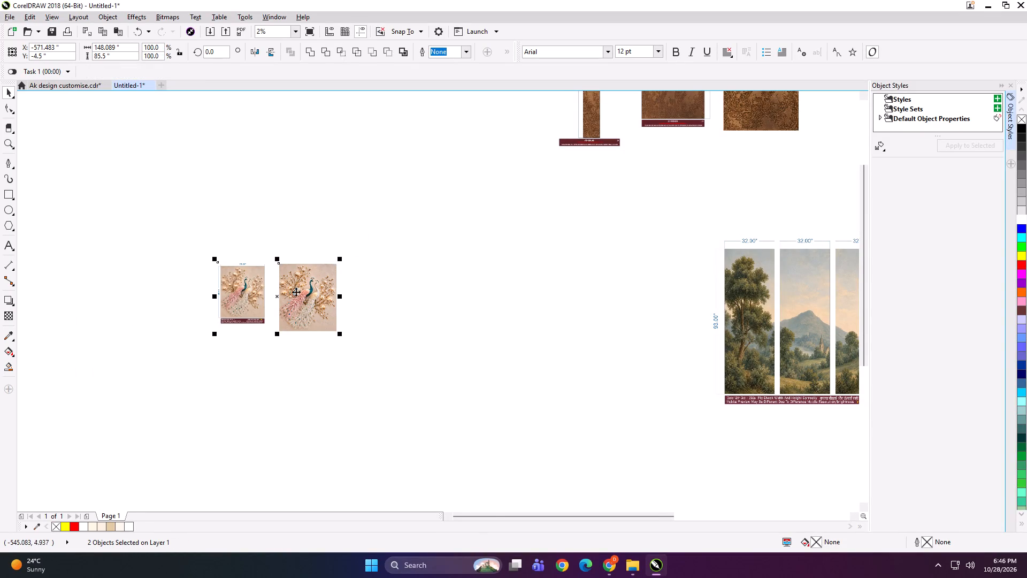
key("shift+F2")
left_click(63, 189)
left_click(558, 211)
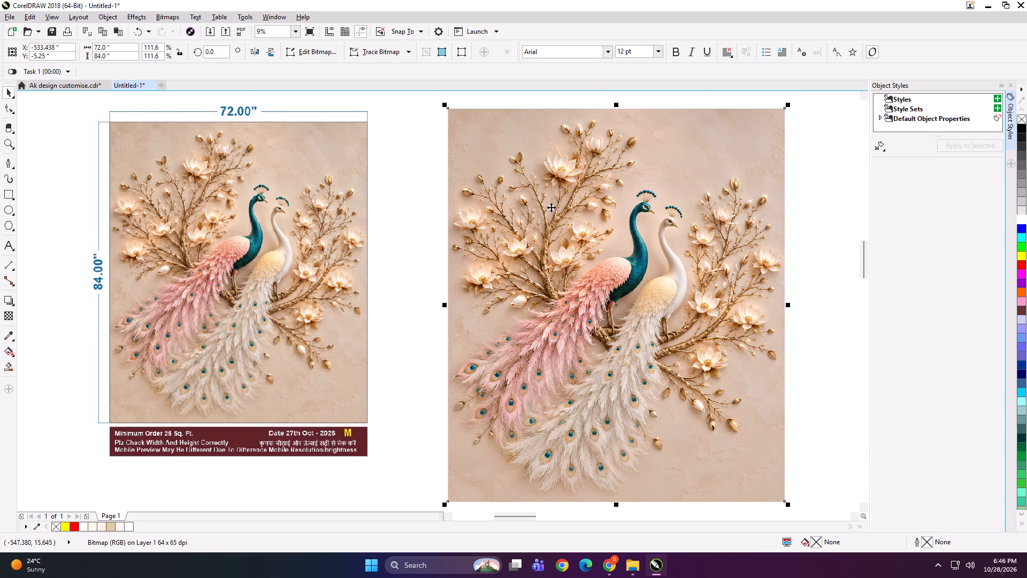
double_click(8, 193, "shift")
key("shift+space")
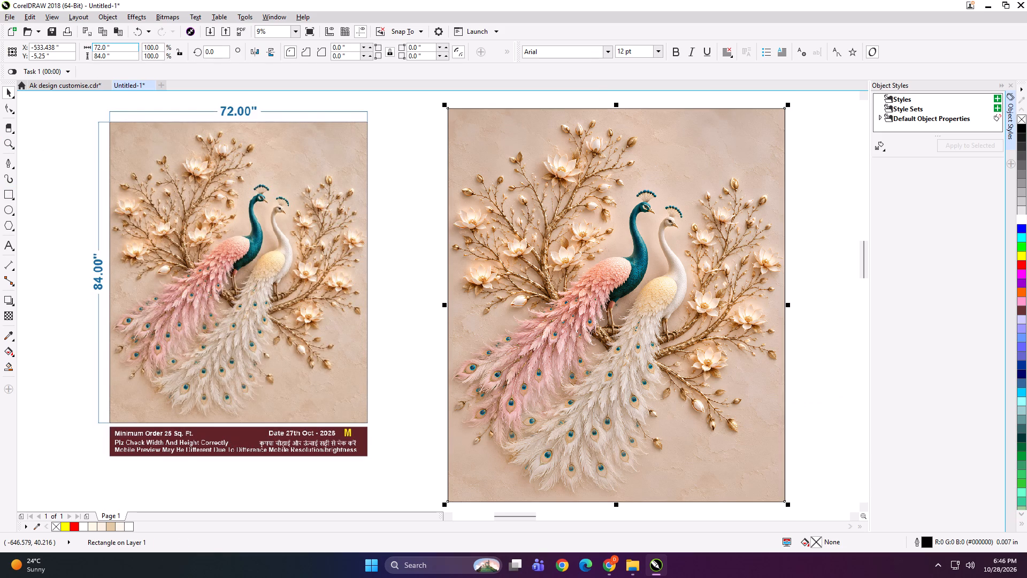
left_click(115, 48)
key("ctrl+a")
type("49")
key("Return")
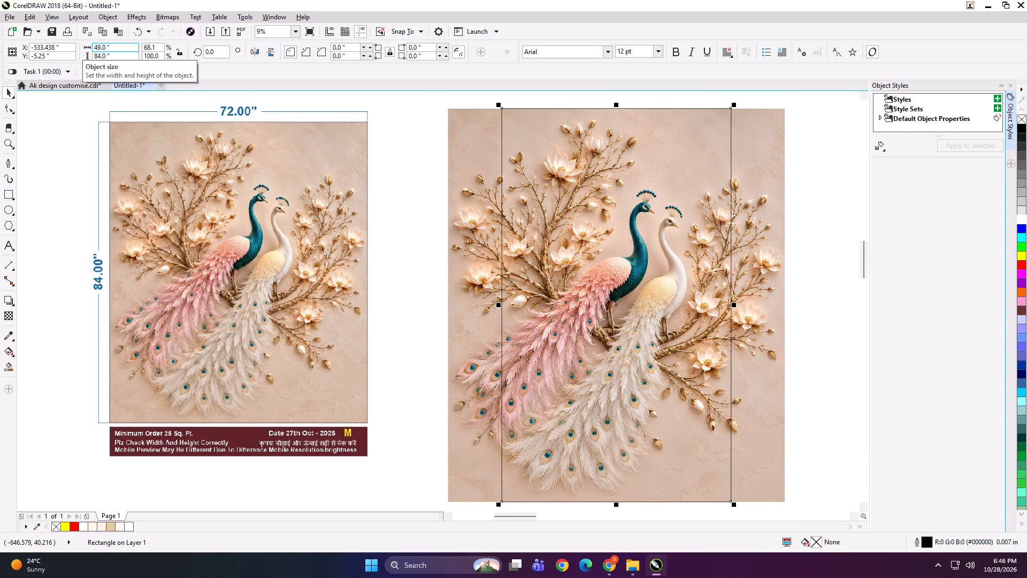
Align the 49-inch-wide rectangle with the left edge of the peacock image.
left_click(487, 221, "shift")
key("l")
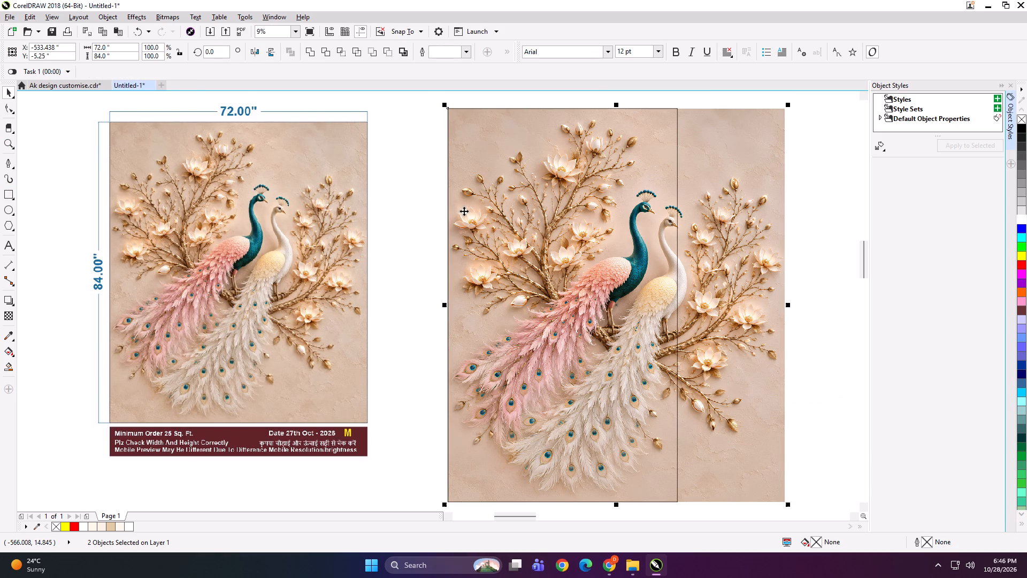
left_click(428, 206)
Make a mirrored copy of the 49-inch rectangle directly adjoining its right edge.
left_click(523, 249)
left_click_drag(443, 307, 747, 291)
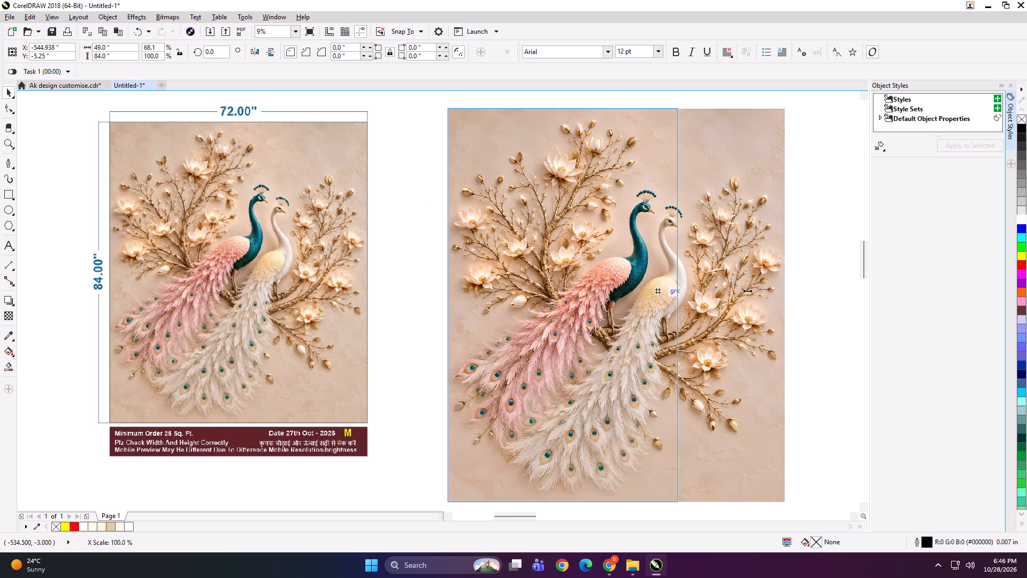
left_click_drag(747, 291, 861, 285)
right_click(861, 285, "ctrl")
Narrow the copied rectangle from its outer side toward the right edge of the peacock image.
scroll(603, 256, "down", 1)
left_click(602, 263)
scroll(595, 268, "down", 1)
left_click(673, 271)
key("Left")
left_click_drag(742, 287, 714, 287)
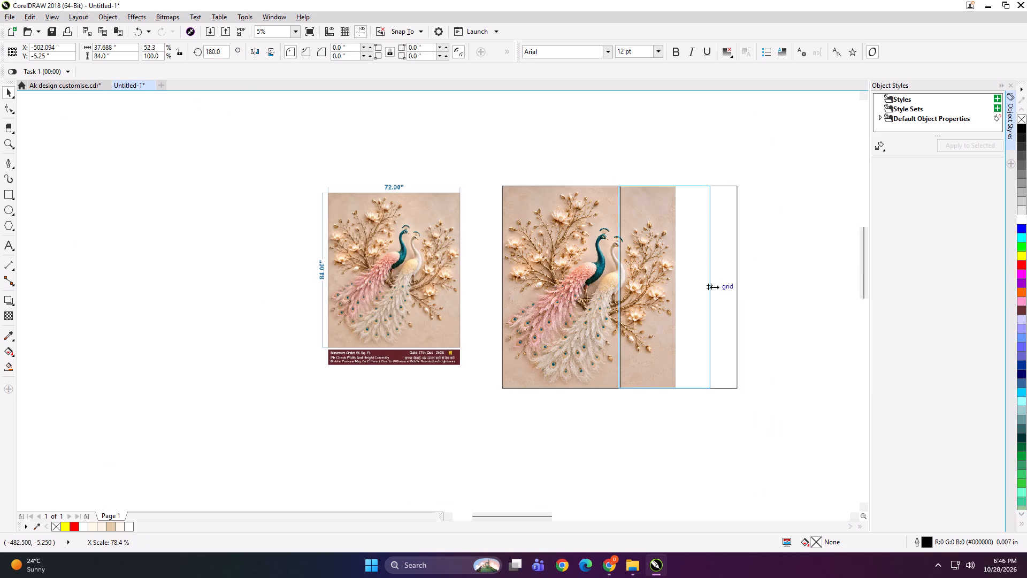
Narrow the second panel rectangle to 23.5 in wide so its outer edge meets the peacock image's edge.
left_click_drag(714, 287, 680, 287)
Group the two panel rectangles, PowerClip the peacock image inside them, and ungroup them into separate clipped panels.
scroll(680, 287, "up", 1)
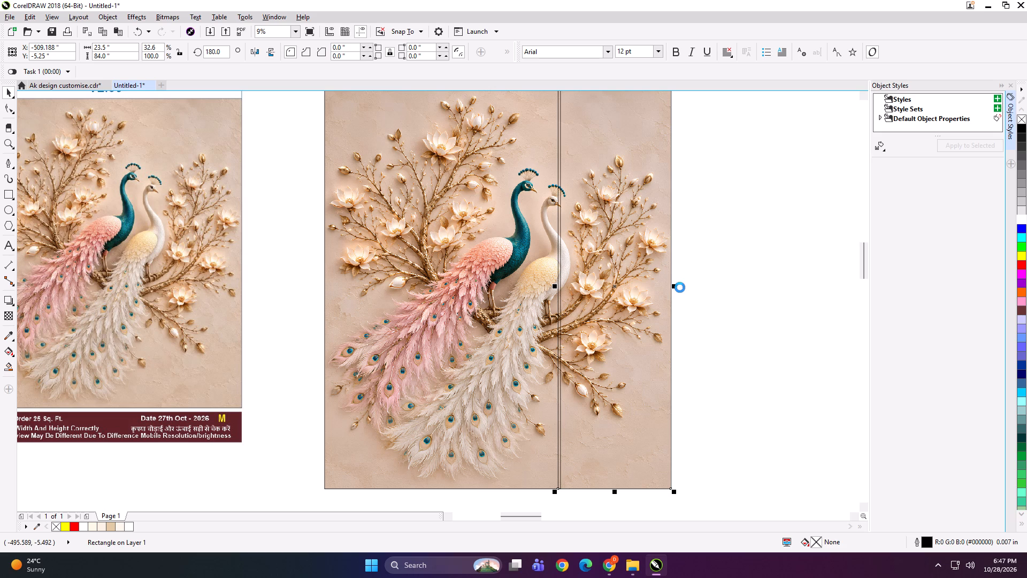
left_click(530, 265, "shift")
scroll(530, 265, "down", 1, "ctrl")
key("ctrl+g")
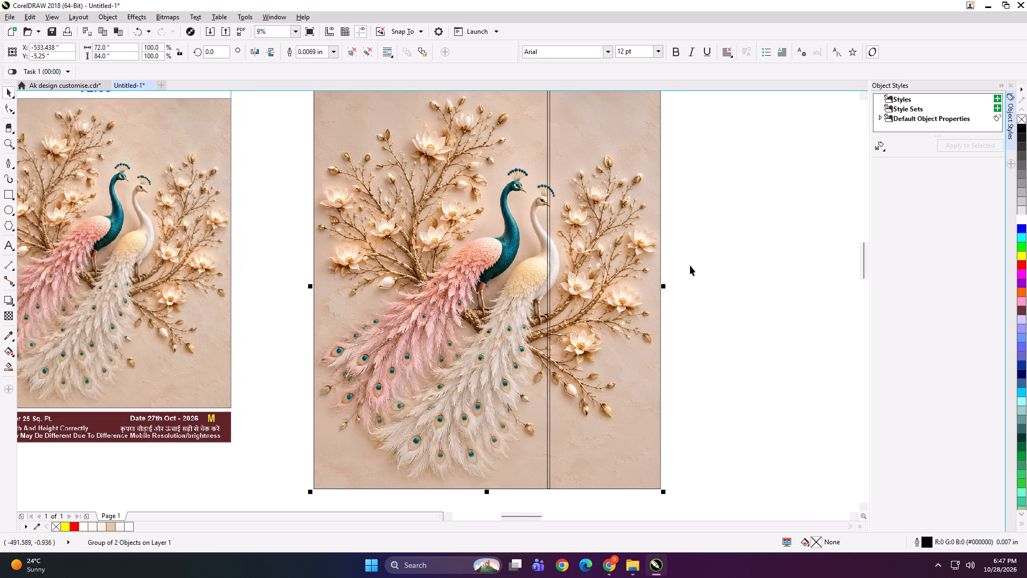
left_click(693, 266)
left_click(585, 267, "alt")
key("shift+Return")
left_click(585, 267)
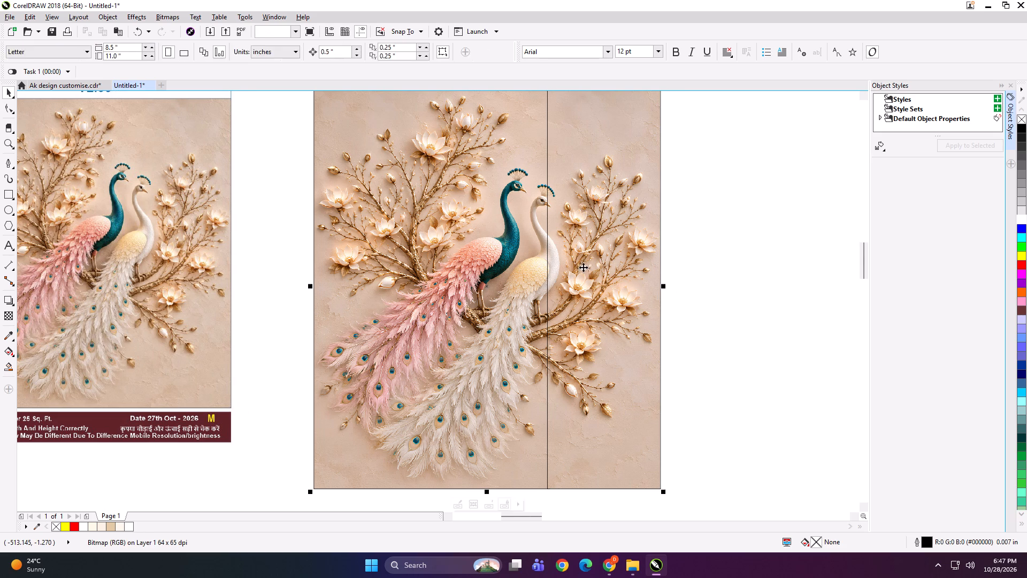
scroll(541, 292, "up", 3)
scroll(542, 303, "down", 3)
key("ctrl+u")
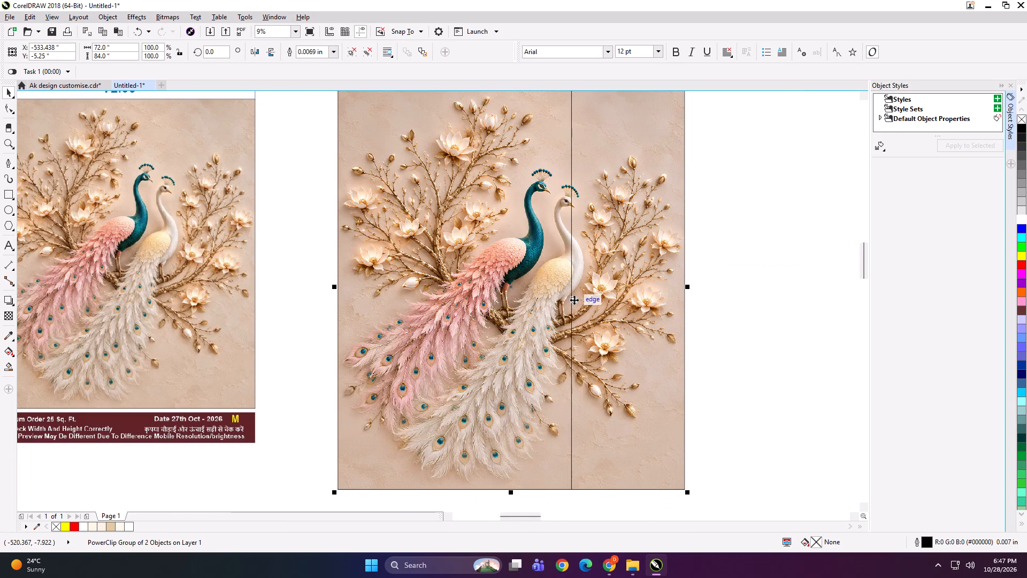
Examine at close range where the panel split crosses the white peacock's head and body.
scroll(574, 300, "down", 1)
left_click(677, 259)
left_click(606, 260)
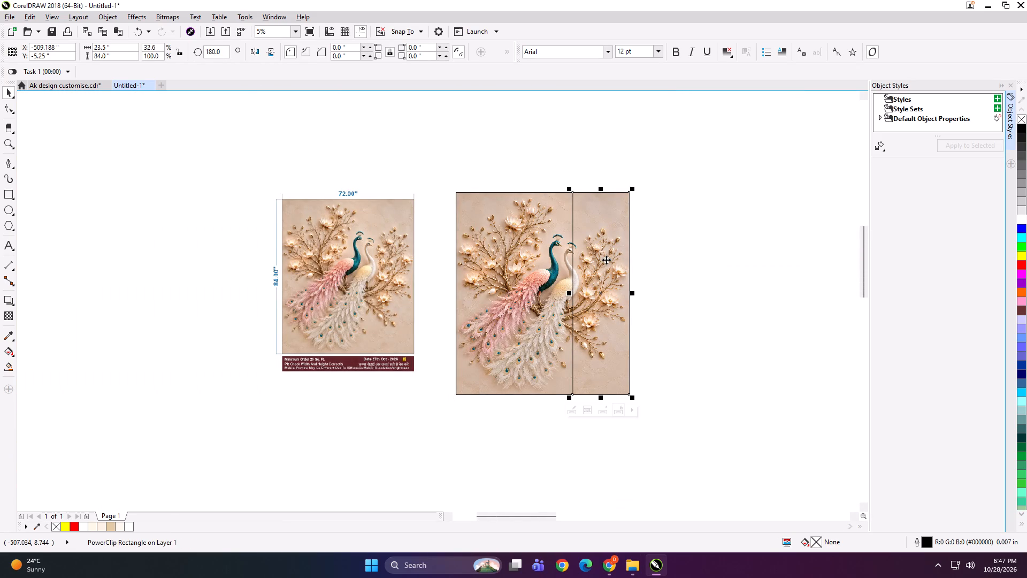
scroll(587, 235, "up", 2)
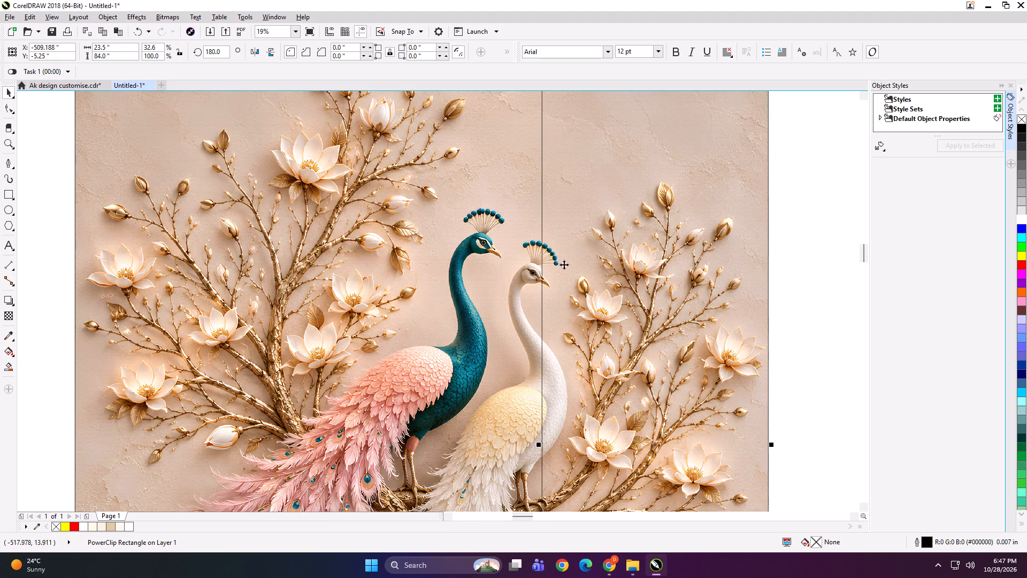
scroll(551, 278, "up", 4)
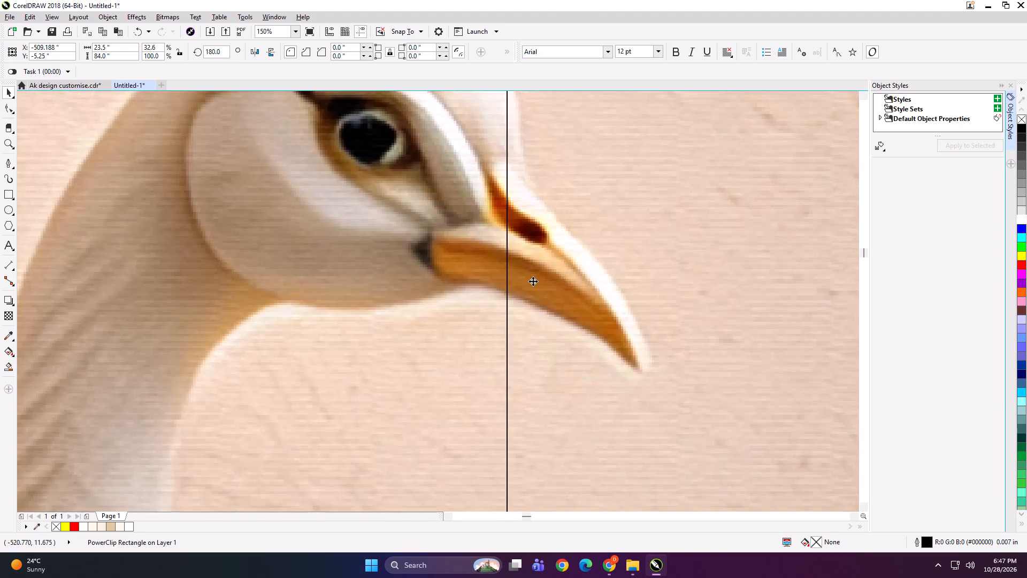
scroll(545, 272, "down", 6)
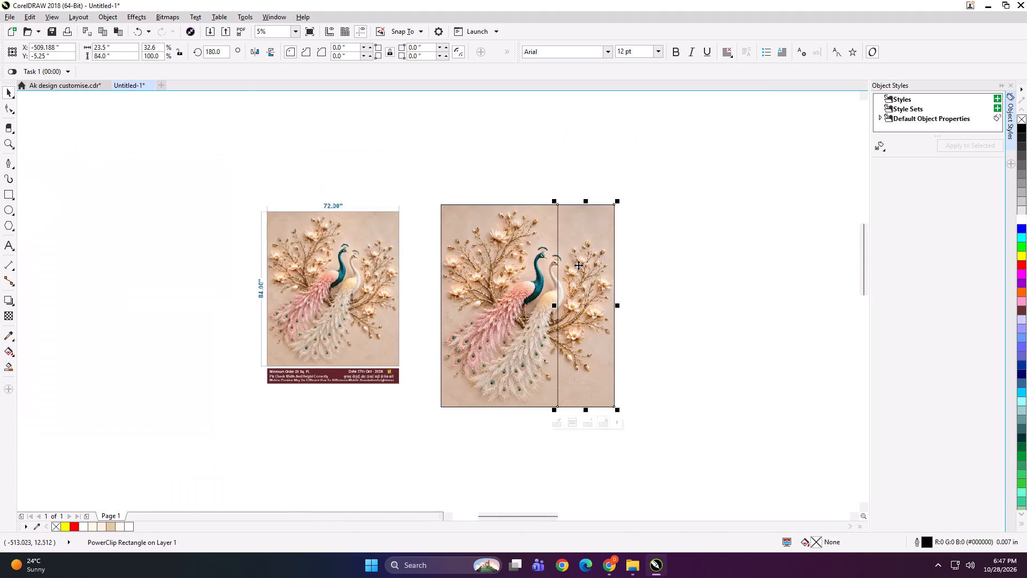
left_click(514, 232)
left_click(593, 250)
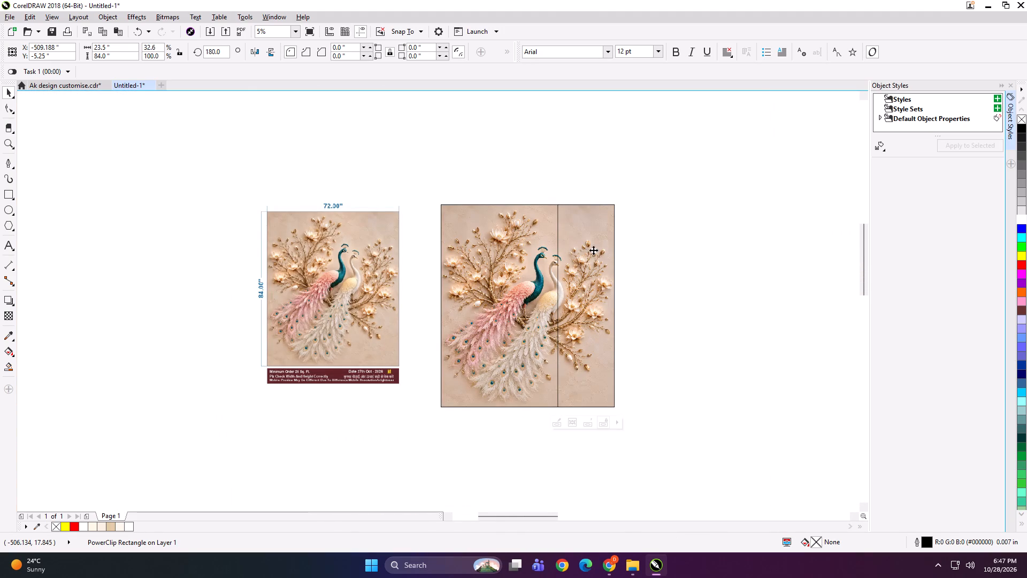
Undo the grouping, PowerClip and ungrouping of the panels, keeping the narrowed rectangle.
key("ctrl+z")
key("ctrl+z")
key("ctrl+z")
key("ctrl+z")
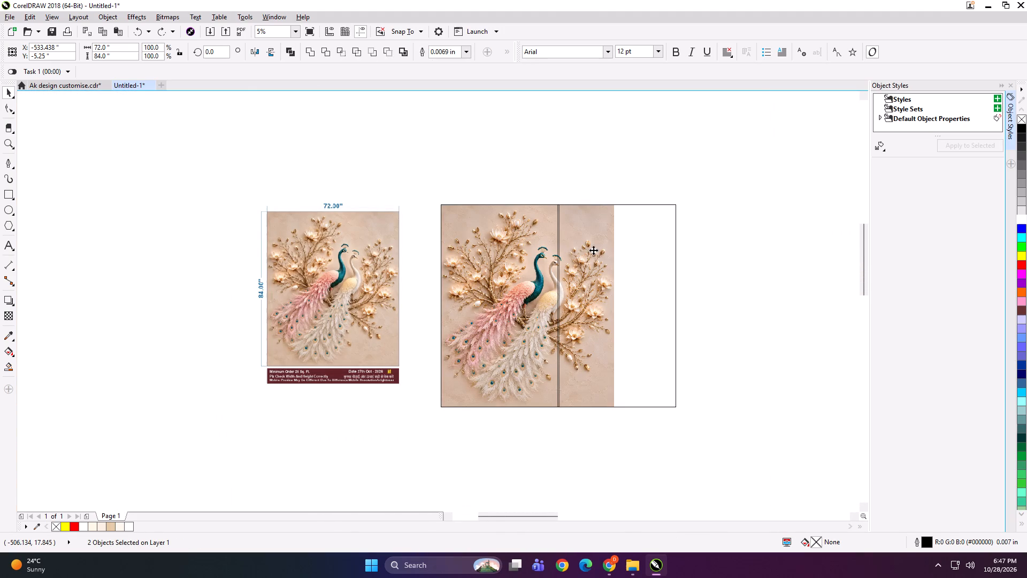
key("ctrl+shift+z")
Group the two panel rectangles and mirror them horizontally so the narrow panel lies on the left side of the peacock image.
left_click(514, 242, "shift")
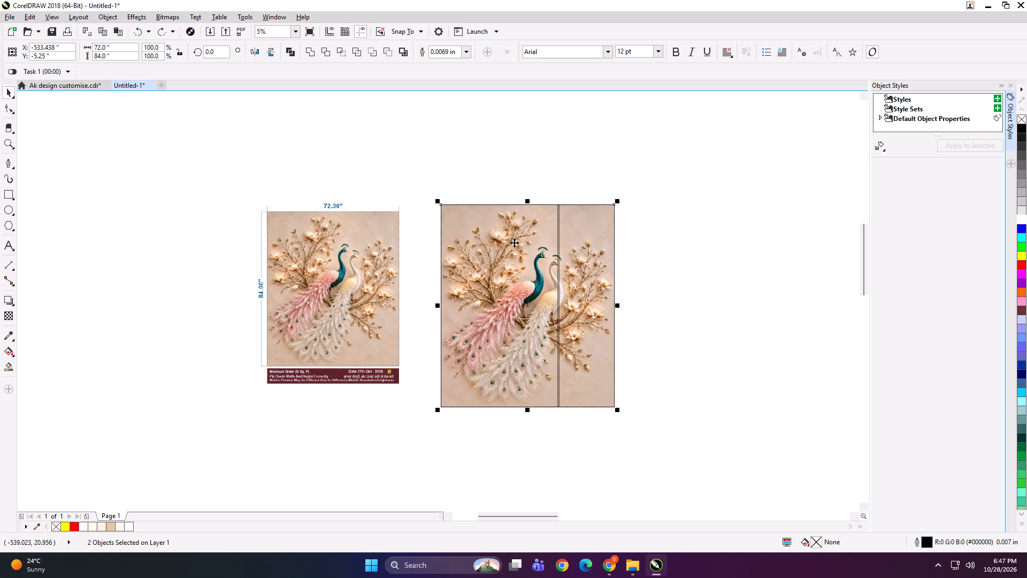
key("ctrl+g")
left_click(258, 53)
left_click(439, 101)
PowerClip the peacock image inside the mirrored panel group and ungroup it into two separate panels.
left_click(544, 261, "alt")
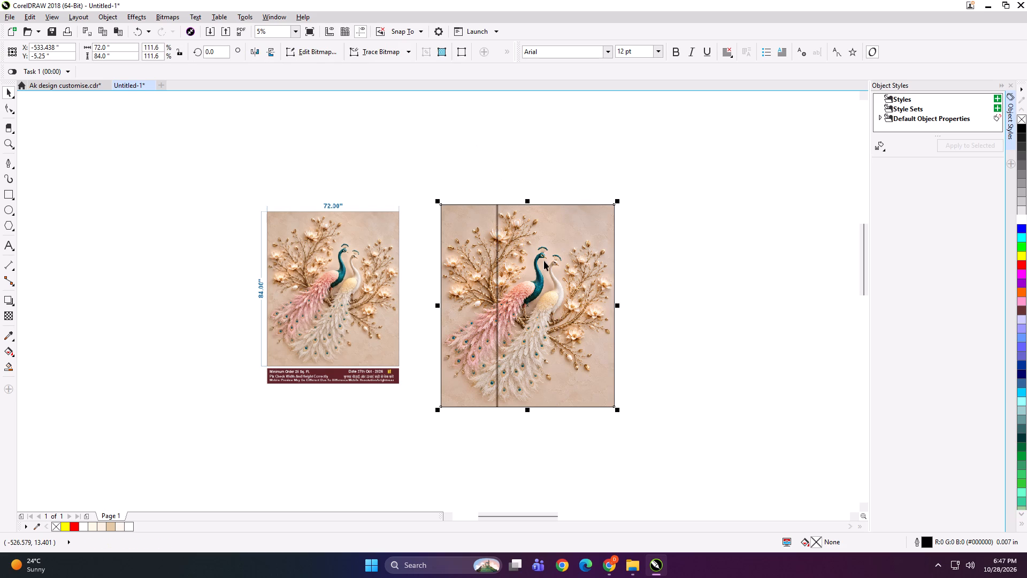
key("shift+Return")
left_click(544, 261)
key("ctrl+u")
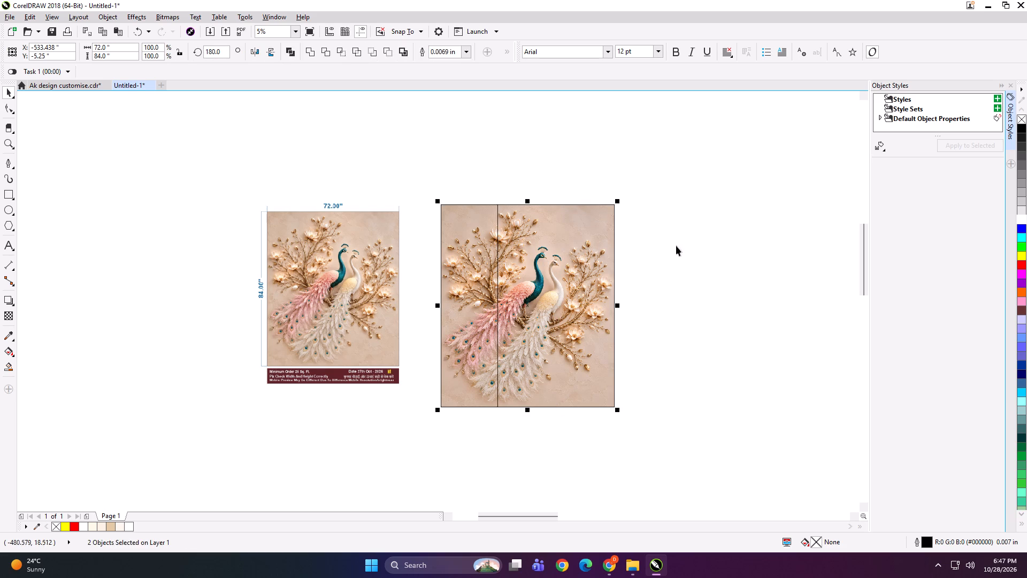
left_click(676, 246)
Add the text "72*84 PANEL 1" at the narrow panel's top edge and a copy reading "72*84 PANEL 2" at the wide panel's.
left_click(9, 244)
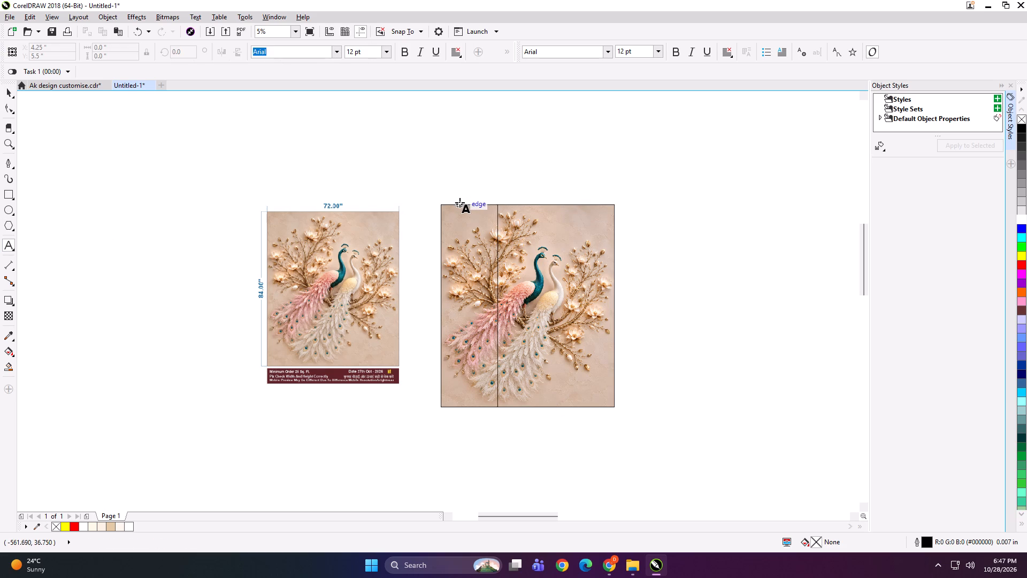
left_click(461, 202)
type("72*84 PANEL 1")
key("ctrl+a")
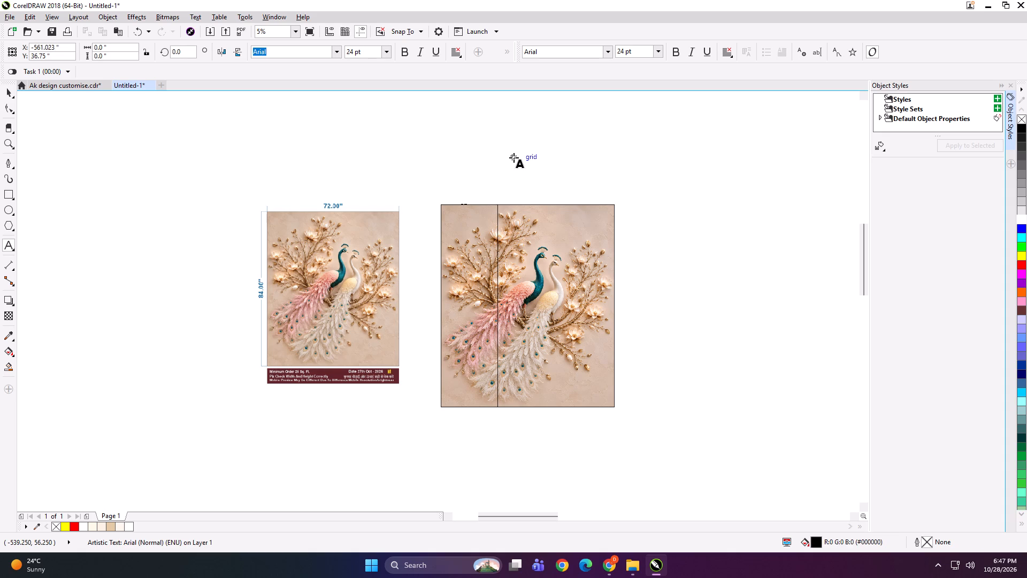
key("ctrl+c")
left_click(547, 202)
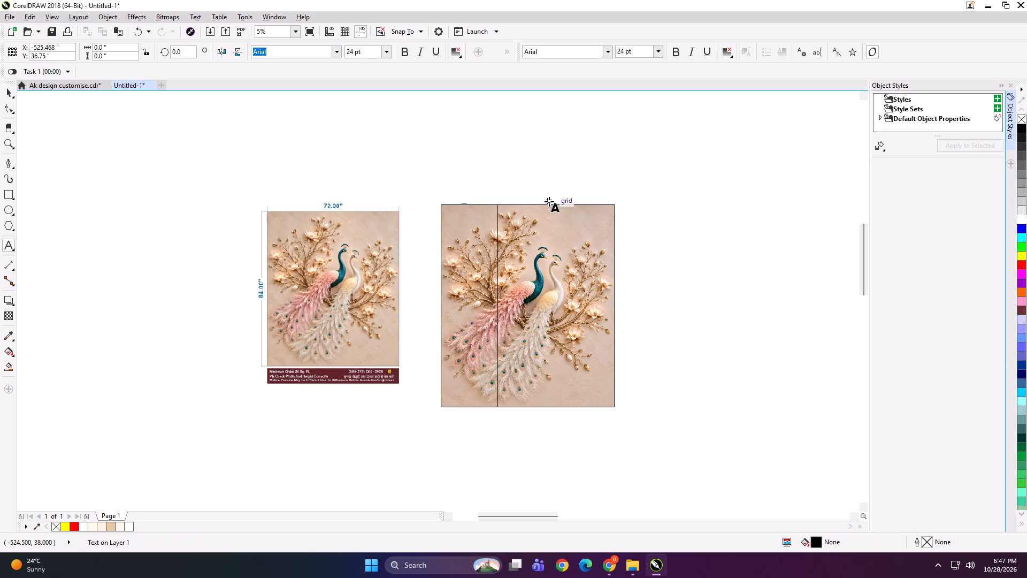
key("ctrl+v")
key("BackSpace")
key("2")
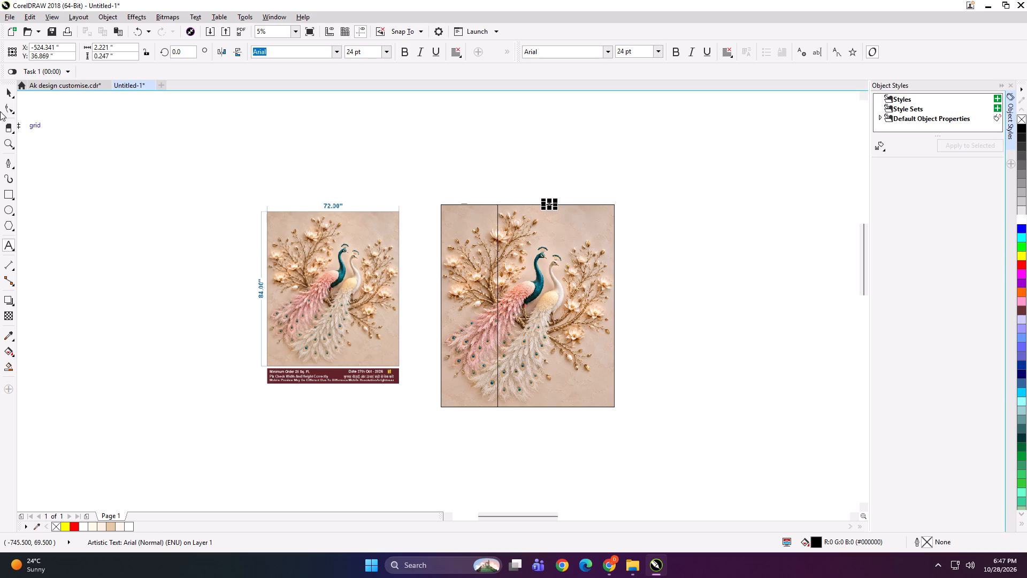
Group each peacock panel with its own text label, the wide panel first and the narrow panel second.
left_click(5, 96)
left_click(529, 255, "shift")
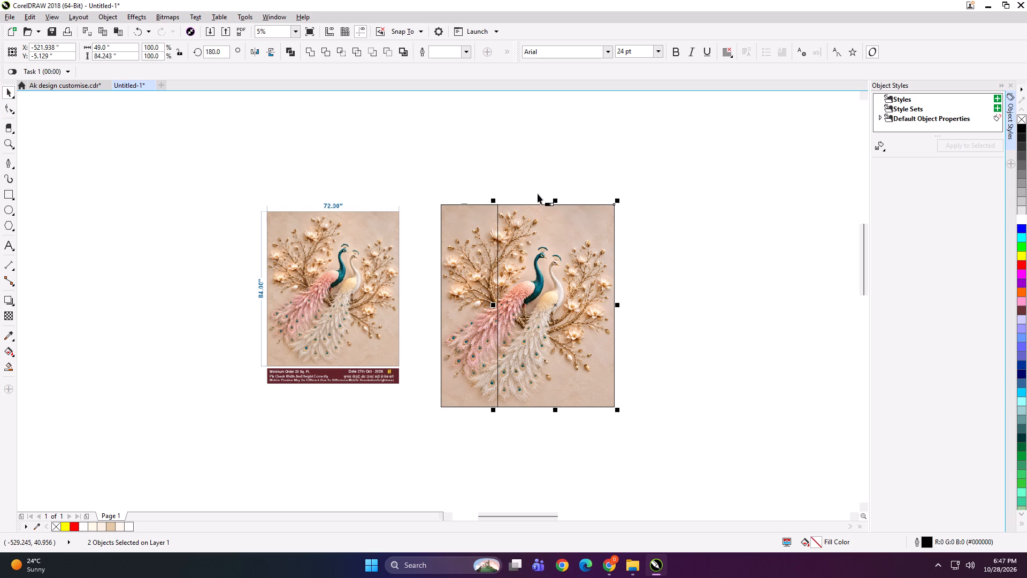
key("ctrl+g")
left_click_drag(527, 180, 442, 242)
left_click(477, 233, "shift")
key("ctrl+g")
Start exporting only the selected narrow Panel 1 group as a TIFF bitmap.
key("ctrl+e")
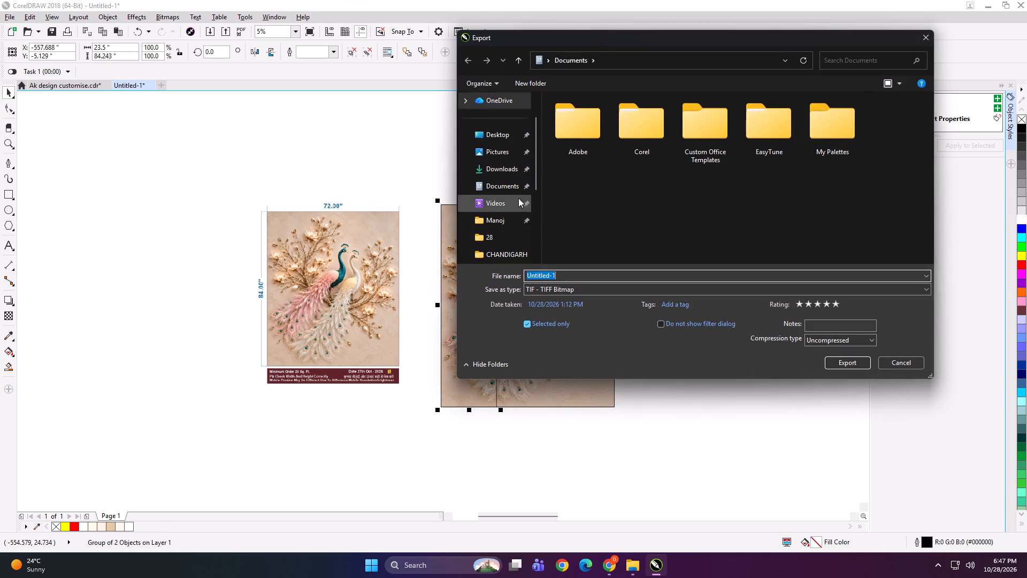
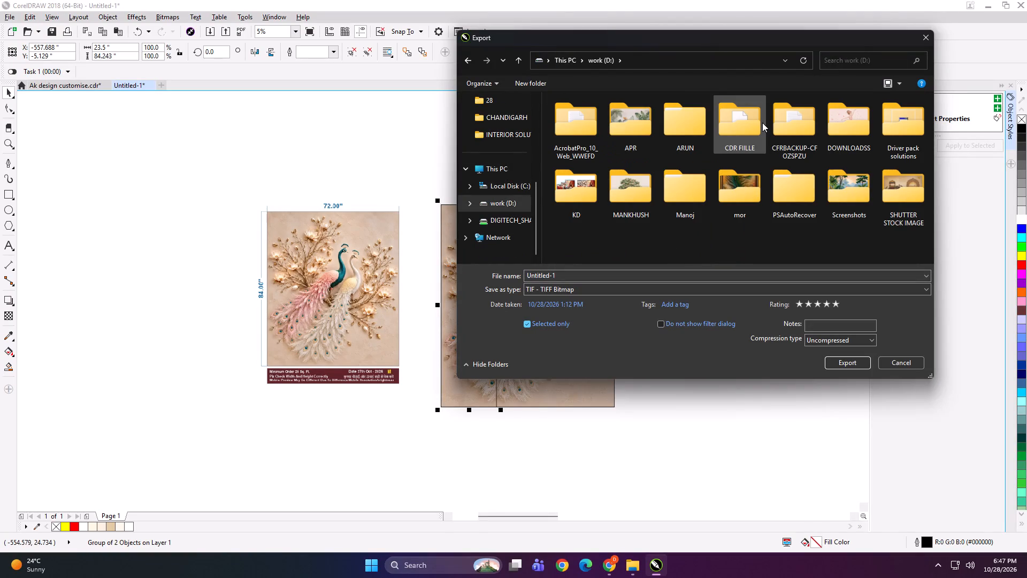
Create a new folder named D&D inside KD > PRINT FILE > 28 on the work drive.
double_click(584, 199)
double_click(770, 146)
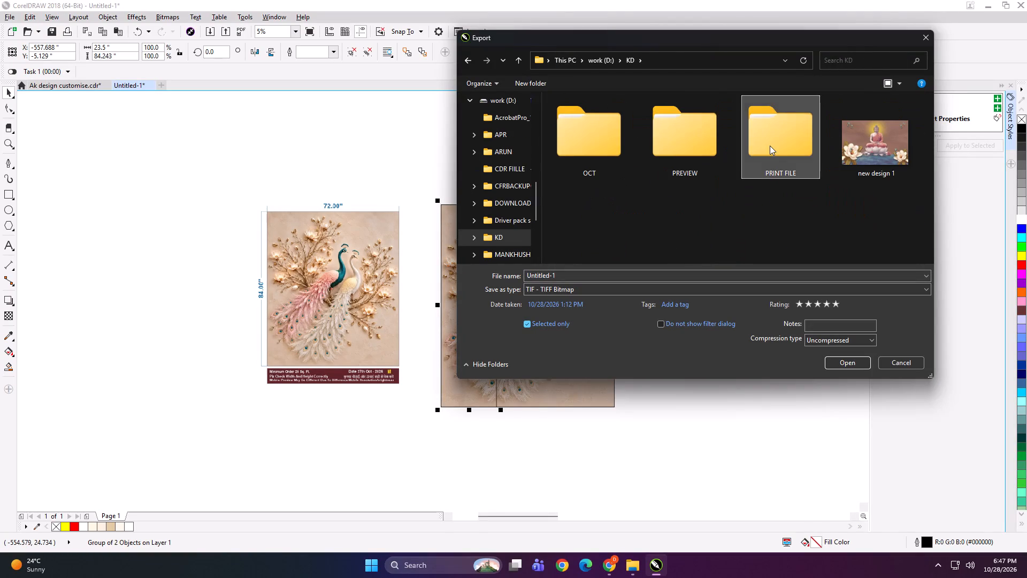
double_click(752, 179)
left_click(645, 197)
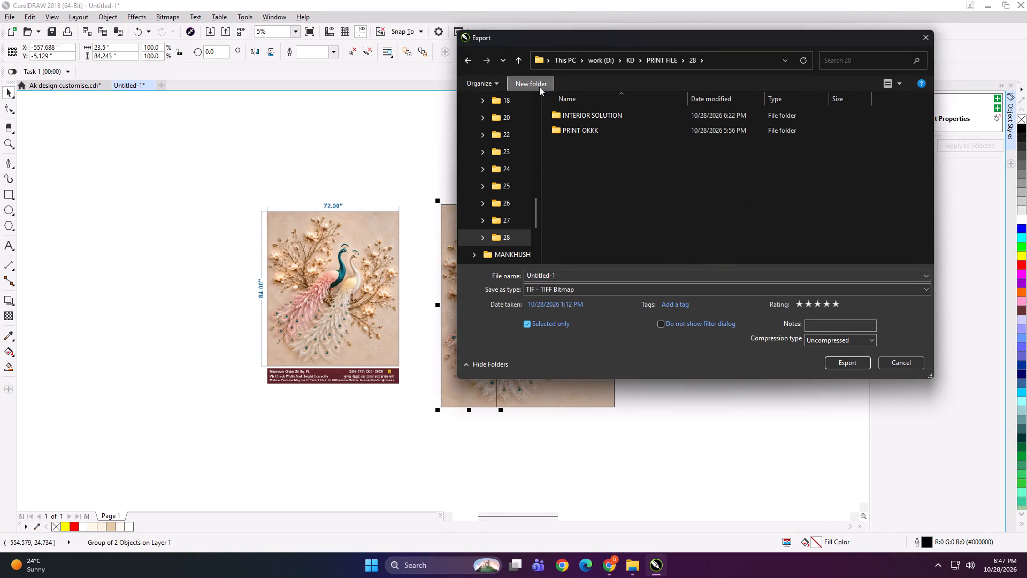
left_click(539, 87)
type("D&D")
key("Return")
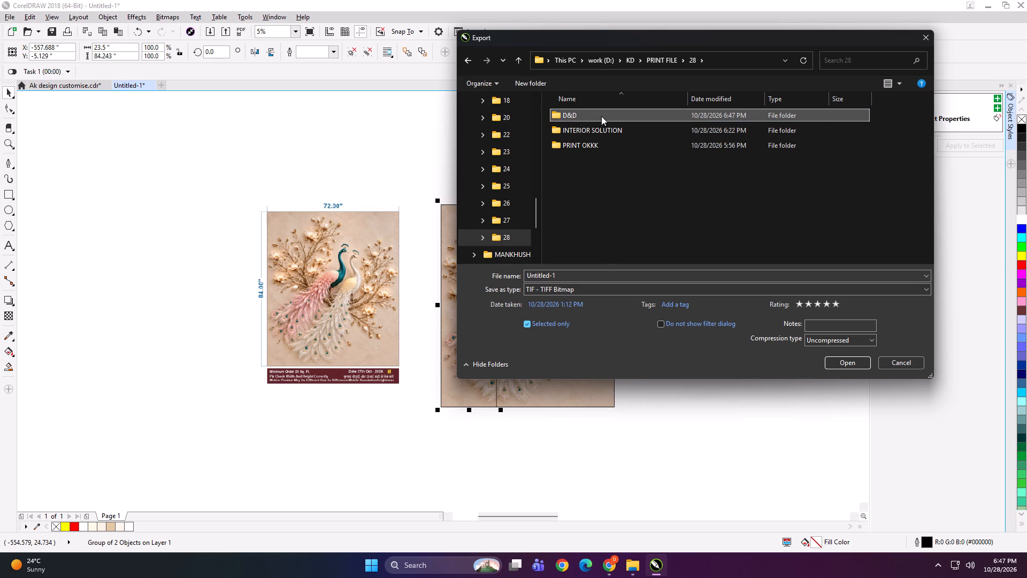
Export the narrow Panel 1 group into the D&D folder as a TIFF named "23.5x84 A HD".
double_click(603, 114)
left_click(607, 275)
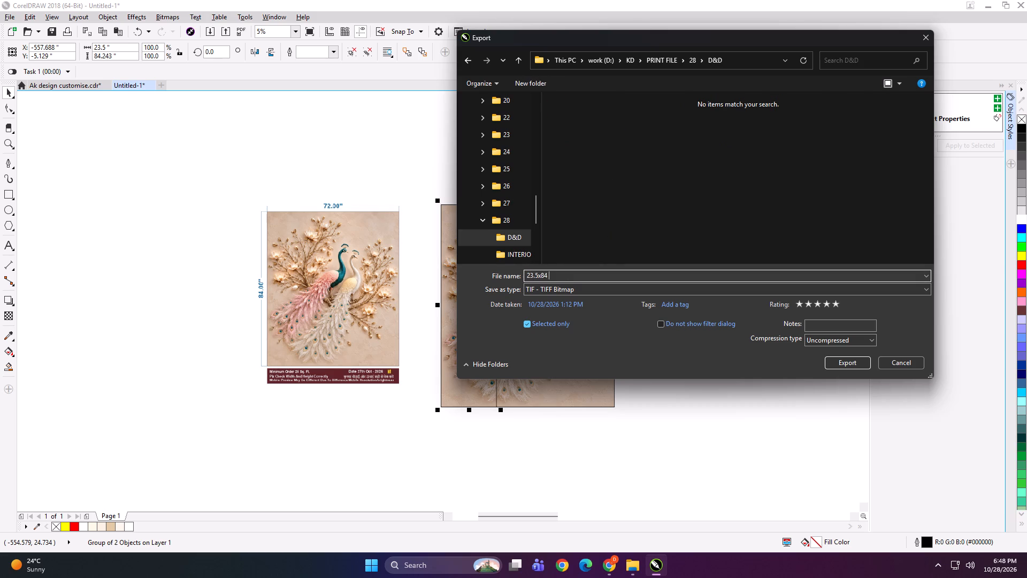
key("Return")
key("Return")
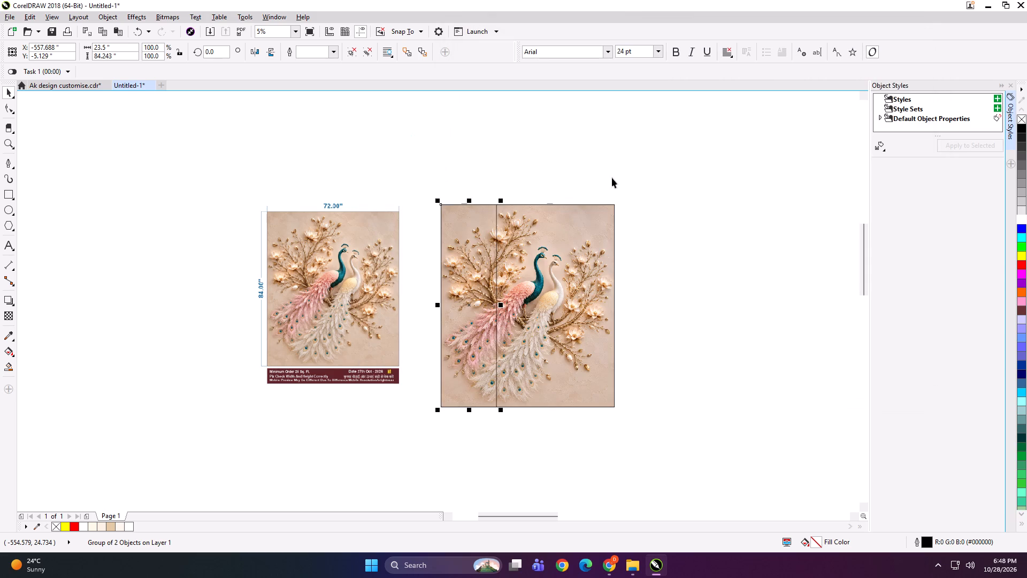
Export only the wide Panel 2 group into the D&D folder as a TIFF with a name starting "49x84".
left_click(597, 224)
key("ctrl+e")
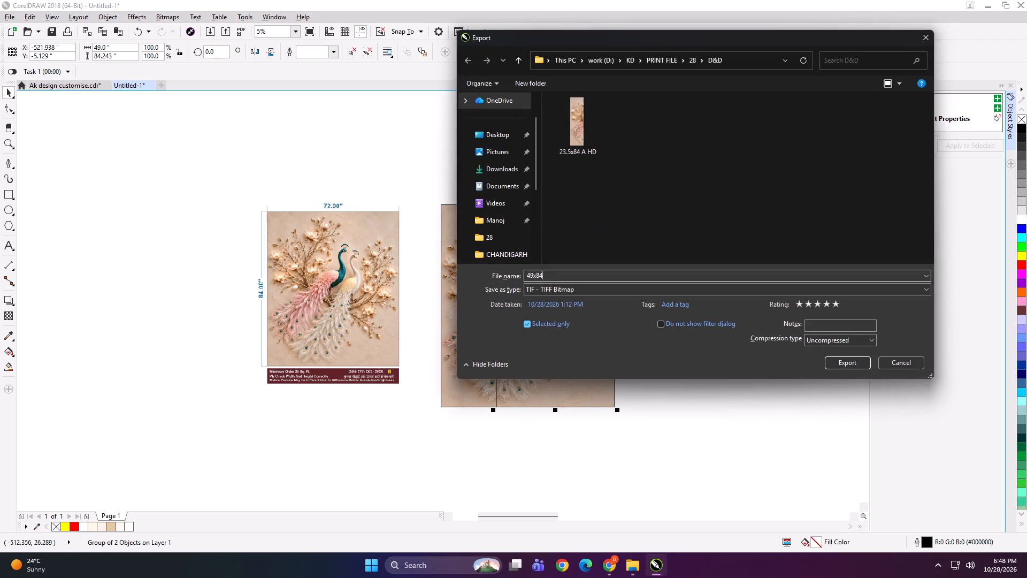
key("Return")
key("Return")
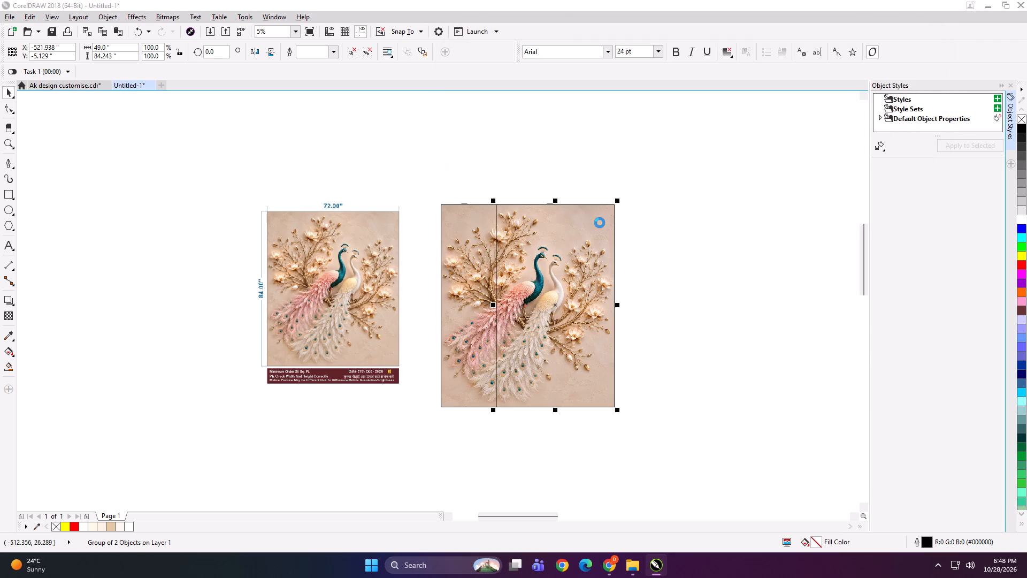
Shift the wide peacock panel 6 in to the right, away from the narrow panel.
key("Right")
key("Right")
key("Right")
key("Right")
key("Right")
key("Right")
key("Right")
key("Right")
key("Right")
key("Right")
key("Right")
key("Right")
Scale both panels to about 59.5 x 64.3 in, place them beside the dimensioned peacock preview, and group them with it.
left_click_drag(668, 170, 480, 374)
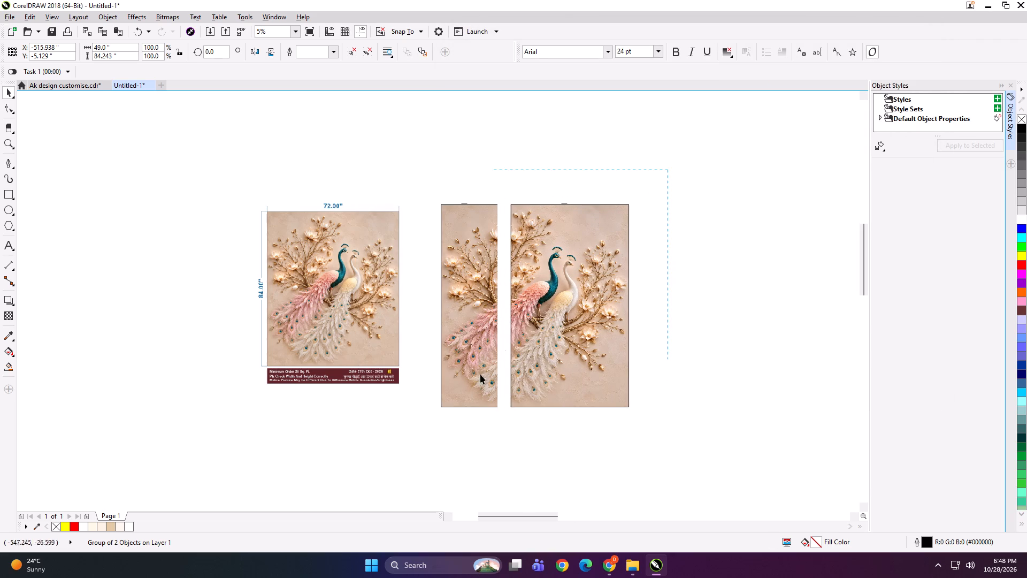
left_click_drag(480, 374, 404, 453)
left_click_drag(436, 202, 454, 226, "shift")
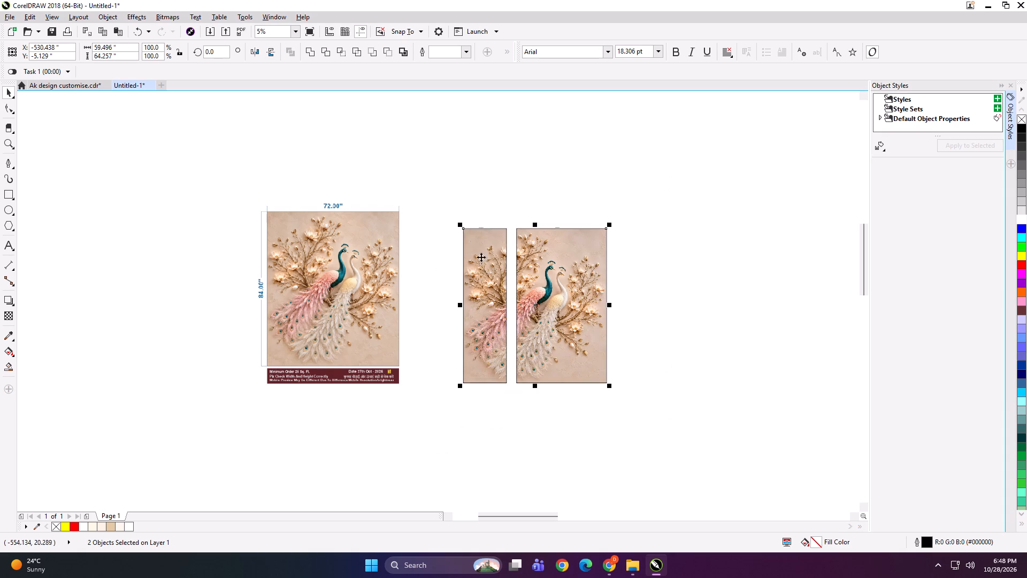
left_click_drag(484, 280, 439, 263)
left_click(405, 336, "shift")
key("ctrl+g")
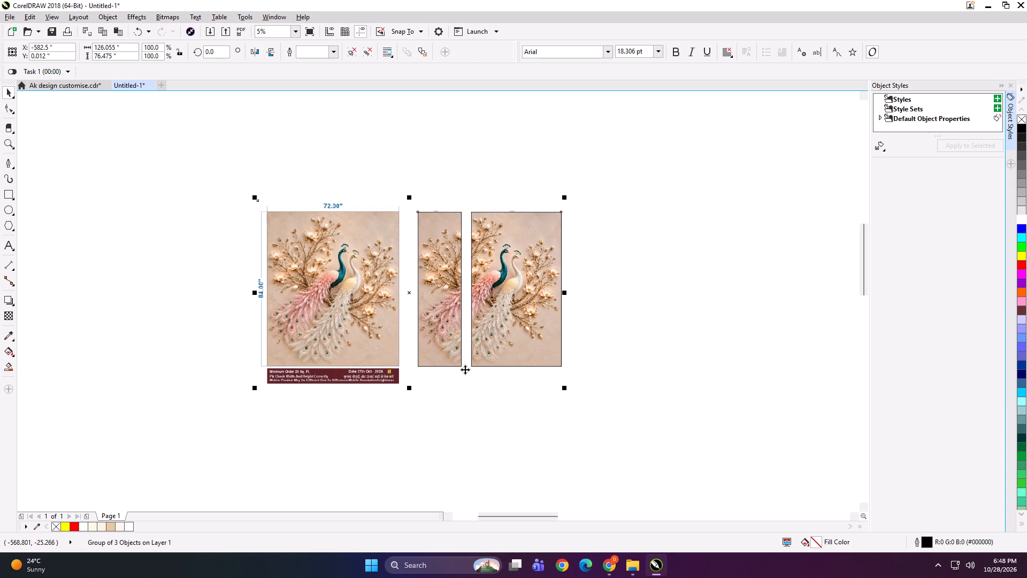
Scale the combined preview and panels group down to about 3.34 x 2.03 in around its centre.
left_click_drag(566, 387, 426, 310, "shift")
scroll(412, 295, "up", 5)
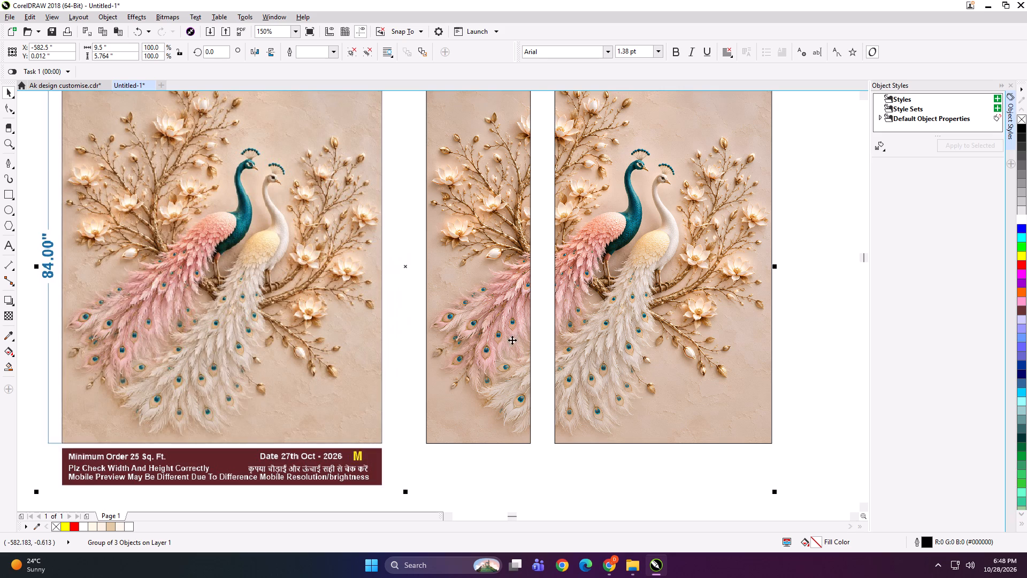
left_click_drag(775, 493, 616, 416, "shift")
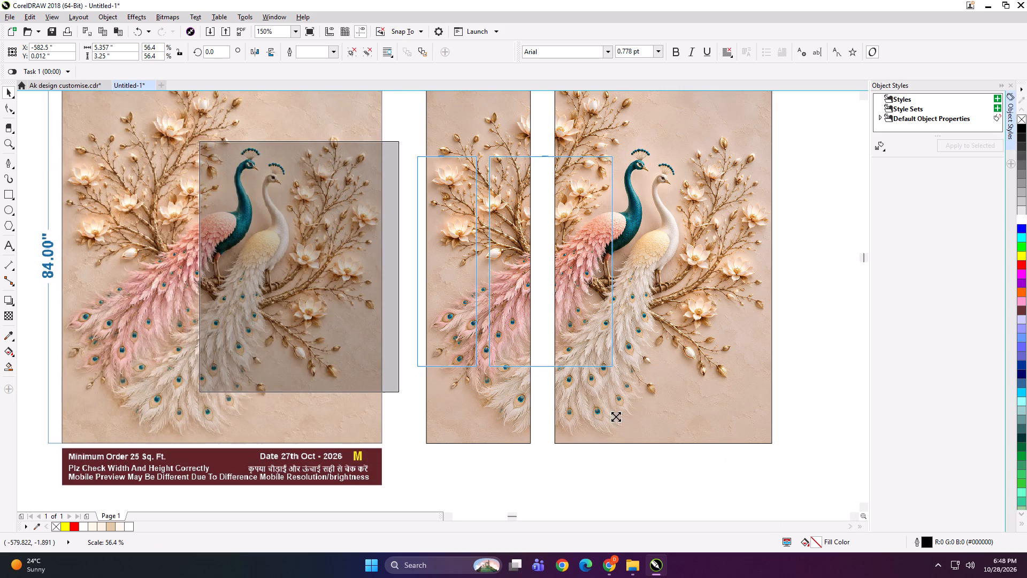
left_click_drag(616, 416, 543, 350, "shift")
Export the reduced peacock preview and panels group under the file name SFDG.
key("ctrl+e")
type("SFDG")
key("Return")
key("Return")
key("Return")
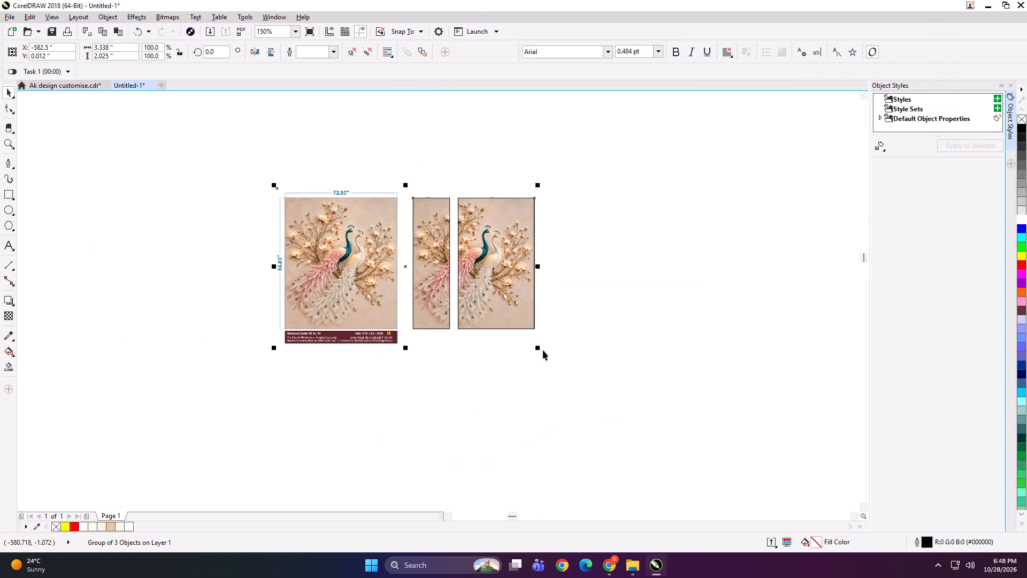
Delete the exported peacock preview and panels group from the page.
key("Delete")
Move the pink floral preview together with the floral image above it up and left, above the green arch design.
key("F4")
left_click(543, 350)
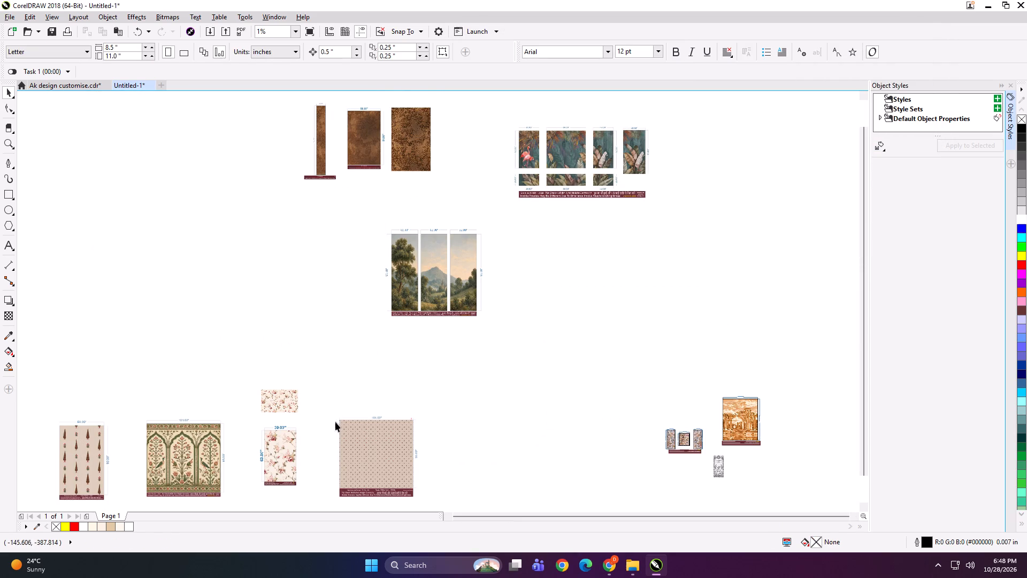
left_click(290, 442)
left_click(284, 400, "shift")
left_click_drag(286, 436, 164, 352)
left_click(244, 336)
Select the three-panel landscape preview.
left_click_drag(409, 284, 411, 284)
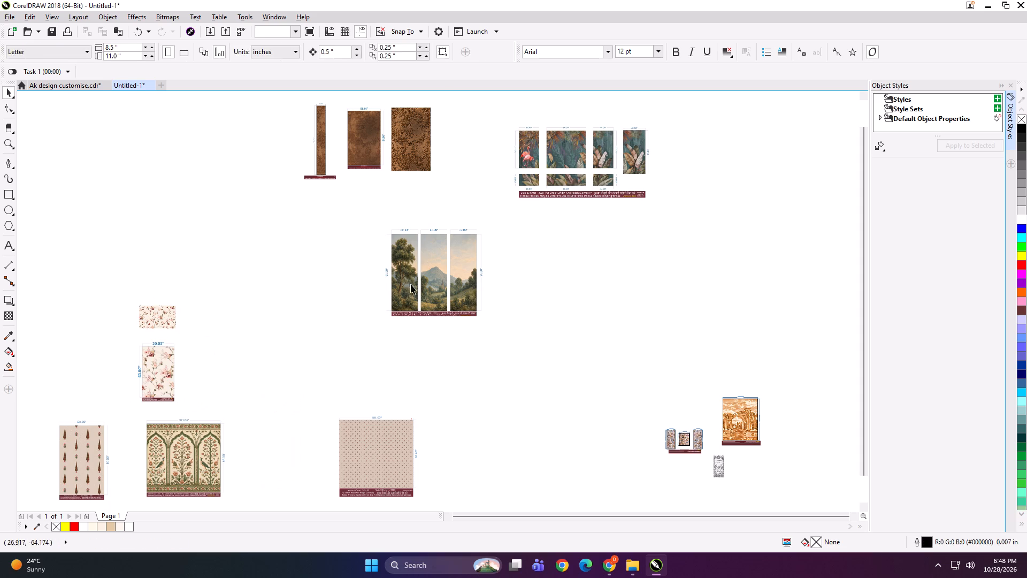
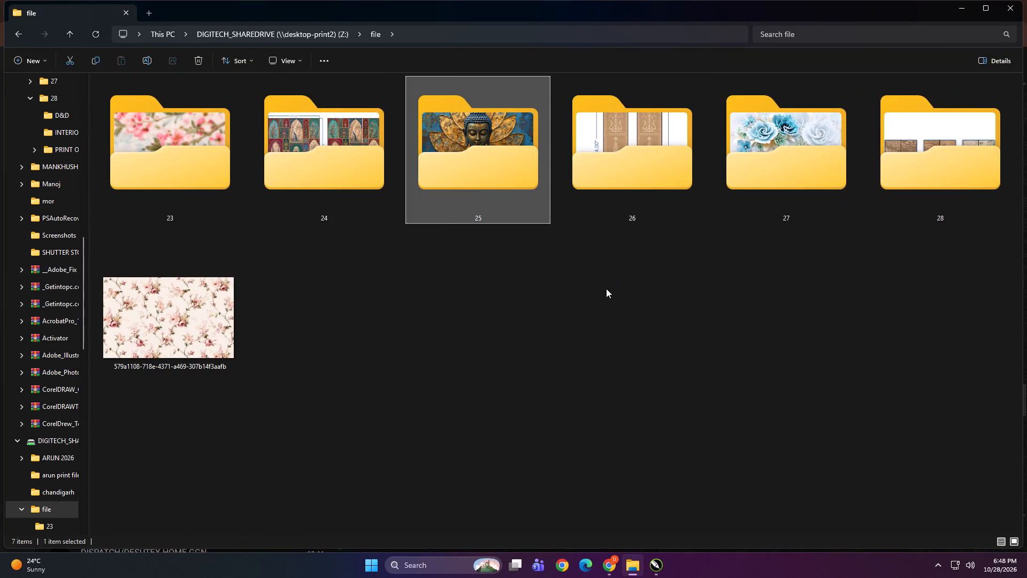
Open folder 28 inside the shared drive's file folder.
left_click(596, 291)
double_click(898, 143)
scroll(654, 246, "up", 3, "ctrl")
scroll(421, 231, "down", 4, "ctrl")
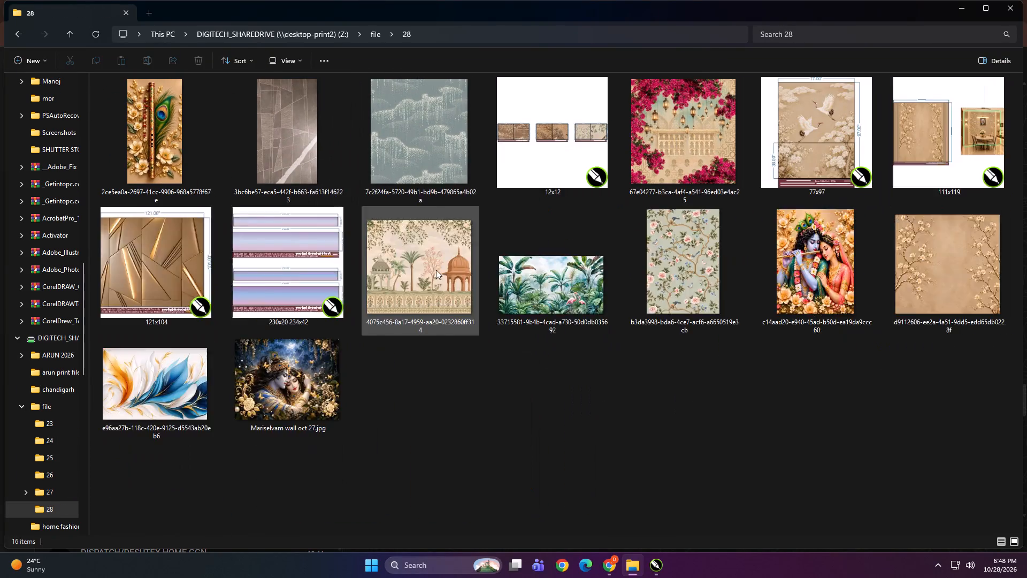
left_click(400, 390)
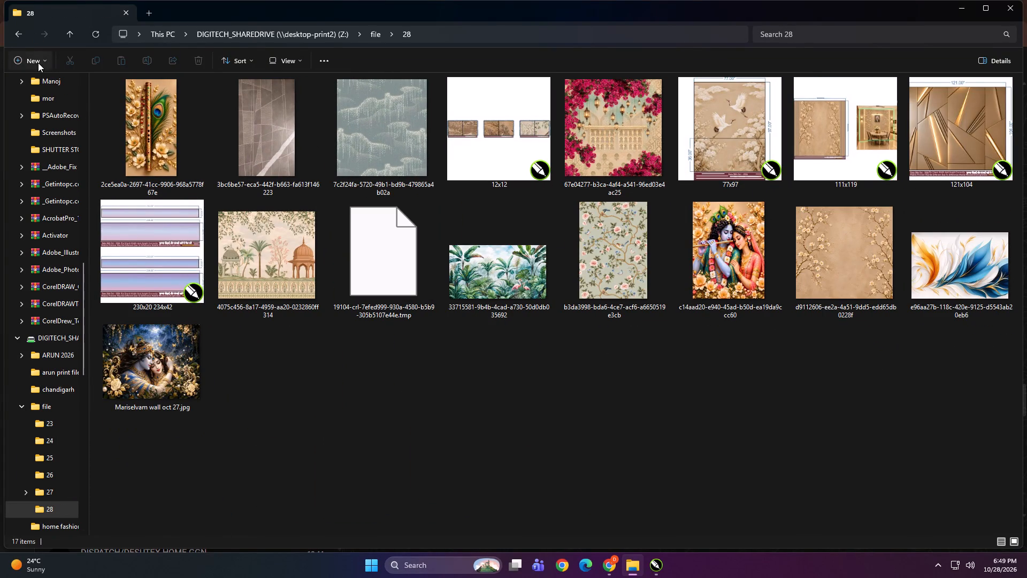
Refresh the file listing of folder 28.
left_click(38, 63)
left_click(398, 360)
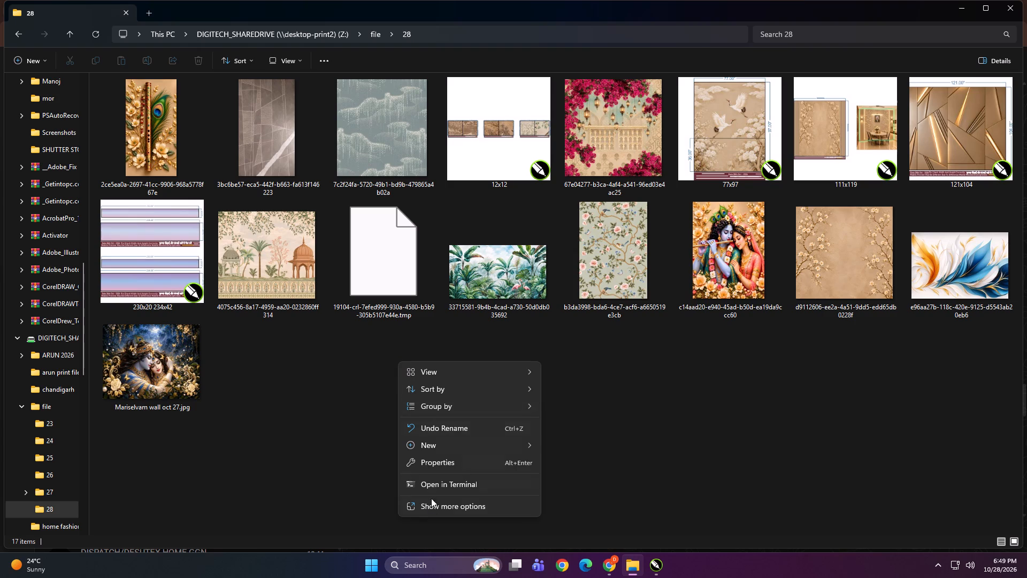
left_click(432, 504)
left_click(432, 409)
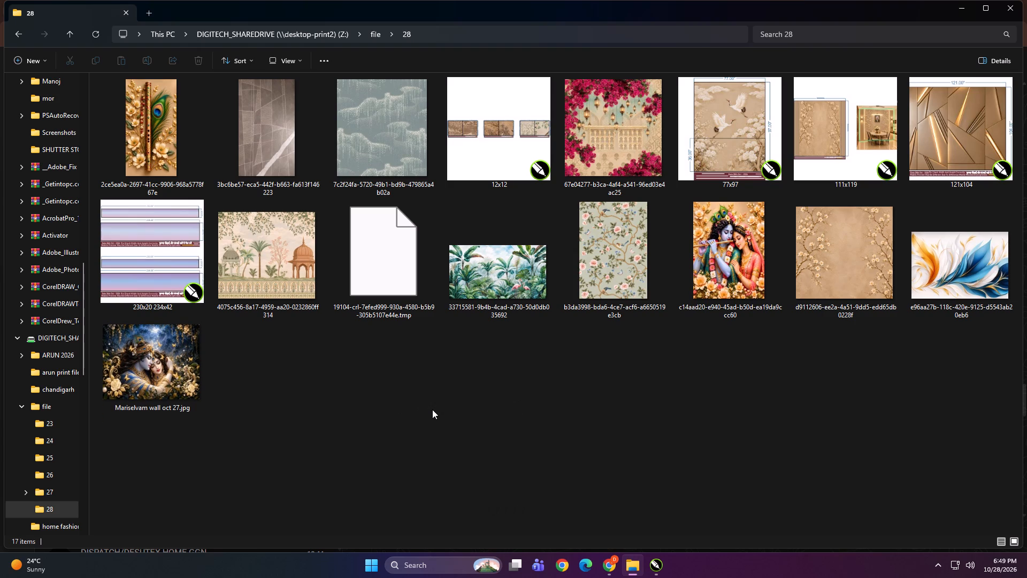
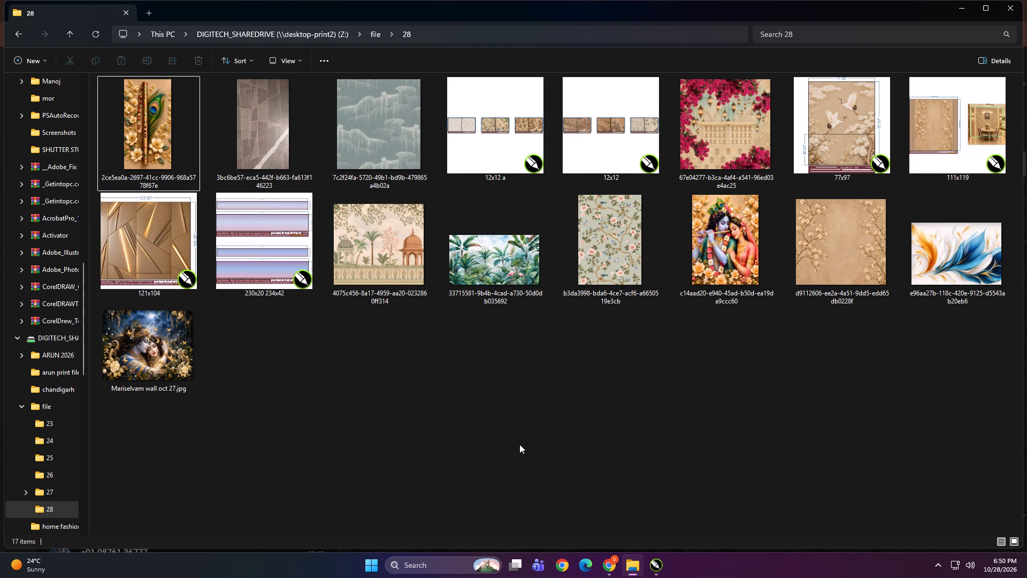
Switch to CorelDRAW and move the three-panel landscape wallpaper's bitmap into the empty canvas area below the flamingo panels.
left_click(655, 571)
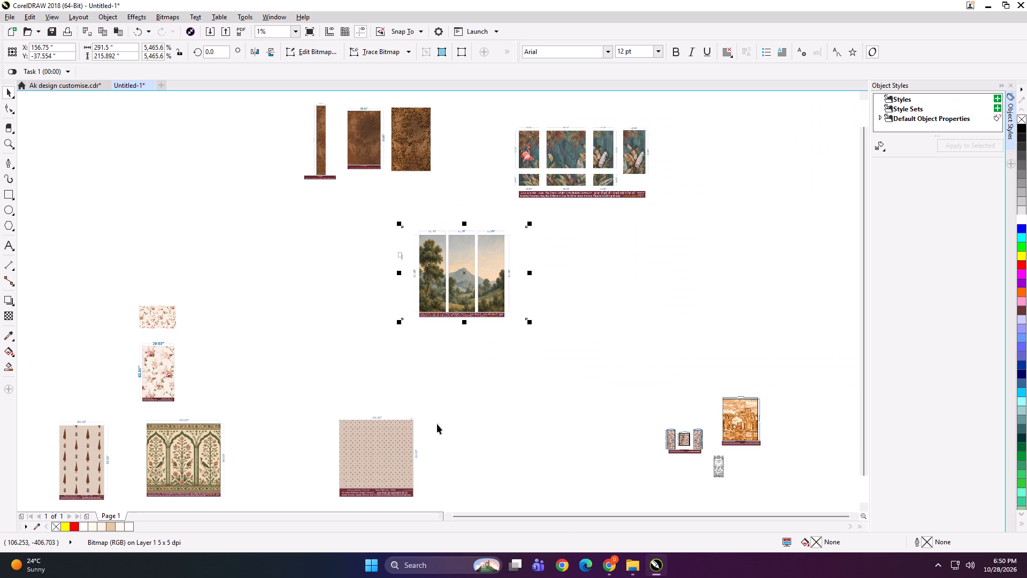
left_click(450, 391)
scroll(458, 372, "down", 2)
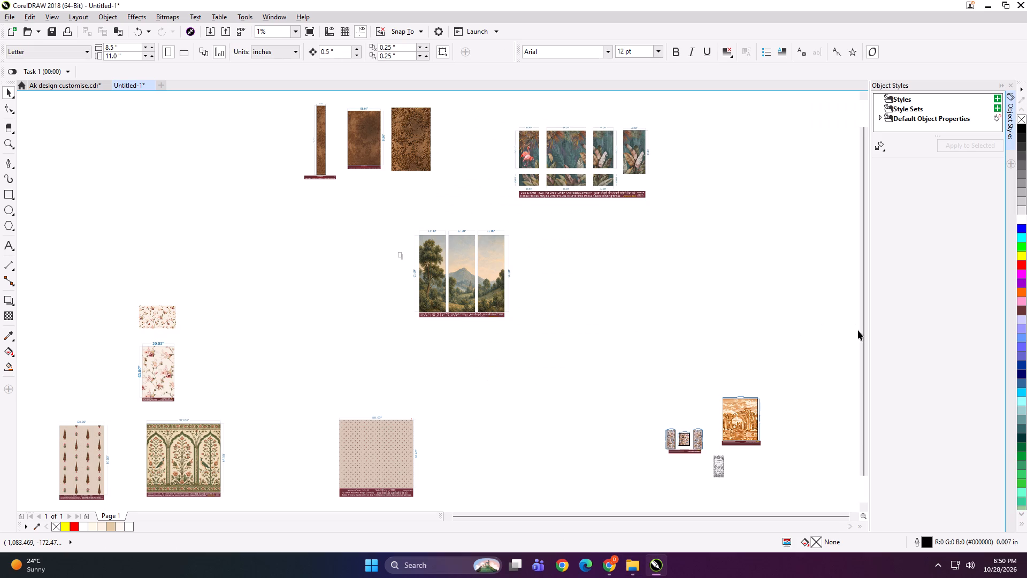
left_click_drag(864, 331, 872, 393)
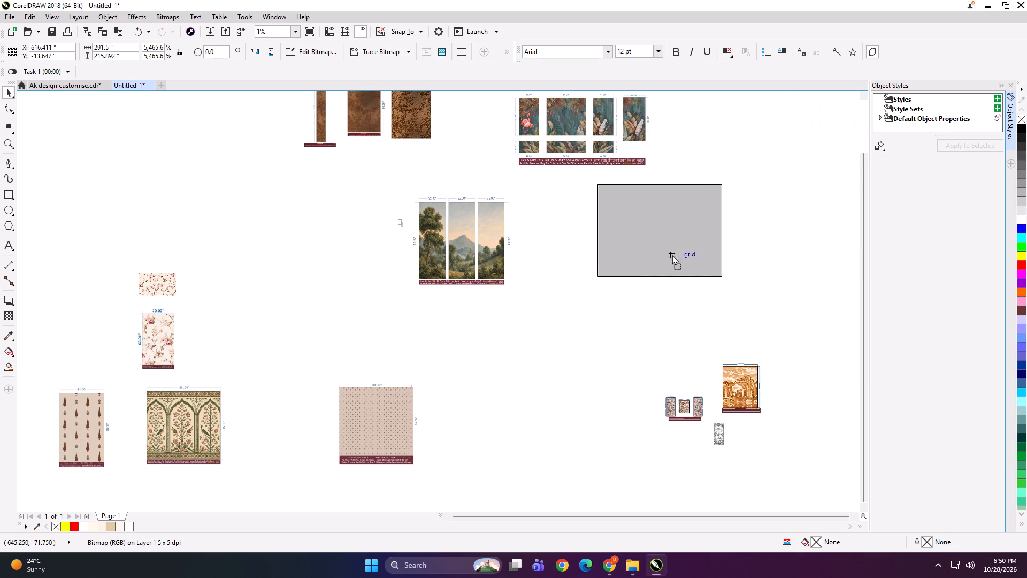
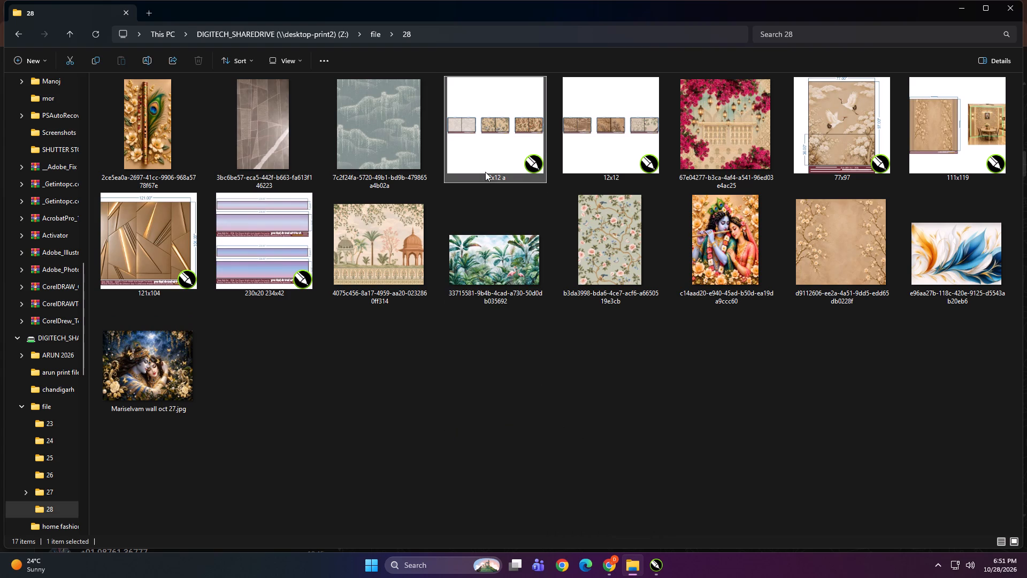
Bring the 12x12 a design file from folder 28 into CorelDRAW.
left_click_drag(479, 123, 617, 527)
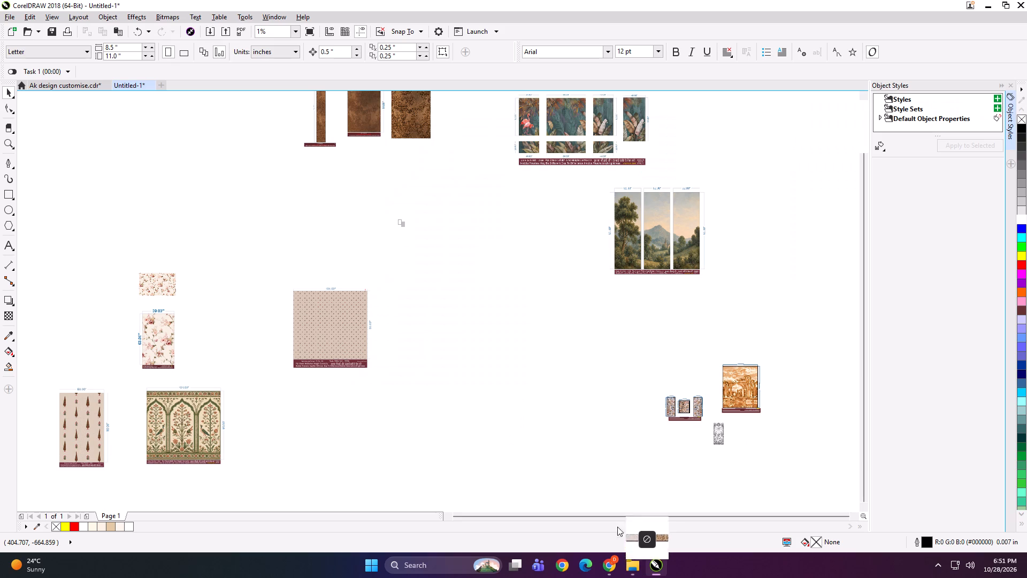
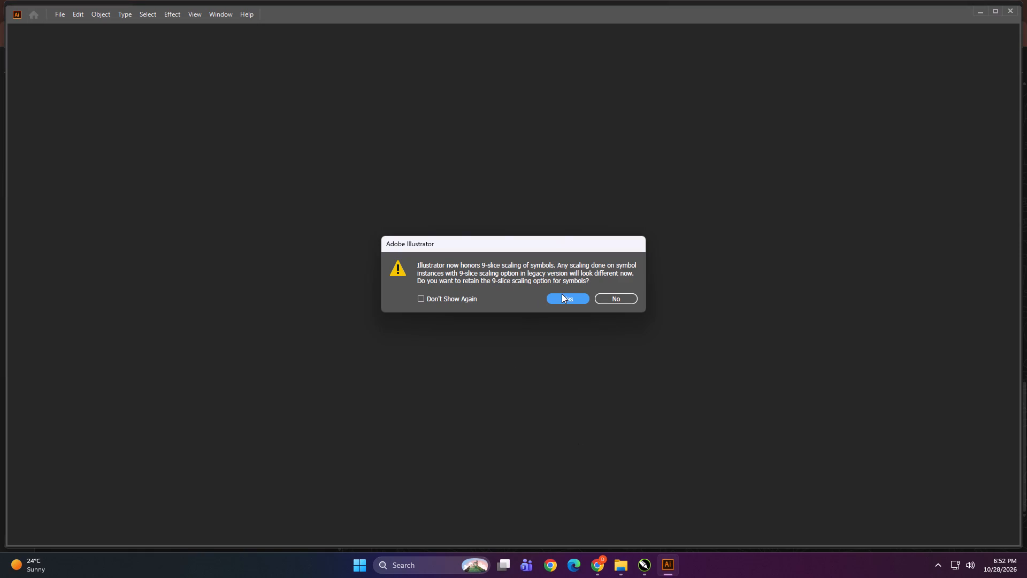
Retain the 9-slice scaling option for symbols to finish opening the marble EPS in Illustrator.
left_click(562, 294)
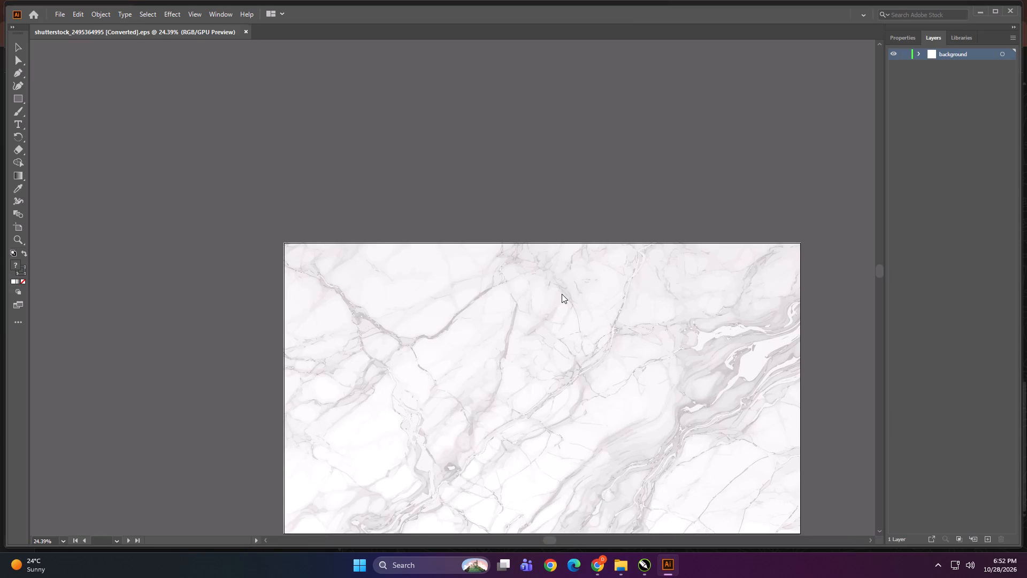
Save the marble artwork as an Adobe PDF in the Downloads folder, keeping the file name and the Custom PDF preset.
scroll(472, 206, "down", 4, "alt")
scroll(447, 241, "up", 2, "alt")
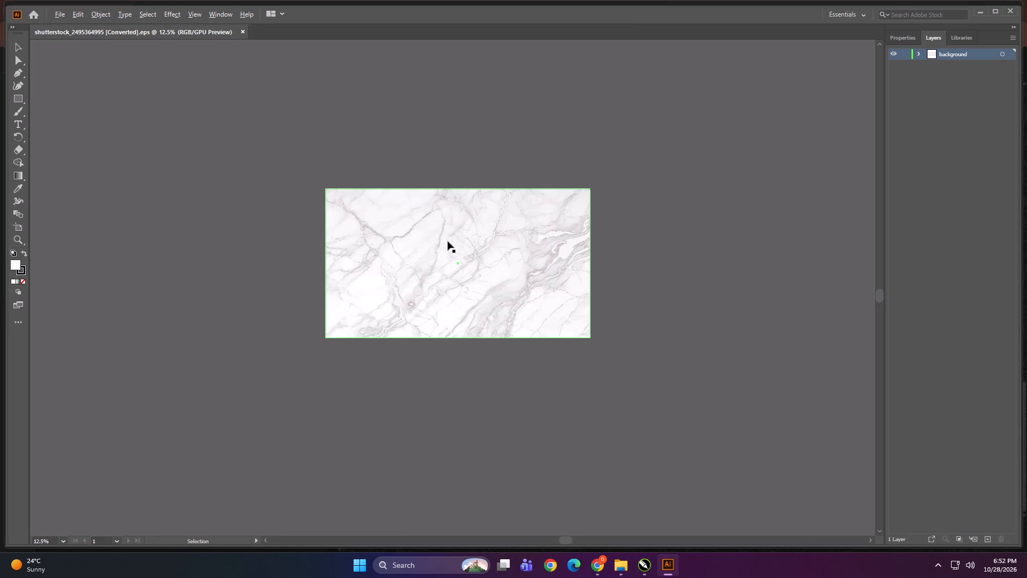
scroll(448, 241, "up", 1, "alt")
key("ctrl+shift+s")
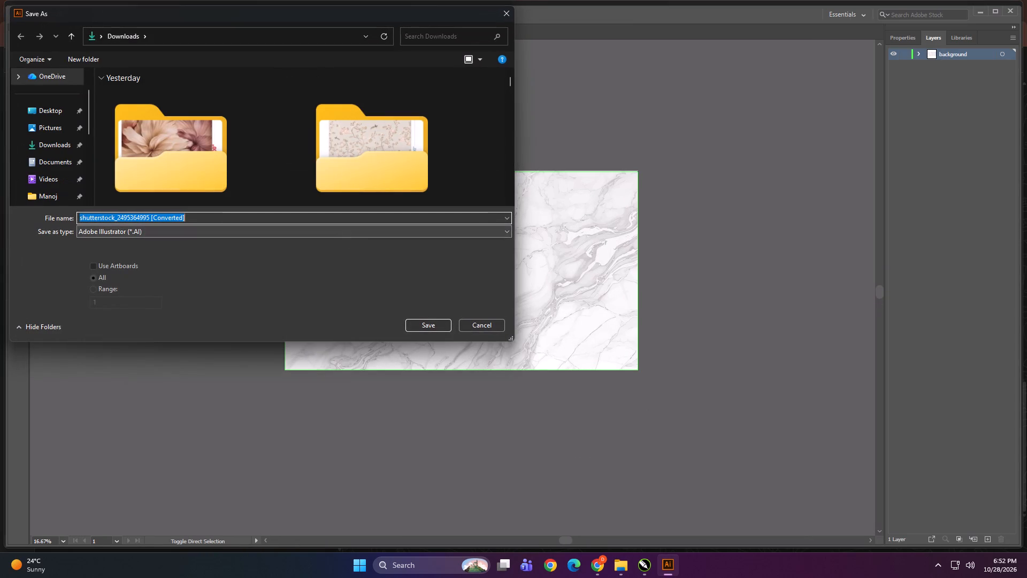
left_click(228, 220)
left_click(188, 229)
left_click(145, 247)
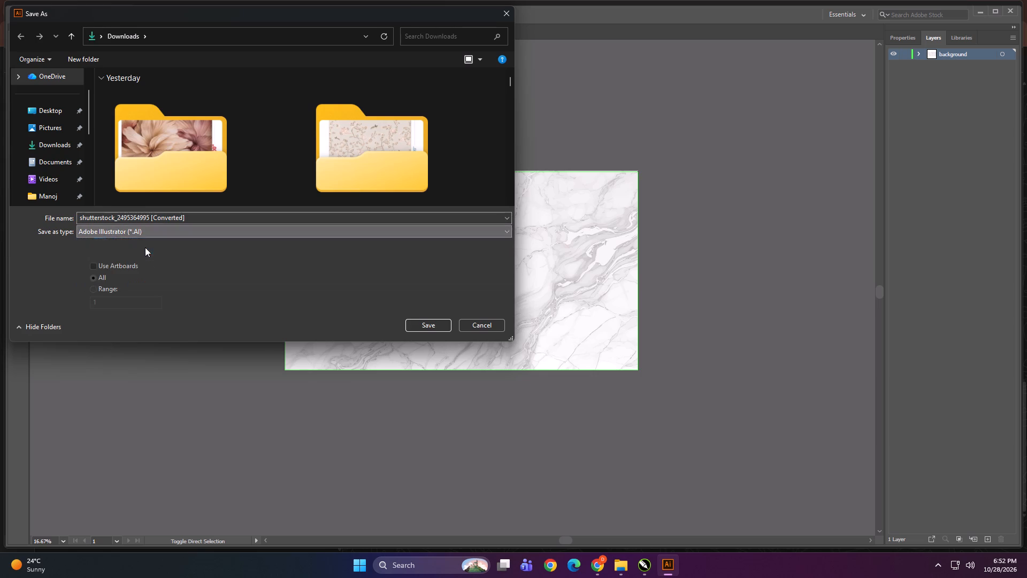
left_click(55, 146)
double_click(55, 146)
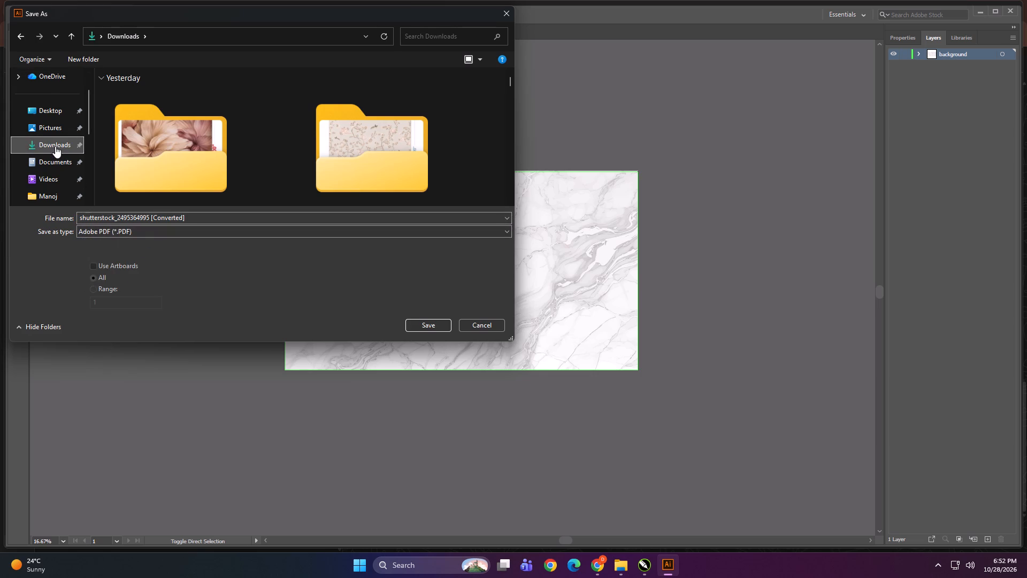
scroll(223, 139, "down", 13, "ctrl")
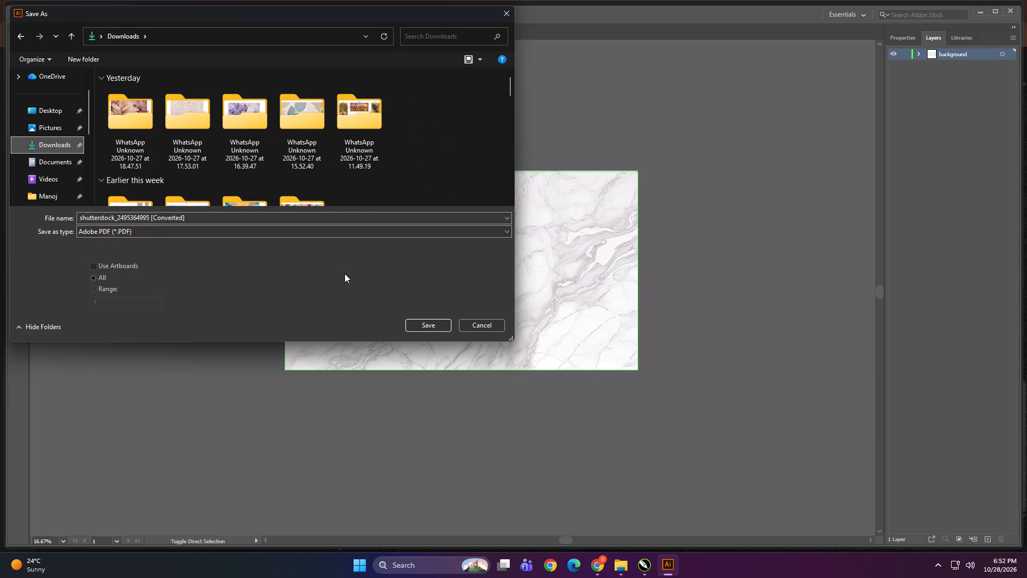
left_click(439, 326)
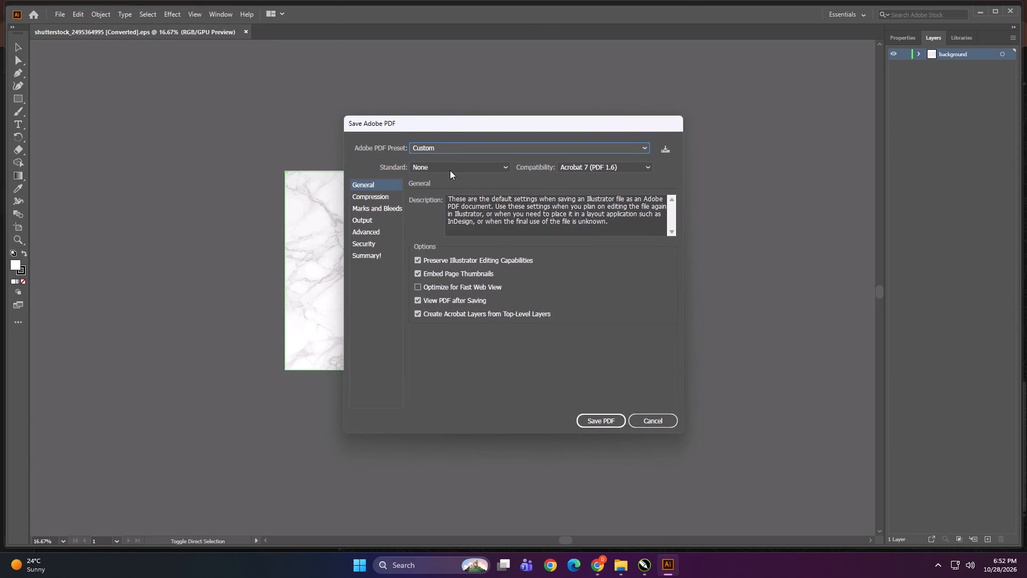
left_click(592, 421)
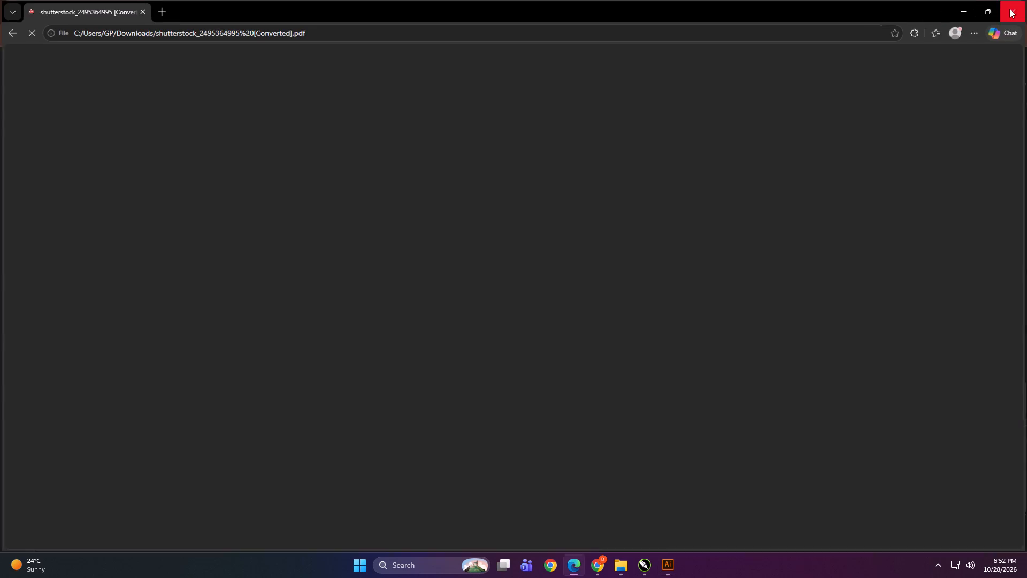
Close the Edge preview of the saved PDF and exit Illustrator.
left_click(1010, 10)
left_click(1010, 11)
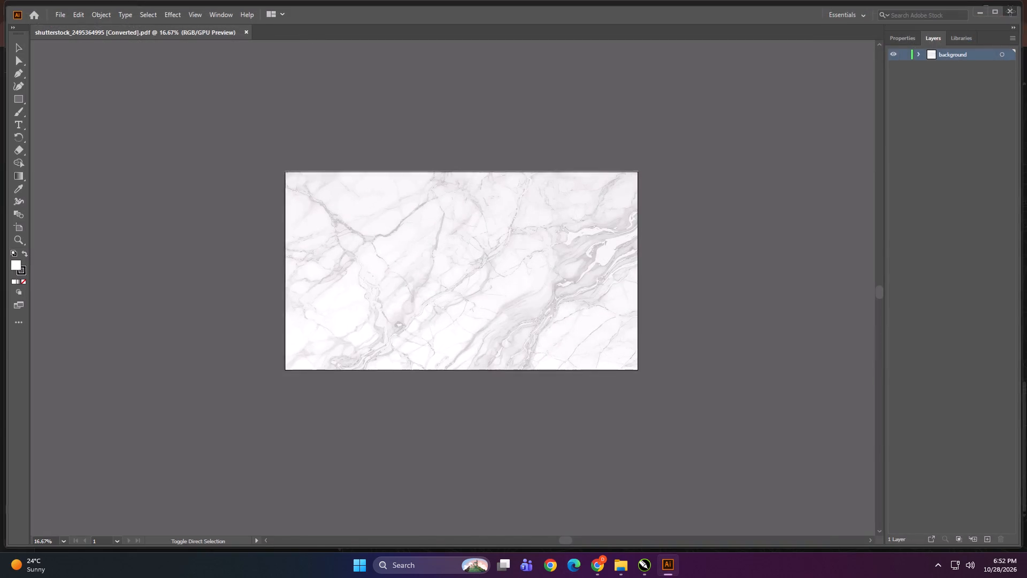
Go to the Downloads folder in File Explorer and select the converted marble PDF.
scroll(58, 170, "up", 8)
left_click(58, 170)
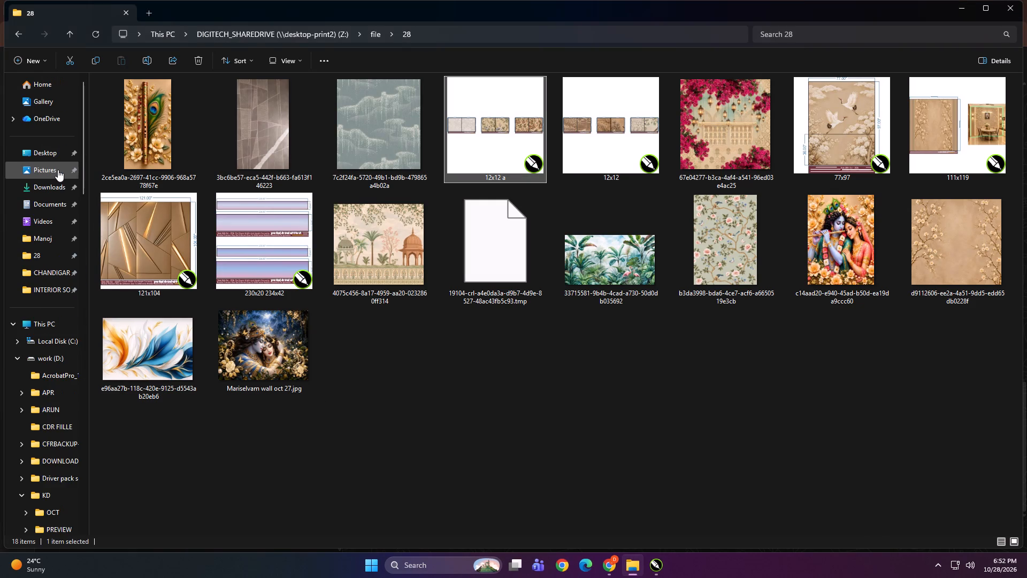
left_click(55, 186)
left_click(129, 153)
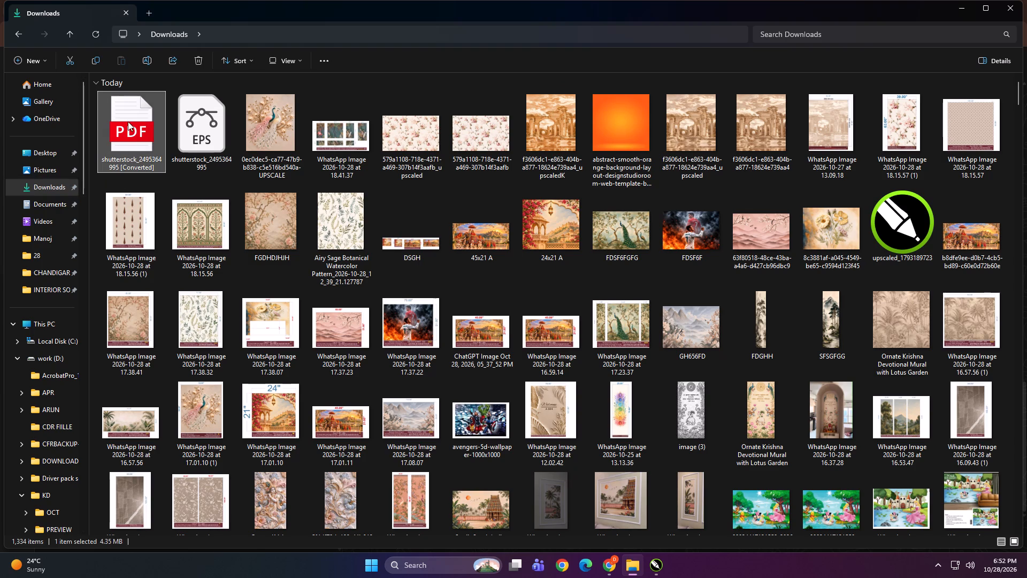
Search Windows for PHOTO and launch Adobe Photoshop 2020.
left_click(440, 564)
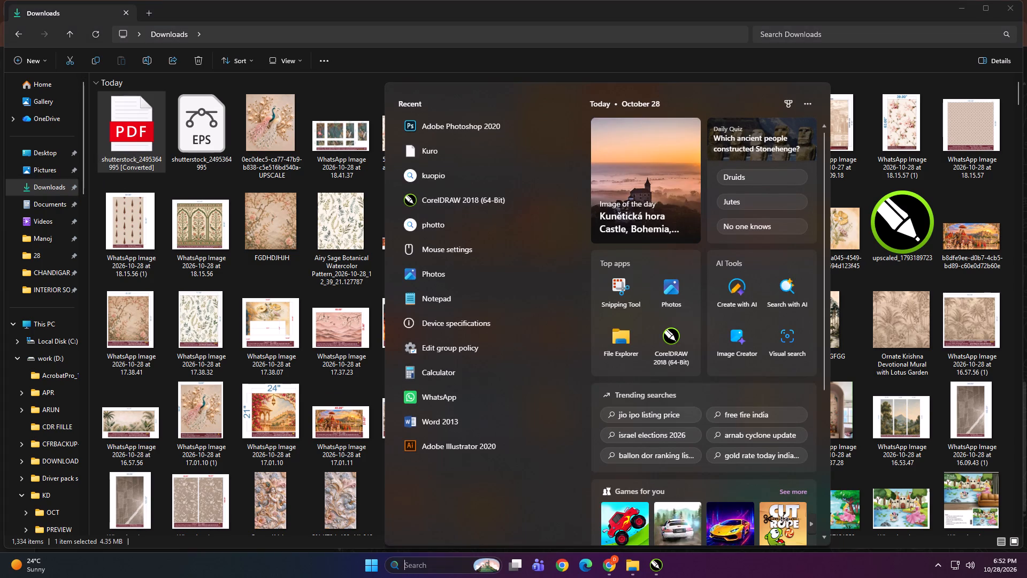
type("PHOTO")
key("Return")
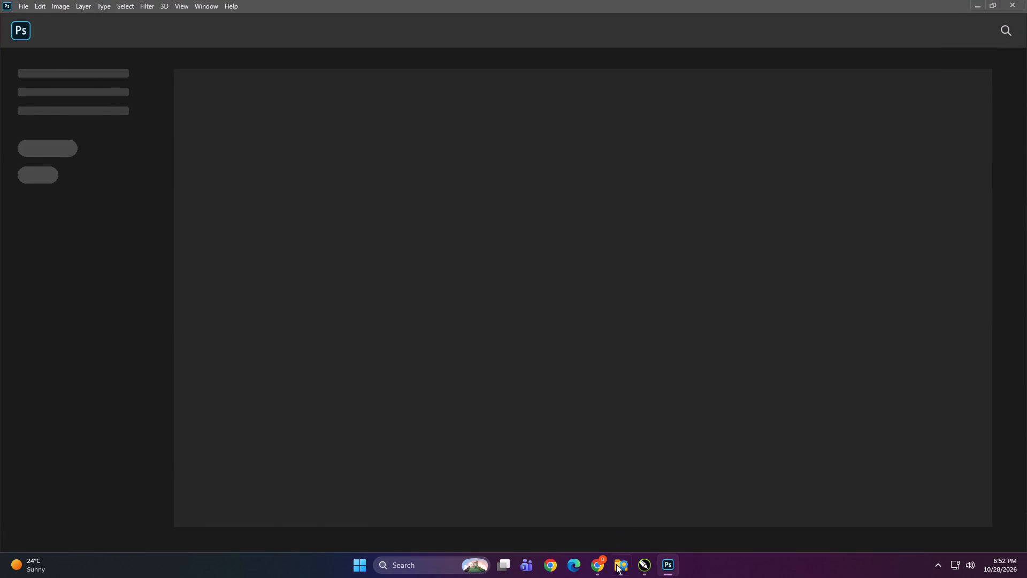
Bring the converted marble PDF from the Downloads folder into Photoshop for import.
left_click(616, 560)
left_click(134, 128)
left_click_drag(105, 112, 672, 559)
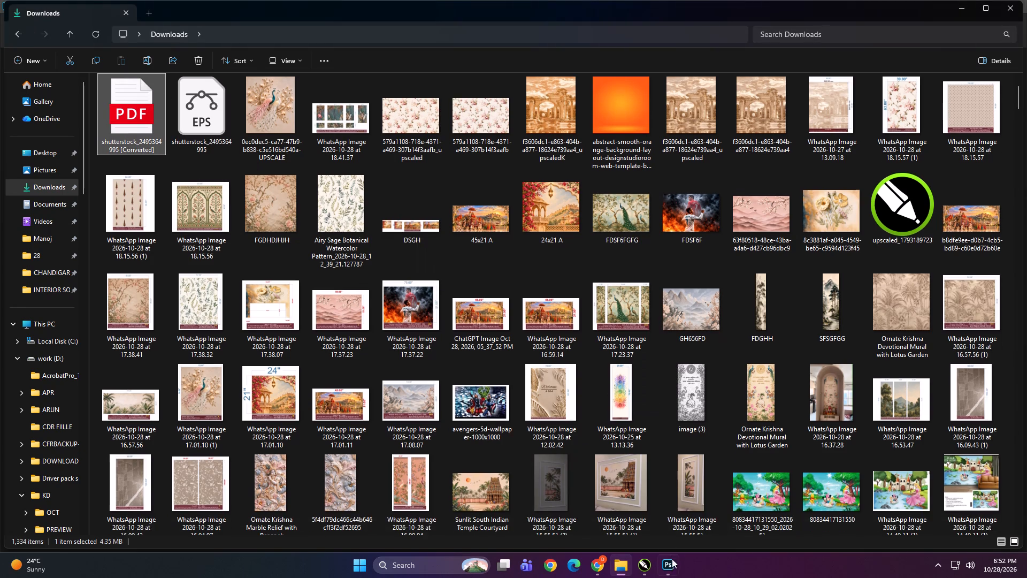
left_click_drag(672, 559, 617, 446)
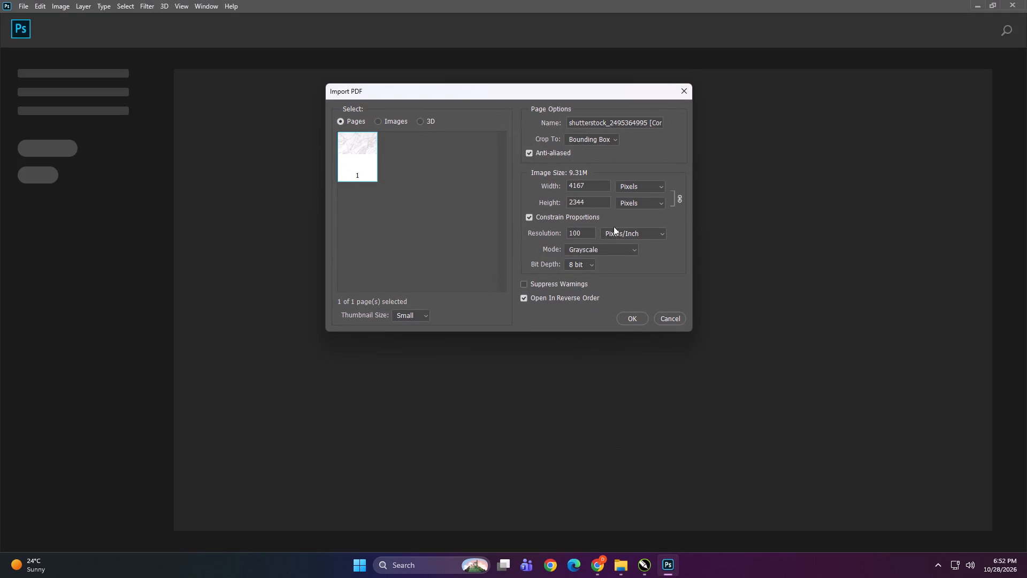
Switch the PDF import size to inches, set the width to 120 inches, and import the page.
left_click(600, 186)
left_click(634, 190)
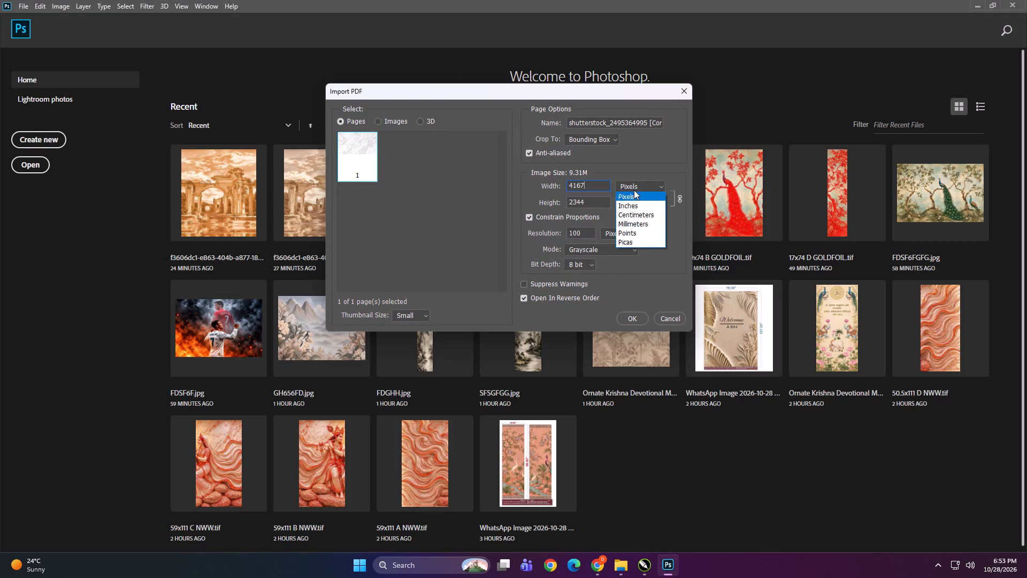
left_click(633, 208)
left_click(606, 182)
key("ctrl+a")
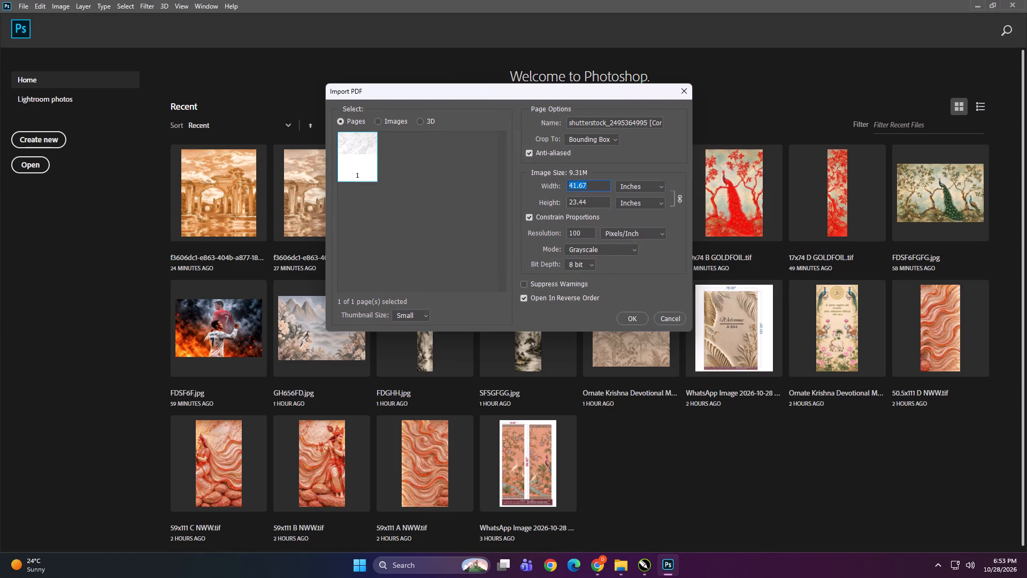
type("120")
key("Return")
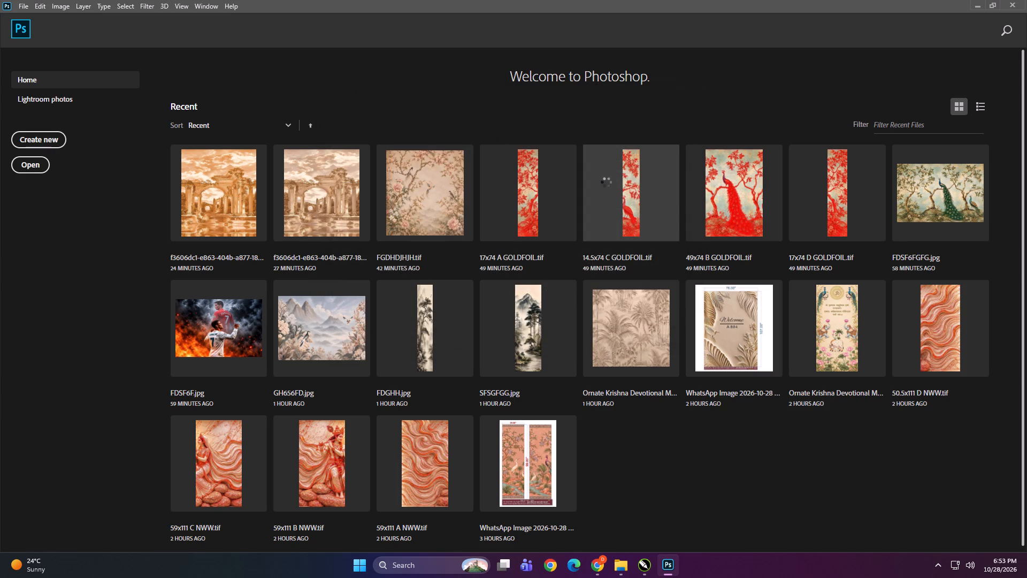
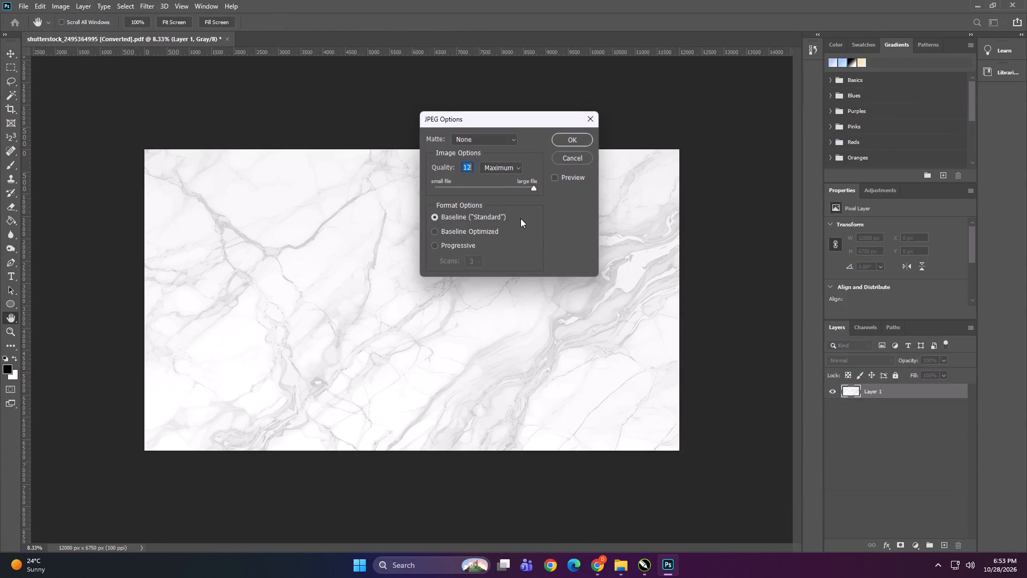
Accept the JPEG options at quality 12 Maximum with Baseline ("Standard") format to save the marble image.
left_click(558, 143)
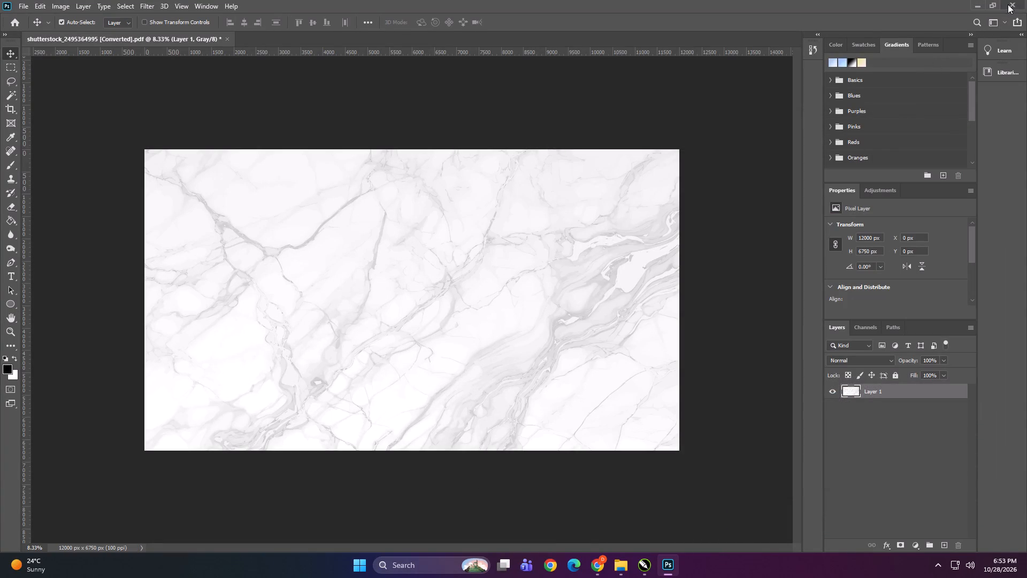
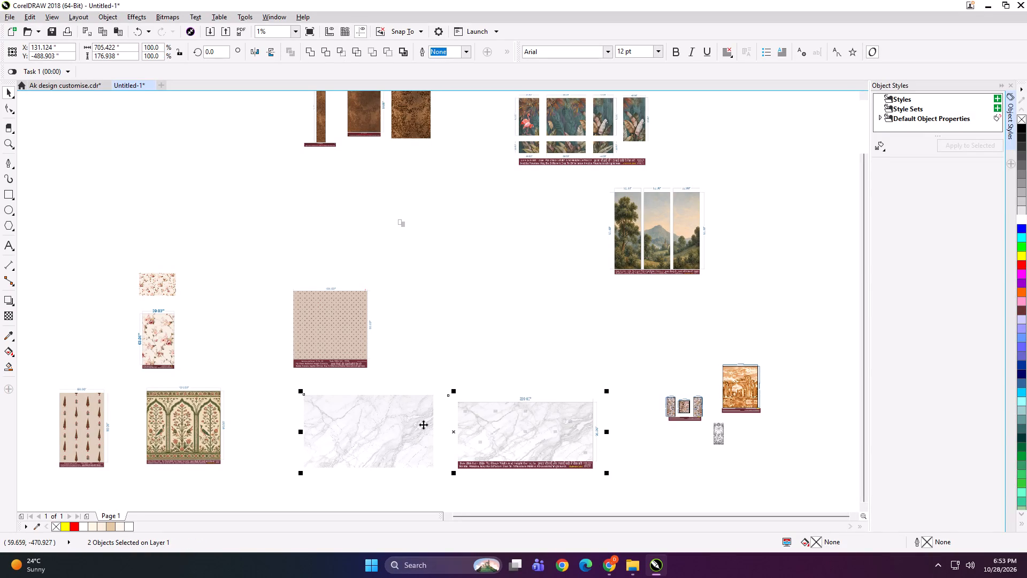
Scale down the dotted beige wallpaper preview and move it up, away from the marble images.
left_click_drag(355, 344, 354, 305)
left_click_drag(364, 311, 352, 295)
left_click_drag(370, 318, 353, 317, "shift")
left_click_drag(323, 283, 273, 263)
Shift the plain marble image and its watermarked 220 × 96 inch preview slightly, keeping them side by side.
left_click(406, 423)
left_click(499, 429, "shift")
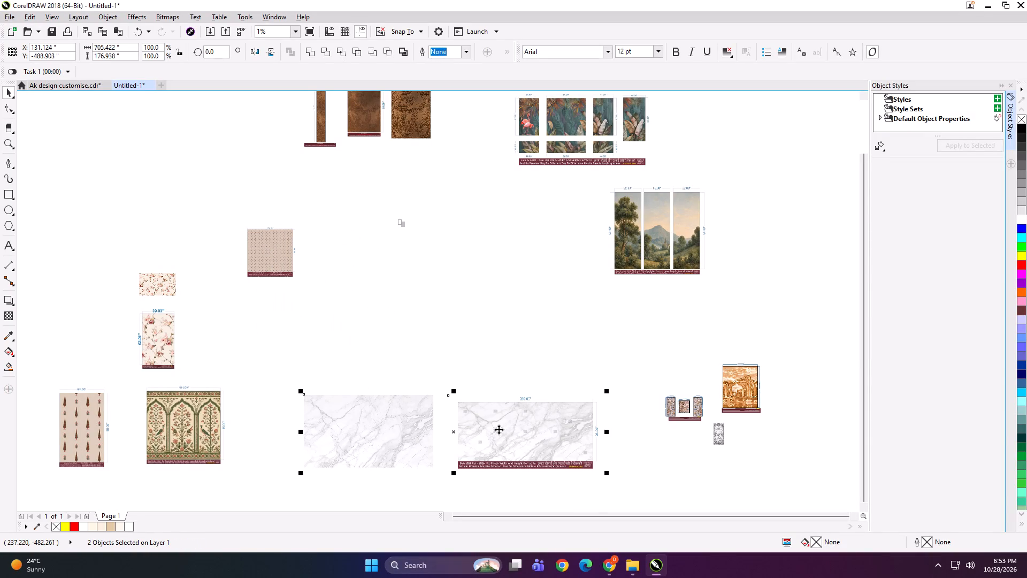
key("shift+F2")
left_click(427, 140)
left_click_drag(565, 310, 574, 308)
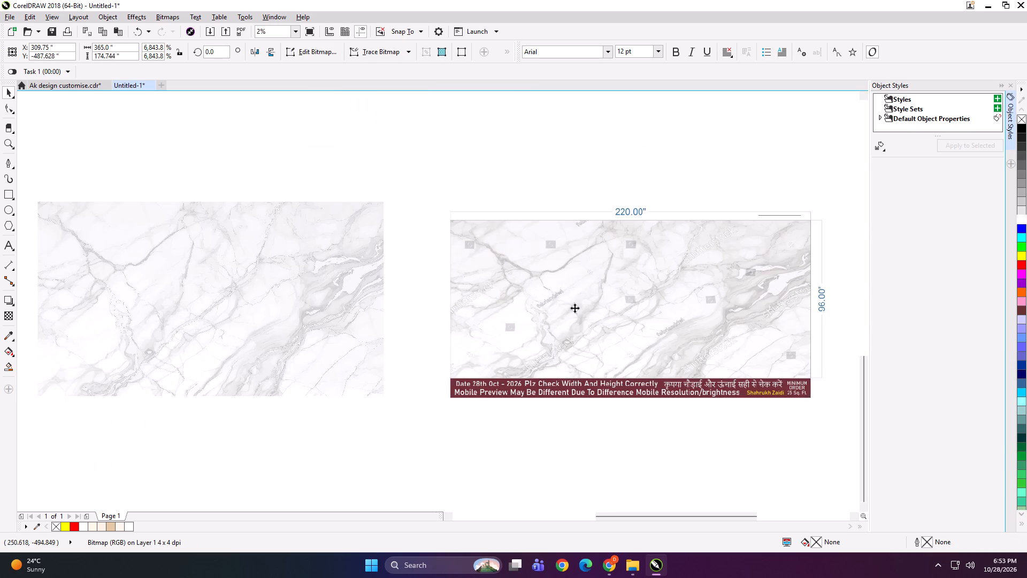
left_click_drag(352, 274, 361, 278)
left_click(361, 150)
double_click(327, 247)
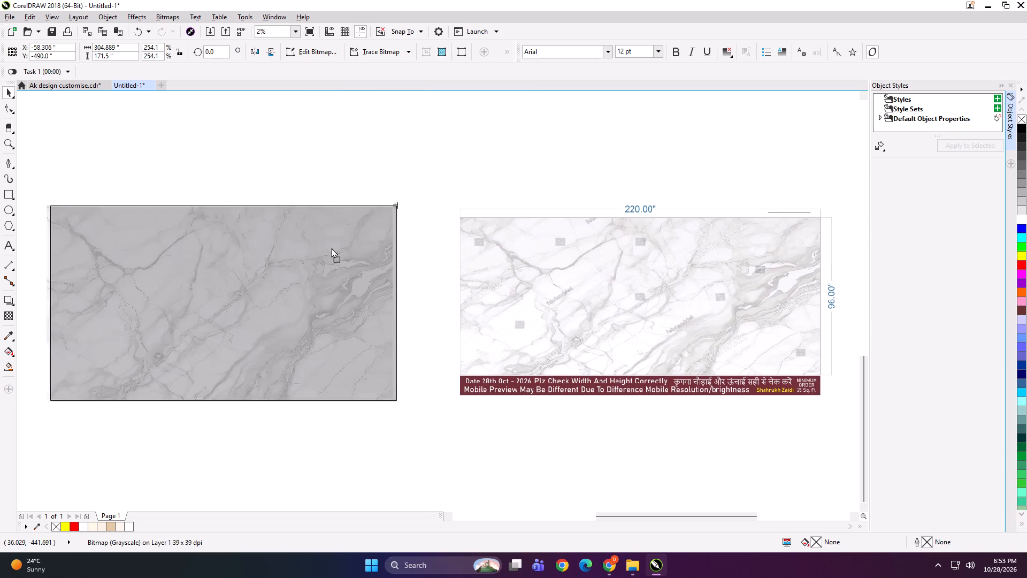
left_click(442, 183)
left_click_drag(467, 229, 472, 231)
left_click(447, 193)
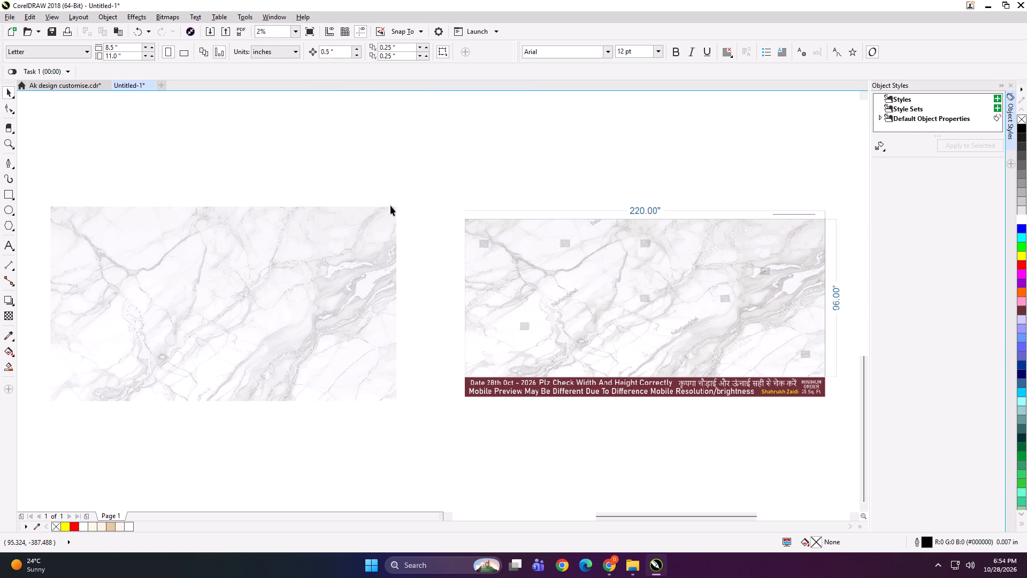
Resize the plain marble image to 220 inches wide and 96 inches high.
left_click(374, 235)
left_click(305, 153)
left_click(281, 222)
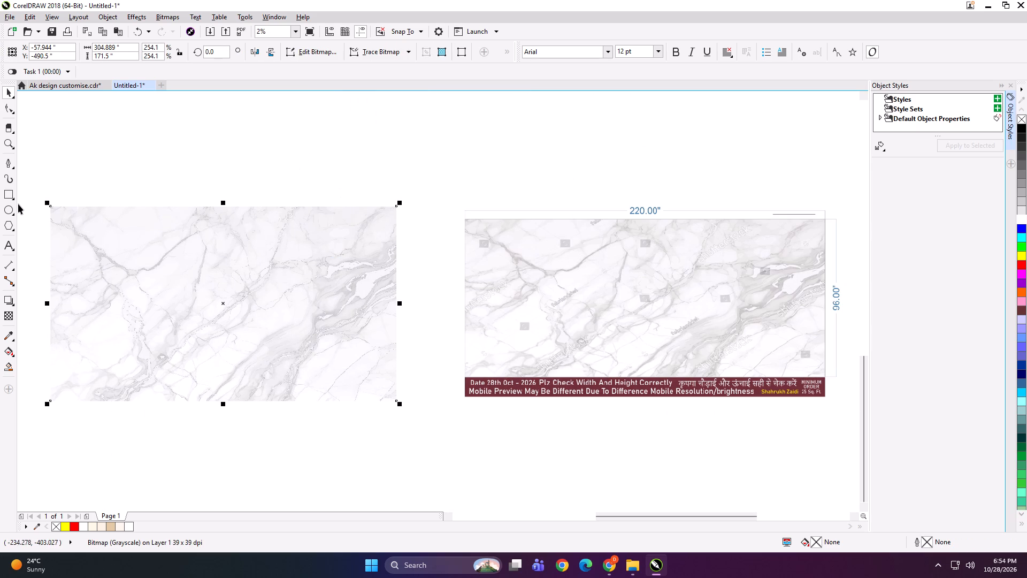
left_click(124, 50)
key("ctrl+a")
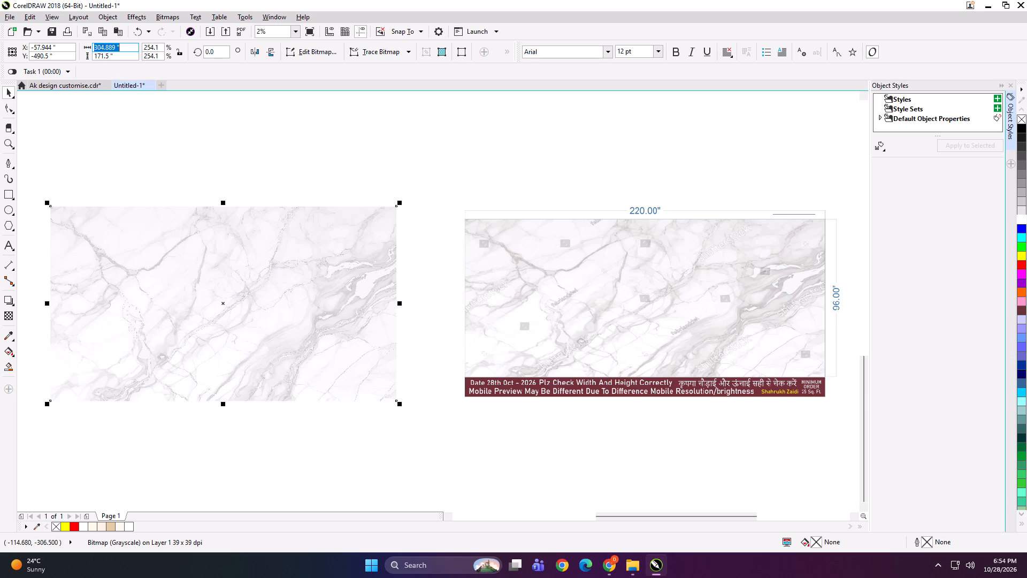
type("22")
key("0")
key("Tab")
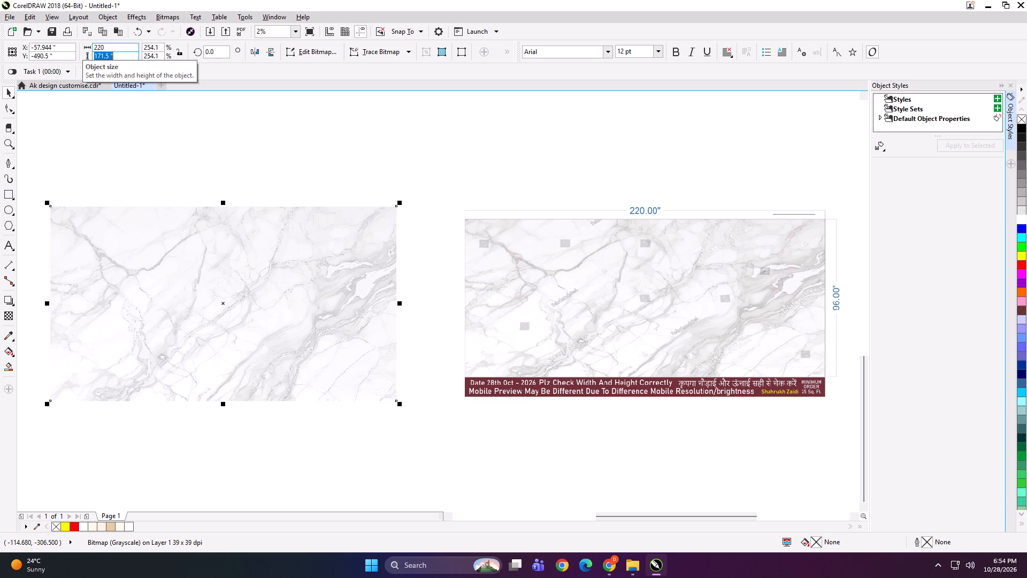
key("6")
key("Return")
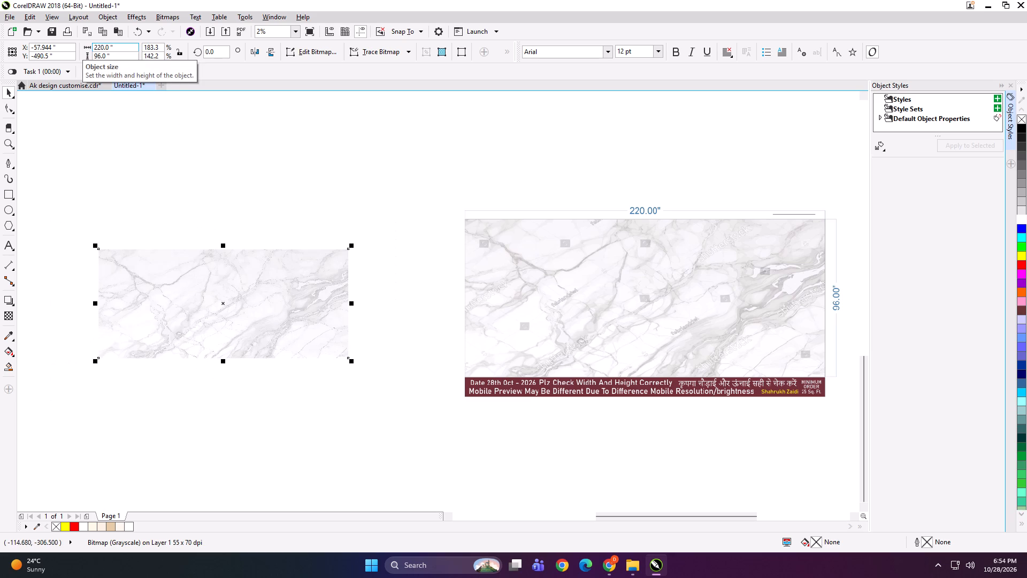
Create a rectangle framing the resized marble image and set the rectangle's width to 59 inches.
double_click(7, 195, "shift")
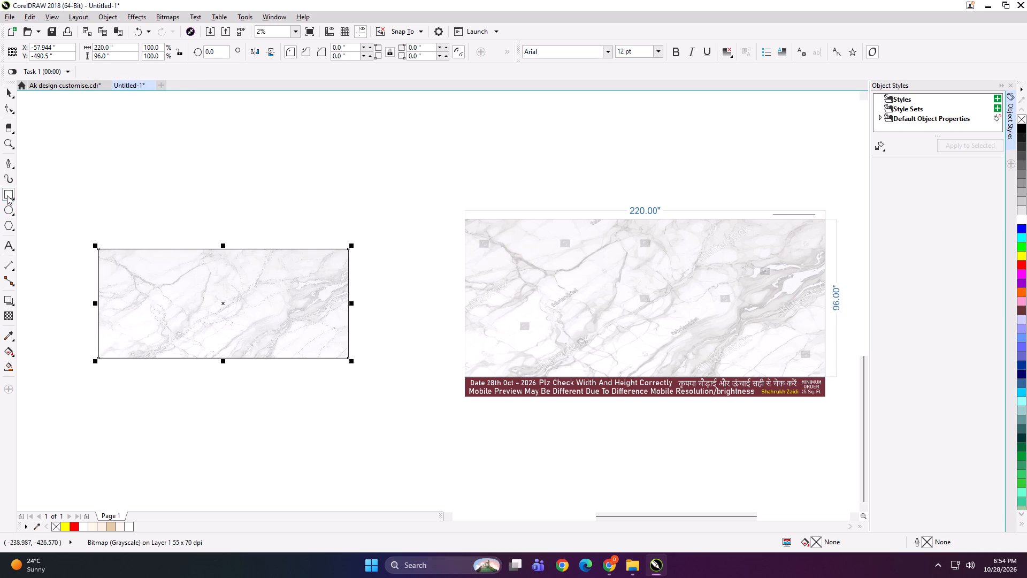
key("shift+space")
left_click(237, 194)
left_click(248, 258)
left_click(121, 50)
key("ctrl+a")
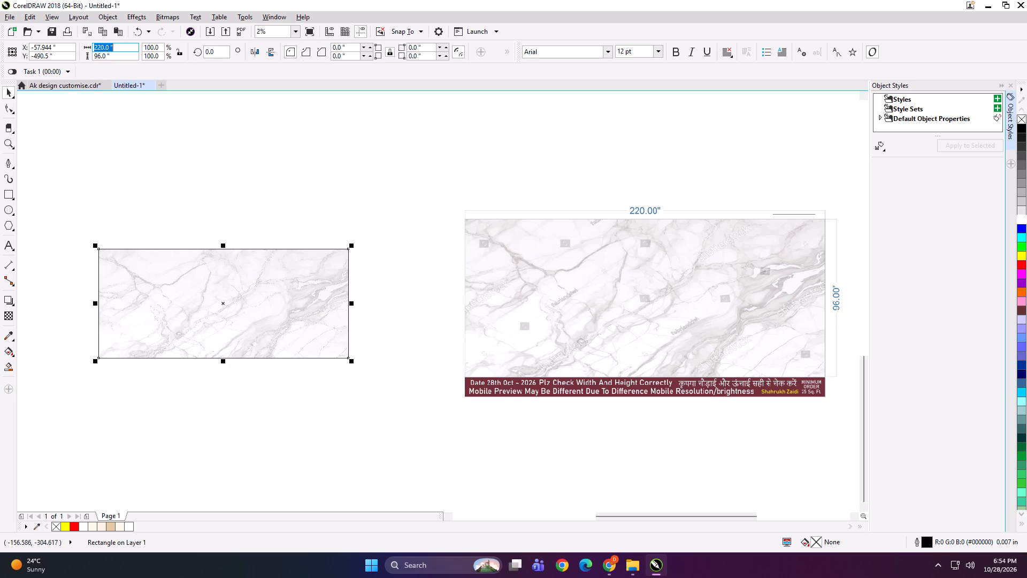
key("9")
key("Return")
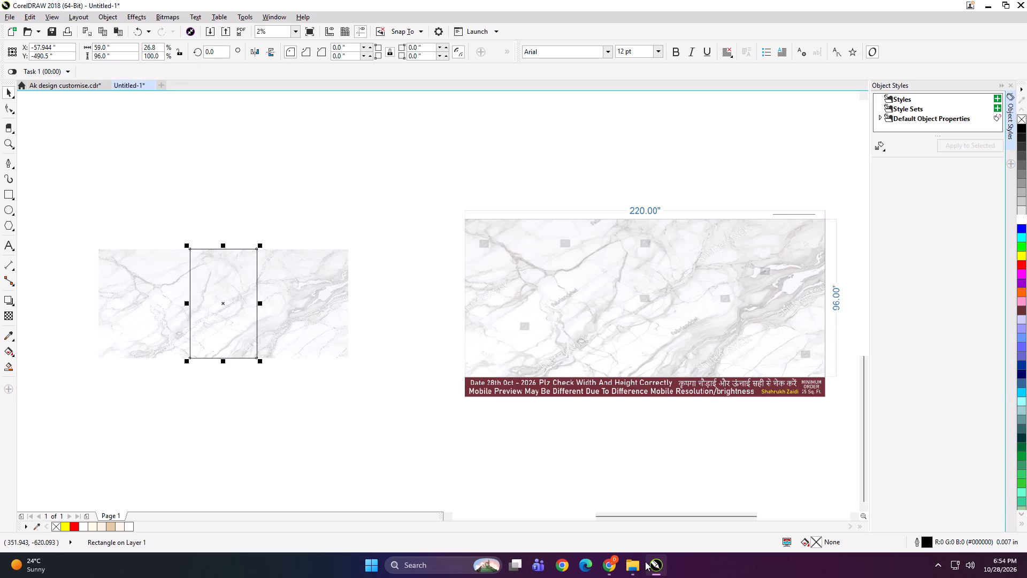
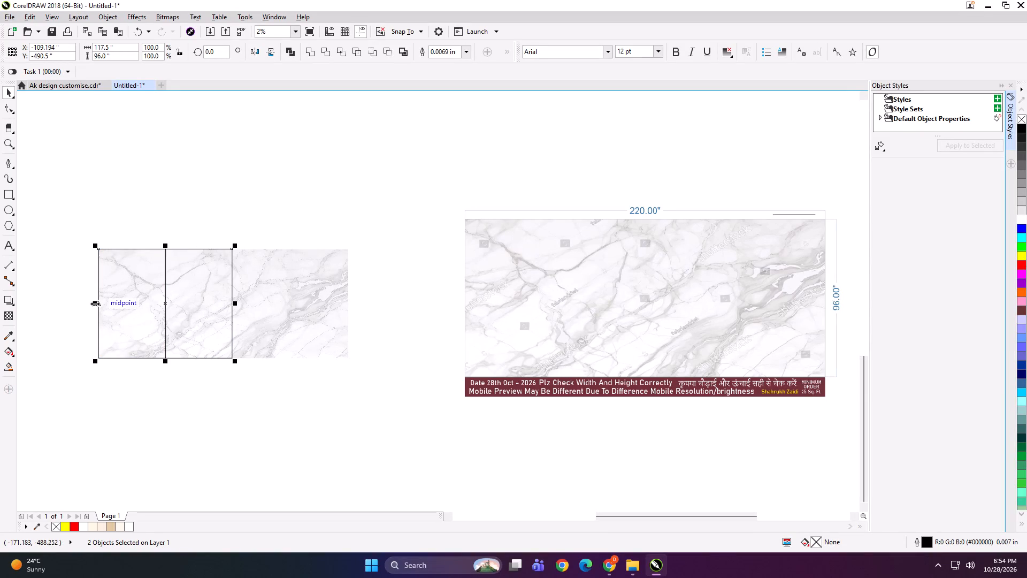
Make a mirrored copy of the two panel rectangles beside them over the marble, and nudge it left about 0.5 inch to overlap.
left_click_drag(95, 303, 264, 316)
right_click_drag(184, 308, 264, 316, "ctrl")
scroll(236, 298, "up", 1)
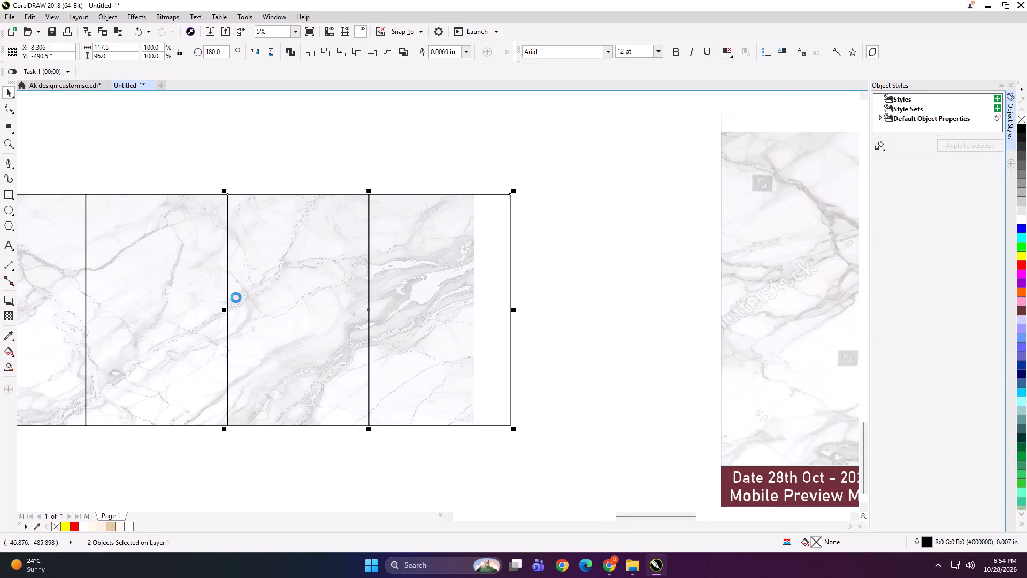
scroll(236, 298, "up", 1)
key("Left")
scroll(317, 307, "down", 1)
Narrow the last panel rectangle to 44.5 inches so its outer side meets the marble image's right edge.
left_click(323, 172)
left_click(434, 272)
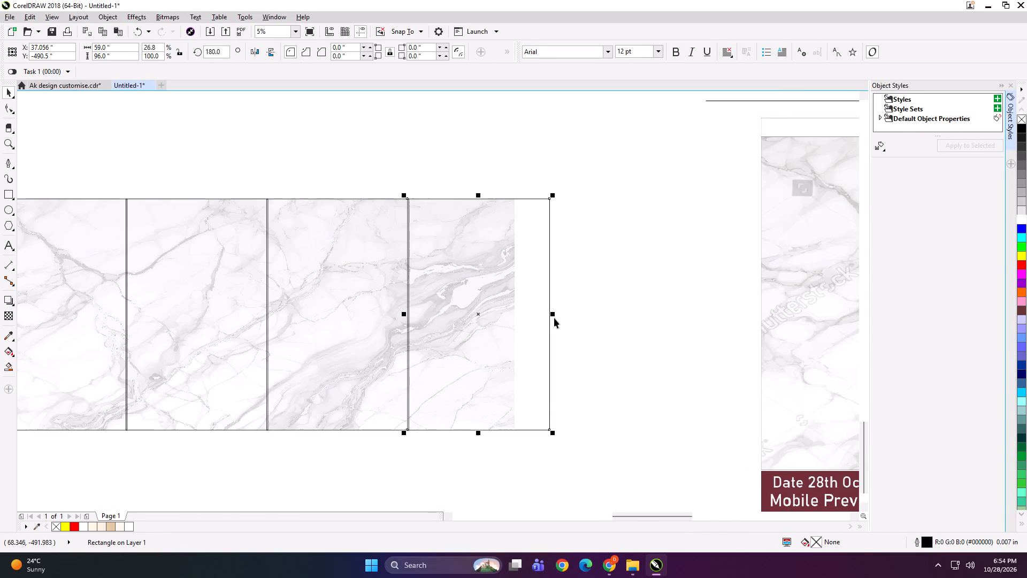
left_click_drag(552, 315, 517, 311)
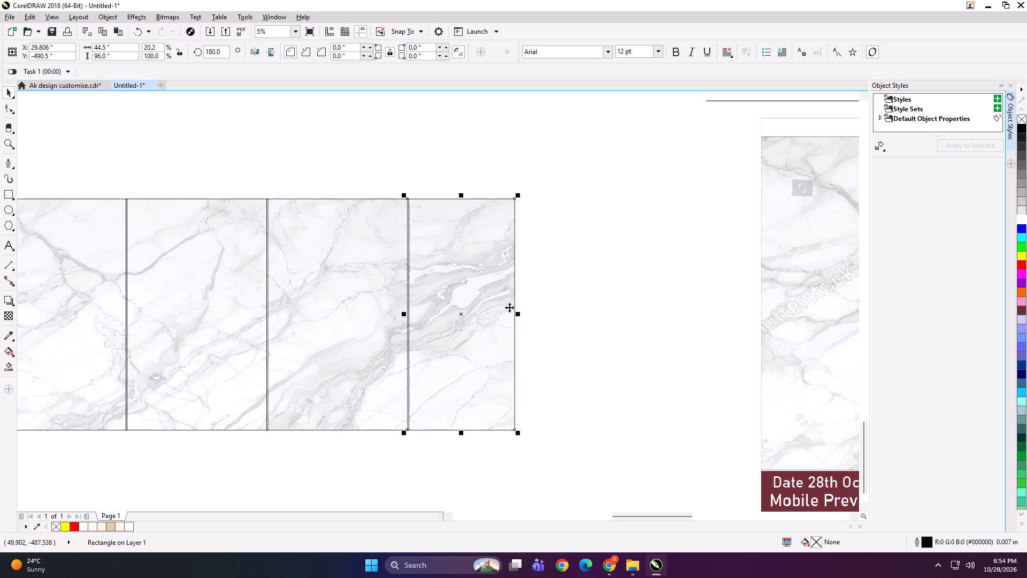
Group the four panel frames, place the marble bitmap inside them as a PowerClip, and ungroup them into separate panels.
scroll(469, 238, "down", 1)
left_click(411, 249, "shift")
left_click(340, 256, "shift")
left_click(273, 253, "shift")
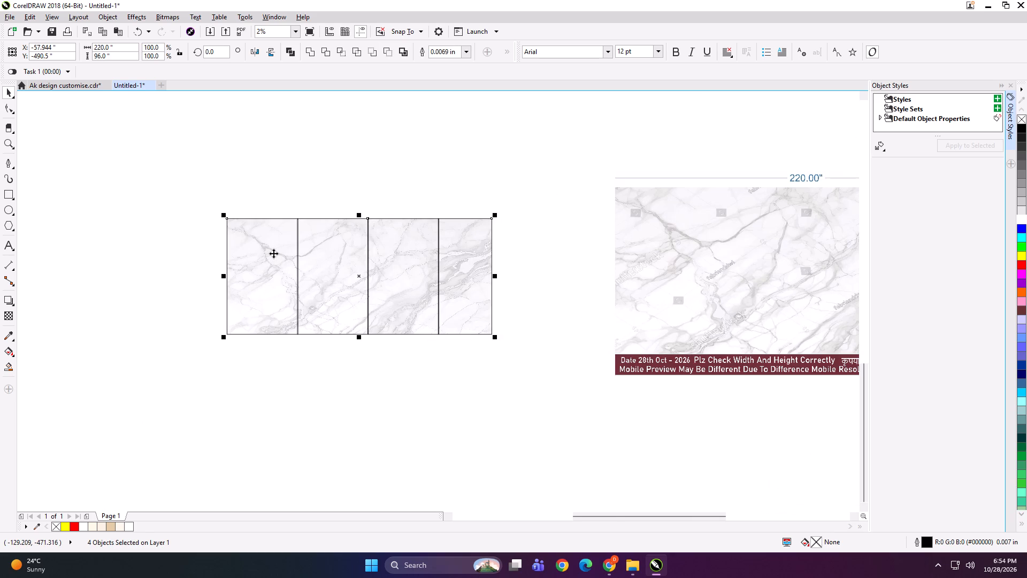
key("ctrl+g")
left_click(308, 156)
left_click(324, 247, "alt")
key("shift+Return")
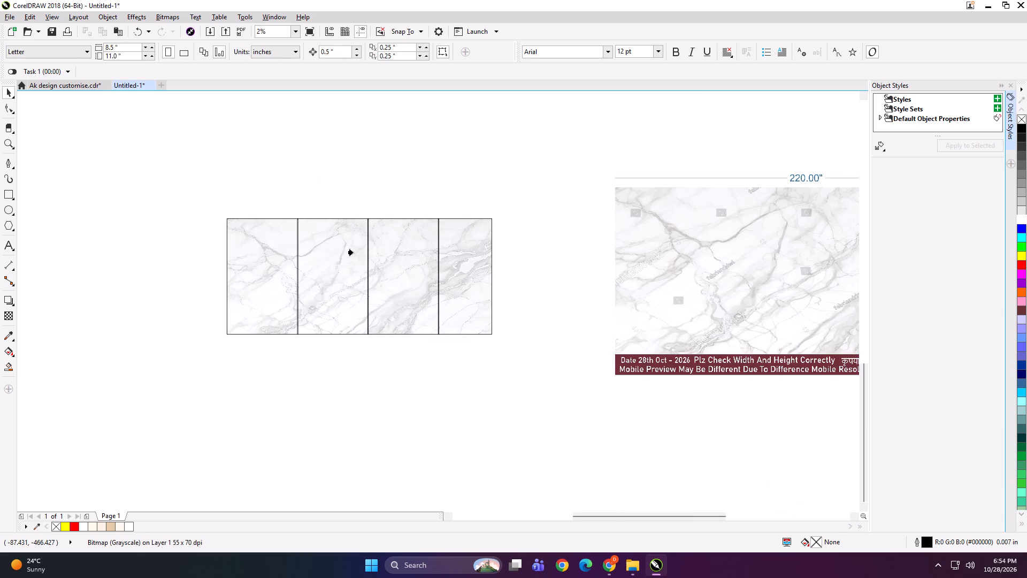
left_click(359, 252)
key("ctrl+u")
left_click(331, 177)
Add the text label "220*96 PANEL 1" on the top edge of the first marble panel.
left_click(9, 244)
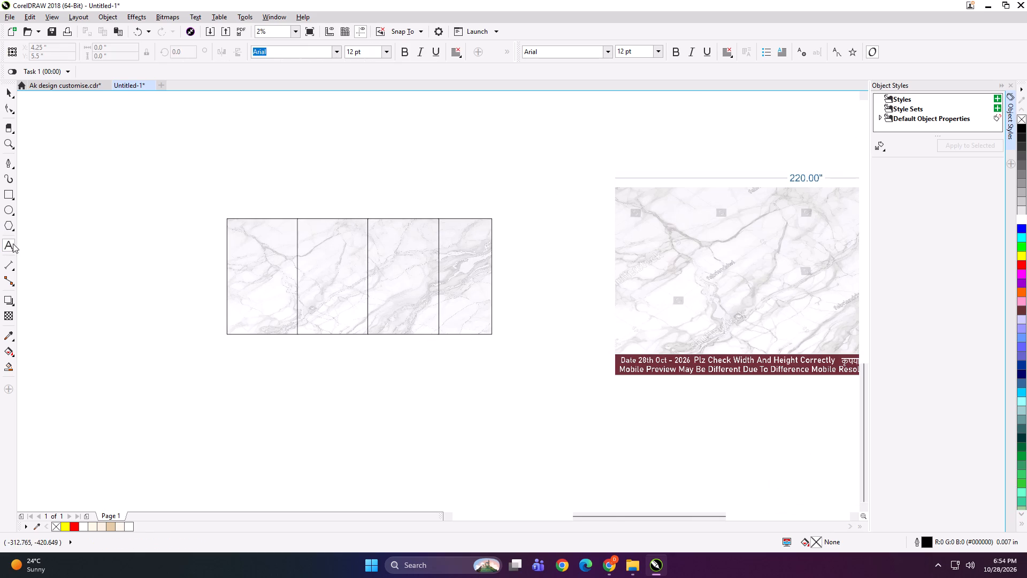
scroll(159, 253, "down", 1)
scroll(438, 296, "up", 1)
key("space")
scroll(328, 225, "down", 1)
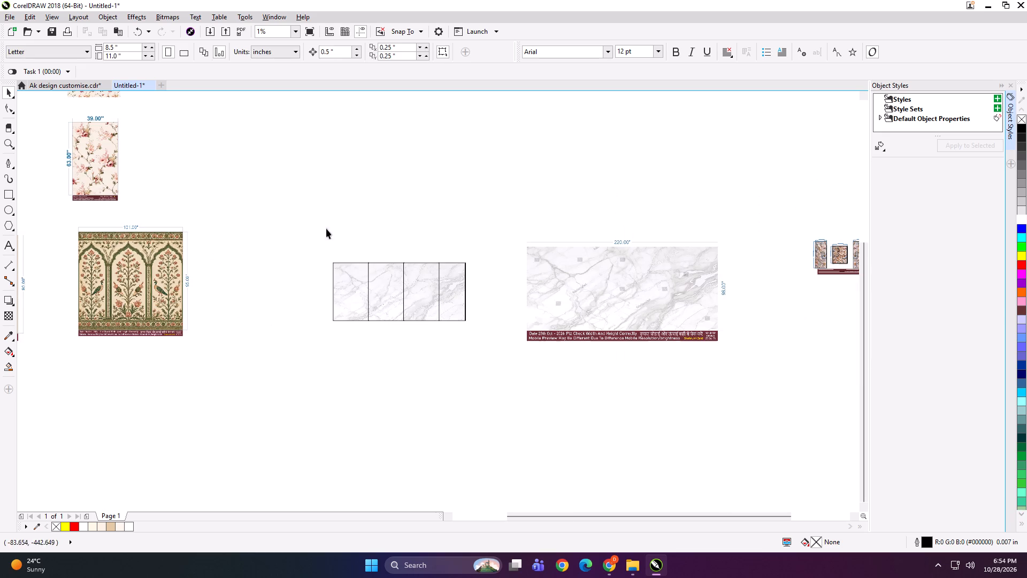
left_click_drag(243, 208, 508, 366)
left_click(534, 316, "shift")
key("shift+F2")
left_click(261, 170)
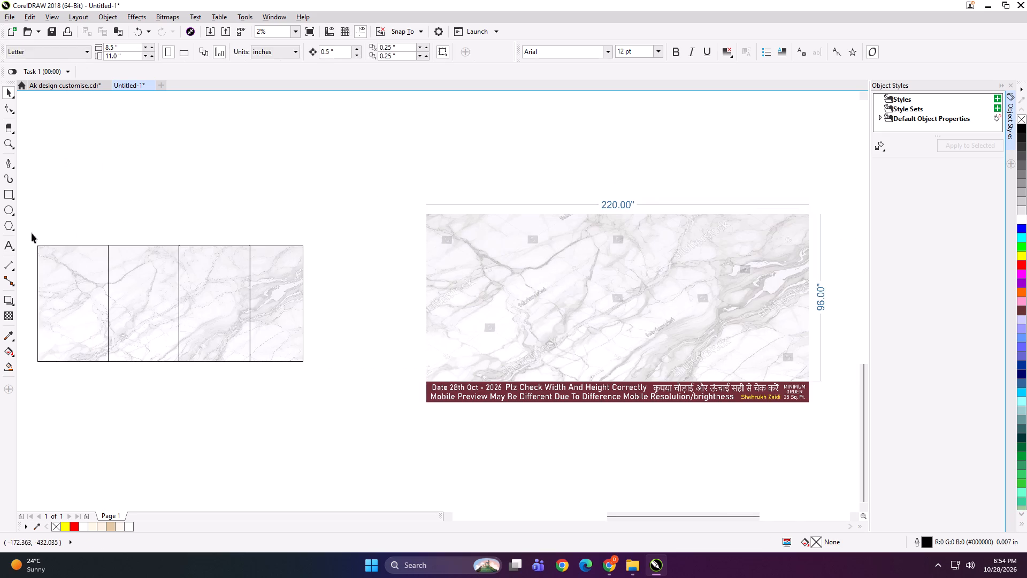
key("space")
left_click(51, 244)
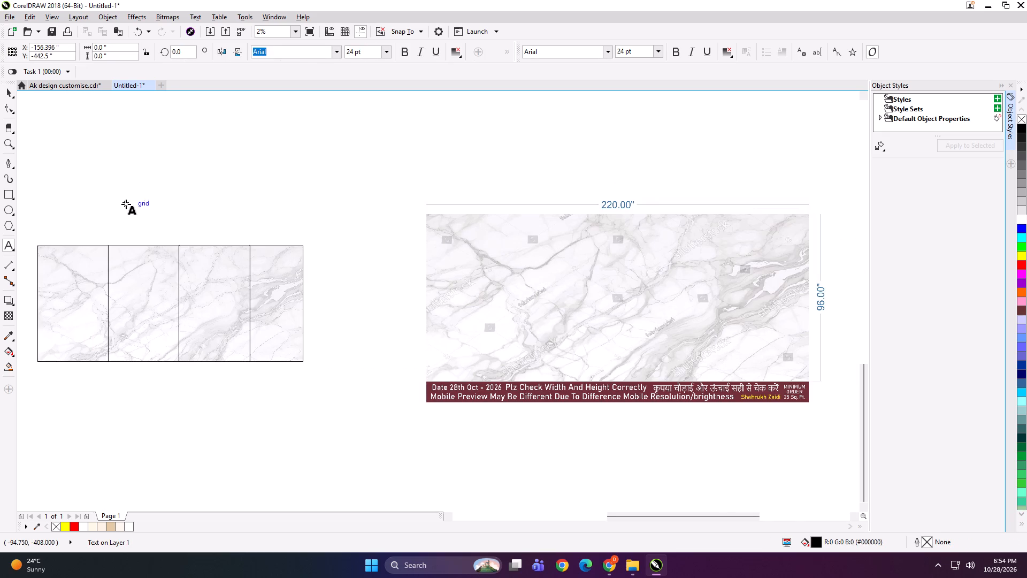
type("220*96 PANEL 1")
Copy the panel label onto the second panel's top edge and change its number so it reads "220*96 PANEL 2".
key("ctrl+a")
key("ctrl+c")
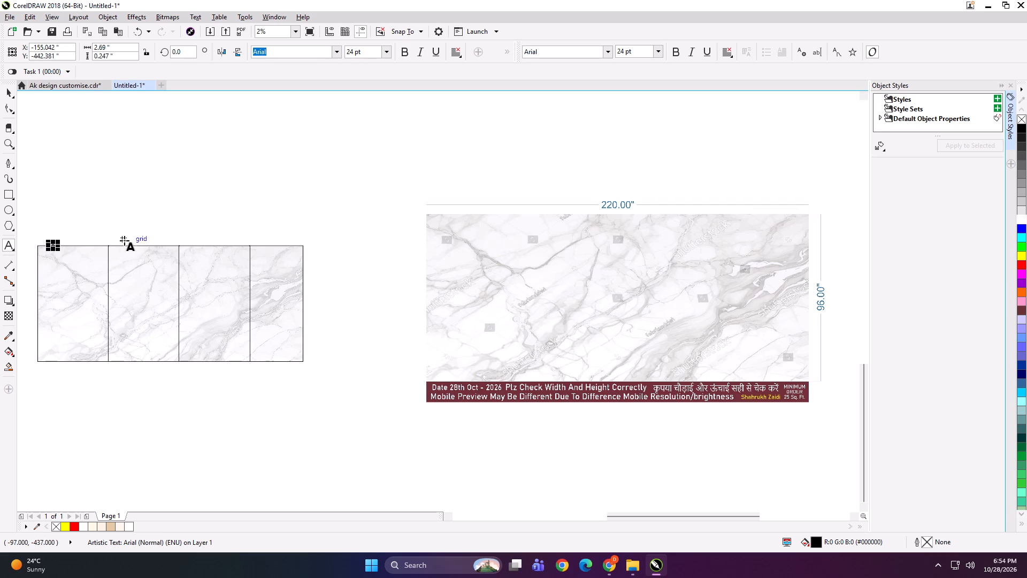
left_click(129, 245)
scroll(129, 245, "up", 3)
key("ctrl+v")
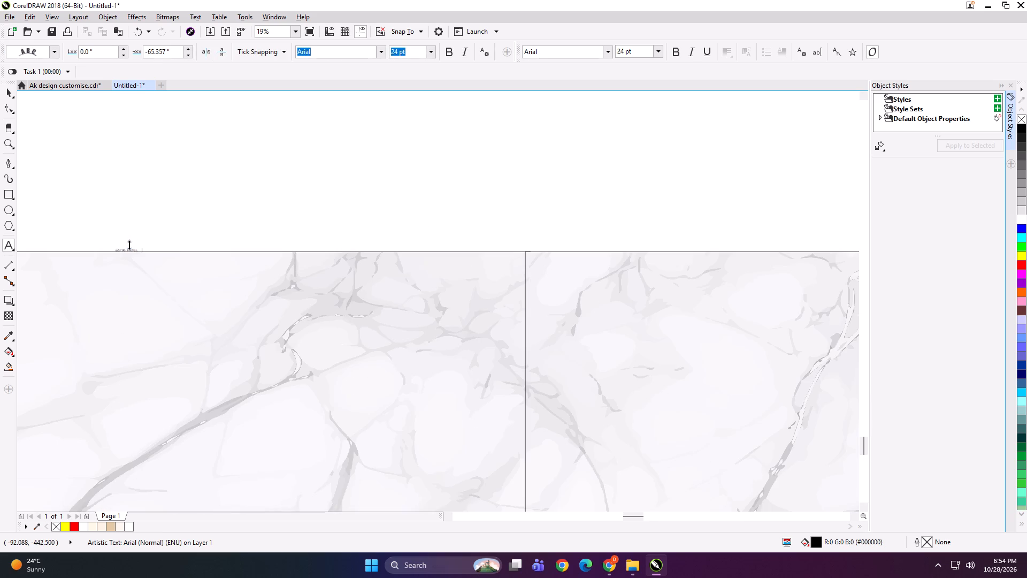
key("BackSpace")
key("2")
Paste the label onto the third panel's top edge and edit it to read "220*96 PANEL 3".
scroll(129, 245, "up", 2)
scroll(129, 245, "down", 3)
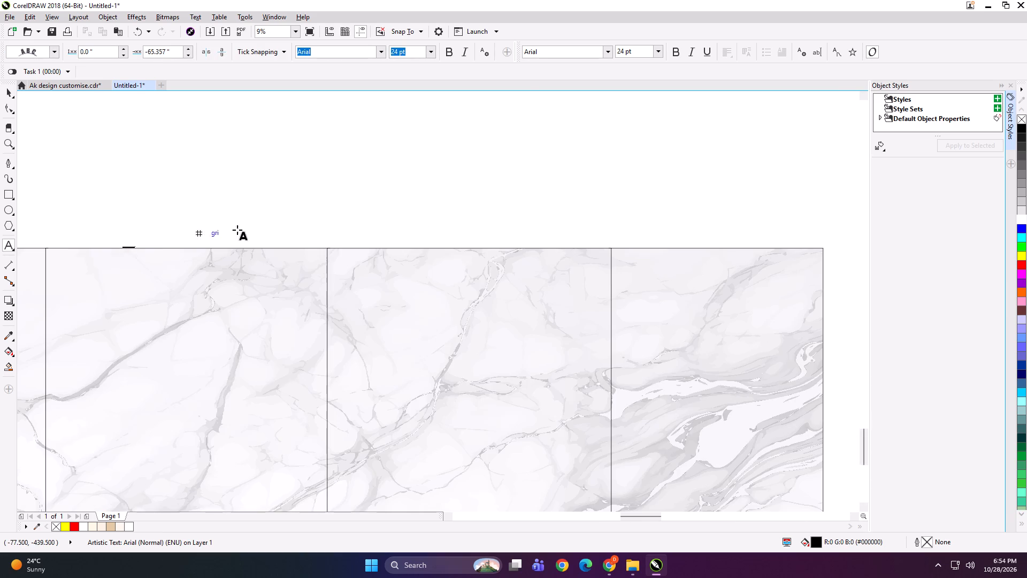
left_click(381, 246)
key("ctrl+v")
key("BackSpace")
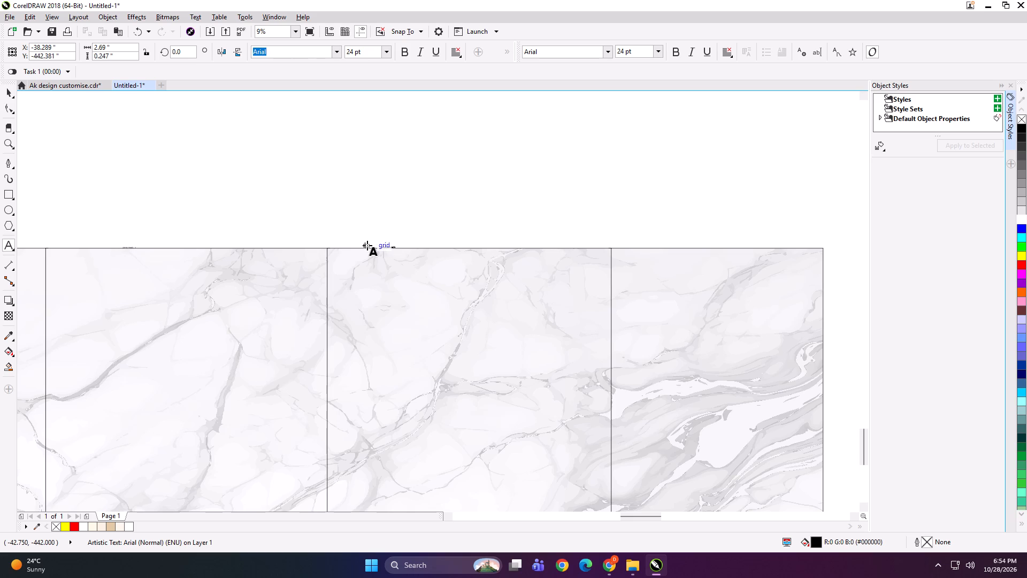
key("3")
Paste the label onto the fourth panel's top edge and edit it to read "220*96 PANEL 4".
scroll(352, 225, "down", 1)
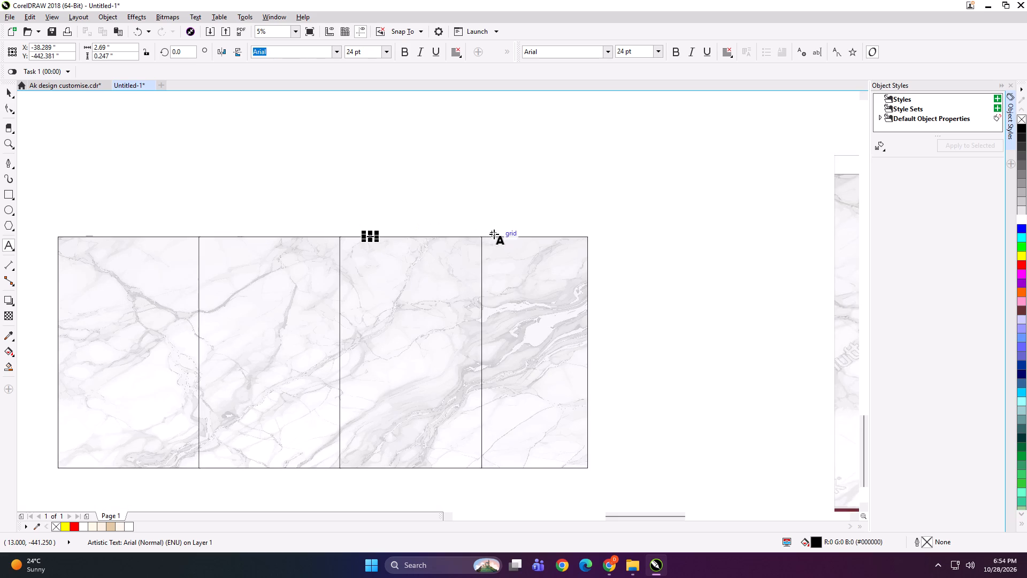
left_click(495, 235)
key("ctrl+v")
key("BackSpace")
key("4")
Group each of the four marble panels with its own text label, from panel 4 back to panel 1.
scroll(496, 238, "down", 1)
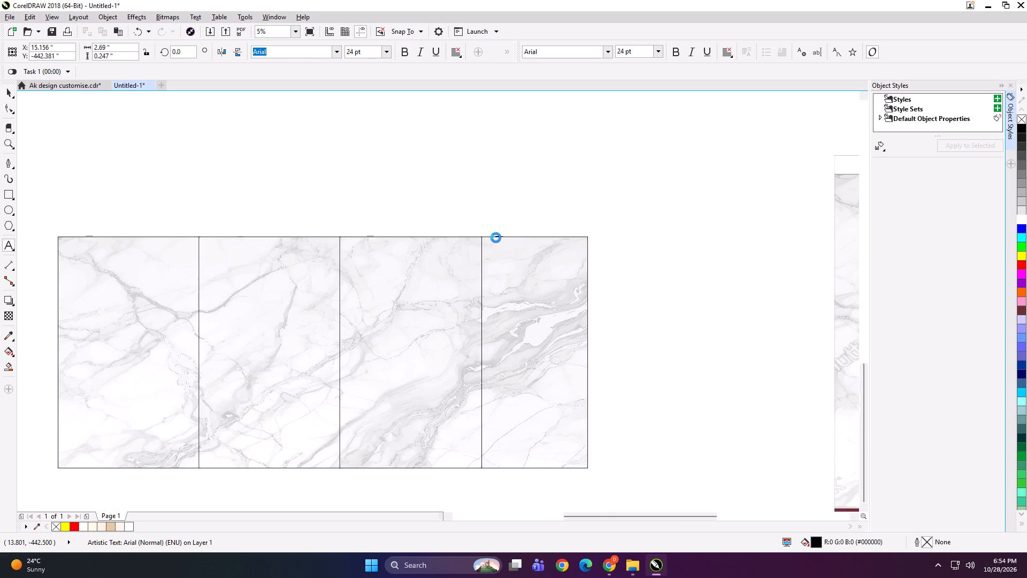
left_click(11, 94)
left_click(506, 286, "shift")
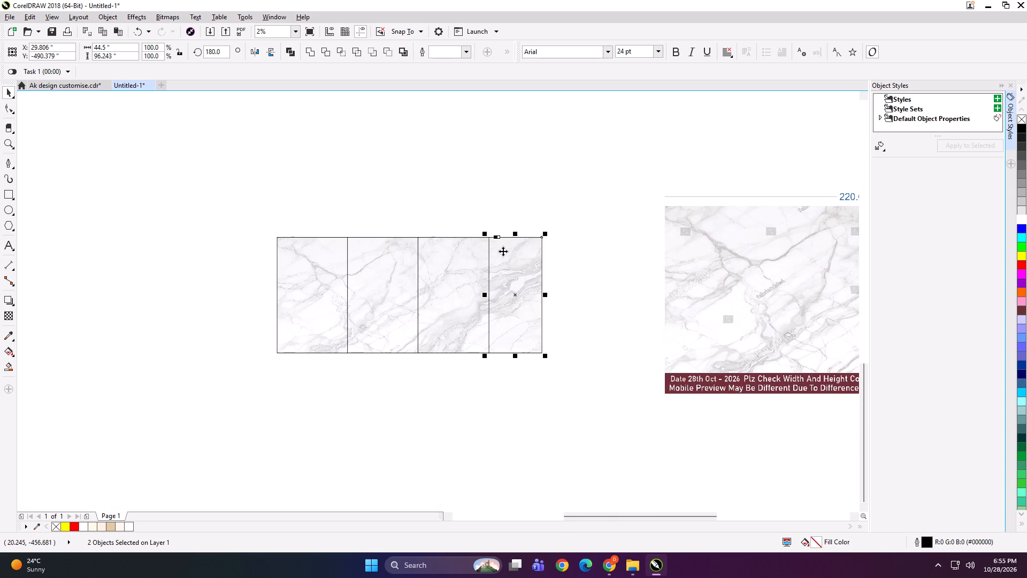
key("ctrl+g")
left_click_drag(493, 203, 412, 265)
left_click(455, 263, "shift")
key("ctrl+g")
left_click_drag(388, 222, 368, 255)
left_click_drag(345, 206, 388, 279)
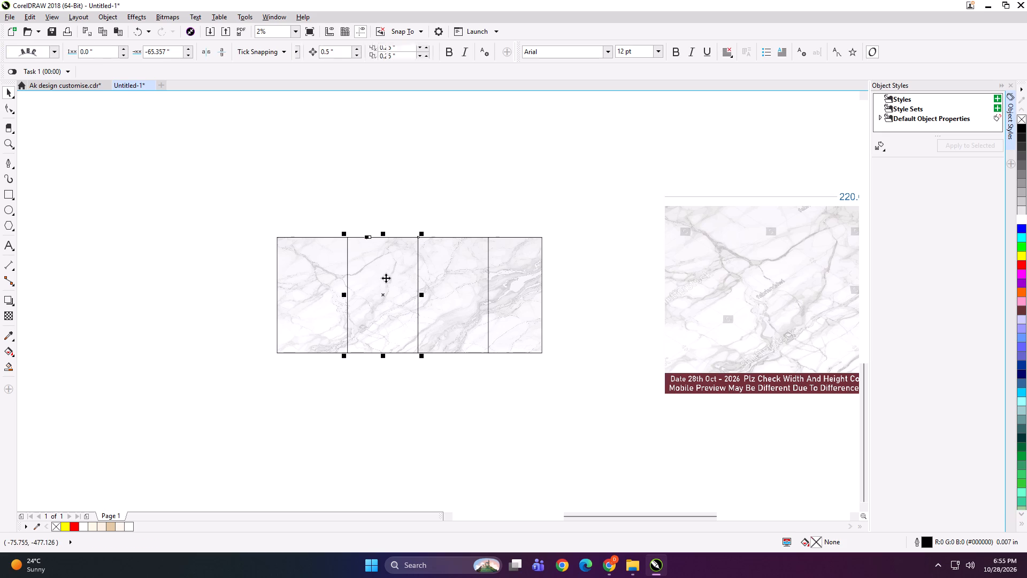
key("ctrl+g")
left_click_drag(358, 201, 240, 429)
key("ctrl+g")
Select the first labelled marble panel group and open the export settings for it.
scroll(268, 310, "down", 1)
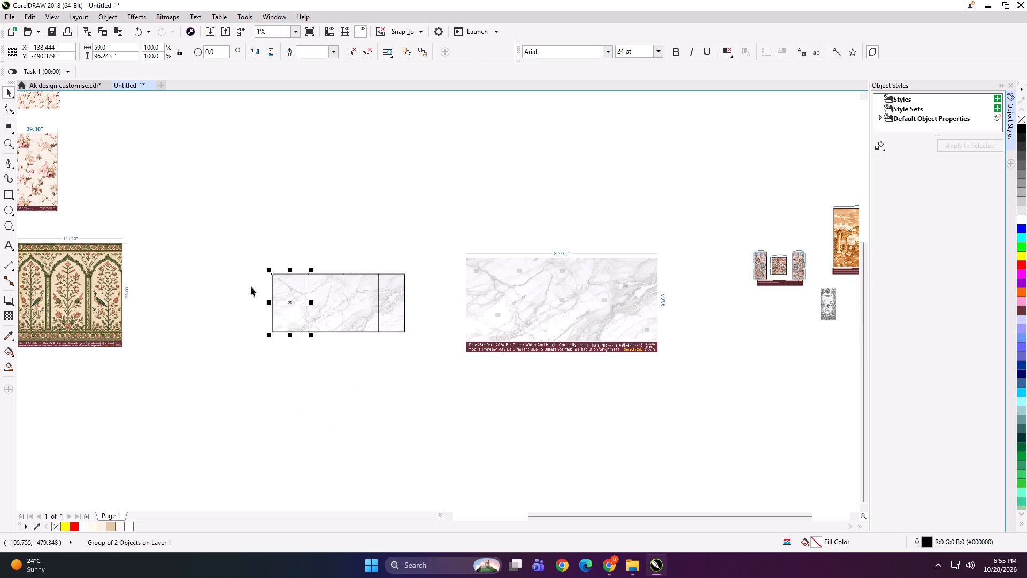
left_click_drag(242, 255, 422, 368)
left_click(442, 311, "shift")
left_click(472, 306, "shift")
key("shift+F2")
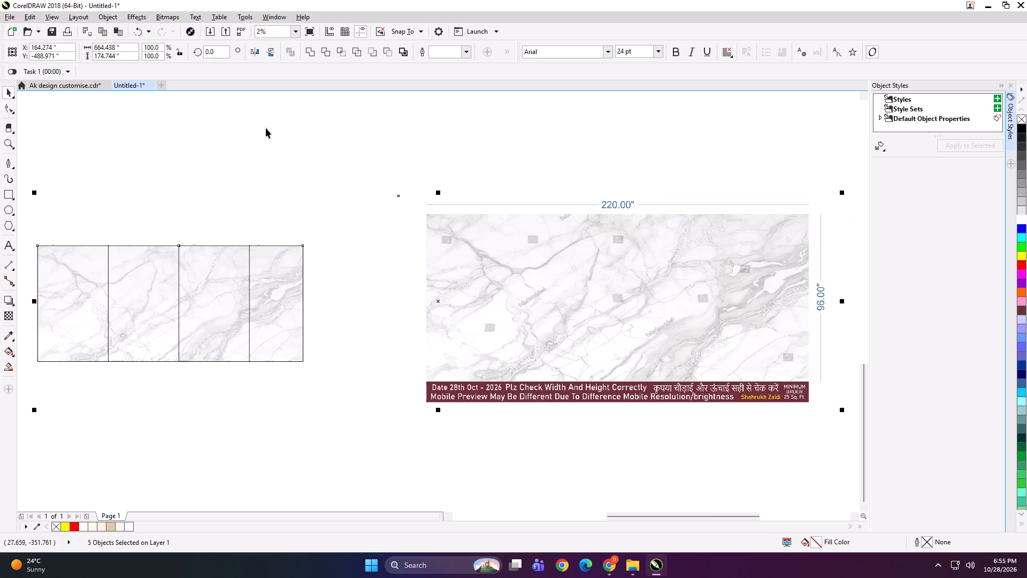
left_click(265, 127)
left_click(82, 268)
left_click(252, 267)
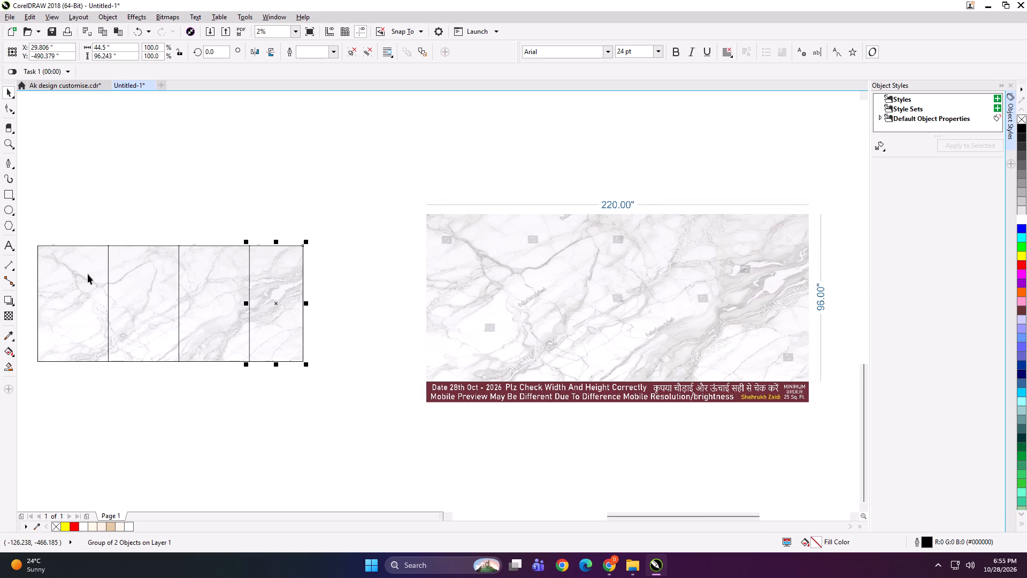
left_click(88, 274)
key("ctrl+e")
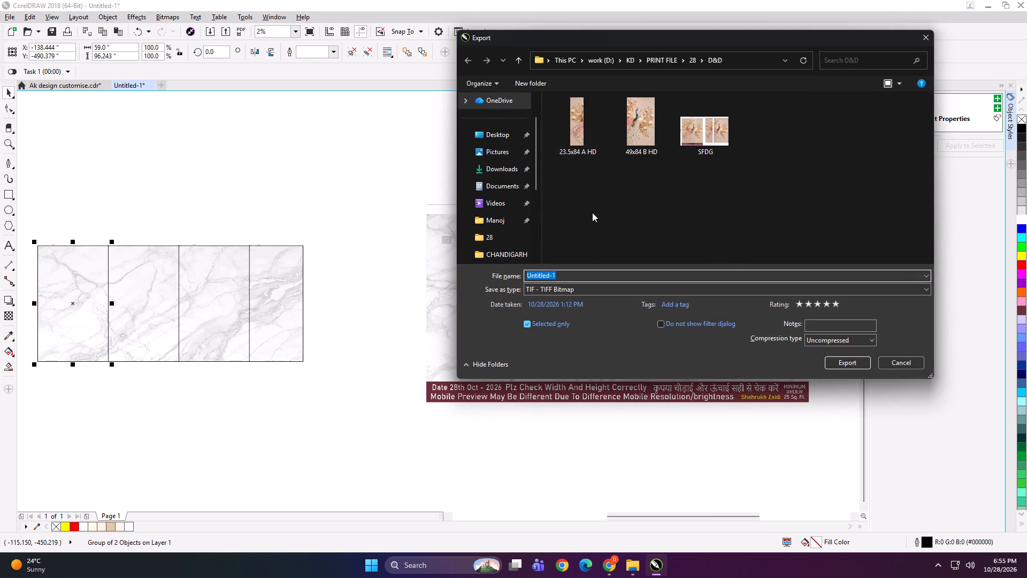
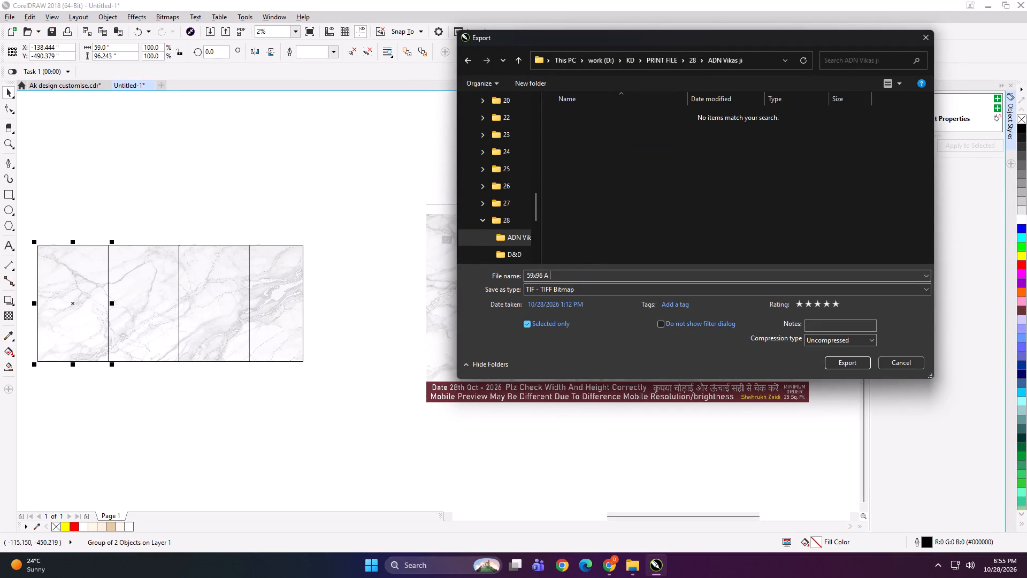
Finish exporting the first marble panel as a TIFF named "59x96 A VINYL".
type("VINYL")
key("Return")
key("Return")
Export the second labelled marble panel as a TIFF named "59x96 B VINYL" in the same folder.
left_click(147, 271)
key("ctrl+e")
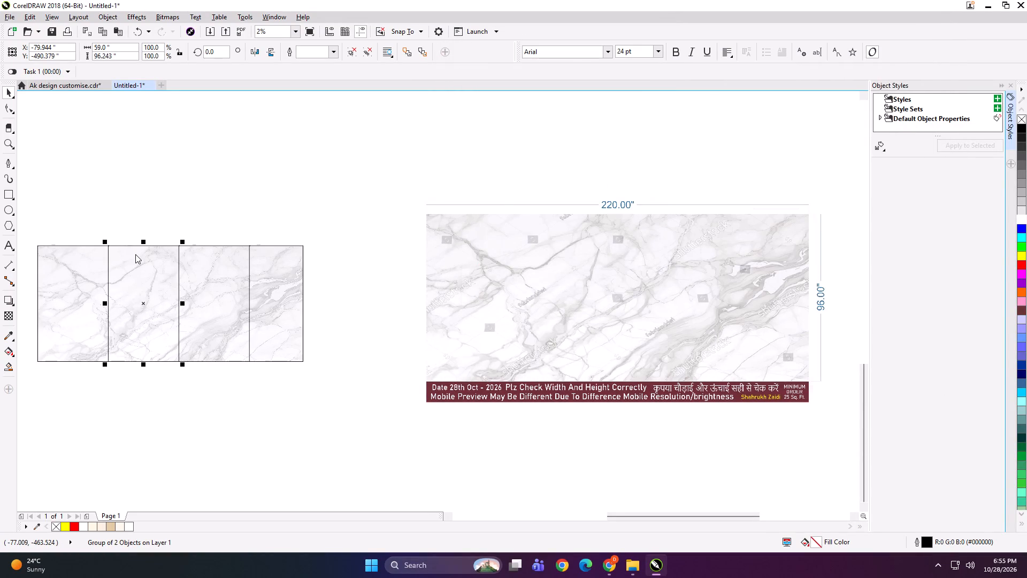
left_click(589, 135)
double_click(548, 275)
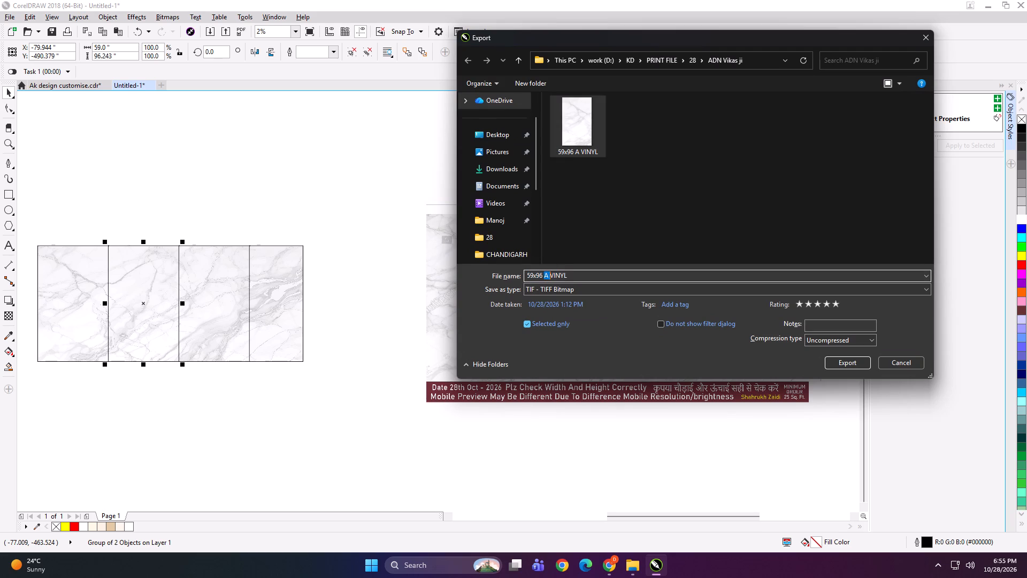
type("B")
key("space")
key("Return")
key("Return")
Export the third labelled marble panel as a TIFF named "59x96 C VINYL" in the same folder.
left_click(226, 270)
key("ctrl+e")
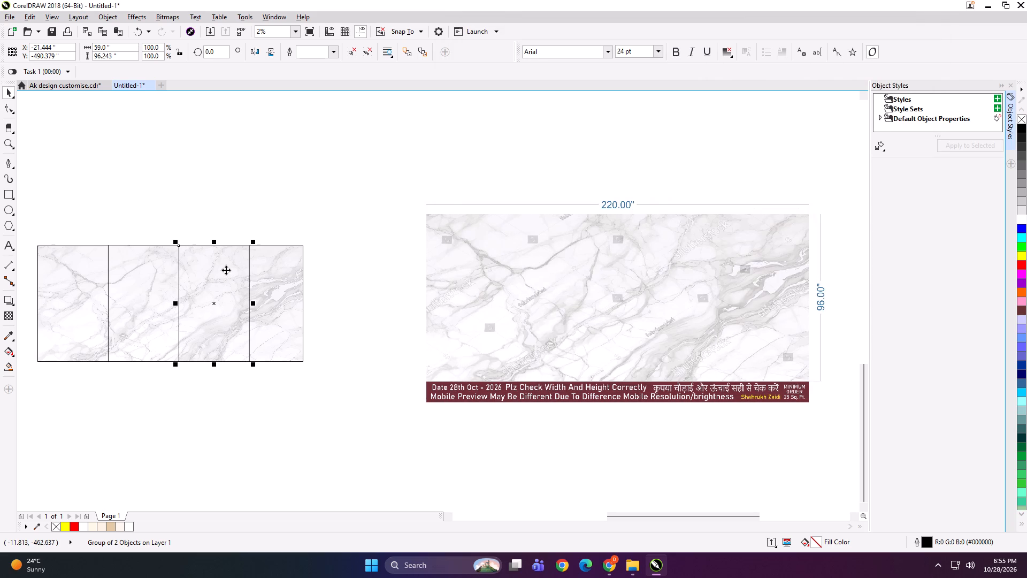
key("ctrl+e")
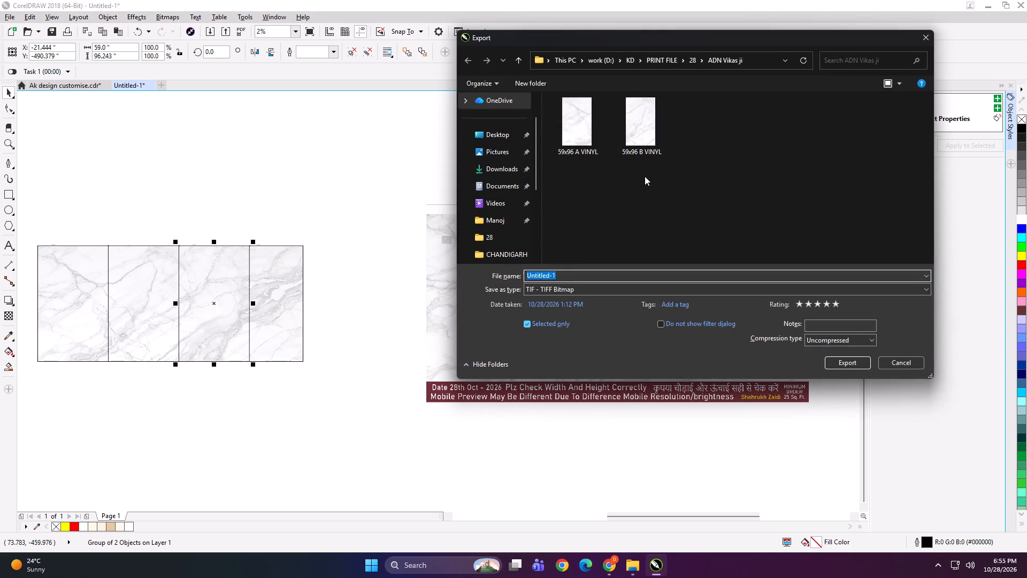
left_click(643, 141)
double_click(548, 274)
type("C")
key("space")
key("Return")
key("Return")
Export the narrower fourth marble panel as a TIFF named "44.5x96 D VINYL" in the same folder.
left_click(281, 262)
key("ctrl+e")
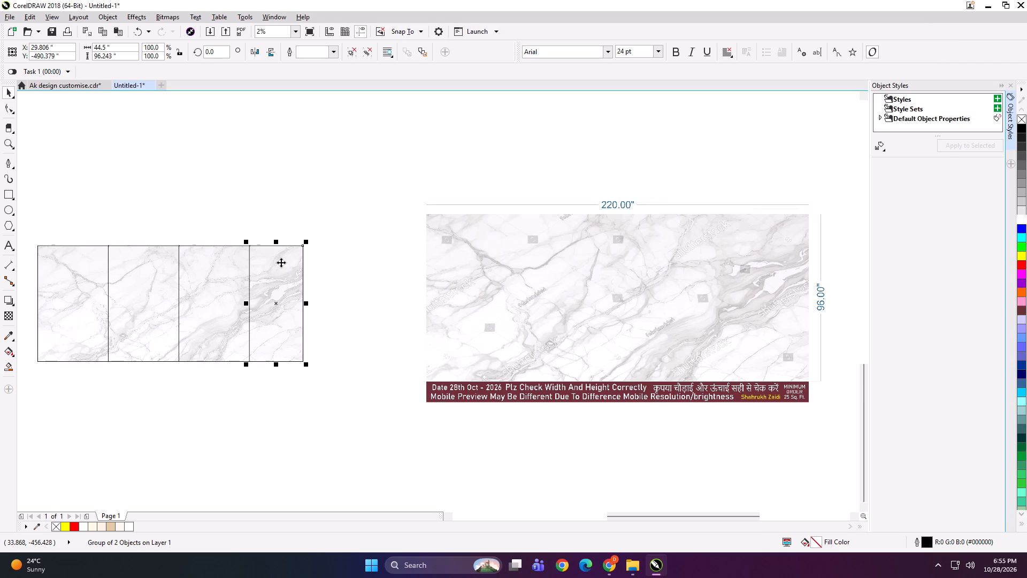
key("ctrl+e")
type("44.x96")
key("space")
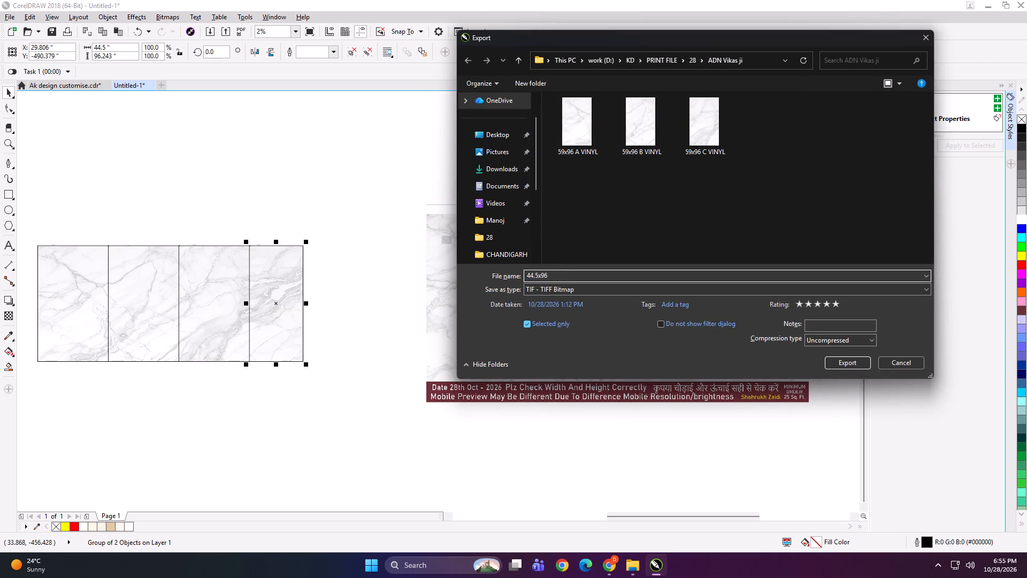
type("D VINYL")
key("Return")
key("Return")
Space the four marble panels apart horizontally, leaving an equal gap of about 5.5 inches between neighbours.
left_click_drag(89, 212, 151, 280)
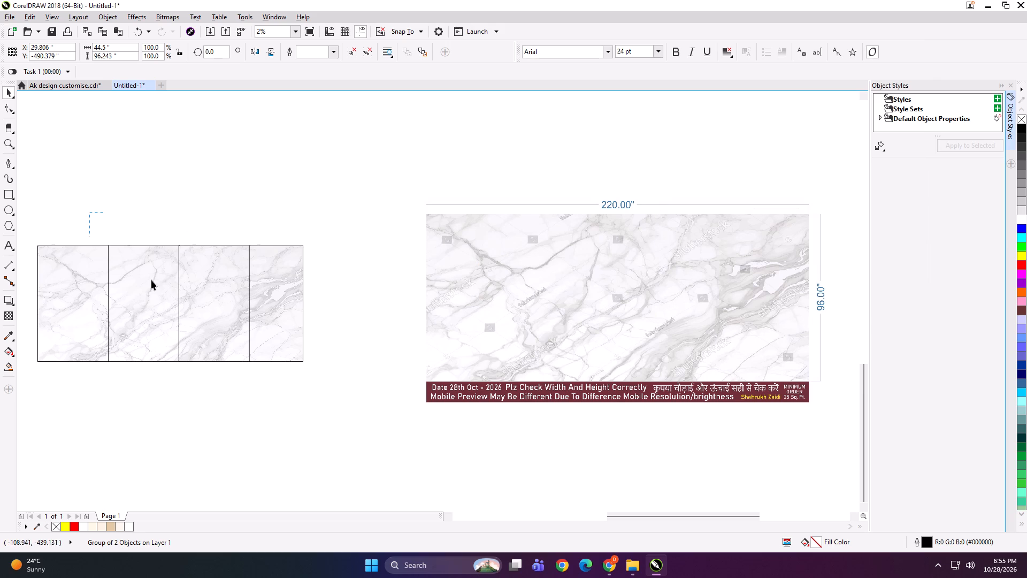
left_click_drag(151, 280, 347, 403)
key("Right")
key("Right")
key("Right")
key("Right")
key("Right")
key("Right")
key("Right")
key("Right")
key("Right")
key("Right")
key("Right")
key("Right")
key("Right")
key("Right")
key("Right")
key("Right")
key("Right")
key("Right")
key("Right")
key("Right")
left_click_drag(134, 217, 363, 406)
left_click_drag(228, 220, 258, 263)
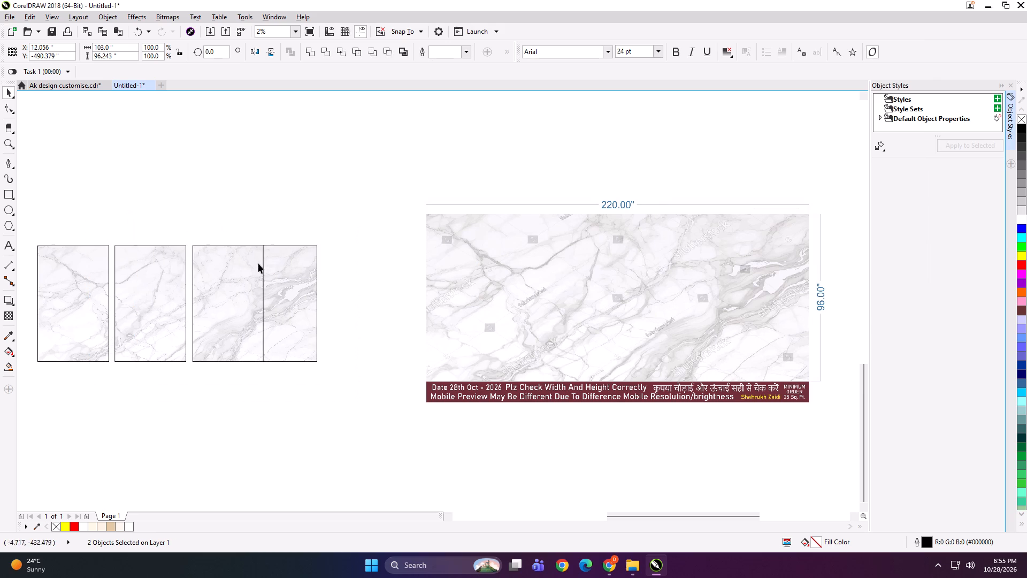
left_click_drag(258, 263, 367, 395)
Select all four separated marble panels and scale them up proportionally to about the height of the 220 x 96 preview.
left_click(227, 272, "shift")
left_click(148, 285, "shift")
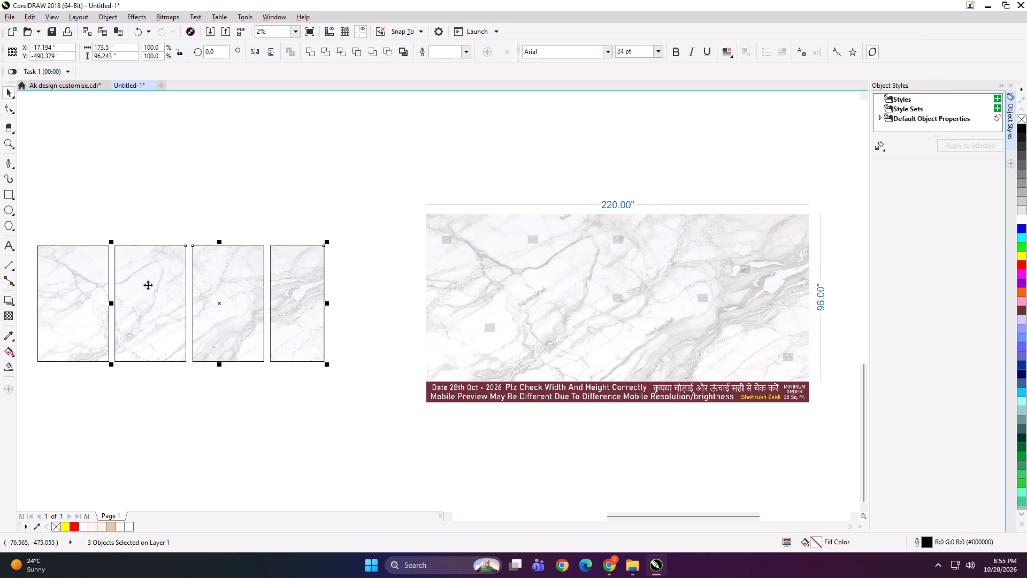
left_click(99, 287, "shift")
left_click_drag(327, 367, 382, 404, "shift")
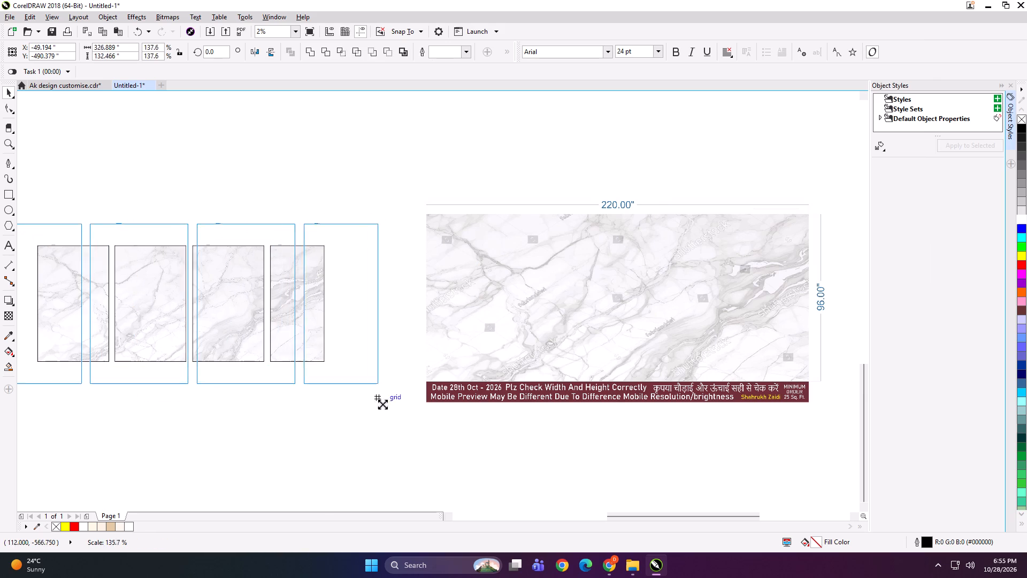
left_click_drag(382, 404, 399, 421, "shift")
Group the four panels with the dimensioned 220 x 96 preview and shrink the group to roughly 8 inches wide.
left_click(459, 345, "shift")
key("ctrl+g")
left_click_drag(523, 334, 517, 328)
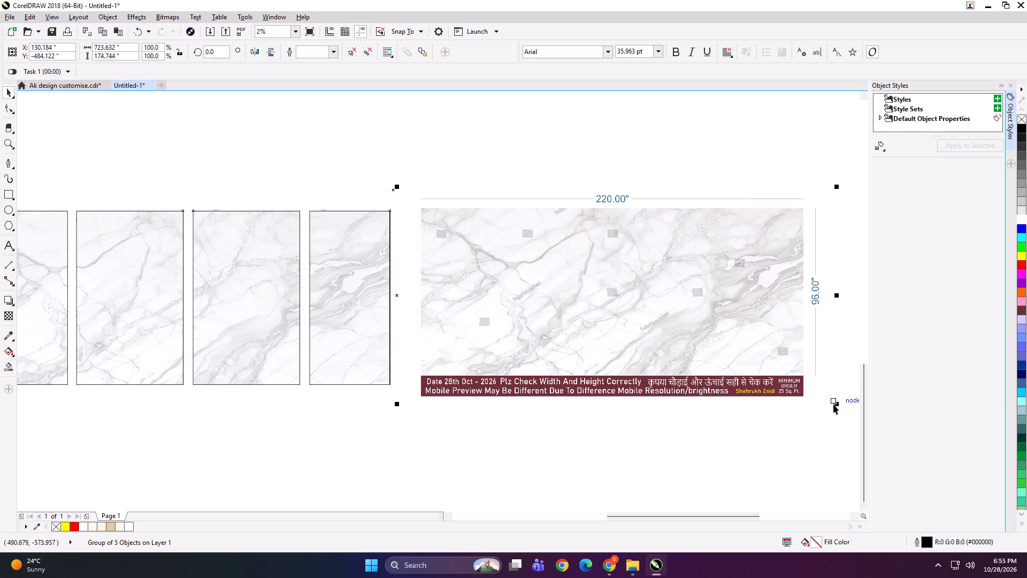
left_click_drag(839, 405, 415, 310, "shift")
scroll(396, 298, "up", 2)
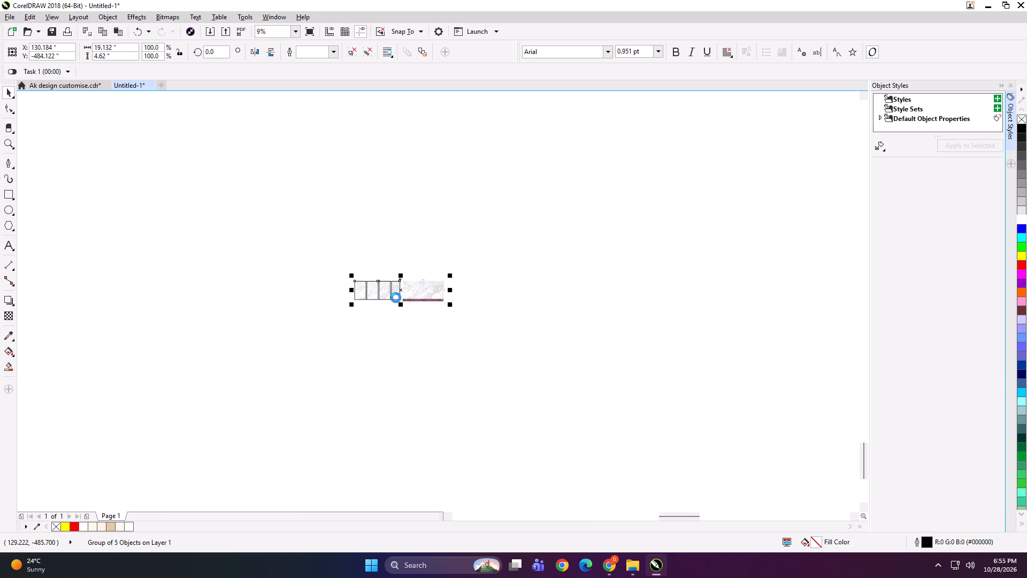
scroll(396, 298, "up", 3)
left_click_drag(805, 368, 572, 343, "shift")
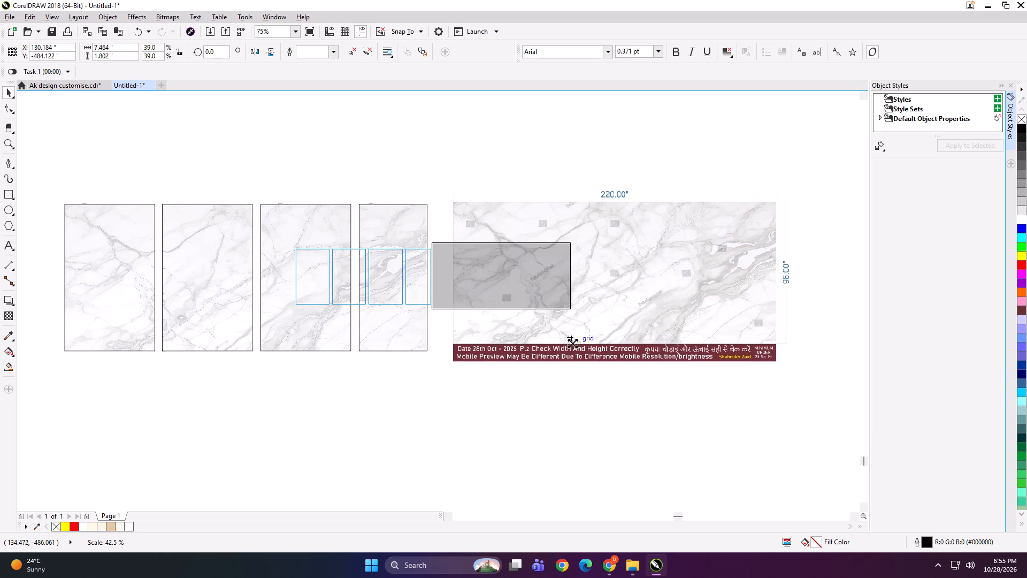
left_click_drag(572, 343, 588, 342, "shift")
Export the shrunken group of panels and preview under the file name "SFDHHJ".
key("ctrl+e")
type("SFDHHJ")
key("Return")
key("Return")
key("Return")
key("Return")
Delete the exported group of marble panels and preview from the drawing.
key("Delete")
key("F4")
left_click(601, 338)
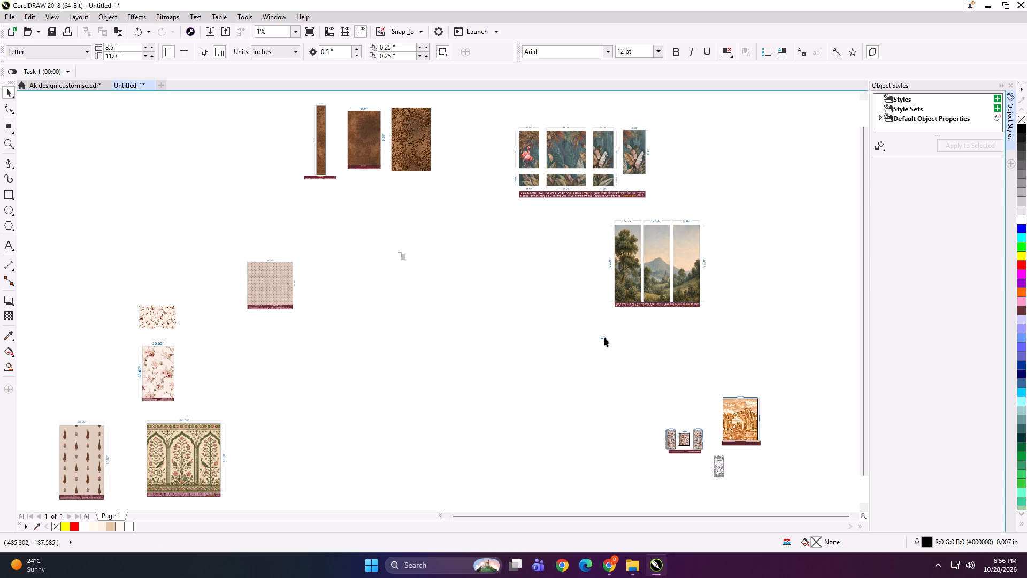
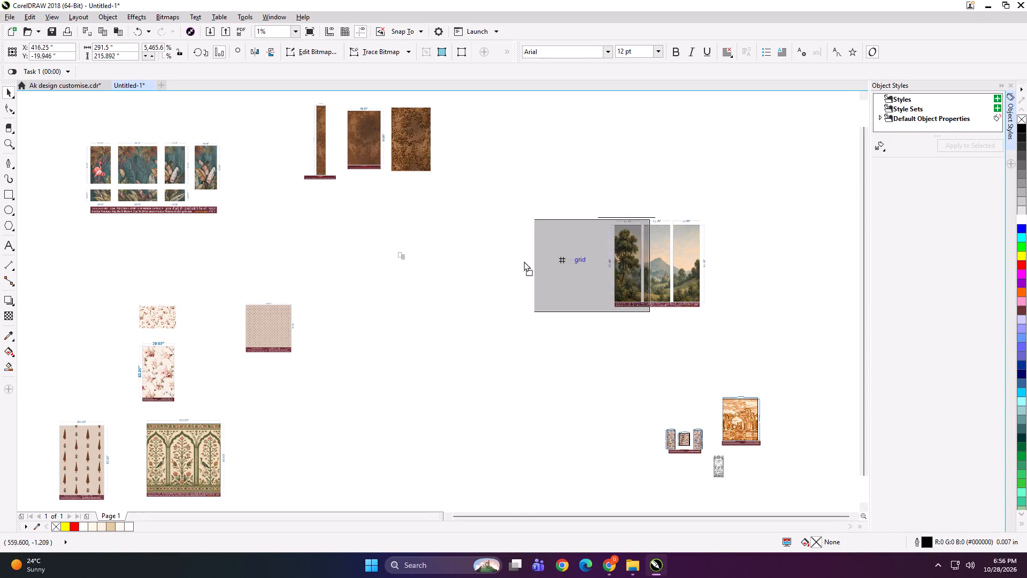
Move the three-panel landscape mural preview into the empty space below the brown texture panels and deselect it.
left_click_drag(524, 261, 419, 284)
left_click(539, 274)
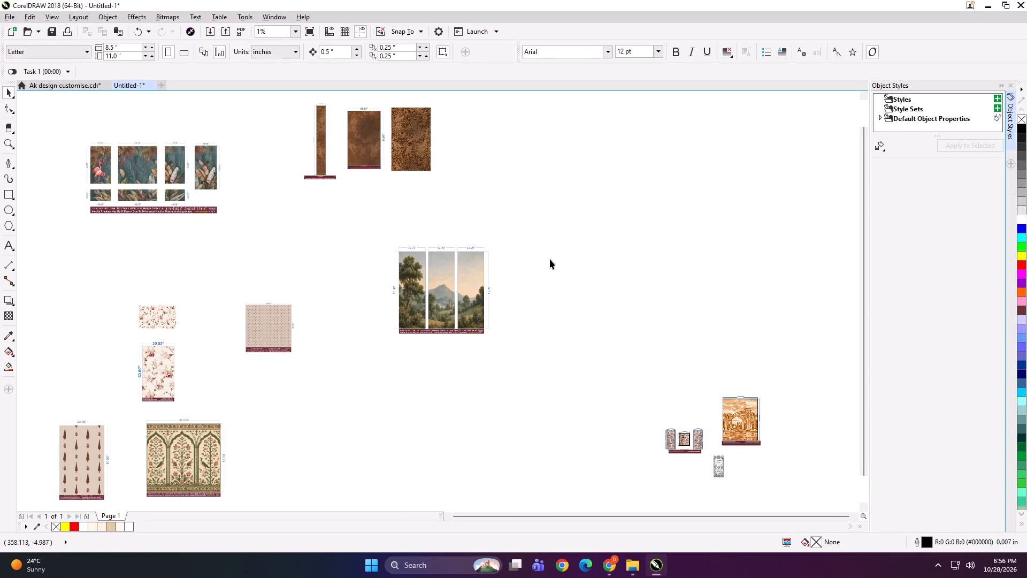
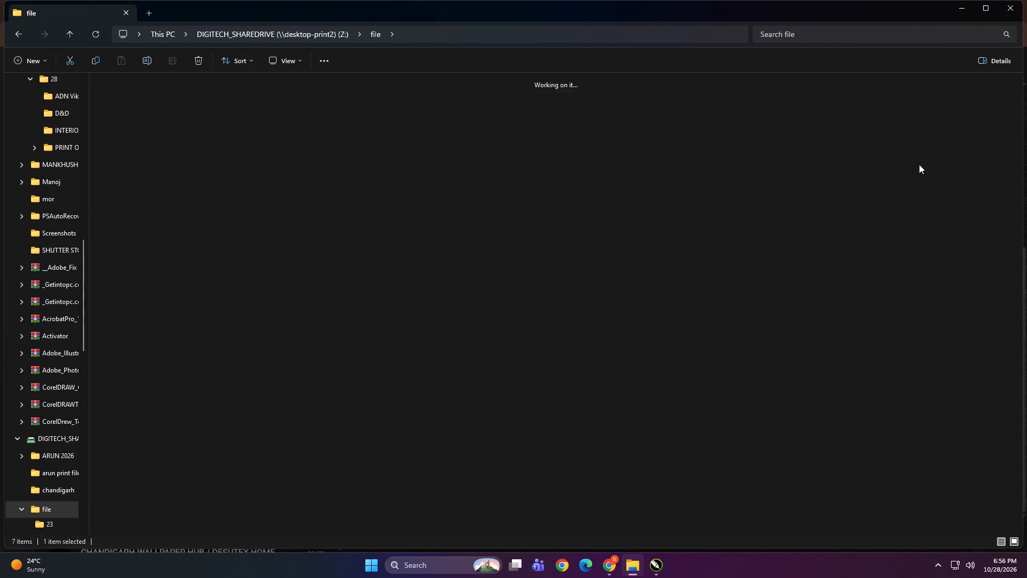
Check the design files in the shared drive's folder 28 with enlarged thumbnails, highlighting 12x12 a and 104x96.
scroll(607, 415, "down", 1, "ctrl")
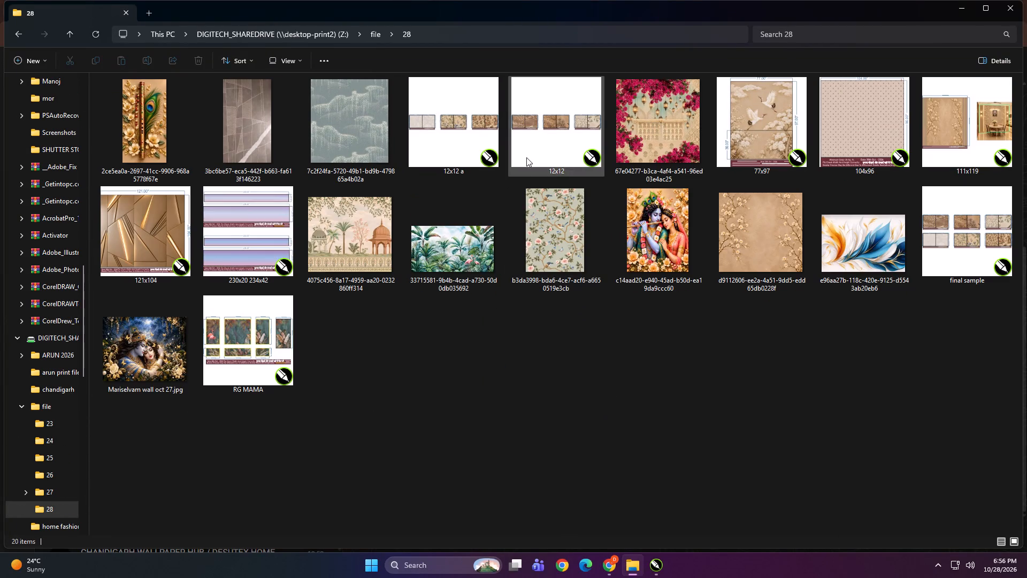
left_click(477, 113)
scroll(477, 270, "up", 4, "ctrl")
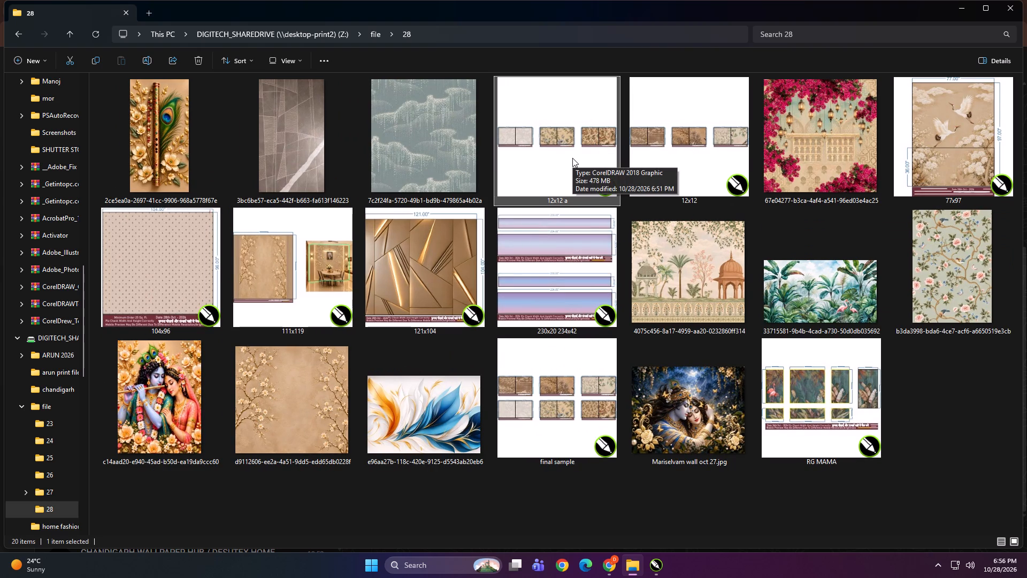
left_click(171, 258)
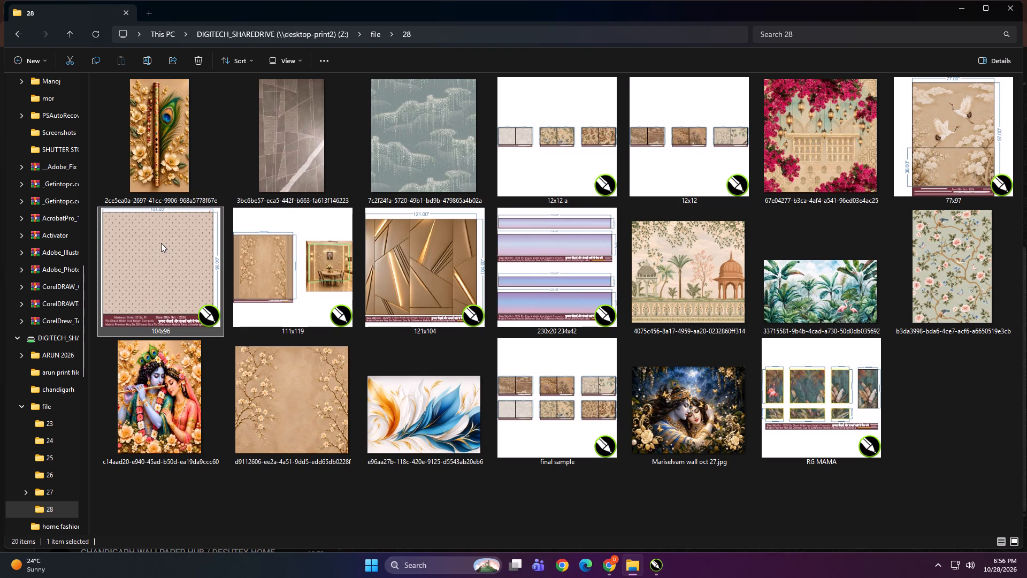
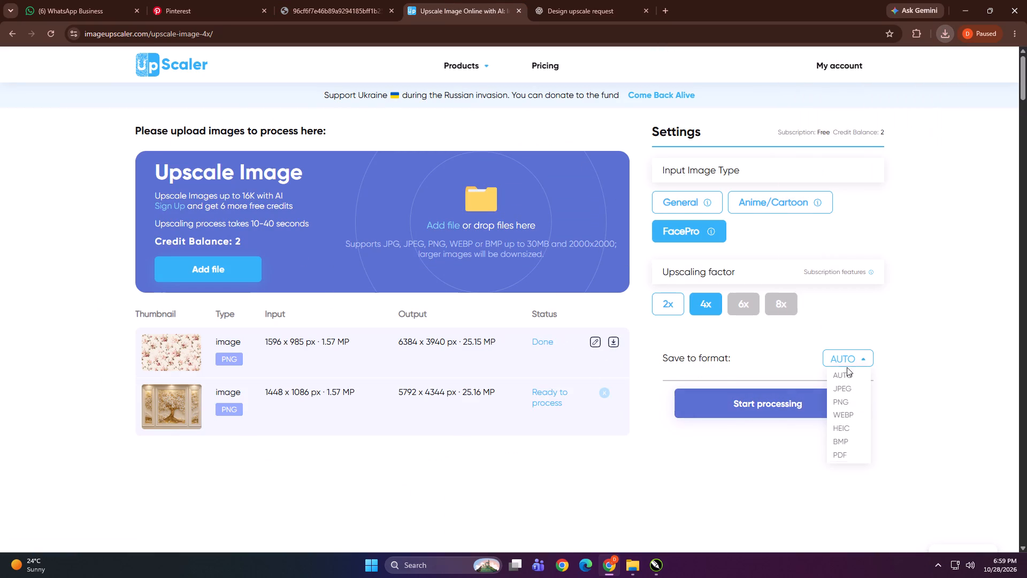
left_click(845, 383)
left_click(844, 383)
left_click(842, 385)
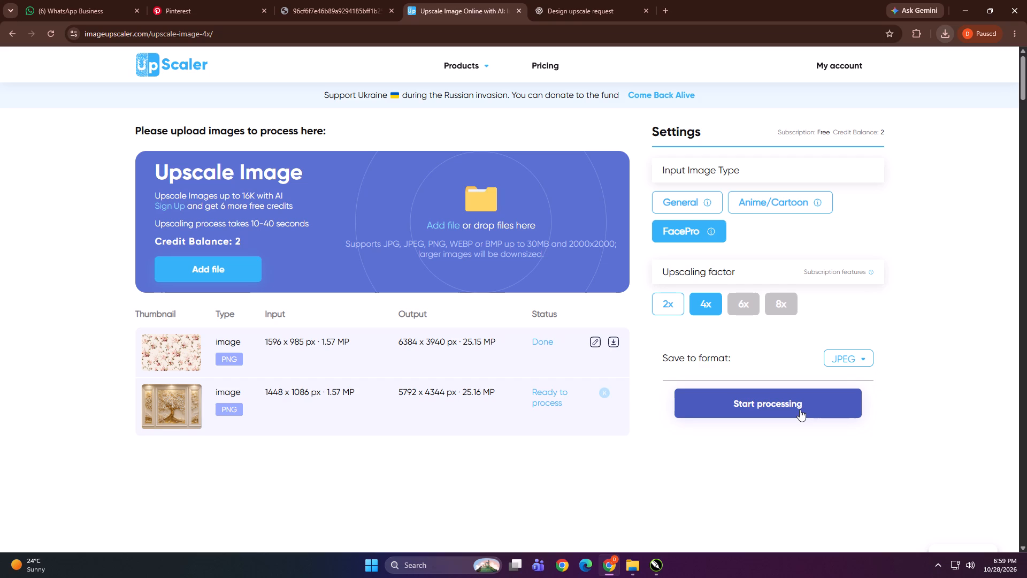
left_click(800, 409)
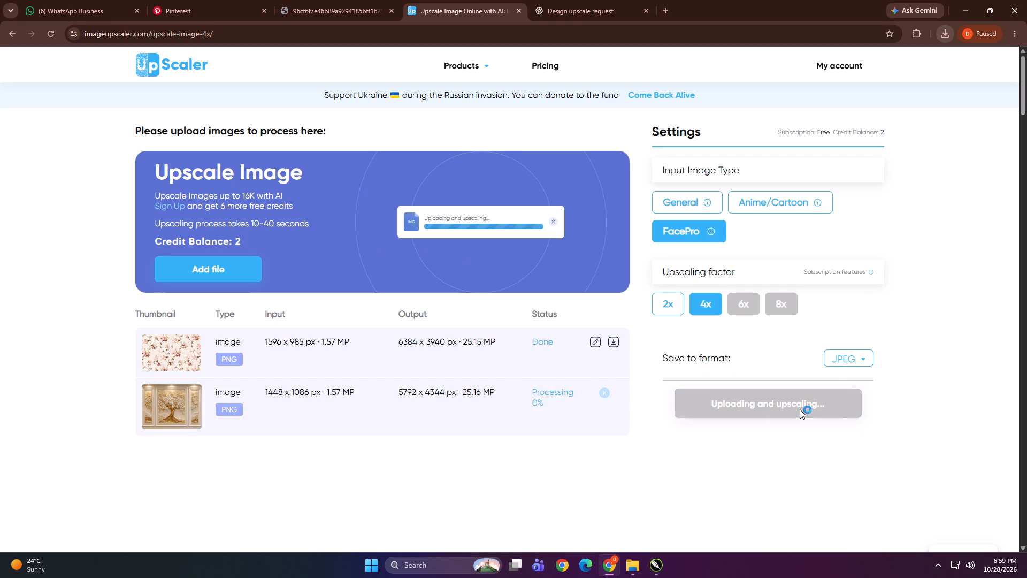
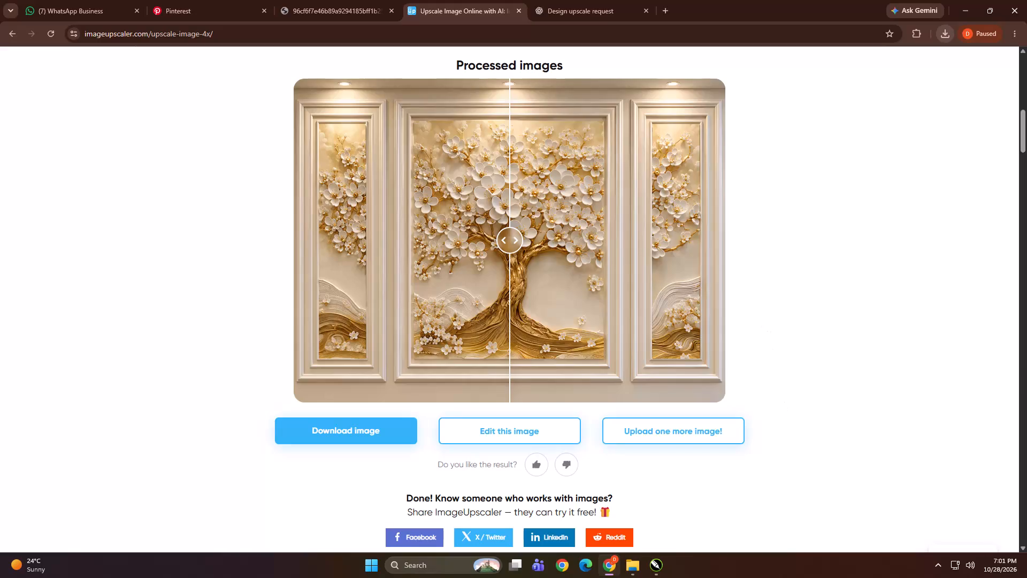
Compare the upscaled blossom triptych with the original and download it as Luxurious_Gold_Blossom_Triptych_Relief_upscaled.jpeg.
left_click_drag(518, 236, 241, 237)
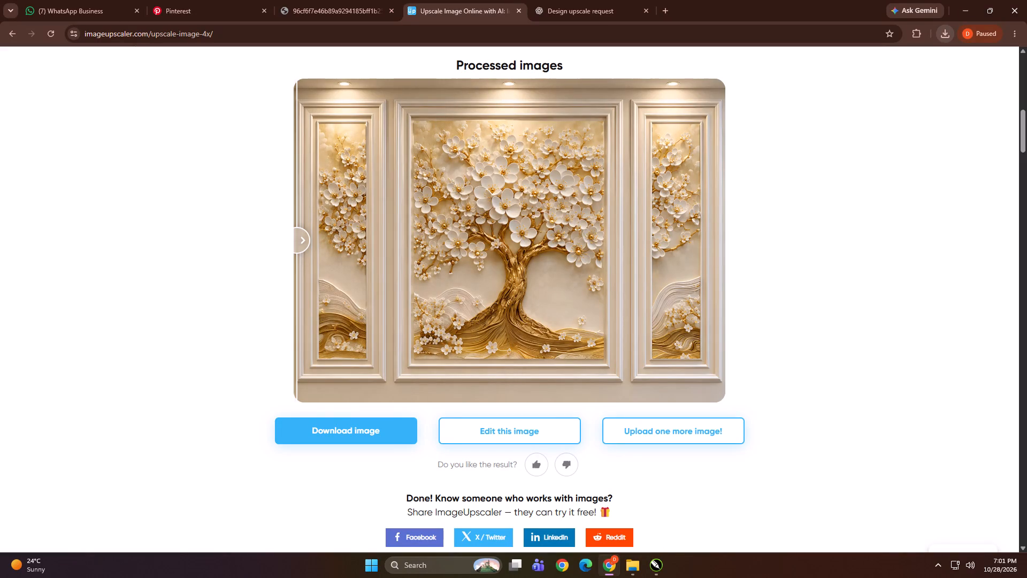
left_click(386, 432)
key("Return")
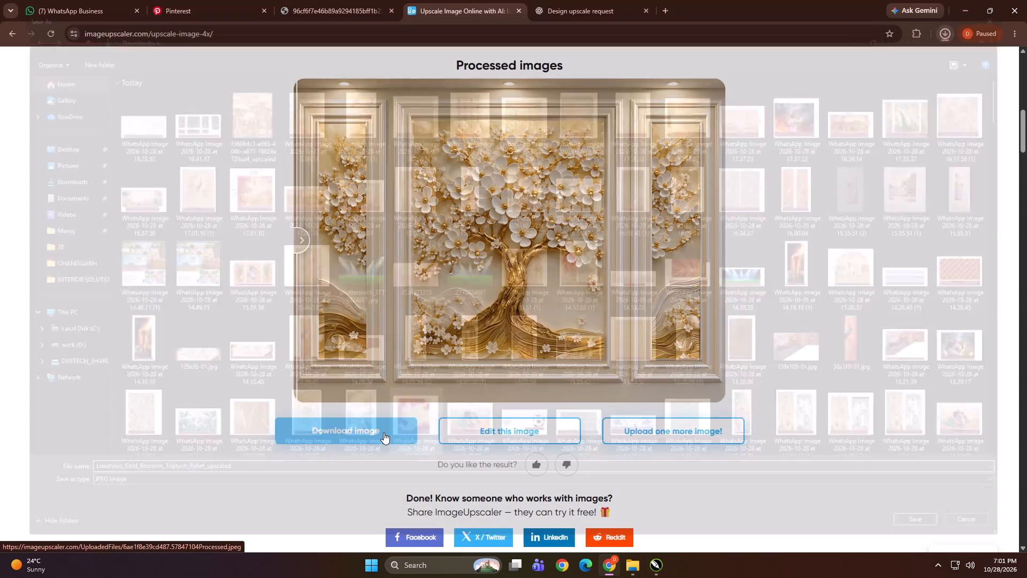
Switch to CorelDRAW, import the downloaded upscaled image beside the Krishna triptych and enlarge it to about 62.3 × 46.7 in.
left_click_drag(841, 69, 652, 560)
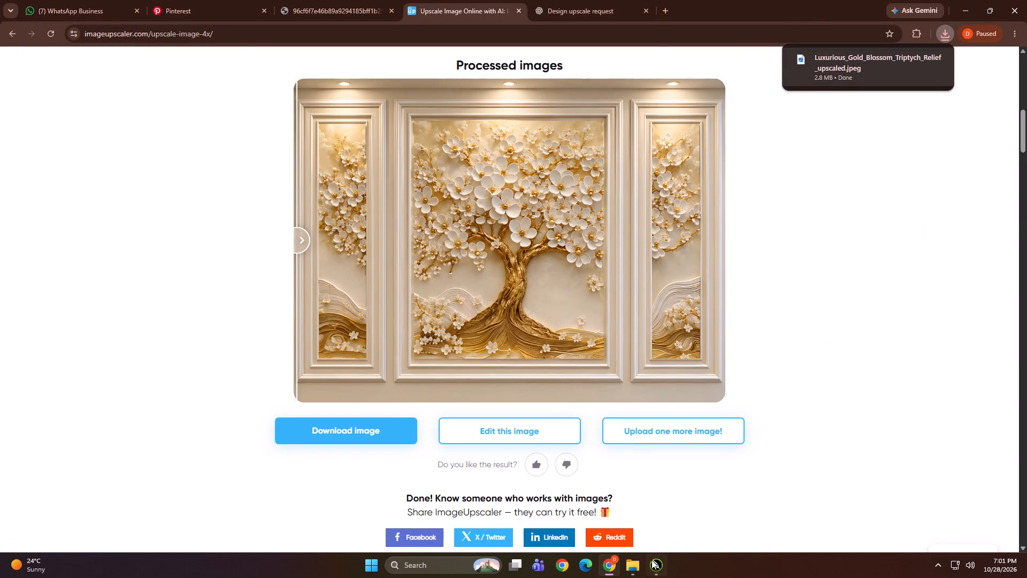
left_click_drag(652, 560, 559, 433)
left_click_drag(563, 437, 375, 388)
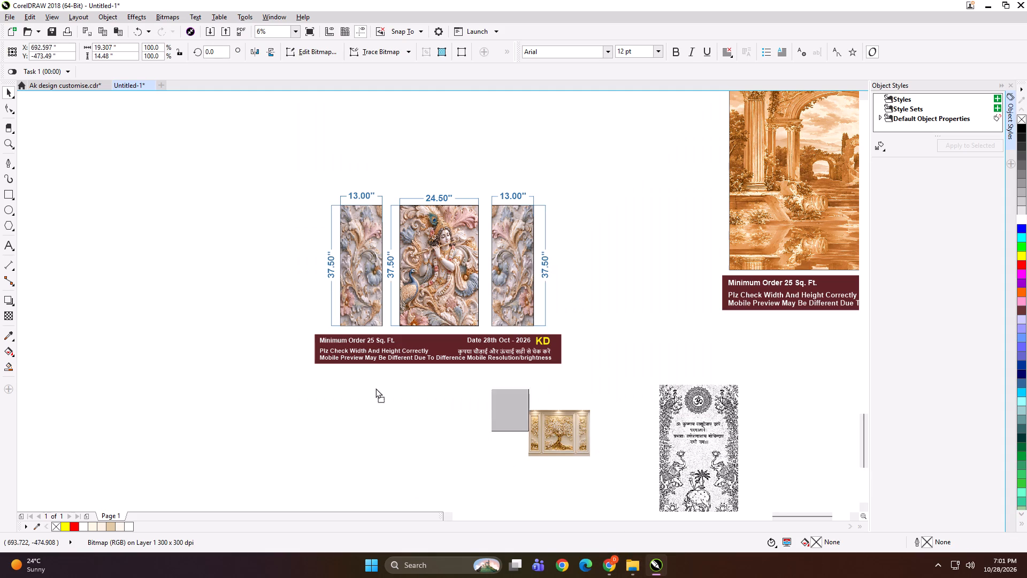
left_click_drag(375, 388, 201, 308)
left_click_drag(231, 330, 300, 430, "shift")
Draw rectangles over the image's three framed artworks, about 6.75 × 33.5 in for the side ones and 27.5 × 34 in for the centre.
scroll(256, 270, "up", 3)
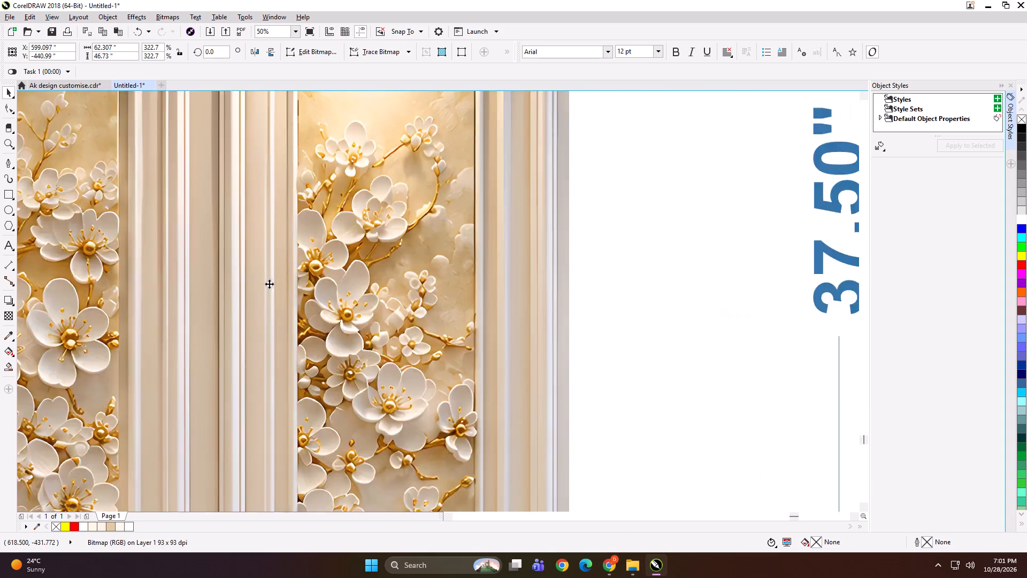
scroll(269, 284, "up", 1)
scroll(394, 284, "down", 4)
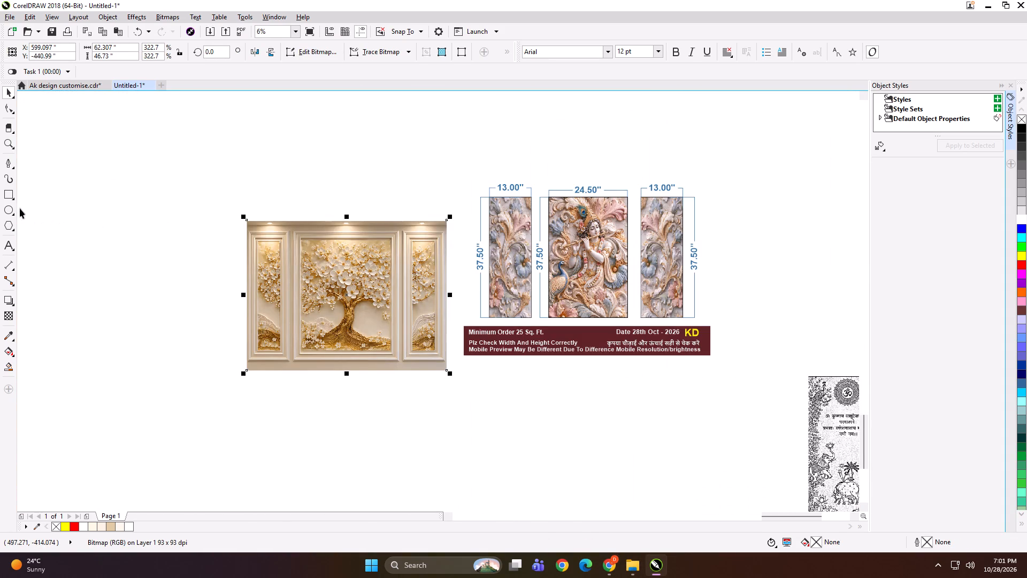
left_click(10, 195)
scroll(217, 296, "up", 1)
scroll(319, 332, "up", 1)
scroll(306, 263, "down", 1)
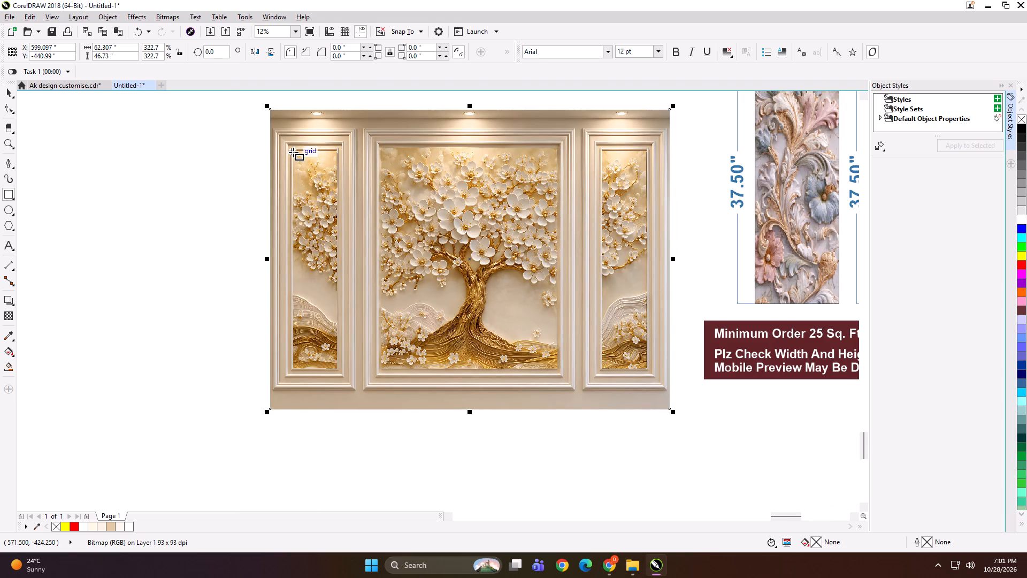
left_click_drag(293, 152, 336, 367)
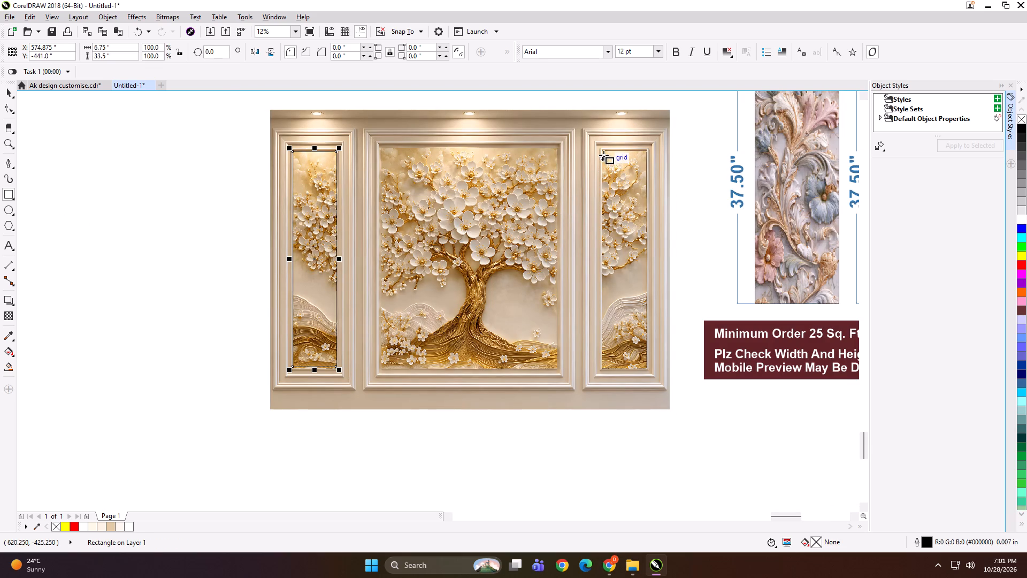
left_click_drag(603, 152, 647, 369)
left_click_drag(381, 148, 540, 316)
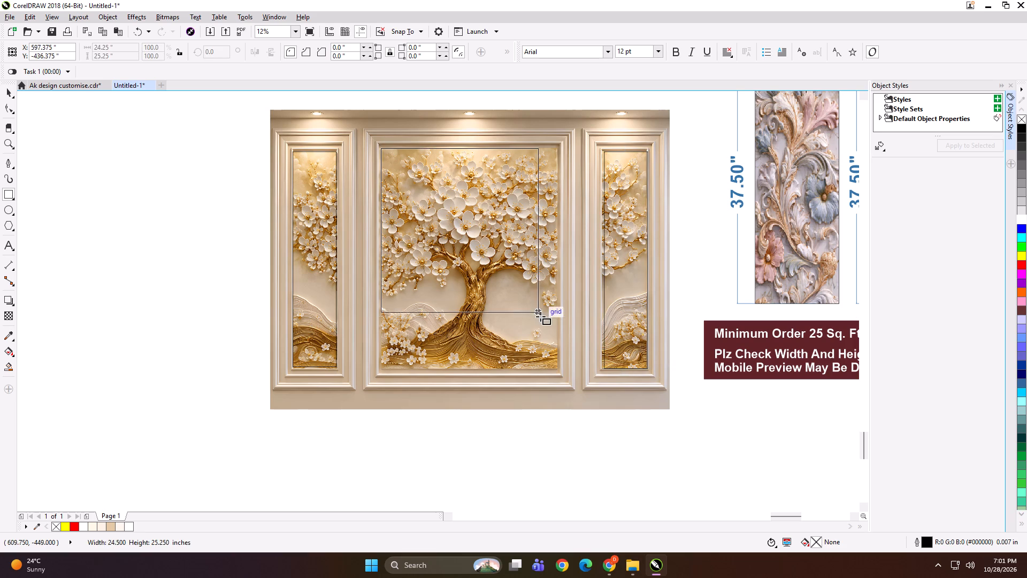
left_click_drag(540, 316, 557, 367)
key("space")
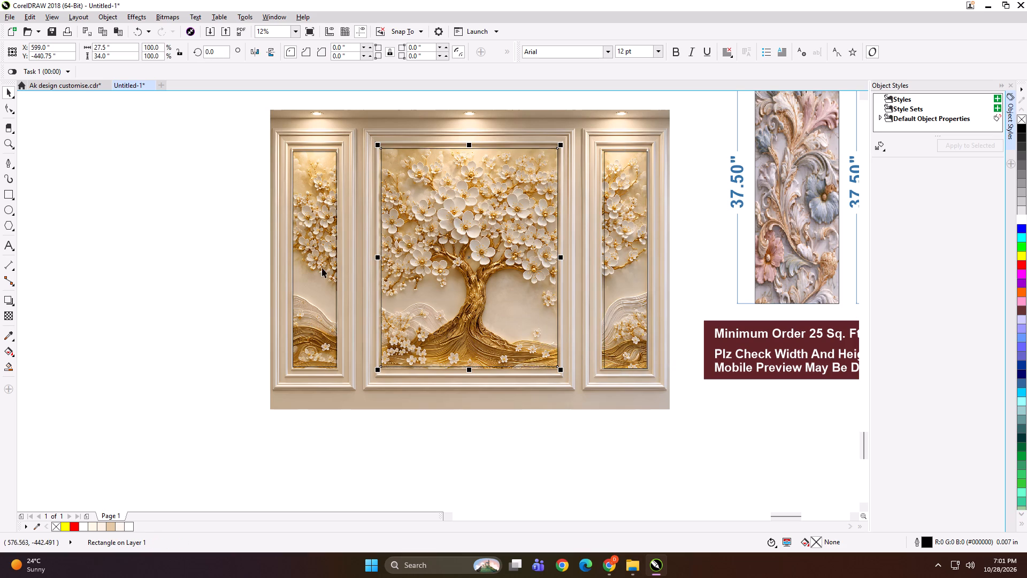
Group the three panel rectangles and PowerClip the blossom image into the group.
left_click(321, 267)
left_click(443, 255, "shift")
left_click(636, 250, "shift")
key("ctrl+g")
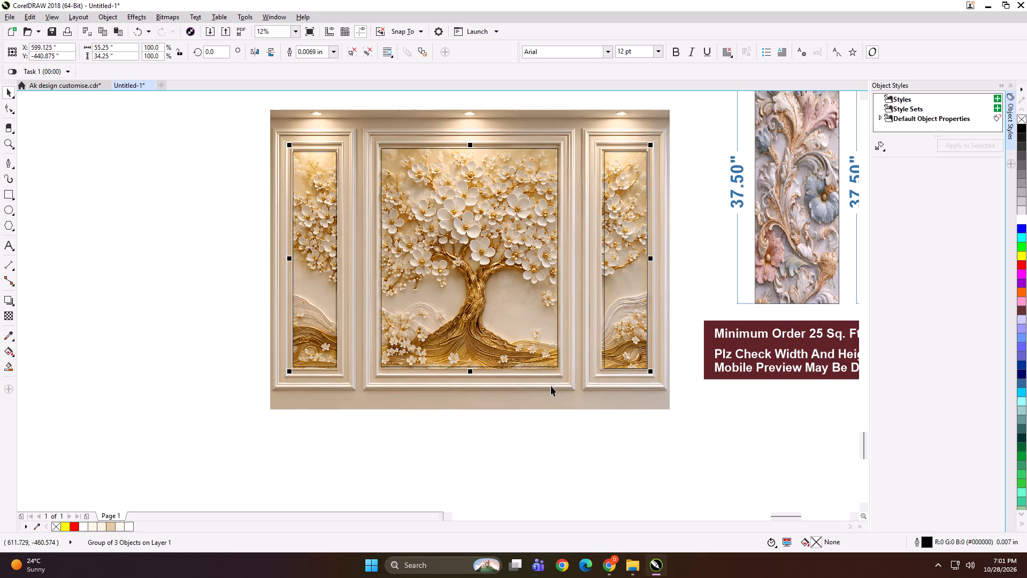
left_click(551, 393)
key("shift+Return")
left_click(516, 292)
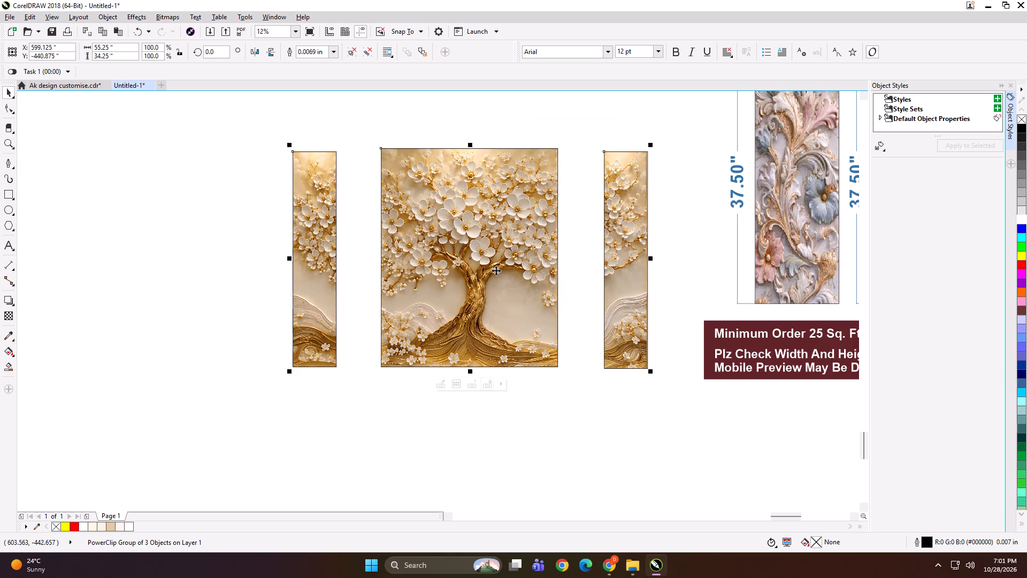
Ungroup the PowerClip group into separate blossom panels.
key("ctrl+u")
left_click(222, 240)
Set the left blossom panel's size to 13 × 37.5 in.
scroll(229, 233, "down", 1)
left_click(278, 231)
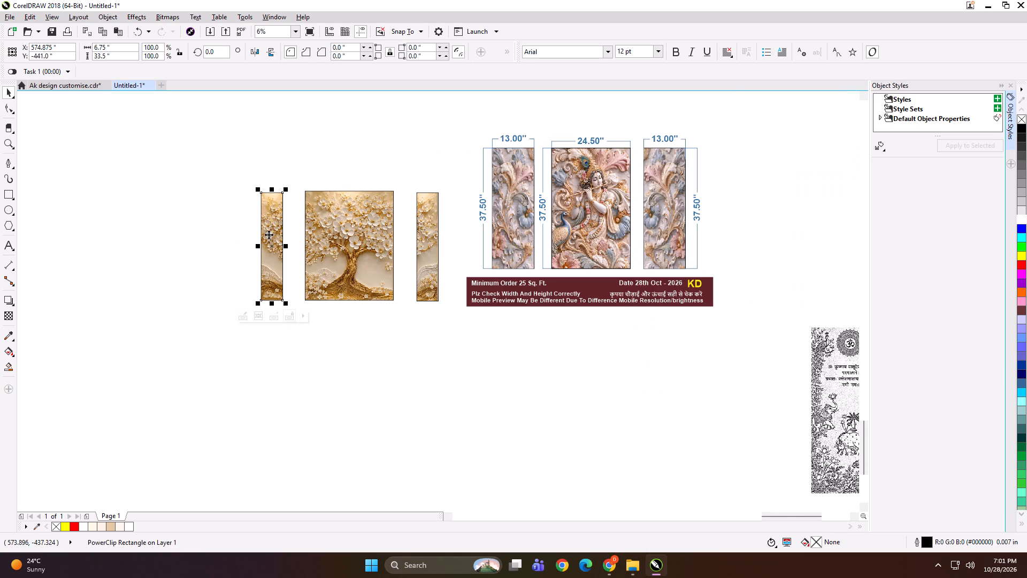
left_click(119, 46)
key("ctrl+a")
type("13.")
key("BackSpace")
key("Tab")
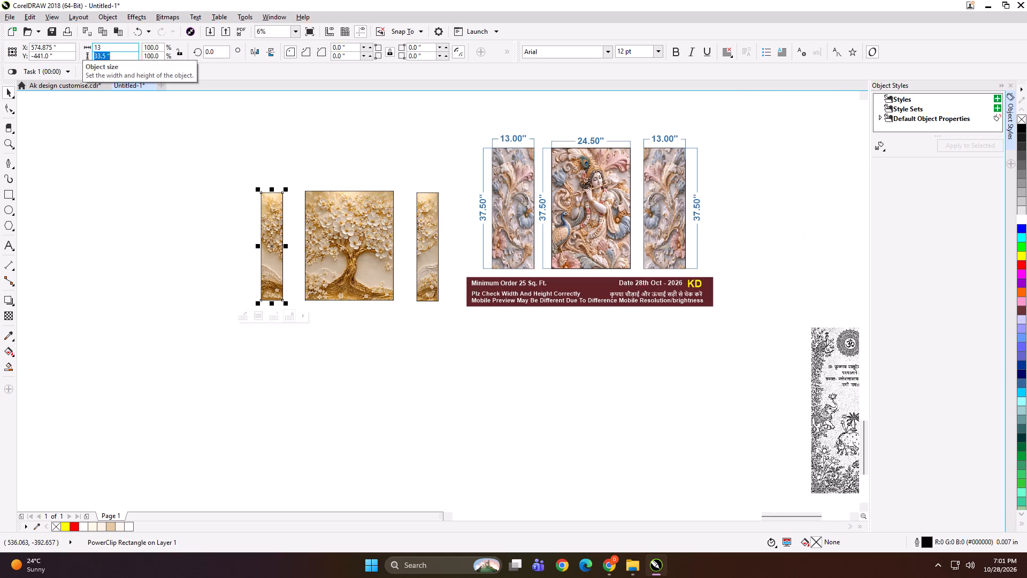
type("37.5")
key("Return")
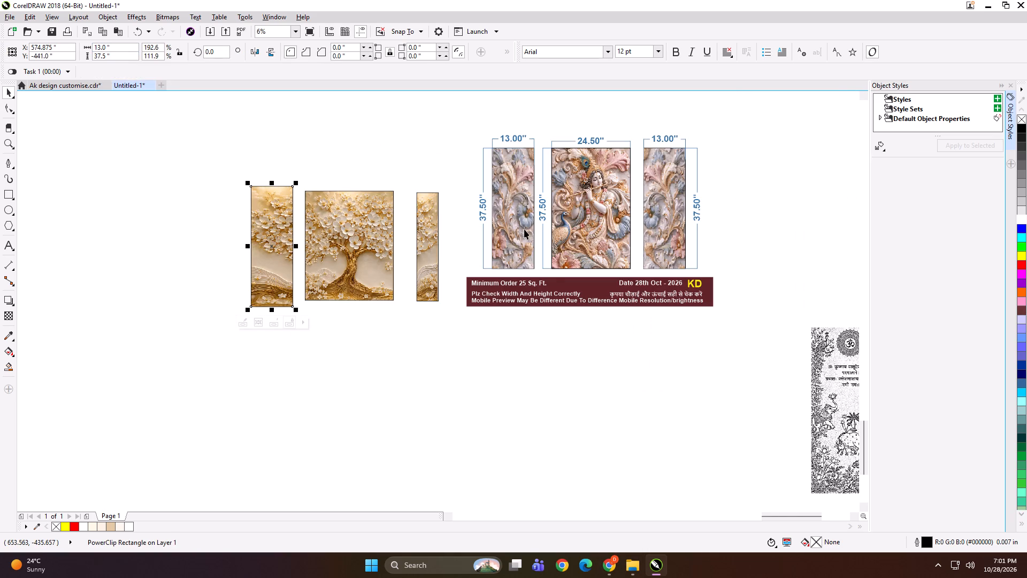
Align the left blossom panel's centre horizontally and vertically onto the left Krishna panel.
left_click(524, 229, "shift")
key("c")
key("e")
left_click(352, 153)
Set the right blossom panel's size to 13 × 37.5 in.
left_click(430, 250)
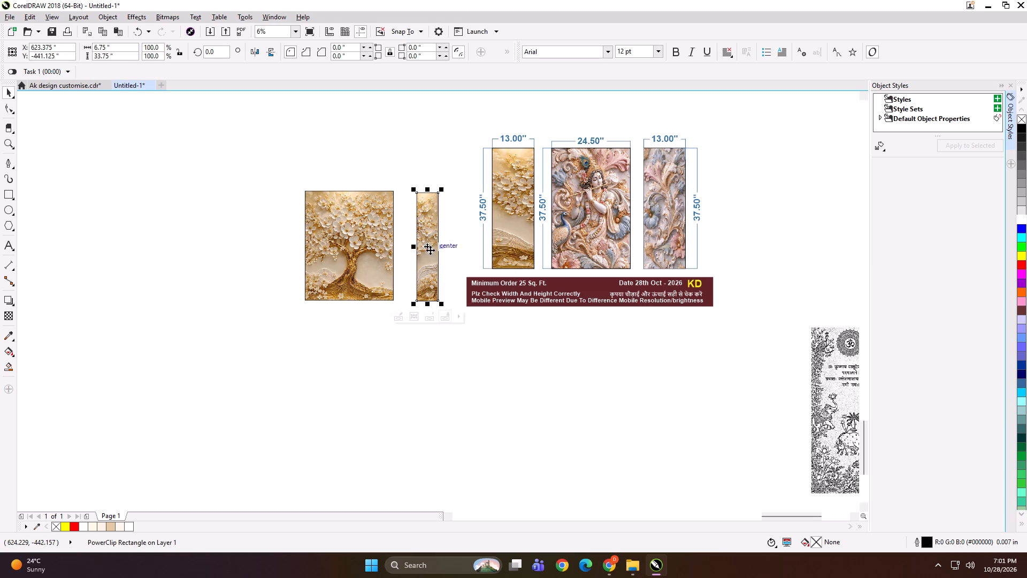
left_click(122, 47)
key("ctrl+a")
type("13")
key("Tab")
key("5")
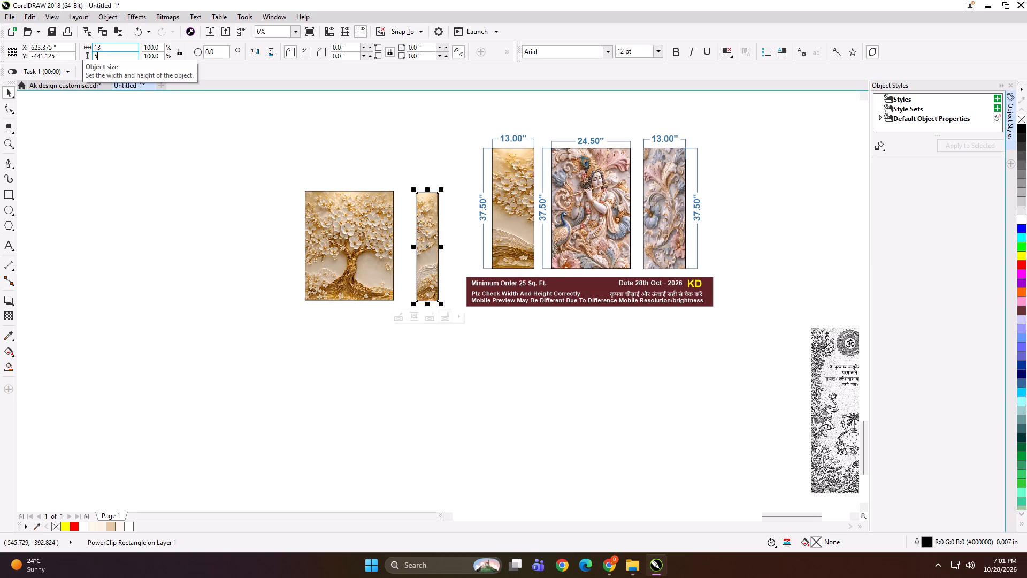
key("BackSpace")
key("3")
type("7.5")
key("Return")
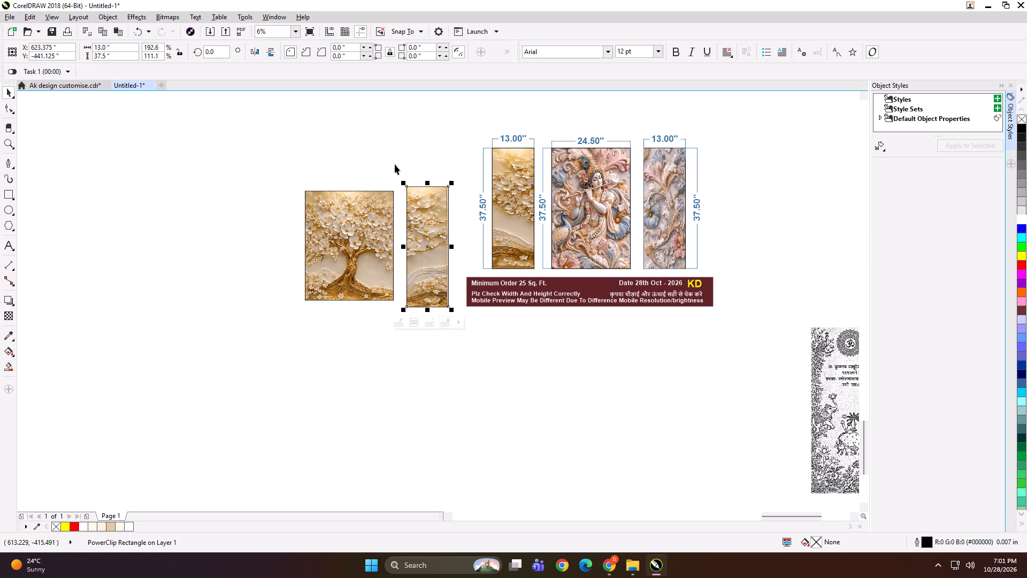
Stretch the clipped image inside the right blossom panel to about 120.6 in wide, adjusting the artwork at the panel's right edge.
left_click(395, 164)
left_click(431, 214, "alt")
scroll(450, 250, "up", 2)
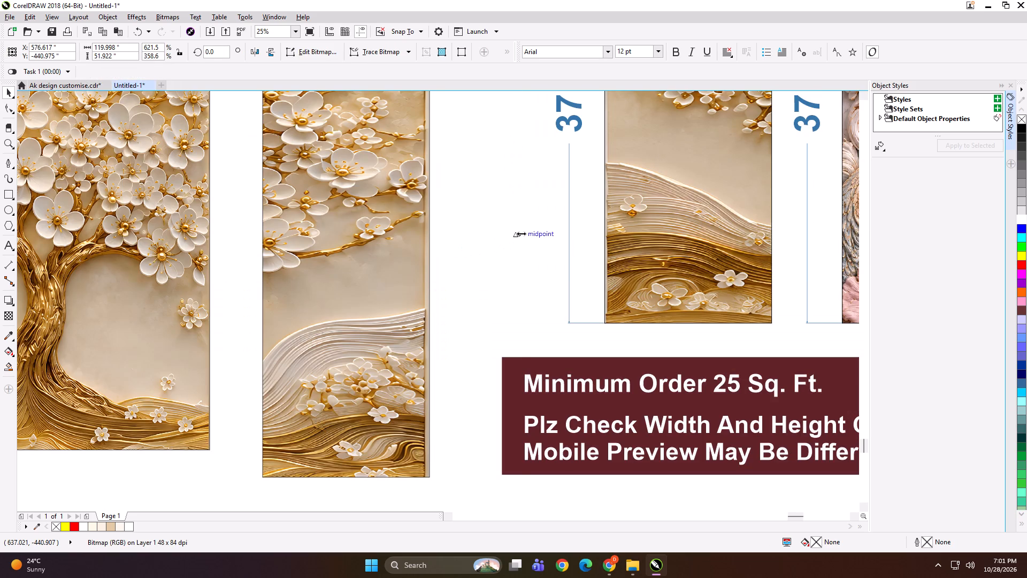
left_click_drag(521, 233, 530, 233)
scroll(477, 233, "down", 2)
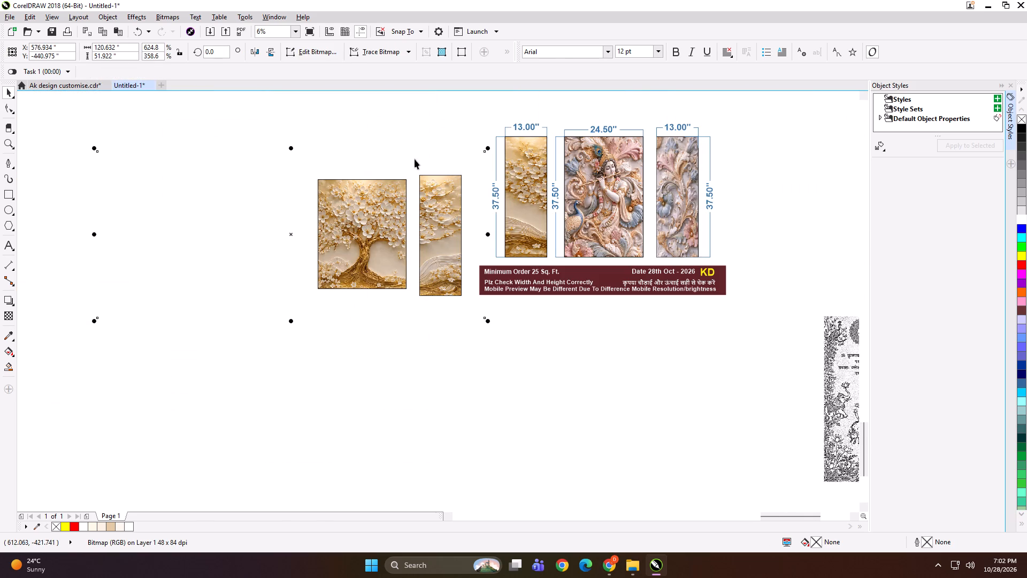
left_click(418, 152)
left_click(432, 217)
left_click(455, 334)
Align the right blossom panel's centre horizontally and vertically onto the right Krishna panel.
left_click(447, 286)
left_click(685, 206, "shift")
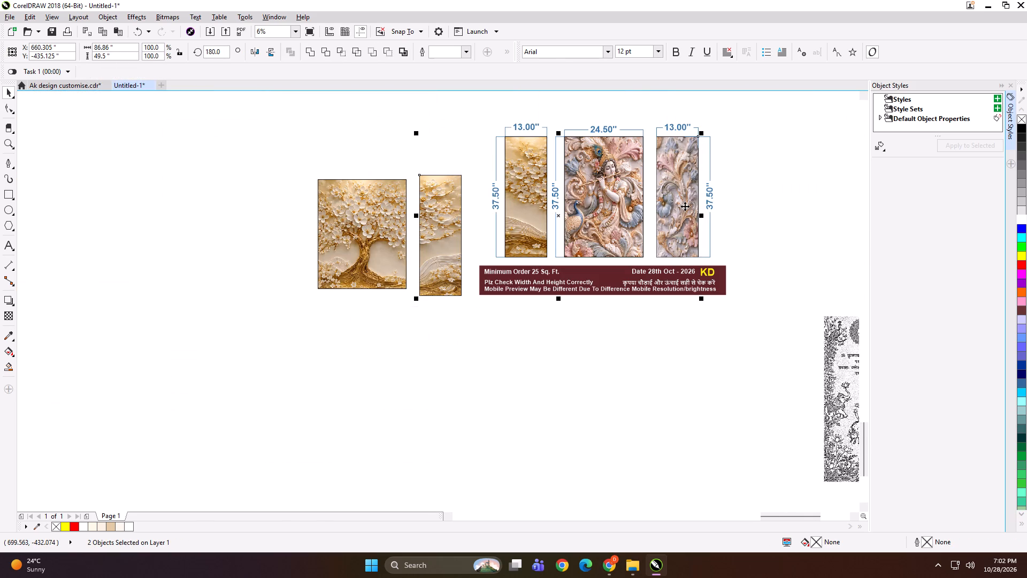
type("CE")
left_click(368, 166)
Set the blossom tree centre panel's size to 24.5 × 37.5 in.
left_click(370, 214)
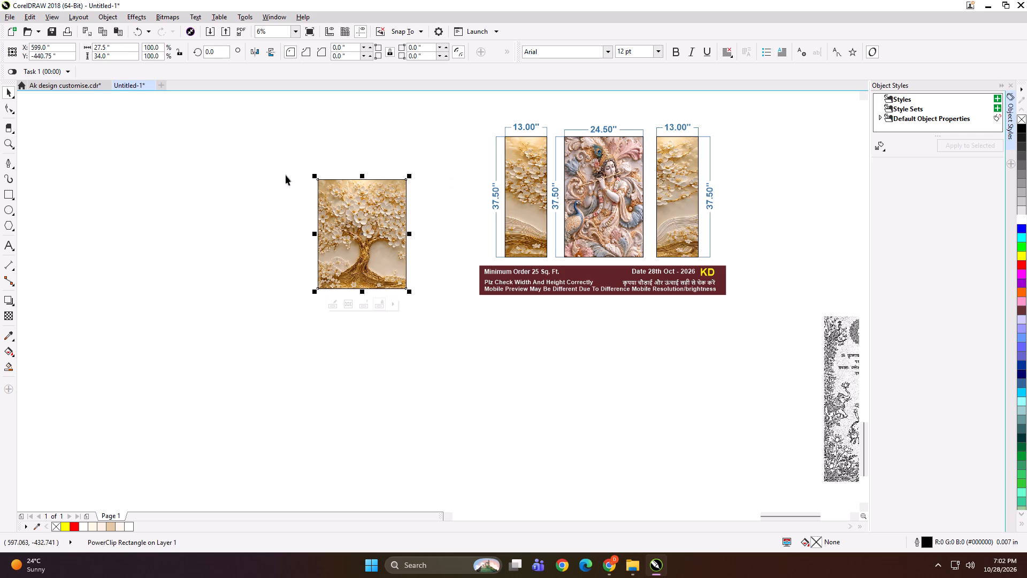
left_click_drag(121, 47, 75, 45)
type("24.5")
key("Tab")
type("37.5")
key("Return")
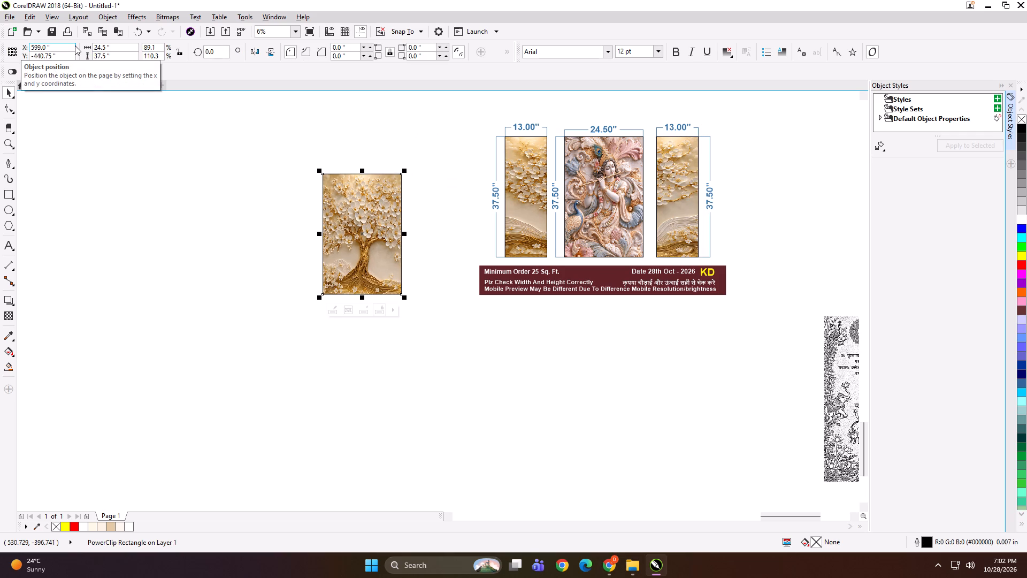
Align the blossom tree panel's centre horizontally and vertically onto the central Krishna panel.
left_click(601, 219, "shift")
key("c")
key("e")
left_click(350, 189)
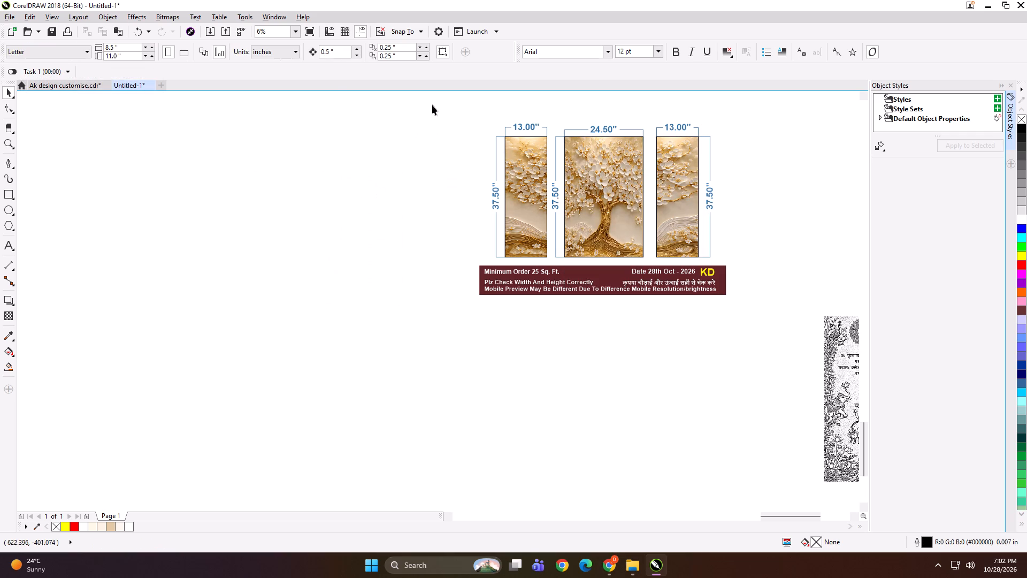
Show the dimensioned blossom triptych with its order banner in full-screen preview and capture that area as a screenshot.
left_click_drag(428, 103, 774, 358)
key("shift+F2")
key("F9")
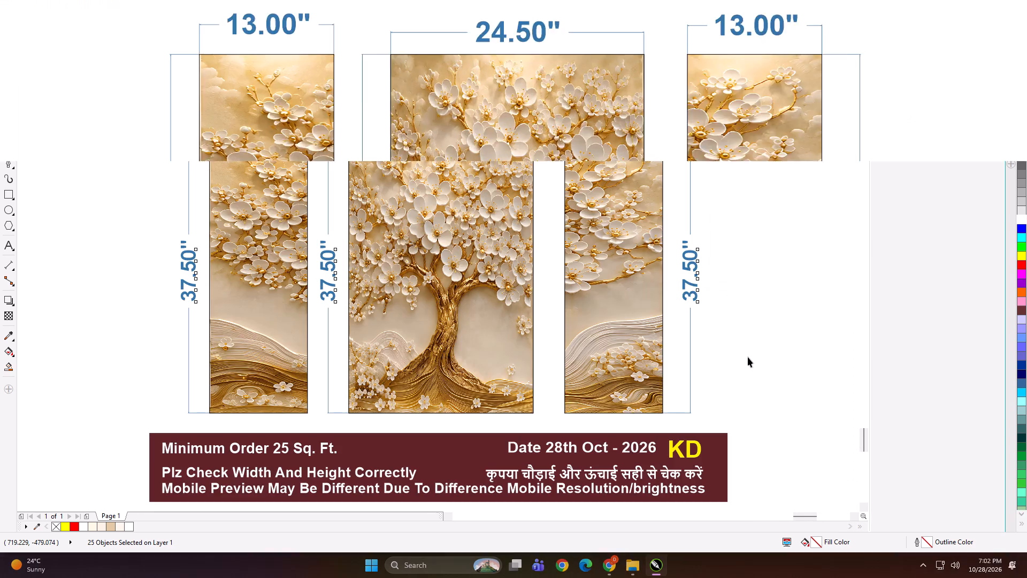
left_click(64, 272)
key("F9")
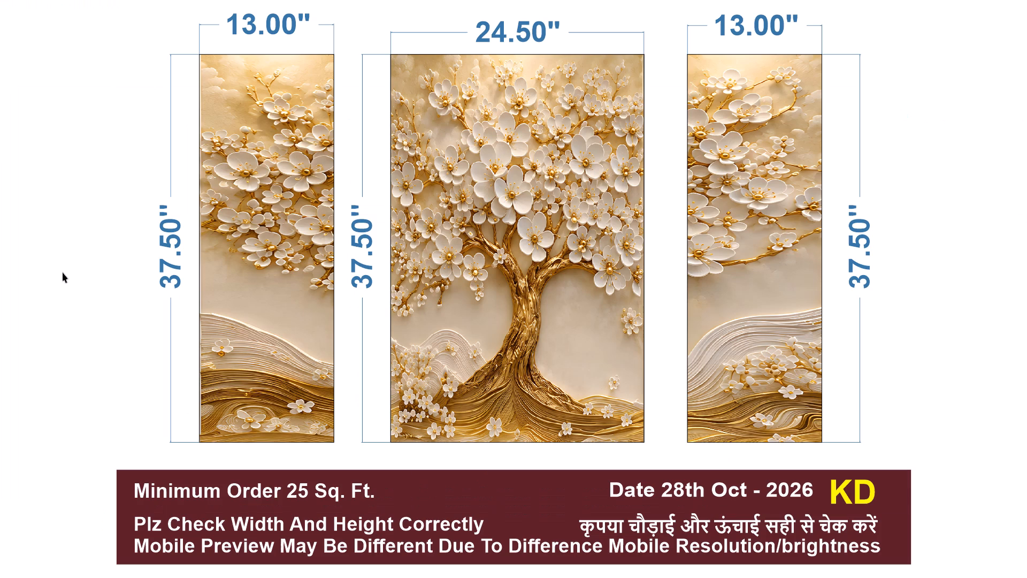
key("Print")
left_click_drag(33, 0, 997, 577)
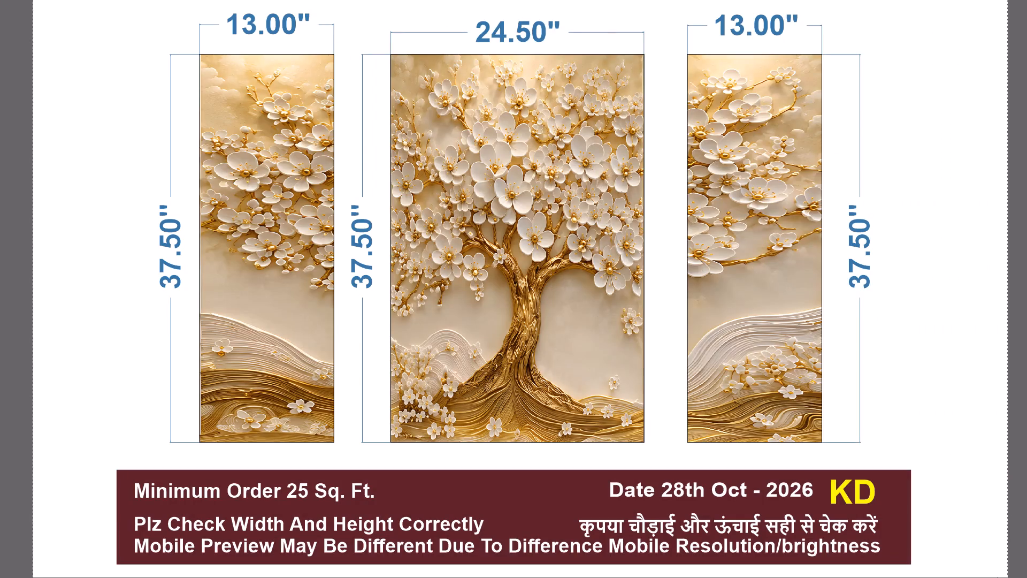
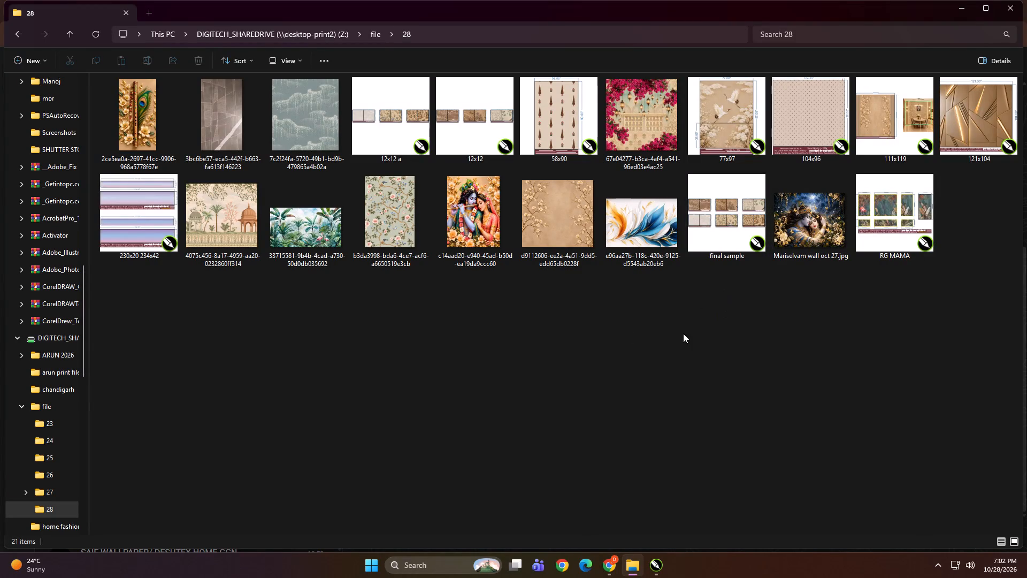
Import the RG MAMA design from folder 28 into the CorelDRAW layout and place it directly below the matching tropical flamingo panel preview.
left_click(884, 247)
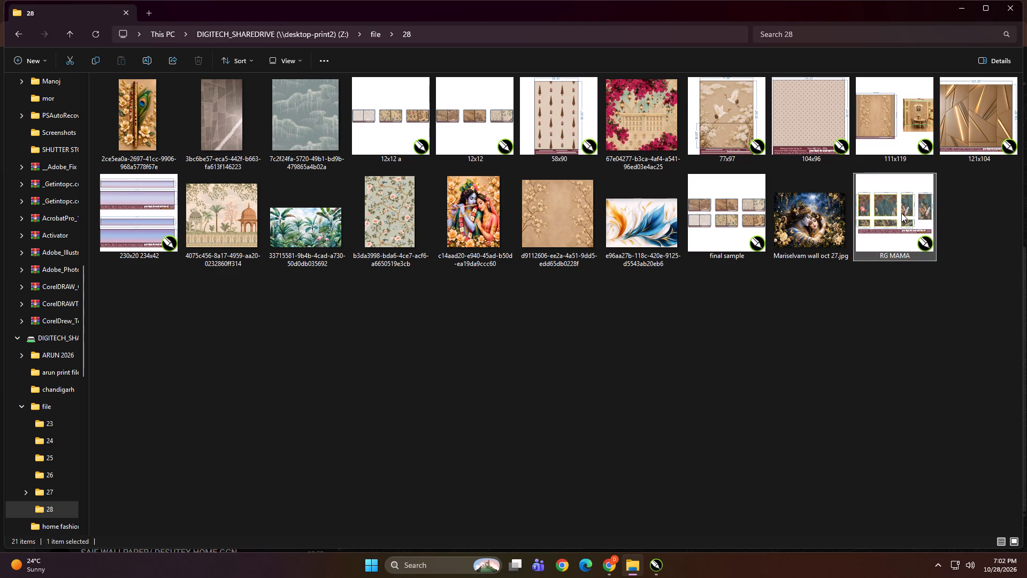
left_click_drag(901, 208, 657, 563)
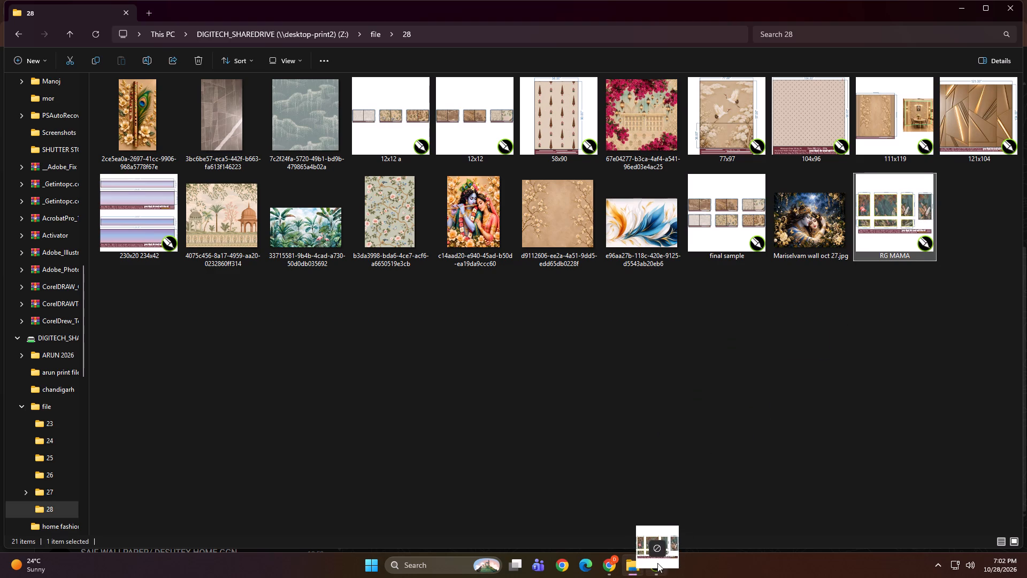
left_click_drag(657, 563, 298, 418)
key("F4")
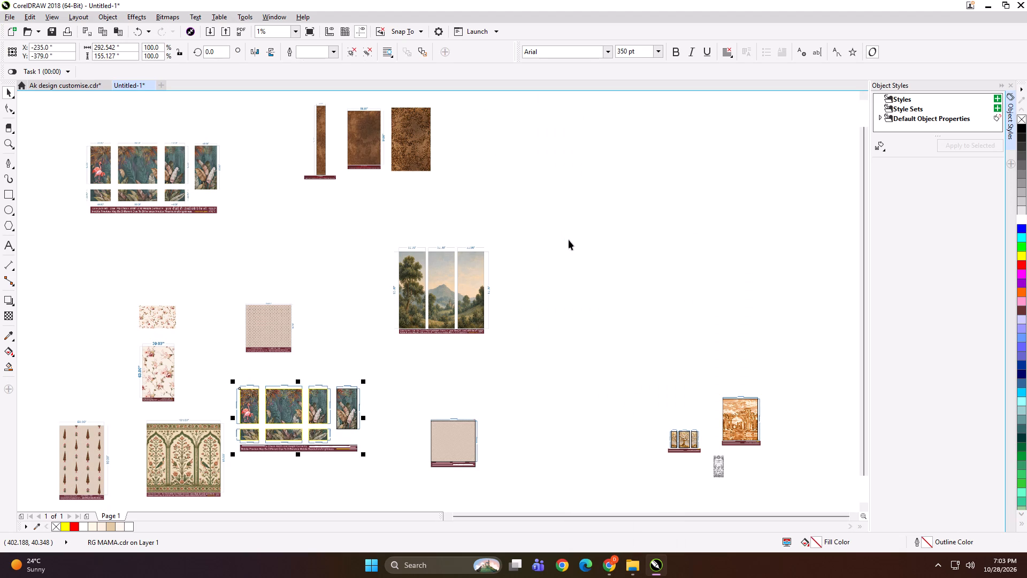
left_click_drag(323, 402, 165, 254)
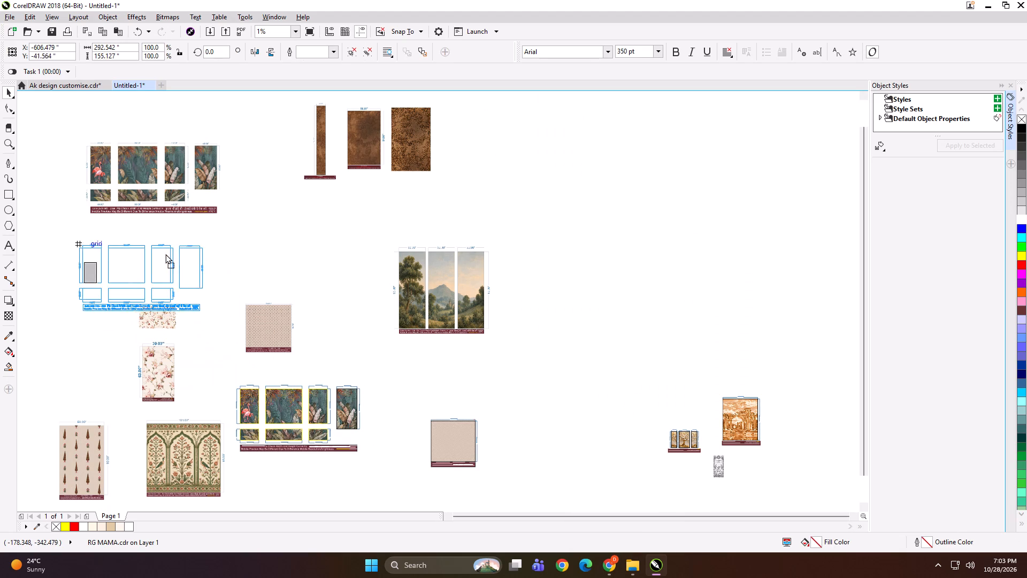
left_click_drag(165, 254, 182, 239)
Move the loose pink floral artwork beside the 39 × 63 in floral preview.
left_click_drag(164, 314, 117, 360)
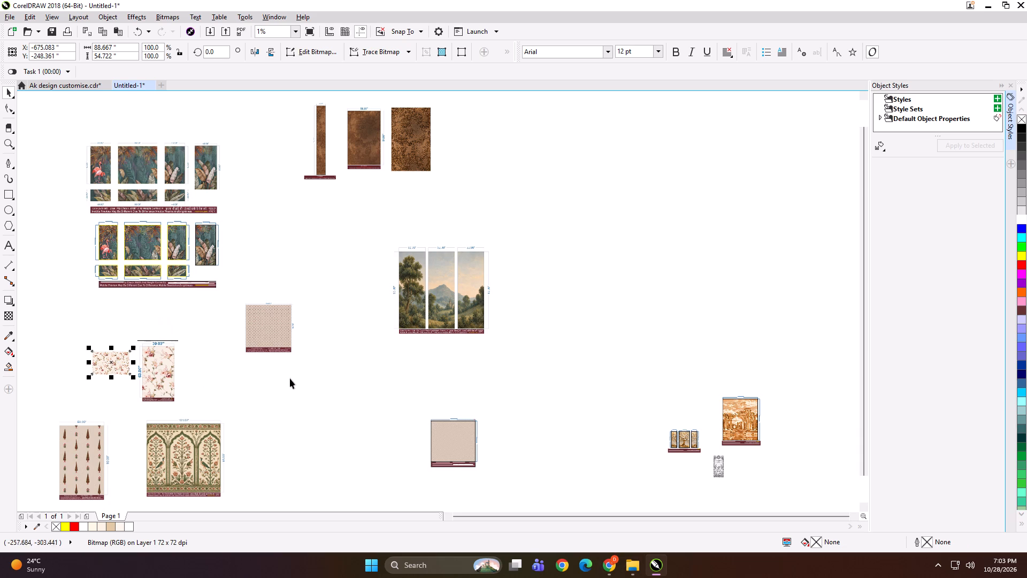
Place the 104x96 design next to its matching small-flower chevron preview in open space and compare the two patterns up close.
left_click_drag(265, 322, 283, 410)
left_click(456, 438)
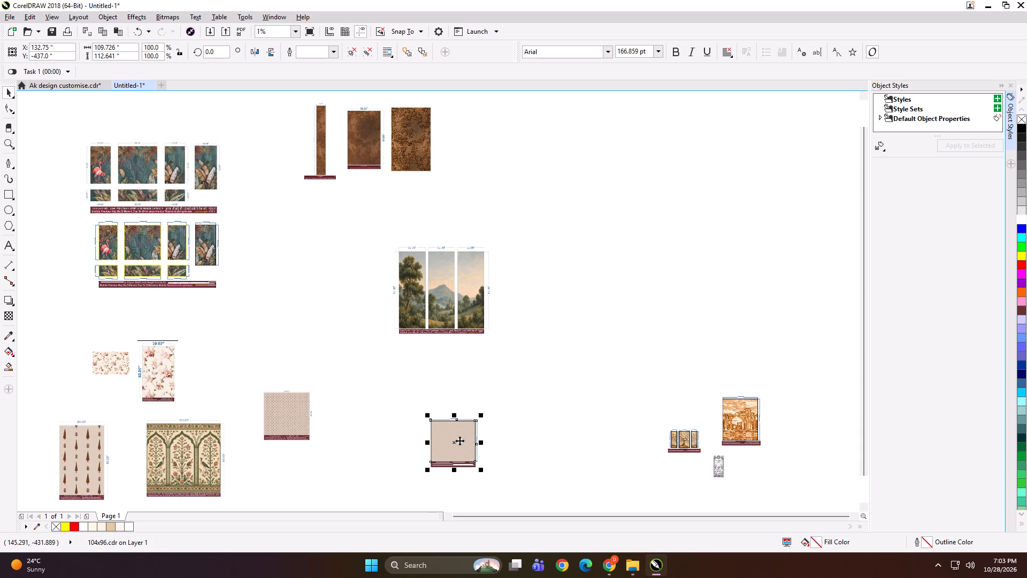
left_click_drag(459, 440, 349, 417)
scroll(344, 416, "up", 6)
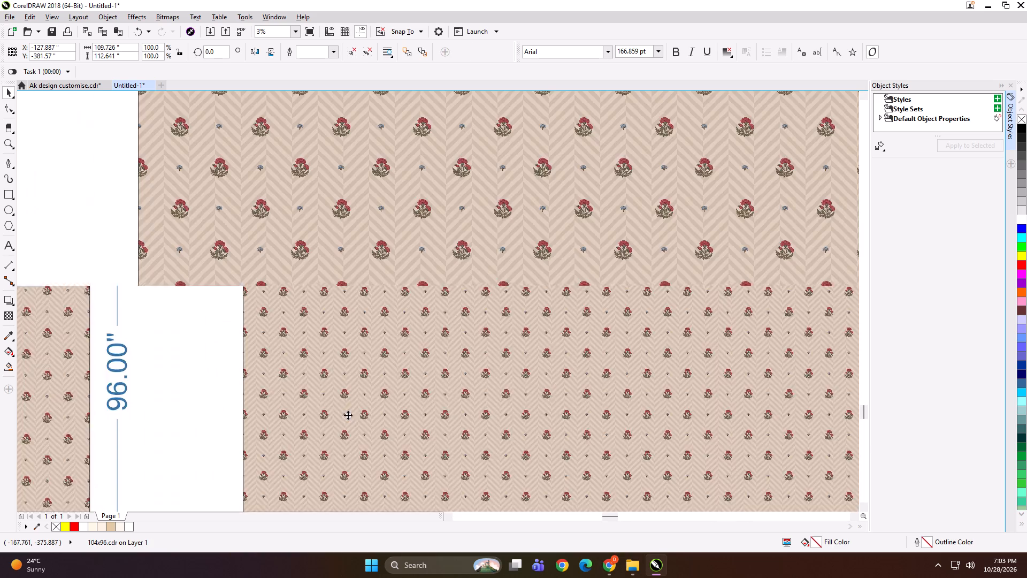
scroll(386, 373, "up", 3)
scroll(384, 294, "down", 10)
left_click(357, 361)
Import the 58x90 design from folder 28 and place it beside its matching cypress-motif preview, shifting the arch panel preview aside.
scroll(101, 353, "up", 1)
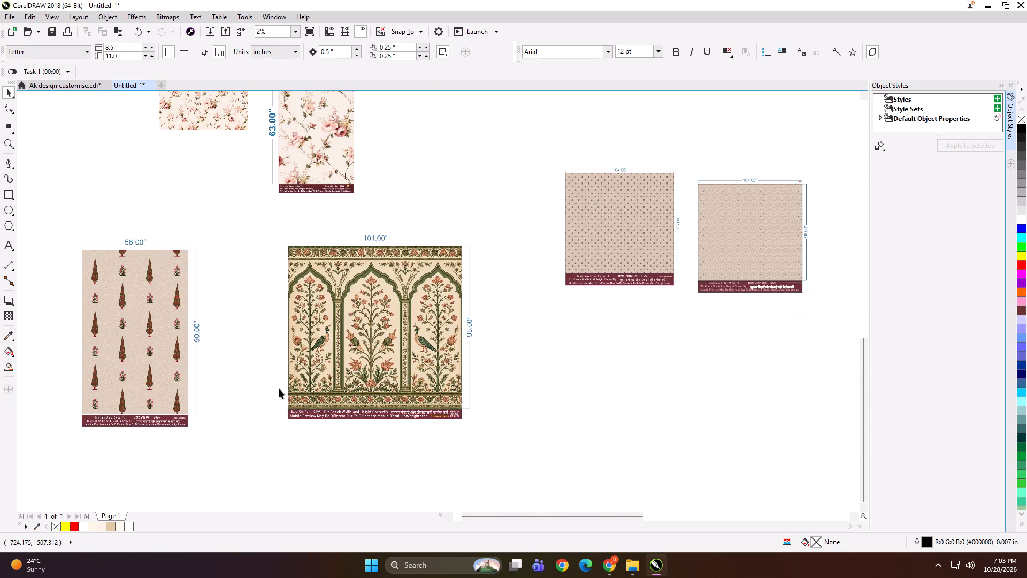
left_click(632, 577)
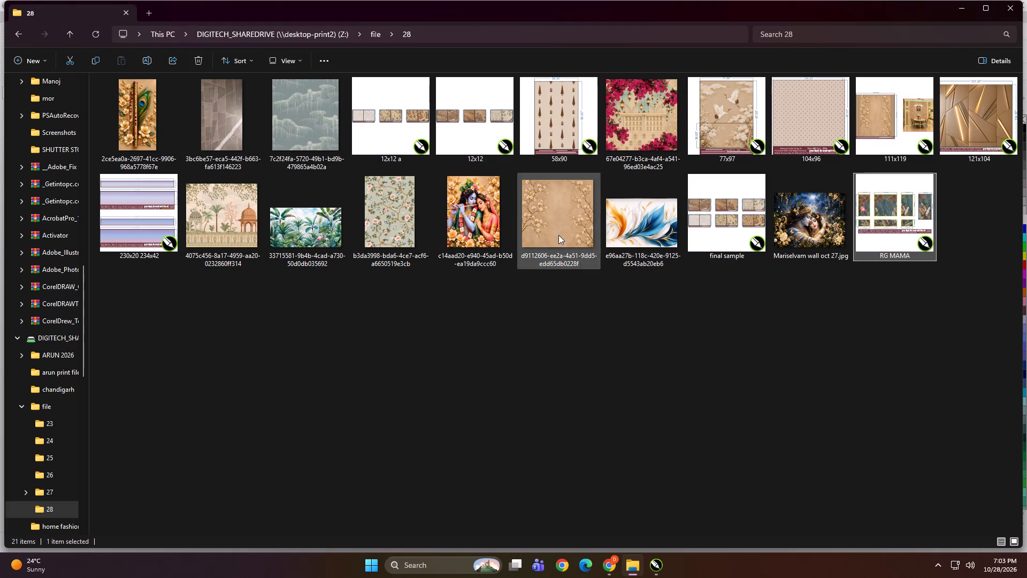
left_click(558, 126)
left_click_drag(558, 107, 660, 565)
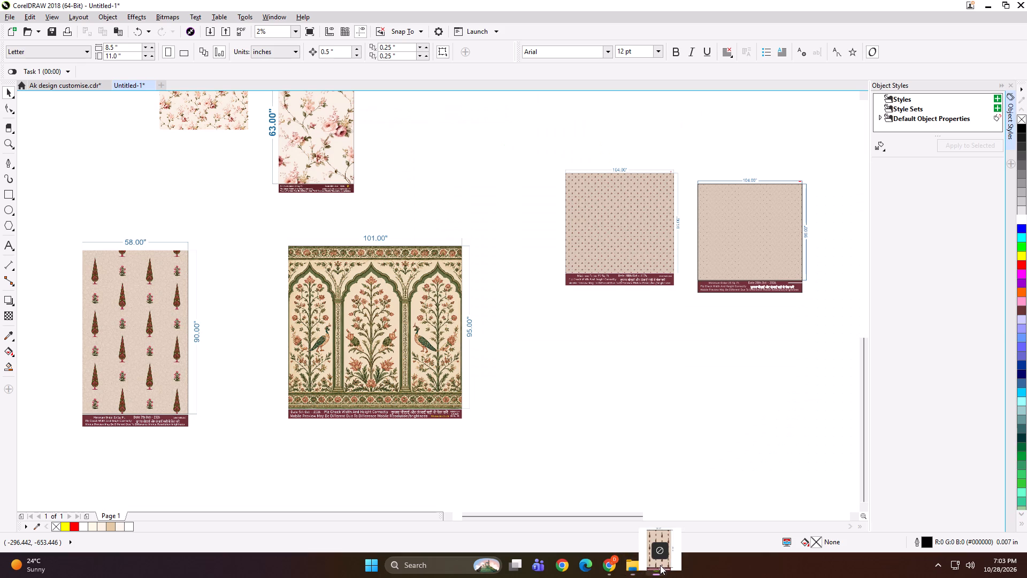
left_click_drag(660, 565, 584, 444)
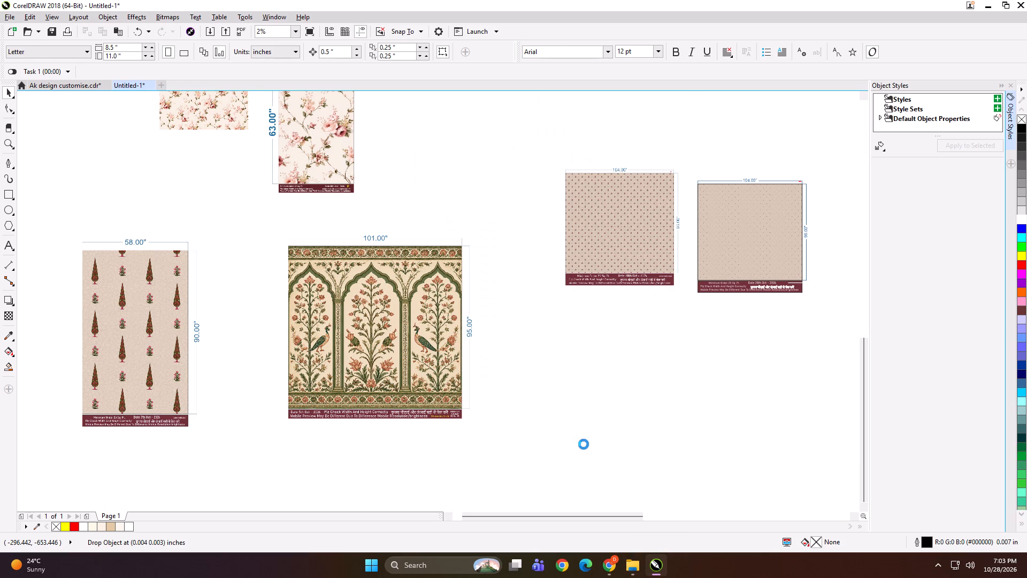
left_click_drag(589, 440, 535, 436)
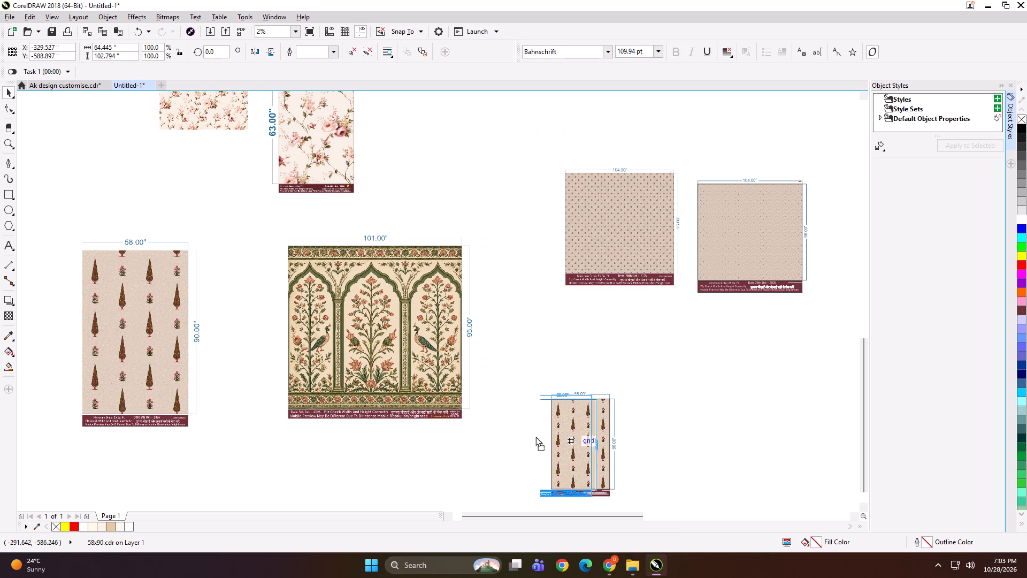
left_click_drag(535, 436, 247, 328)
left_click_drag(367, 328, 388, 325)
left_click_drag(900, 439, 894, 437)
left_click(556, 430)
Go through the designs in folder 28 one by one, checking them against the previews in the CorelDRAW layout.
left_click(629, 567)
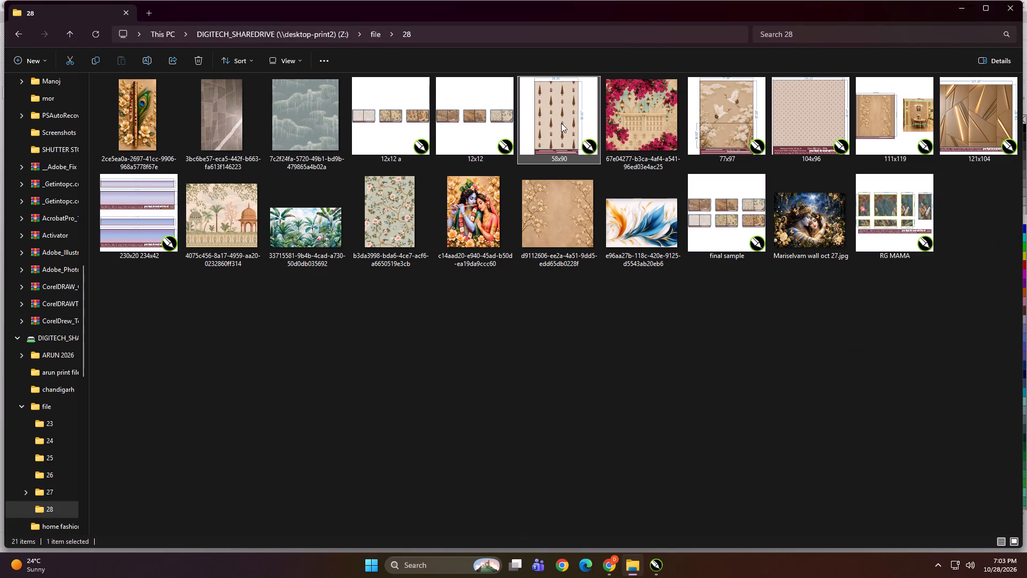
left_click(642, 125)
left_click(722, 119)
left_click(807, 112)
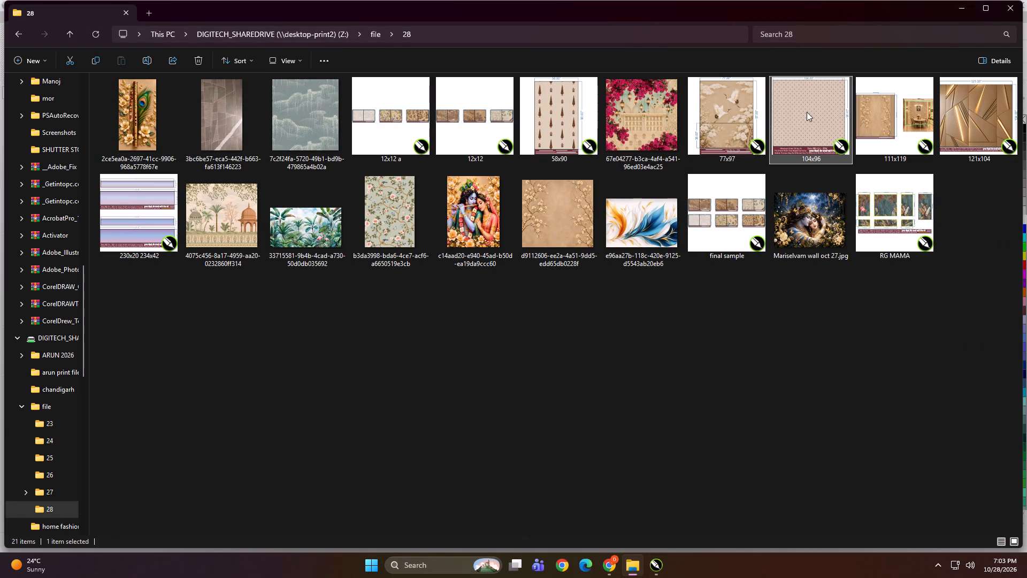
left_click(895, 118)
left_click(979, 126)
left_click(884, 200)
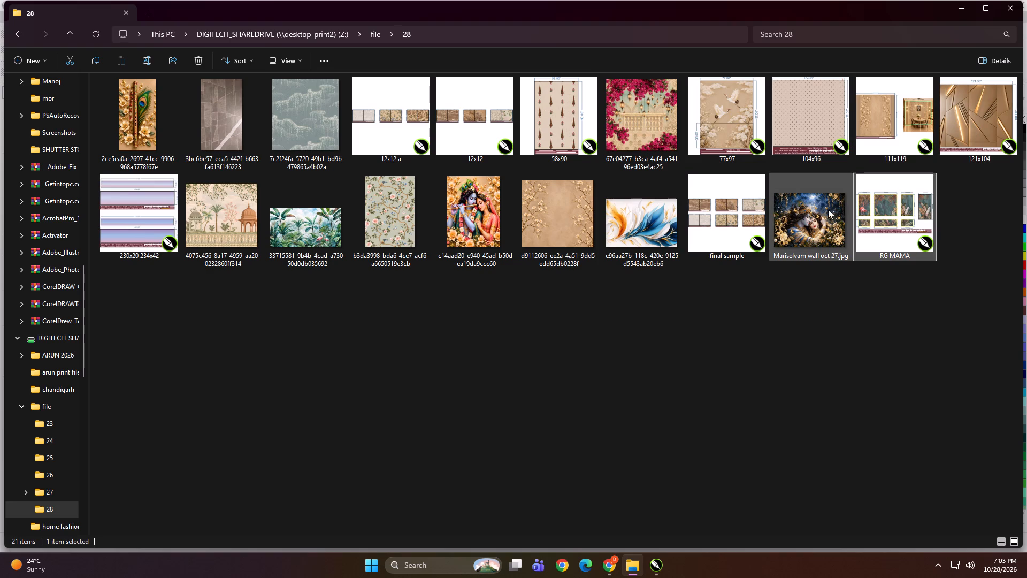
left_click(792, 218)
left_click(734, 219)
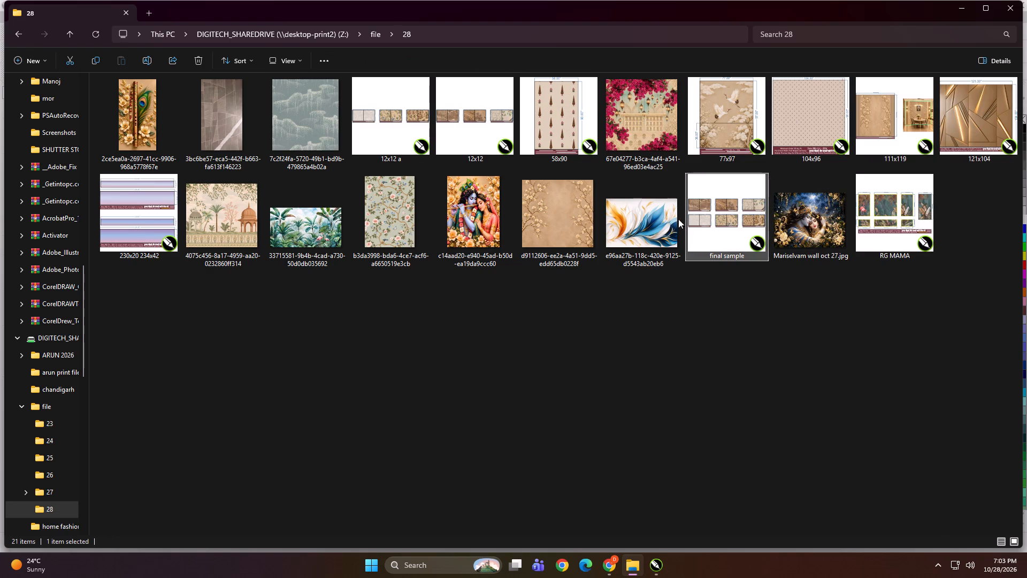
left_click(648, 219)
left_click(538, 217)
left_click(502, 210)
left_click(410, 201)
left_click(322, 210)
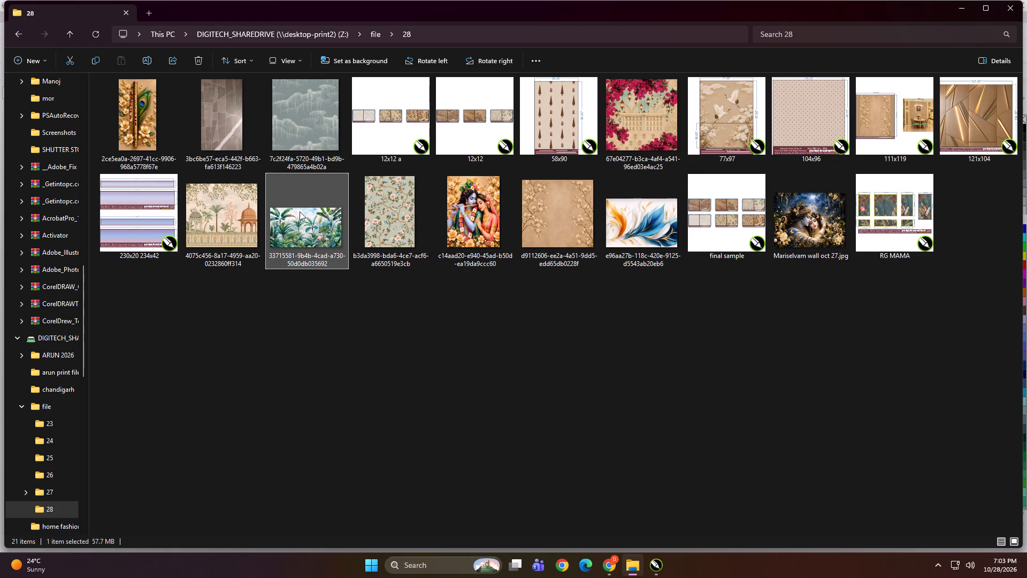
left_click(230, 208)
left_click(133, 197)
left_click(767, 447)
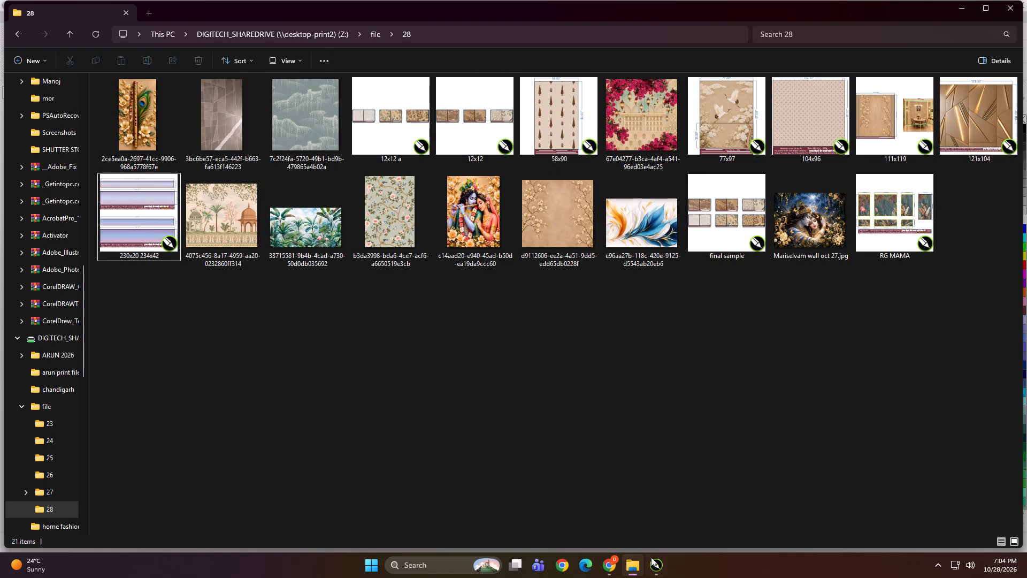
left_click(653, 560)
Move the 101 in wide floral arch preview away from the cypress designs to just above the 104x96 pair.
scroll(543, 363, "down", 1)
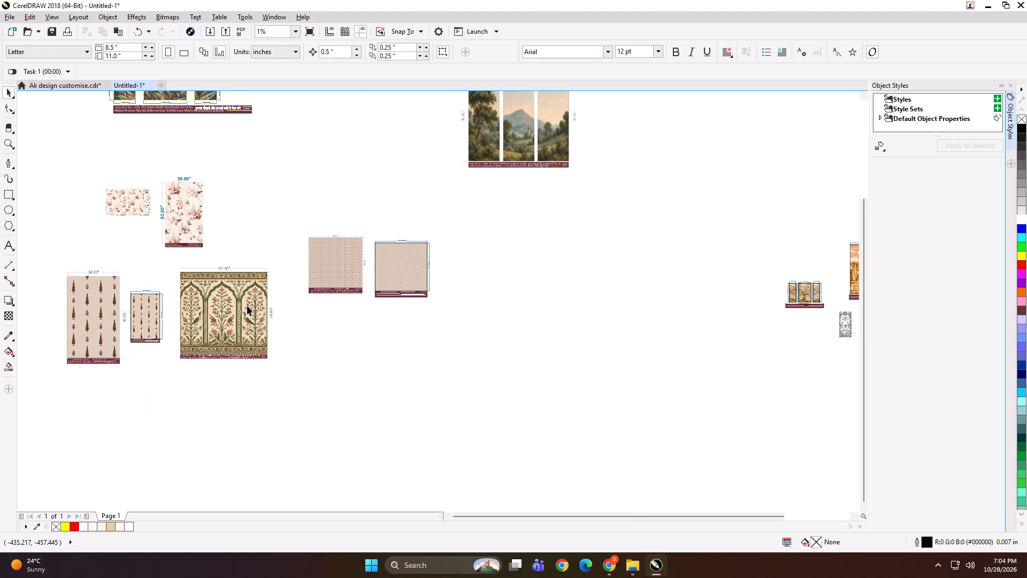
left_click_drag(244, 305, 270, 362)
left_click(377, 375)
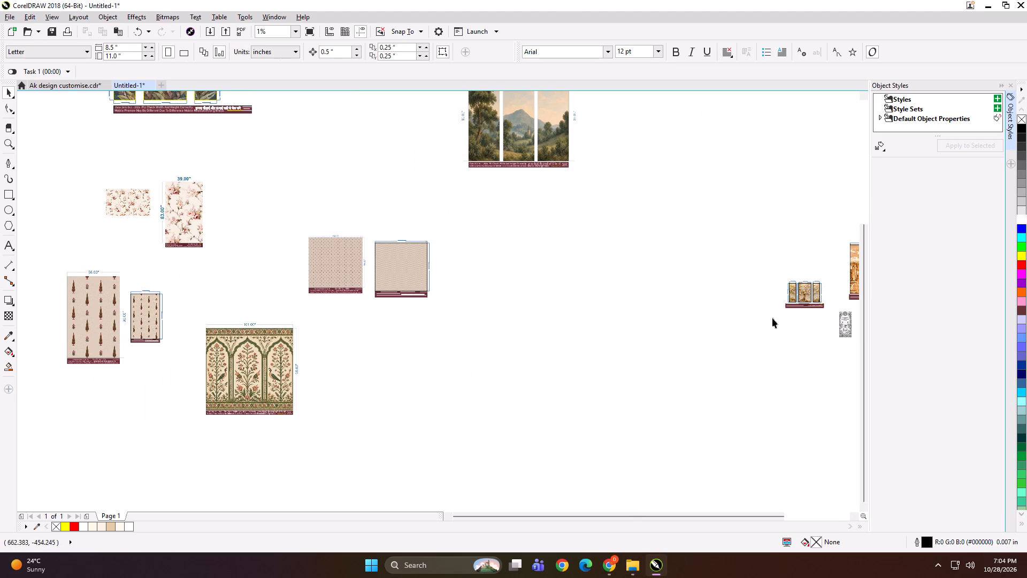
left_click_drag(263, 371, 342, 182)
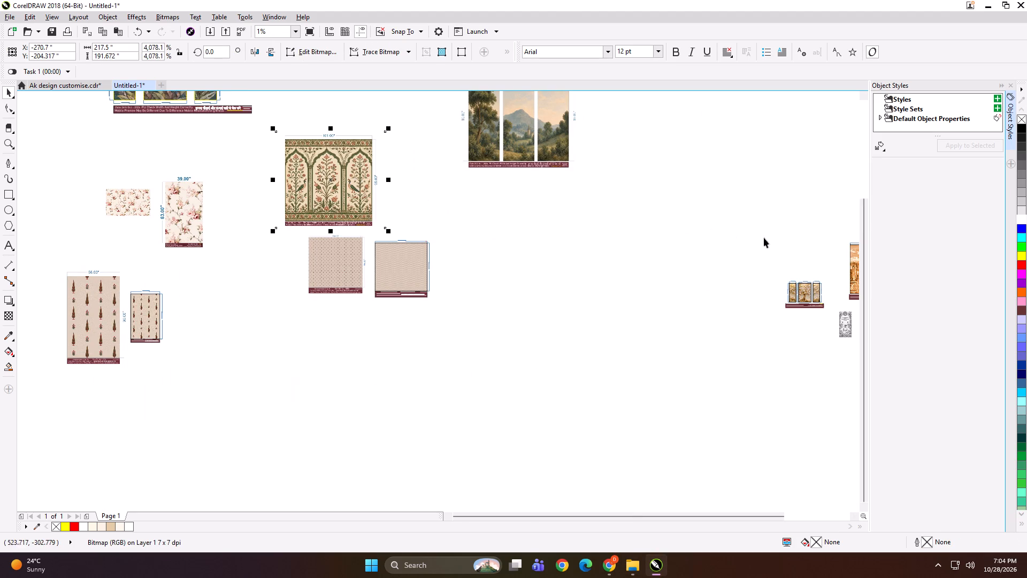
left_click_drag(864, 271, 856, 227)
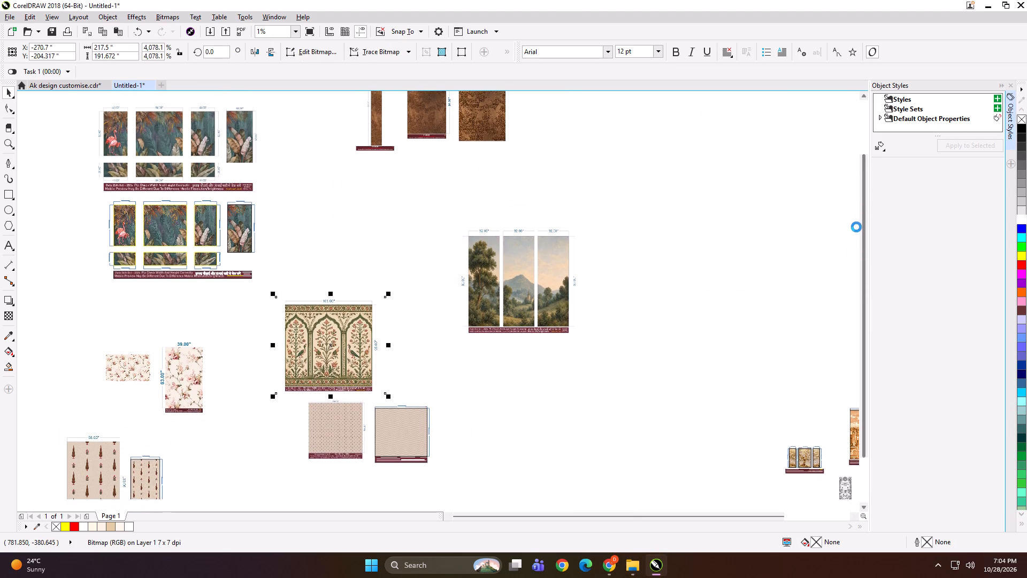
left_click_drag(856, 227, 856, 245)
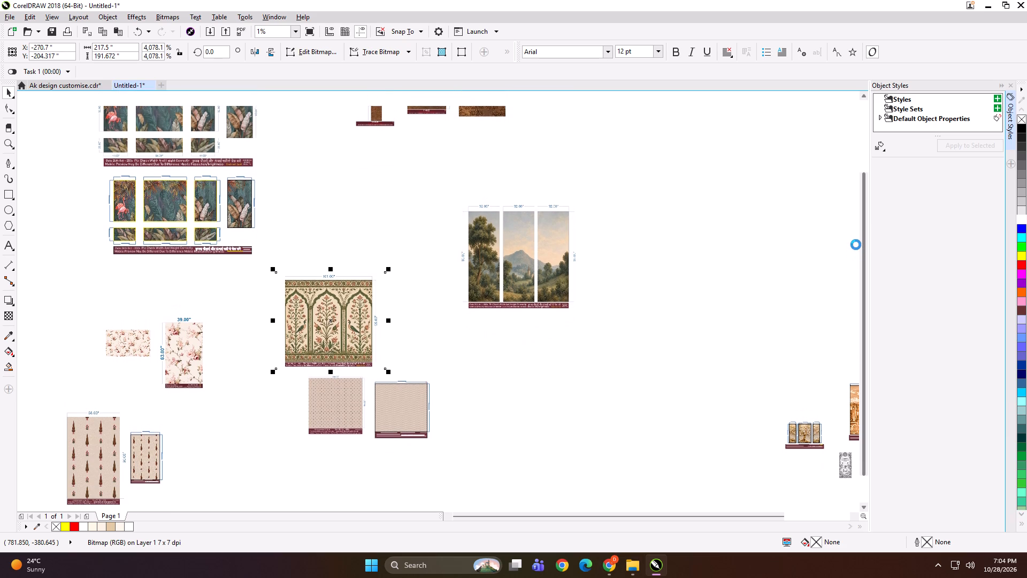
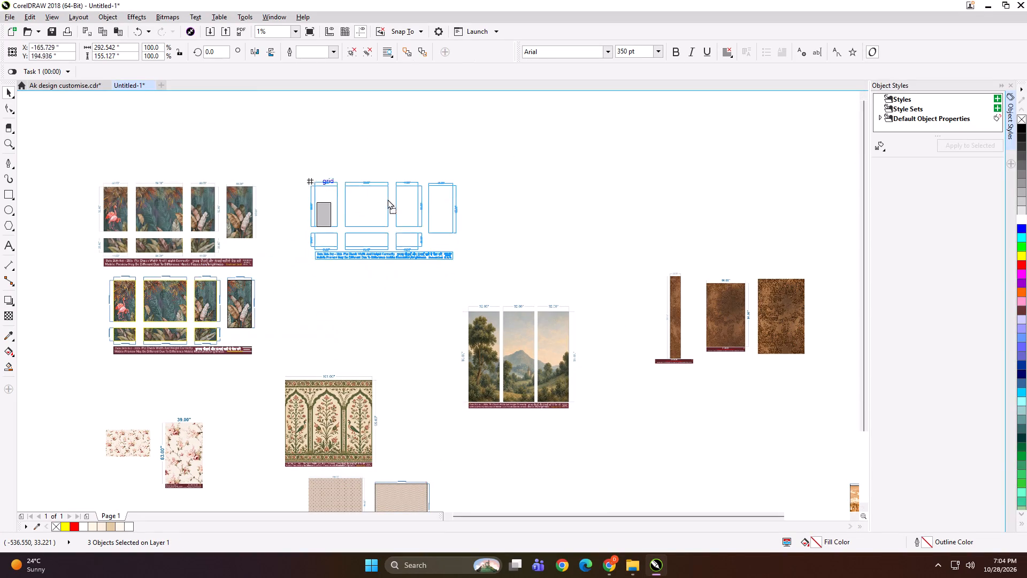
Place the flamingo foliage design beside its matching dimensioned preview and compare the two panel sets.
left_click_drag(387, 199, 356, 210)
left_click(227, 199, "shift")
key("shift+F2")
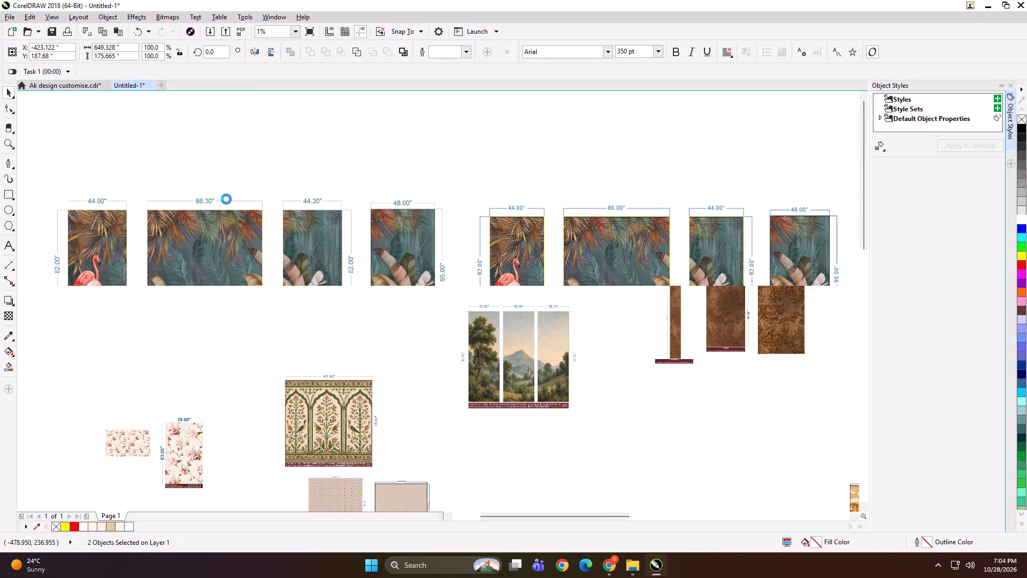
left_click(237, 117)
Ungroup the placed flamingo design and delete all its dimensions and the order-note banner, keeping only the artwork panels.
left_click(637, 271)
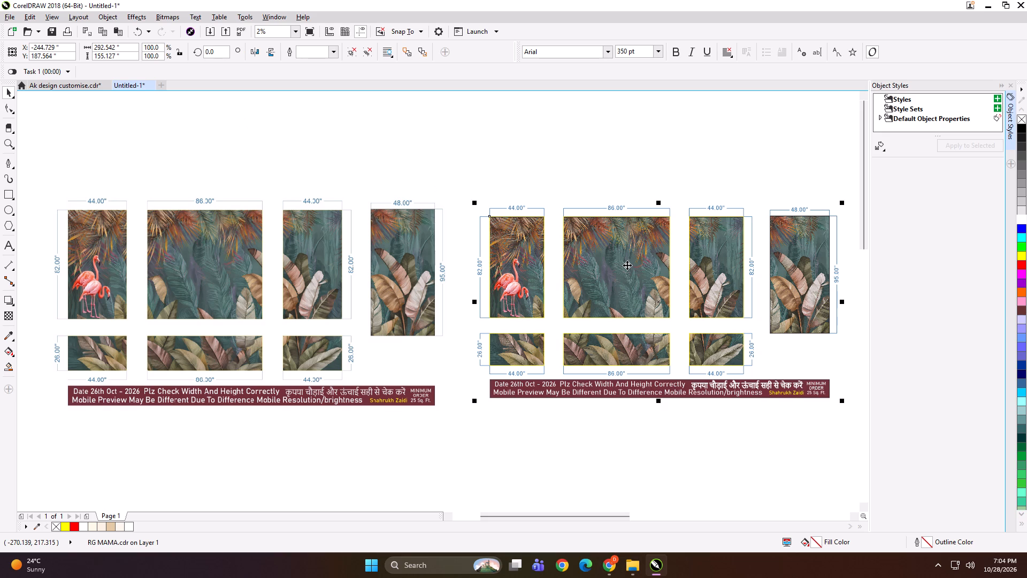
key("ctrl+u")
left_click(578, 180)
left_click_drag(477, 171, 742, 251)
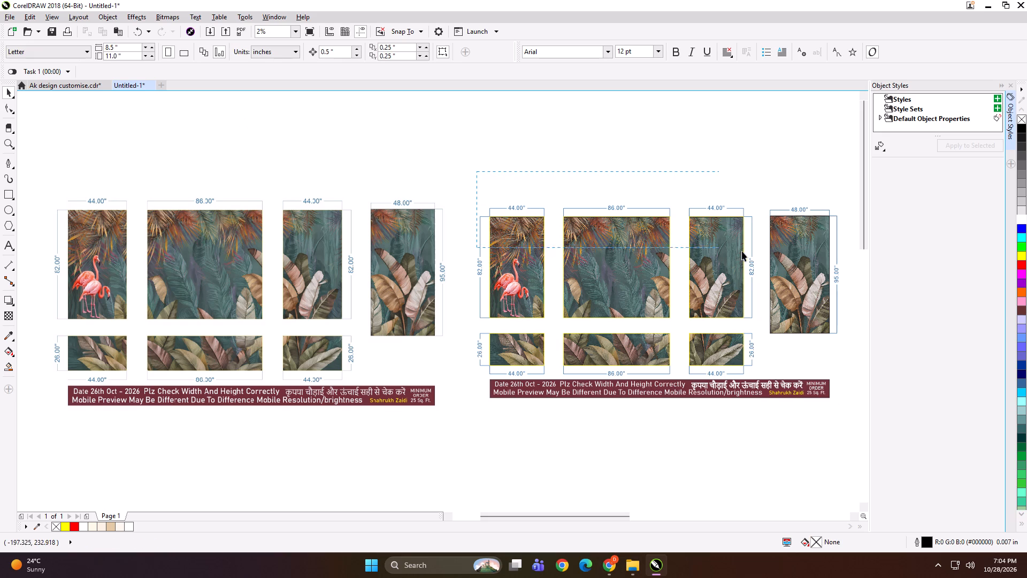
left_click_drag(742, 251, 845, 286)
key("Delete")
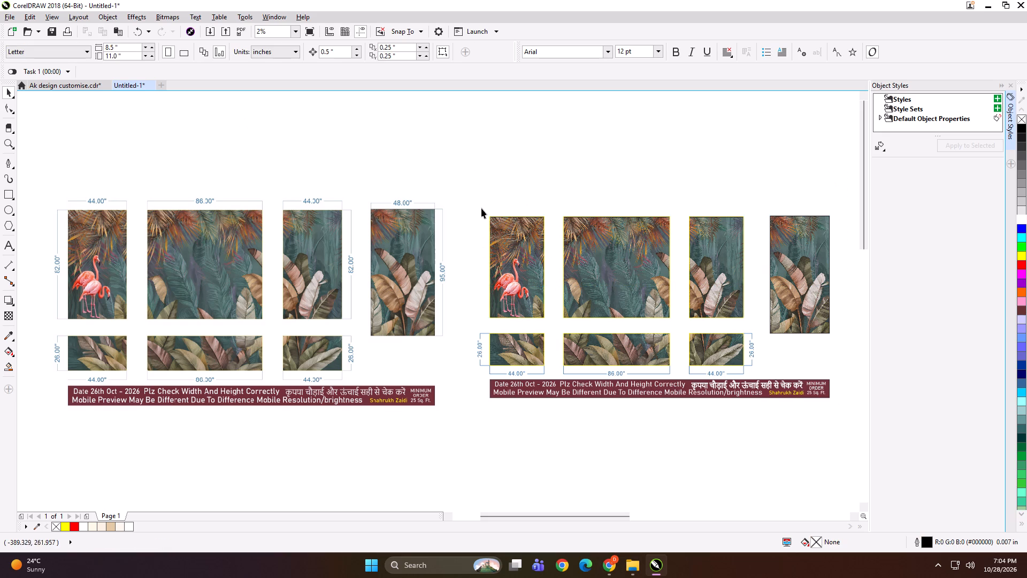
left_click_drag(475, 329, 537, 416)
key("Delete")
left_click_drag(551, 349, 818, 416)
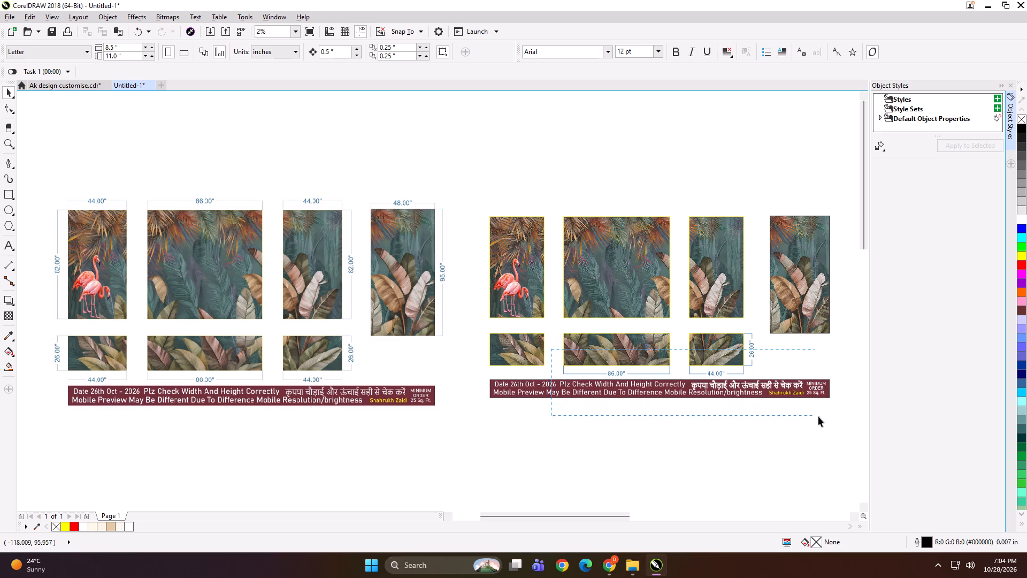
left_click_drag(818, 416, 833, 424)
key("Delete")
left_click(762, 386)
key("Delete")
left_click(754, 352)
key("Delete")
Give all the flamingo design's artwork panels a black outline and inspect their edges.
scroll(706, 338, "up", 2)
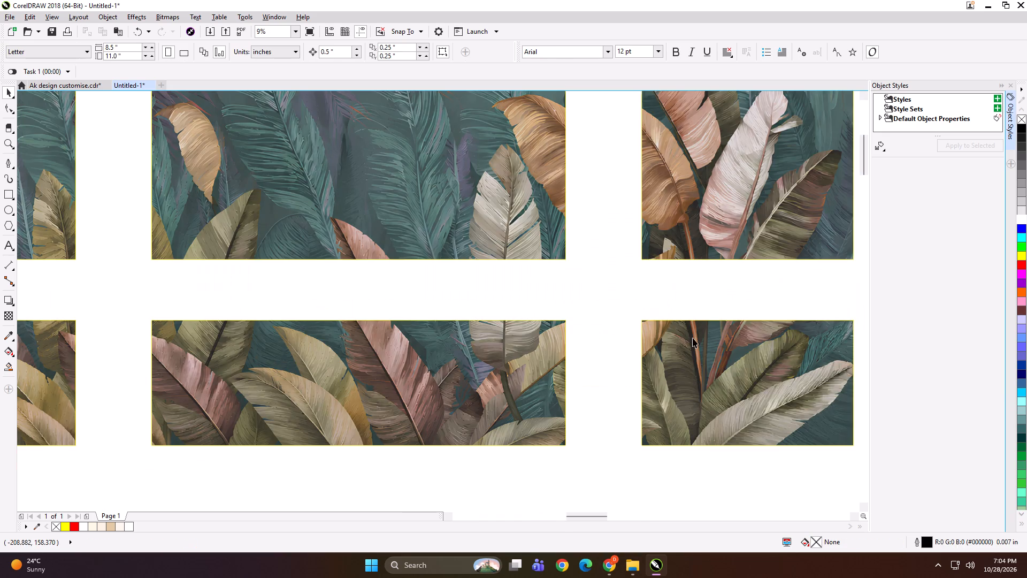
scroll(638, 325, "up", 2)
scroll(316, 321, "up", 2)
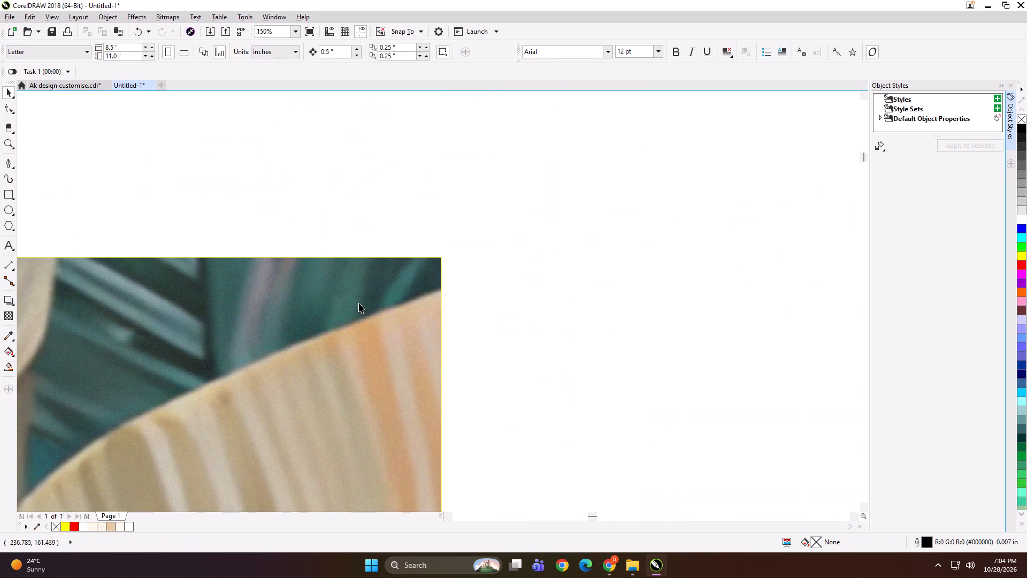
scroll(395, 293, "down", 7)
left_click_drag(298, 206, 515, 364)
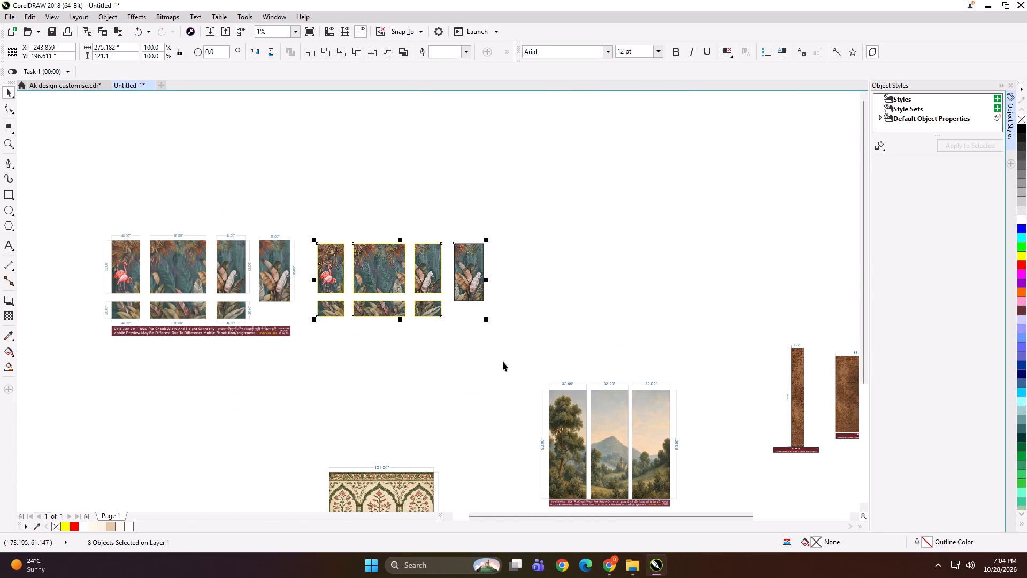
right_click(1019, 128)
left_click(572, 238)
scroll(315, 262, "up", 1)
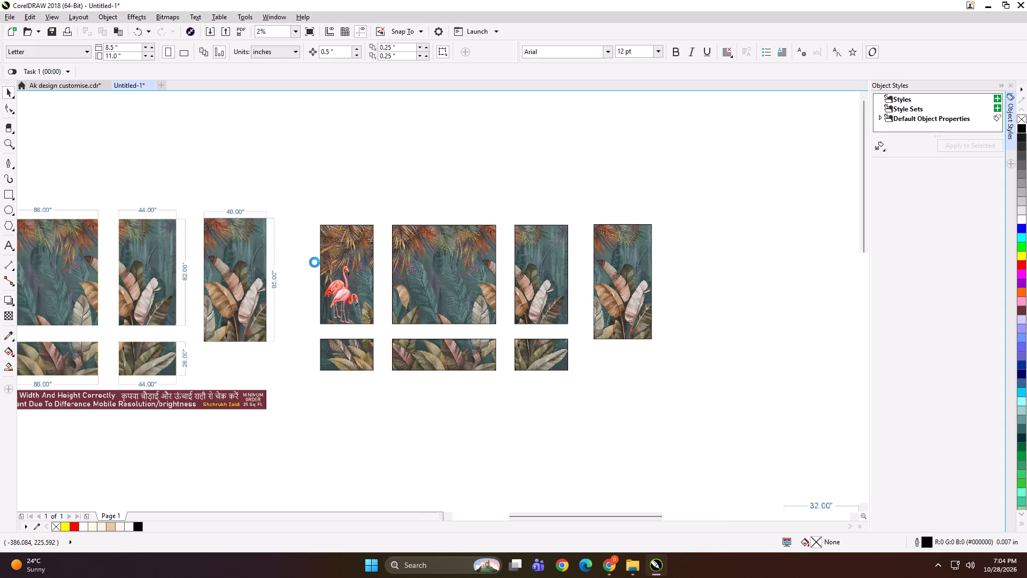
scroll(257, 262, "up", 1)
scroll(426, 240, "down", 1)
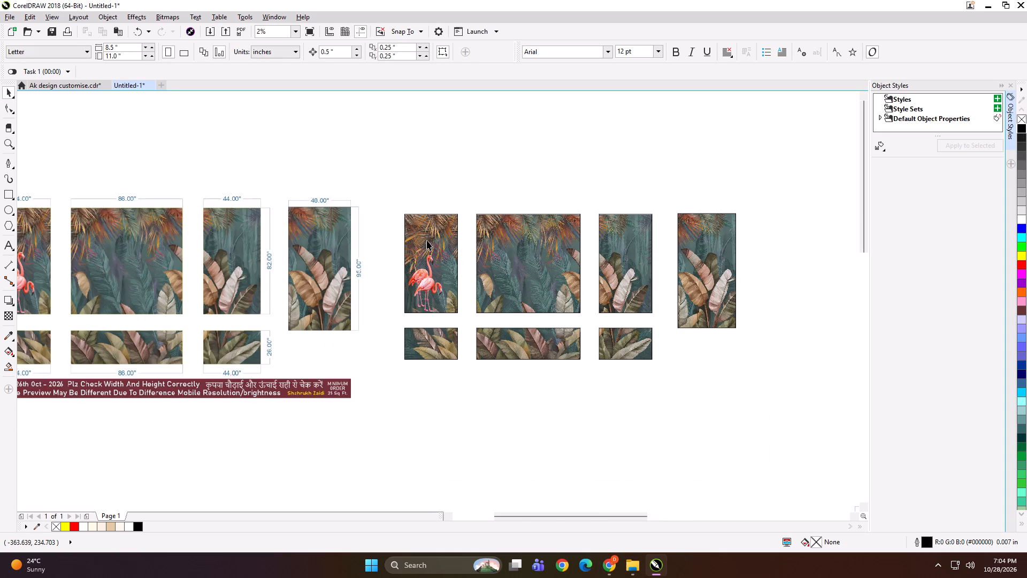
scroll(431, 246, "down", 1)
Draw a rectangle over the 86x82 upper panel, set its width to 53 inches and align it to the panel's left edge.
left_click_drag(537, 238, 315, 360)
left_click(290, 324, "shift")
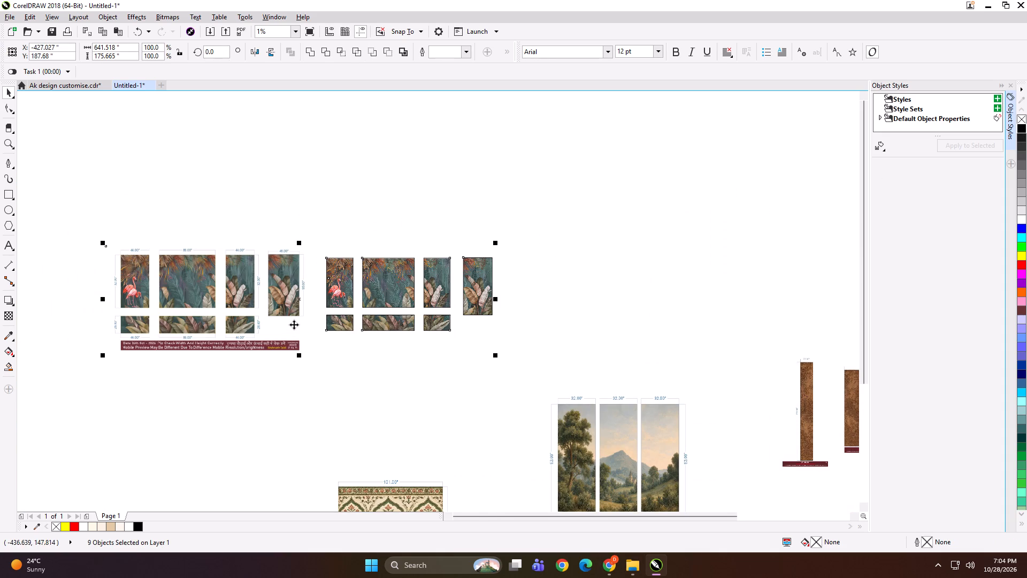
key("shift+F2")
left_click(474, 179)
left_click(587, 228)
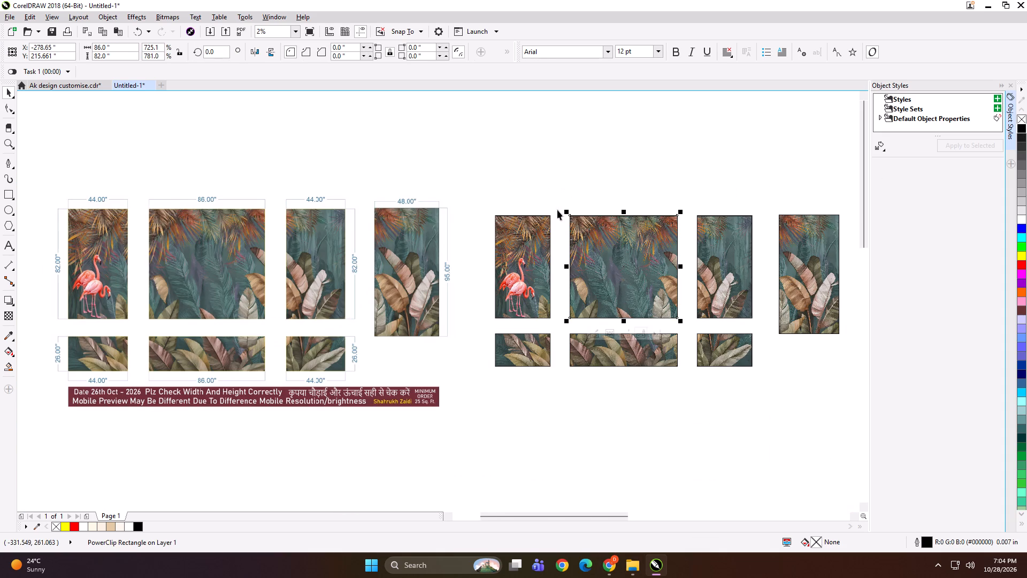
double_click(4, 196, "shift")
key("shift+space")
left_click(118, 49)
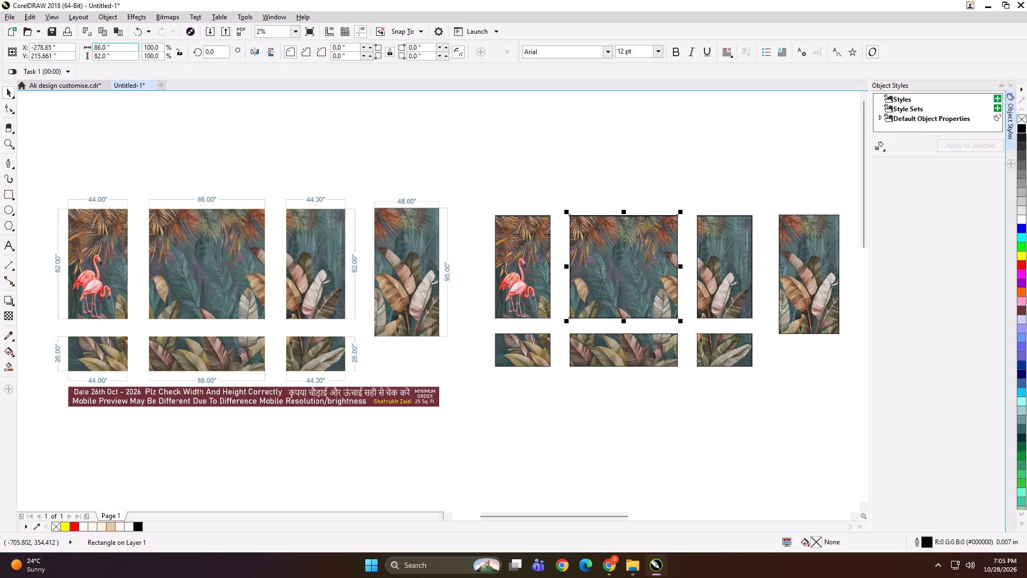
key("ctrl+a")
type("53")
key("Return")
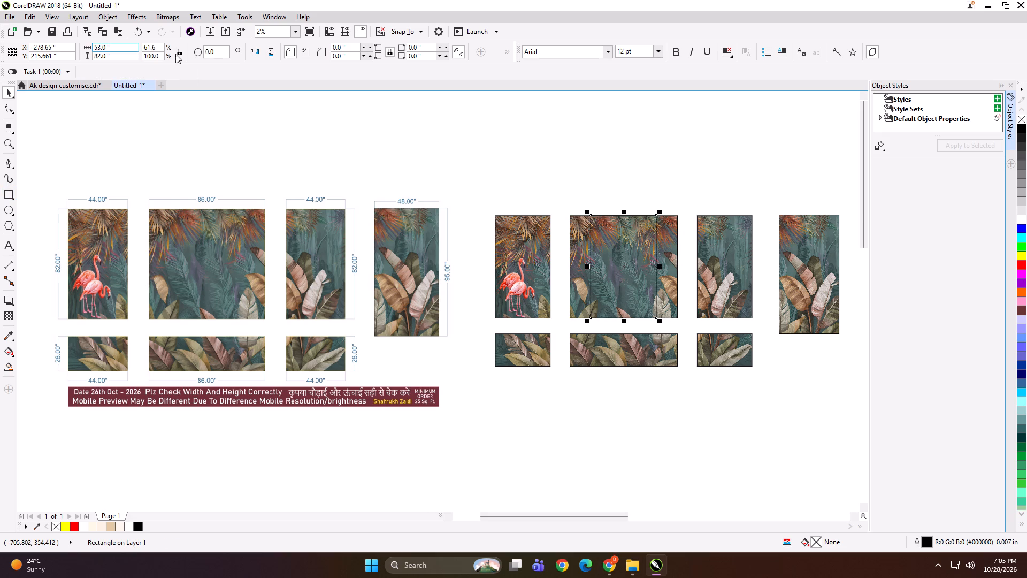
left_click(580, 253, "shift")
key("l")
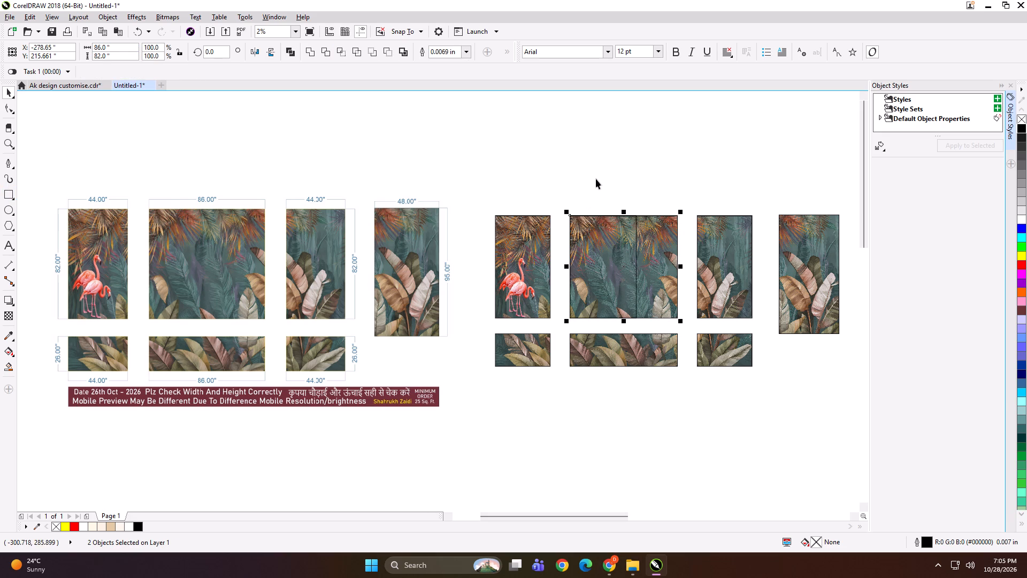
Mirror a copy of the 53-inch rectangle to its right and narrow it to end at the 86x82 panel's right edge.
left_click(596, 179)
left_click(607, 281)
left_click_drag(566, 268, 714, 268)
right_click(714, 268, "ctrl")
key("Left")
left_click_drag(707, 270, 693, 268)
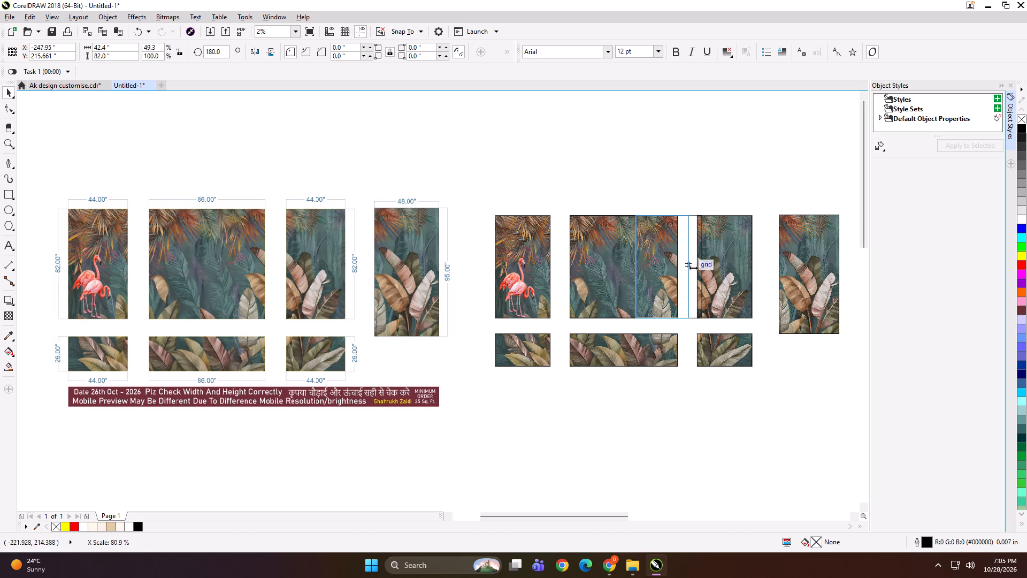
left_click_drag(693, 268, 684, 266)
Group the two rectangles, PowerClip the 86x82 panel's artwork into the group, and ungroup it into two print panels.
left_click(593, 260, "shift")
key("ctrl+g")
left_click(593, 191)
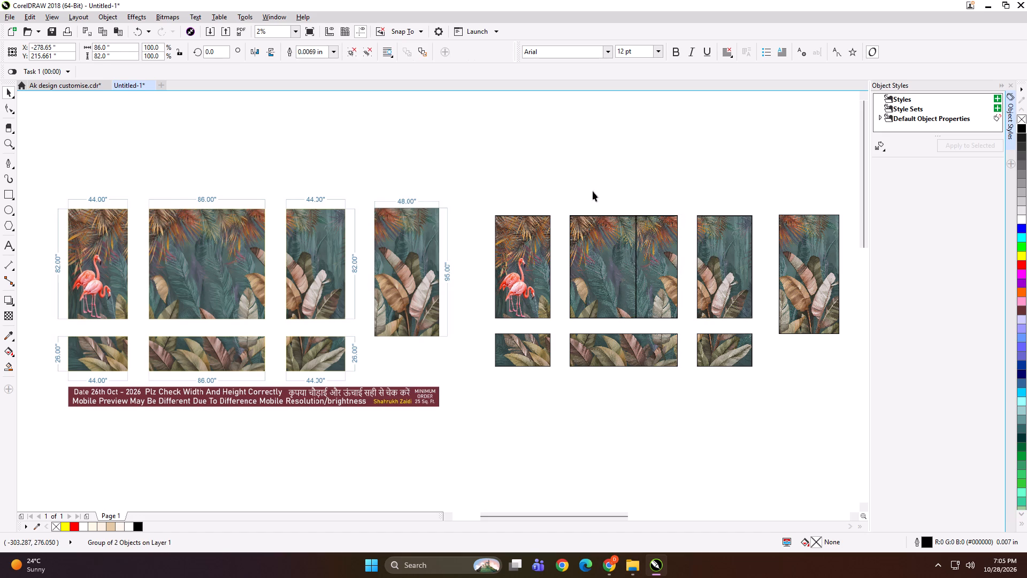
left_click(611, 227, "alt")
key("shift+Return")
left_click(619, 234)
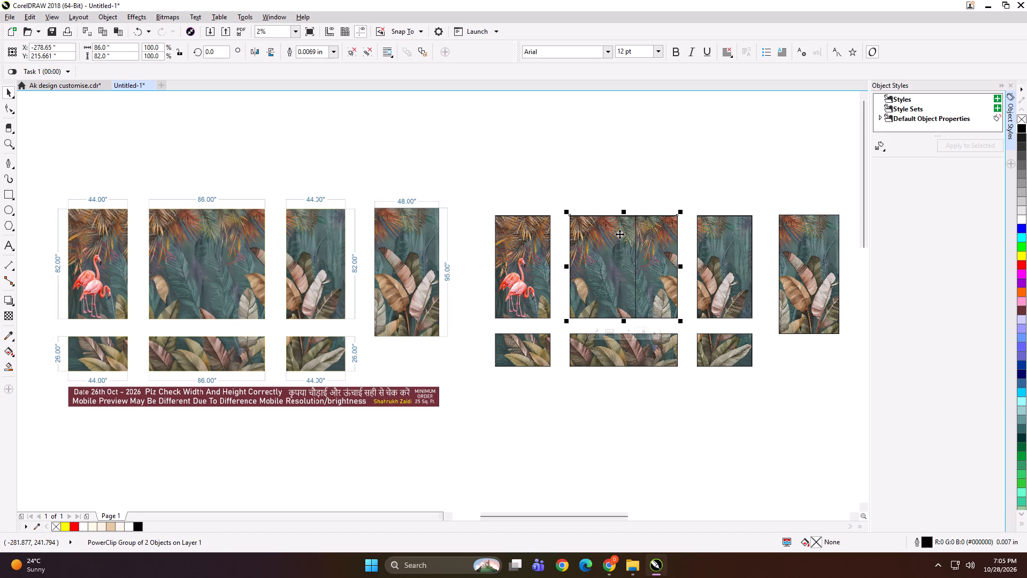
key("ctrl+u")
left_click(608, 183)
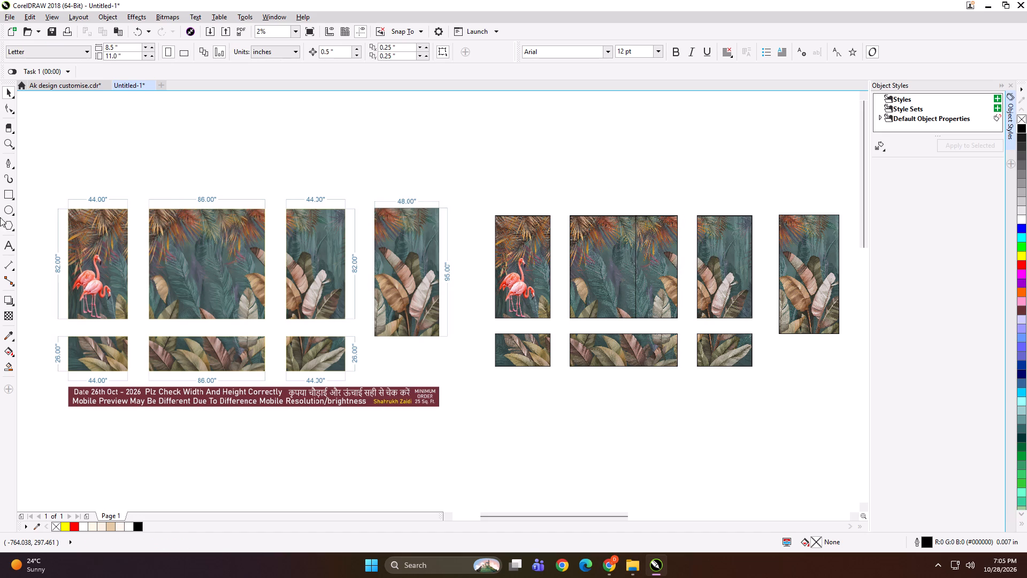
Add the size label "44*82" on the top edge of the upper flamingo panel.
left_click(6, 242)
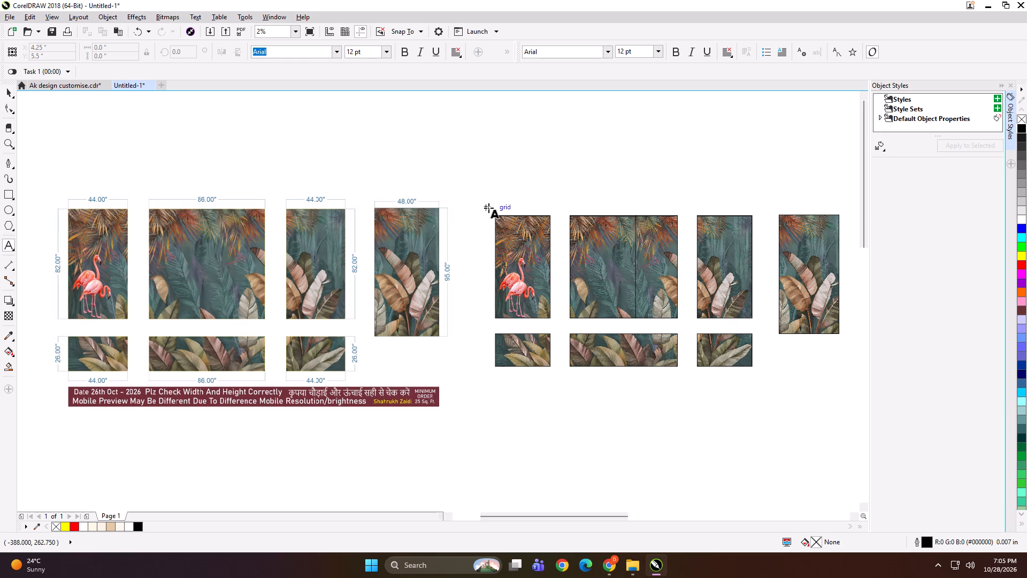
key("space")
left_click(593, 234)
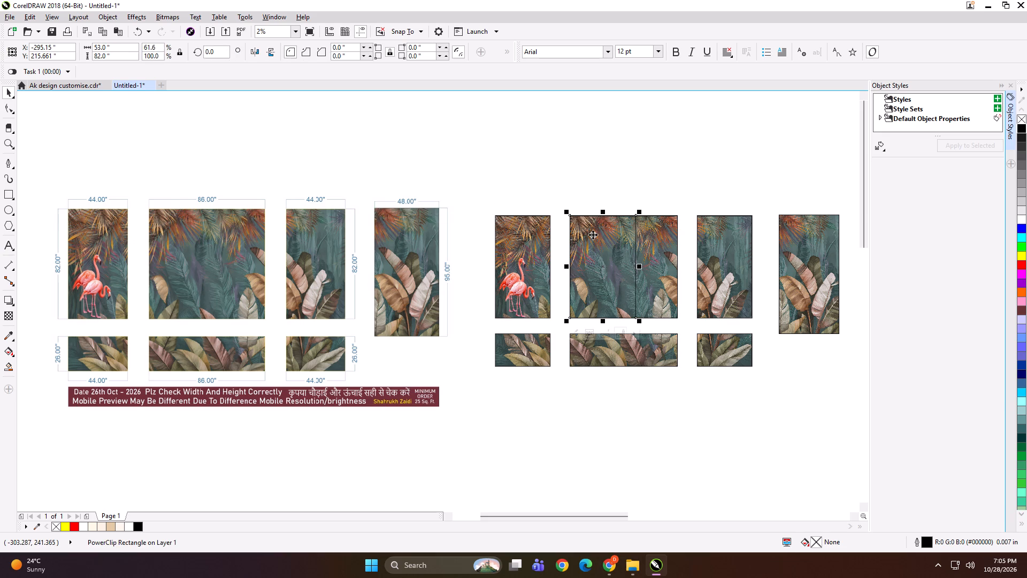
left_click(573, 182)
key("space")
left_click(507, 214)
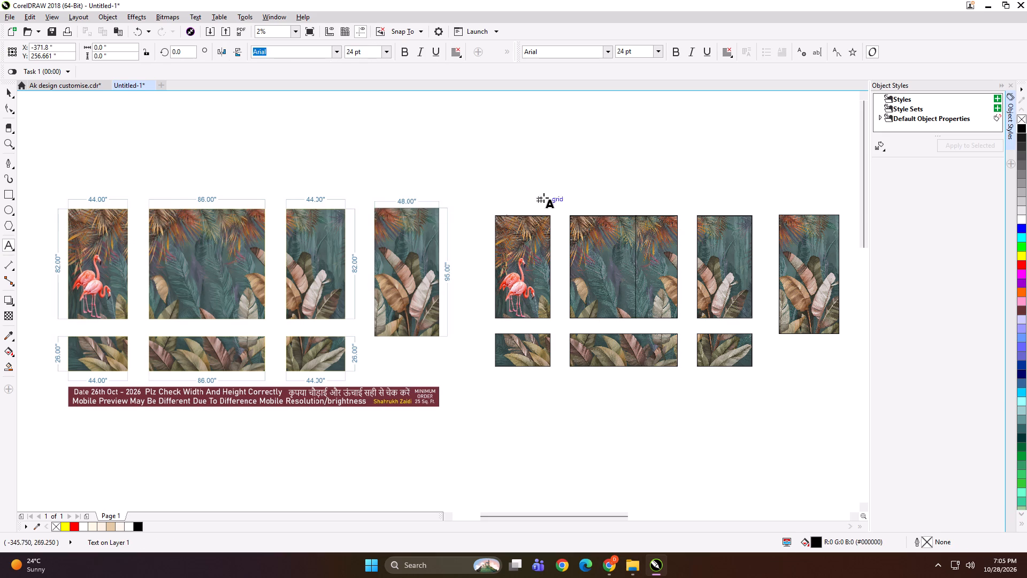
type("44*82")
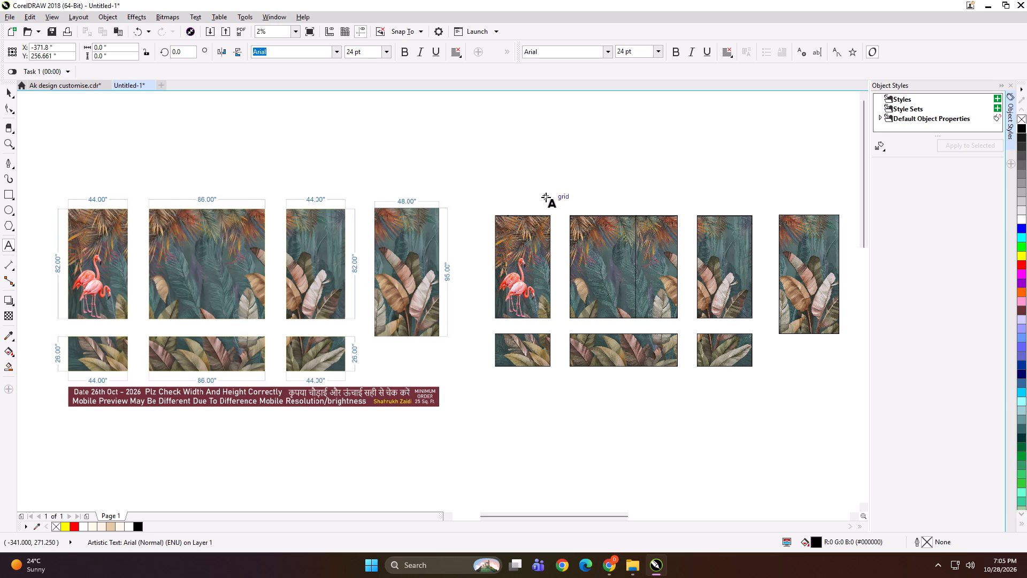
Label the top edges of the two split panels "86*82 PANEL 1" and "86*82 PANEL 2", reusing the first label's text.
left_click(591, 214)
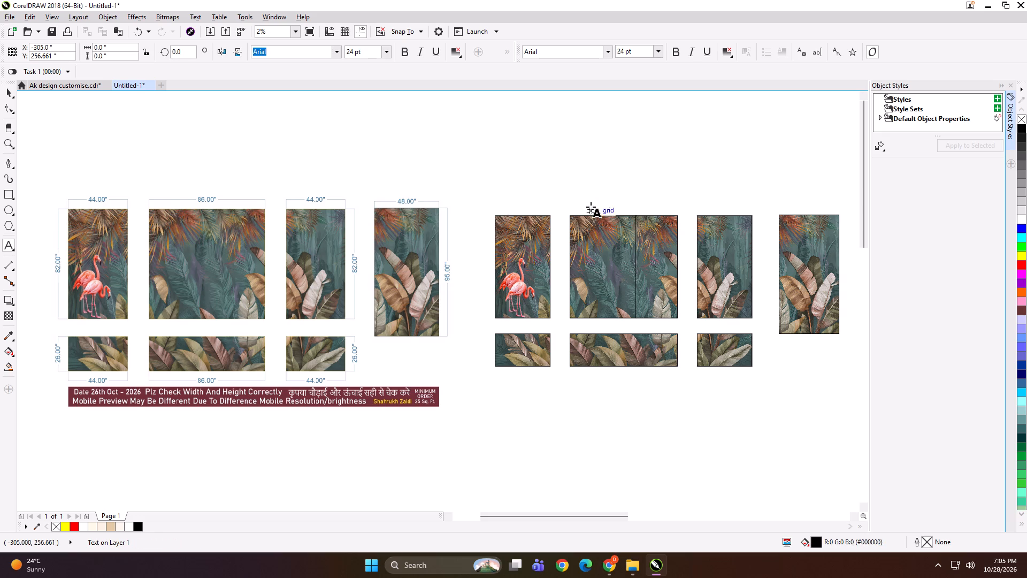
type("86*")
type("82 PANEL 1")
key("ctrl+a")
key("ctrl+c")
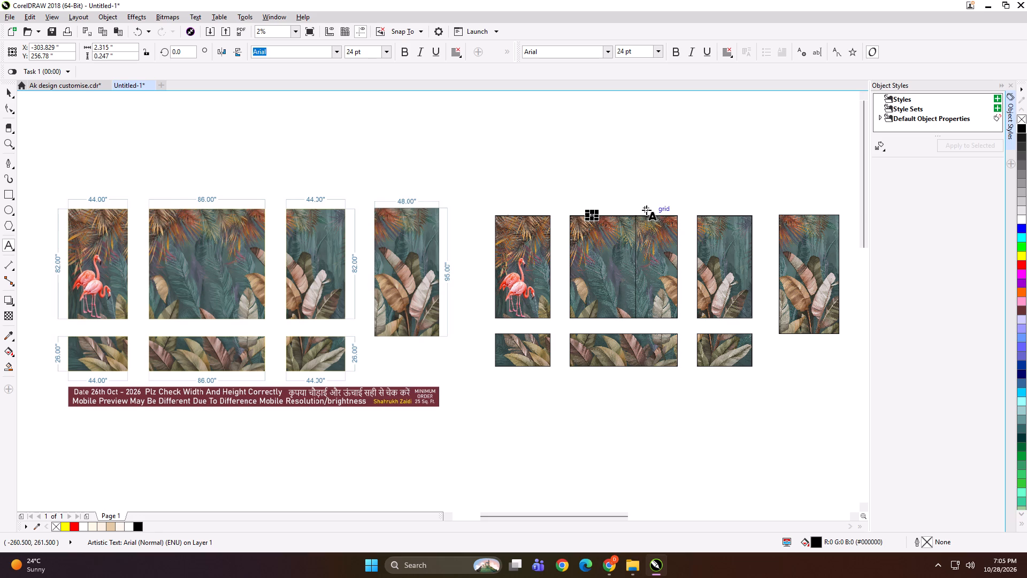
left_click(649, 213)
scroll(649, 213, "up", 4)
key("ctrl+v")
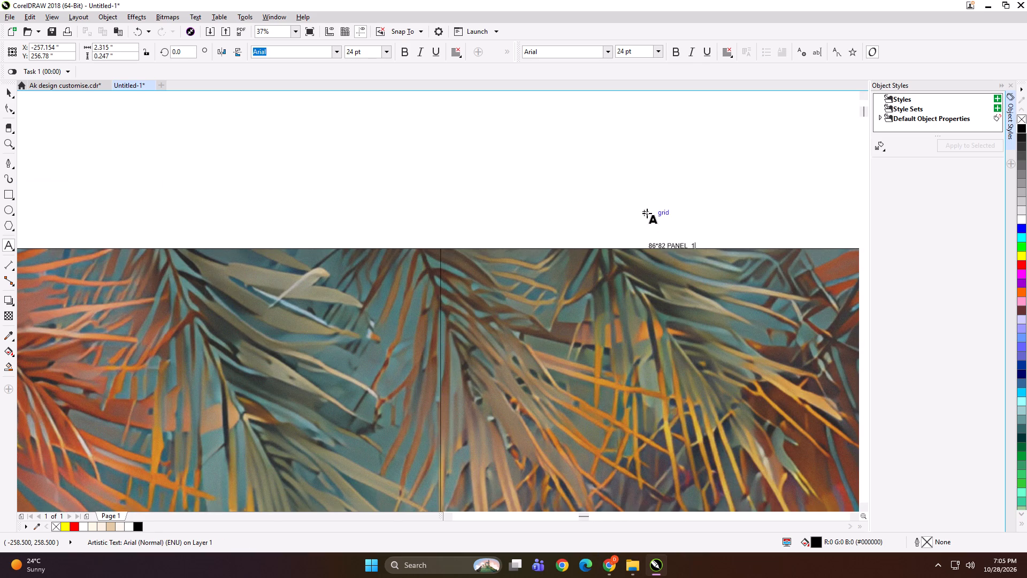
key("BackSpace")
key("2")
scroll(331, 238, "down", 3)
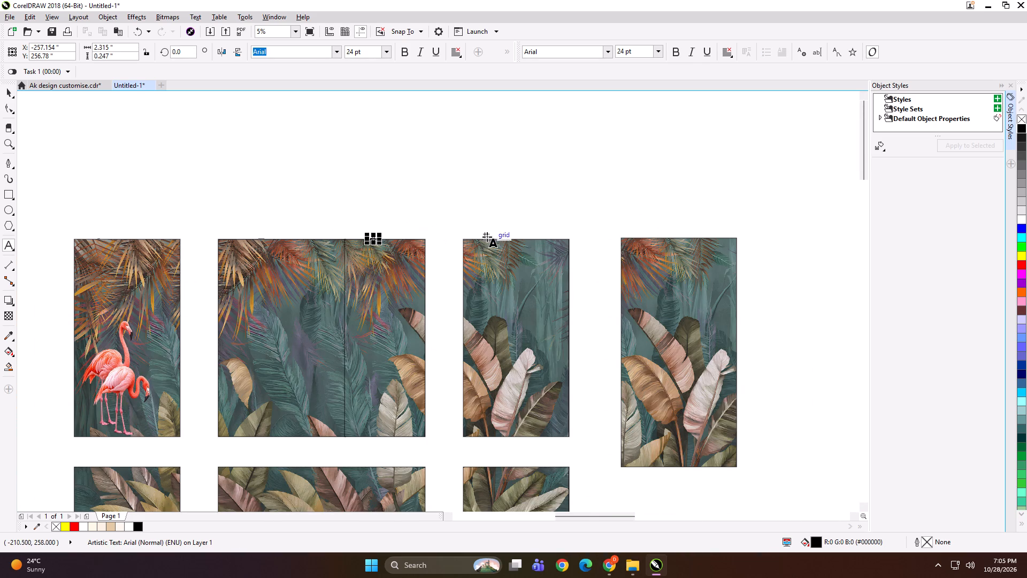
Add the label "44*82 RIGHT" on the top edge of the 44-inch panel right of the split panels.
left_click(489, 237)
scroll(530, 233, "down", 1)
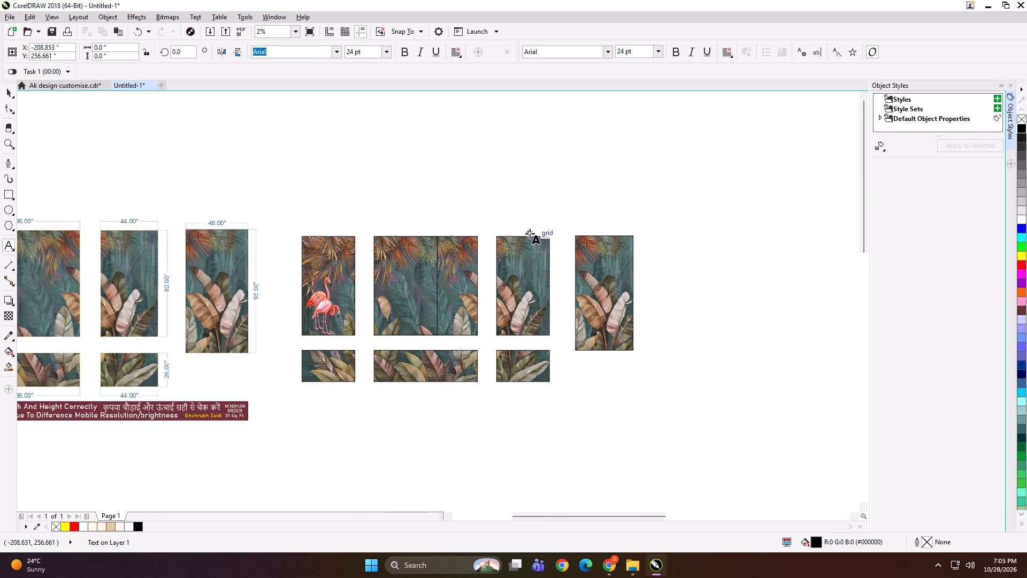
type("44")
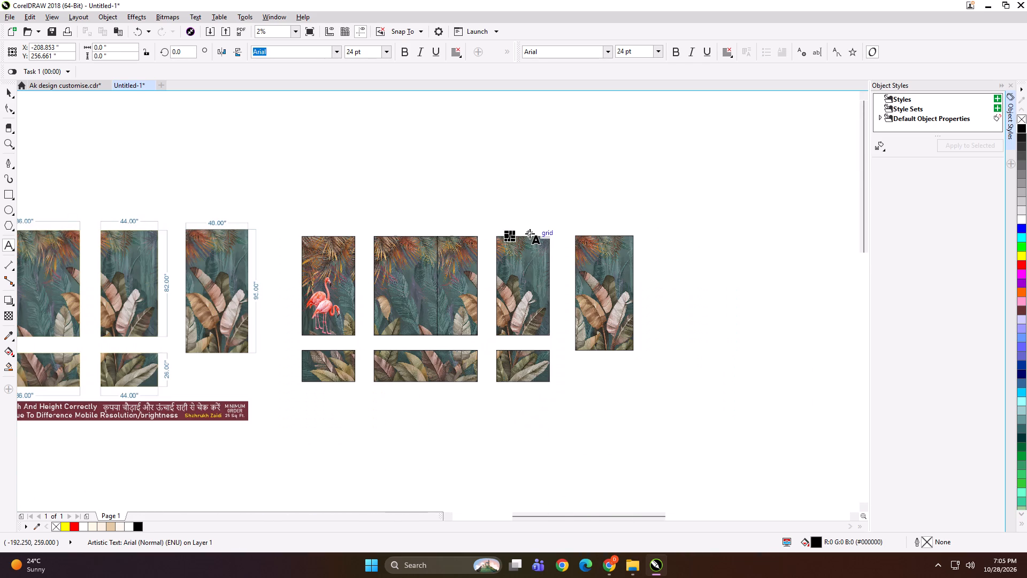
key("shift+x")
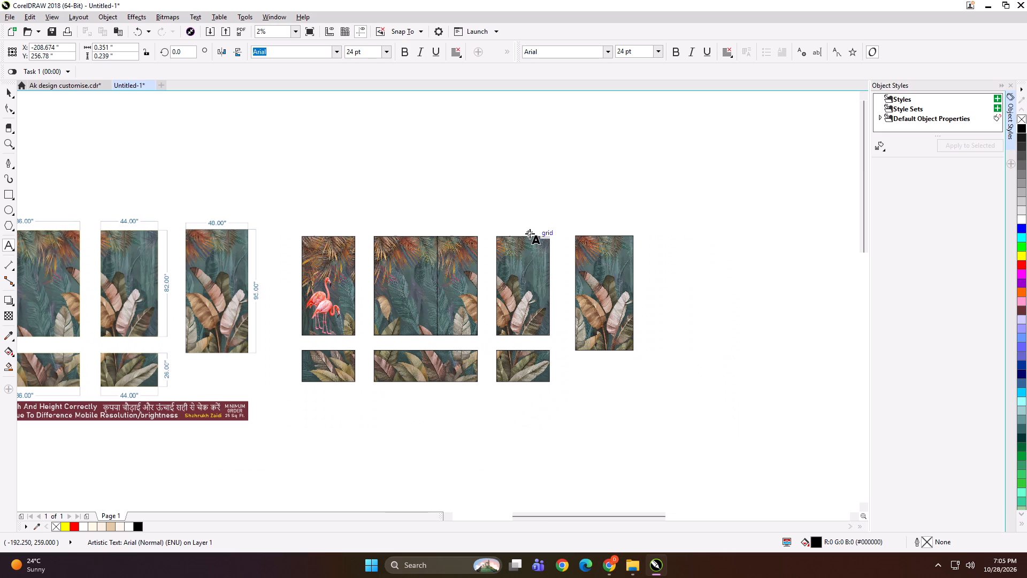
key("BackSpace")
type("*82 RIGHT")
Append "LEFT" to the "44*82" label on the upper flamingo panel.
scroll(517, 233, "up", 5)
scroll(413, 270, "up", 2)
scroll(592, 223, "down", 3)
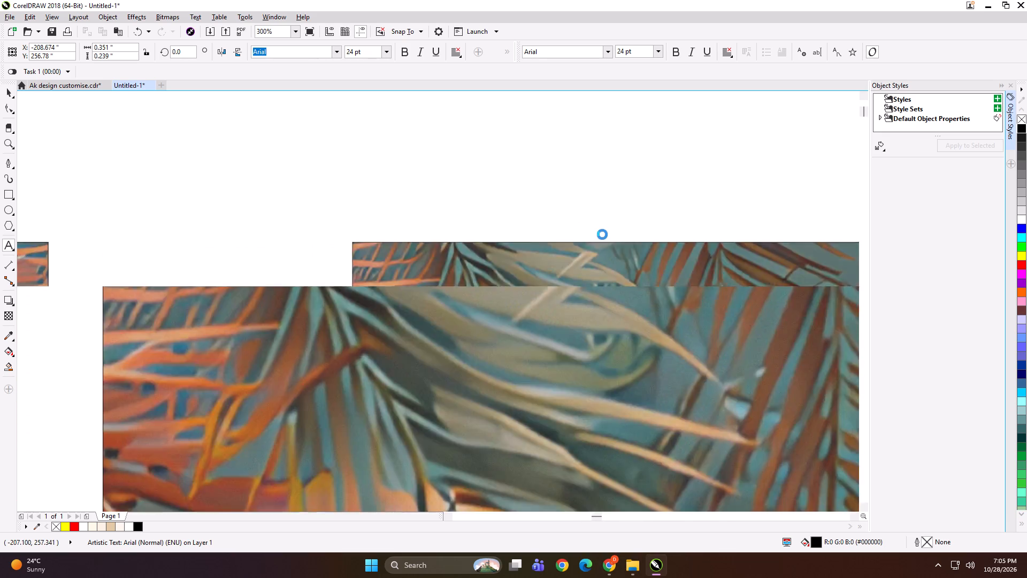
scroll(602, 234, "down", 4)
scroll(411, 232, "up", 6)
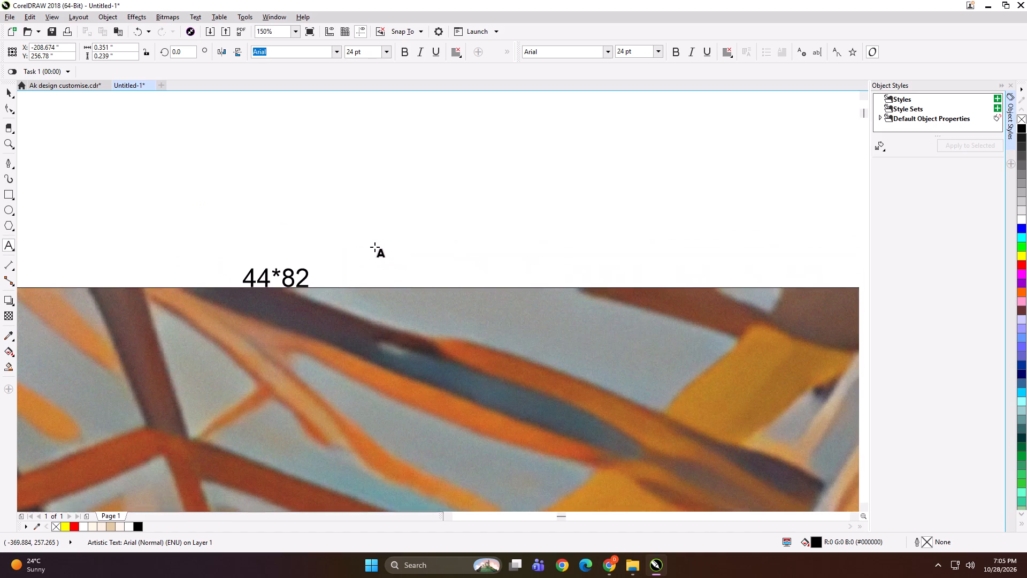
left_click(309, 273)
key("space")
key("space")
type("LE")
type("FT")
scroll(312, 238, "down", 5)
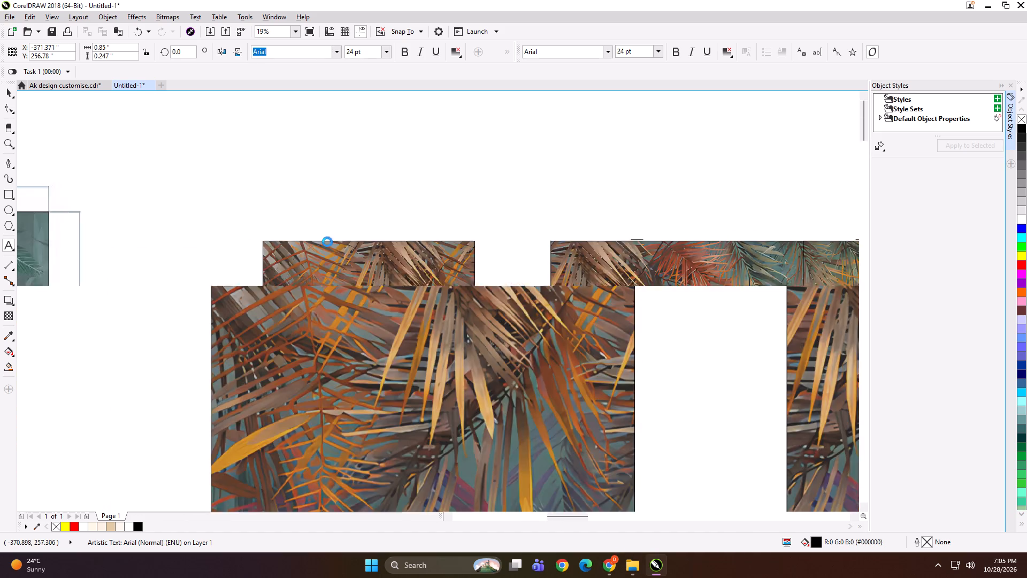
Add the size label "48*95" on the top edge of the tall panel at the far right of the print set.
scroll(327, 242, "down", 1)
scroll(372, 235, "down", 1)
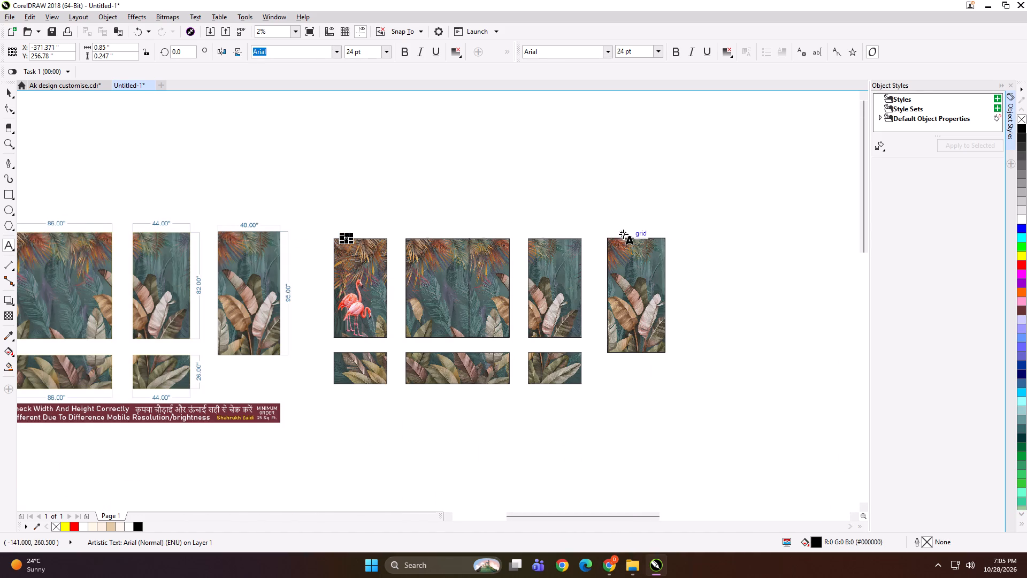
left_click(626, 236)
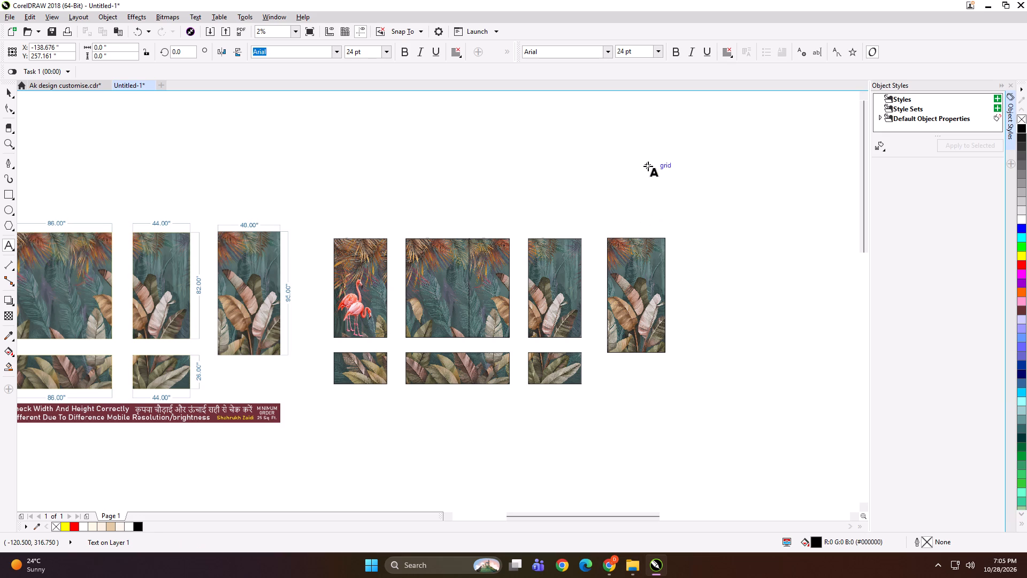
type("48")
type("*95")
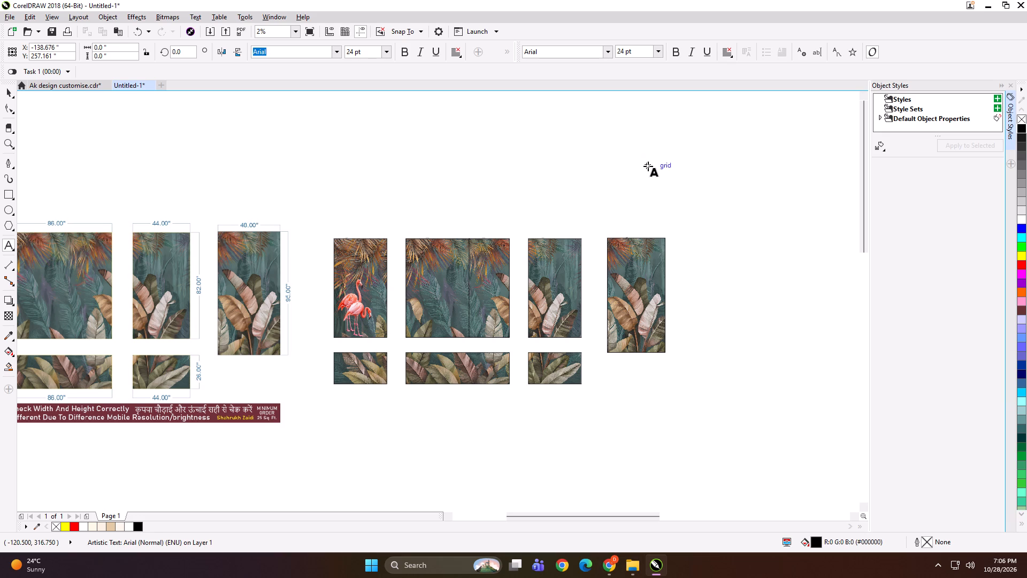
Label the top edges of the strip below the flamingo panel "44*26" and the wide strip beside it "86*26".
scroll(648, 176, "down", 1)
scroll(155, 360, "up", 1)
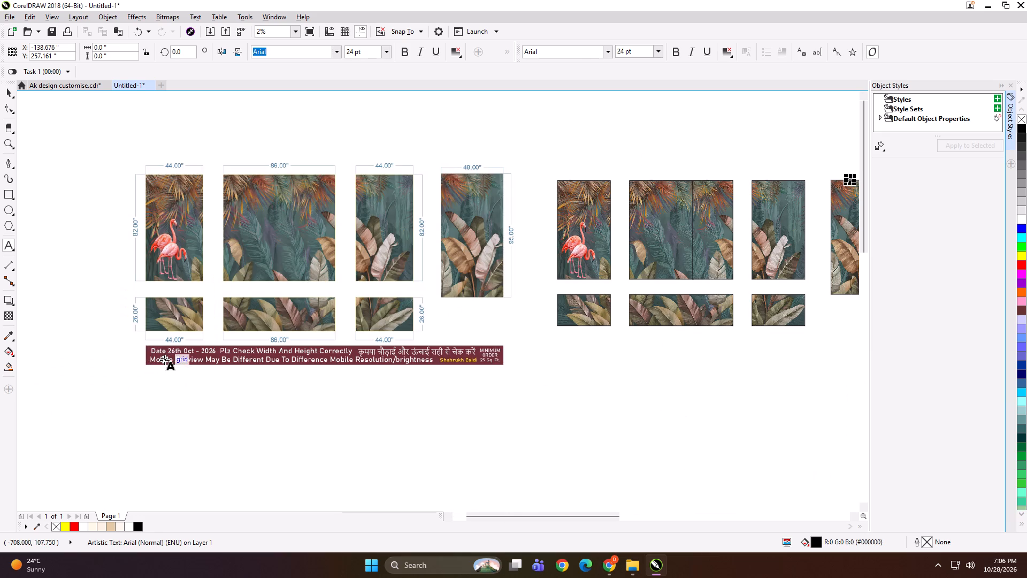
left_click(570, 293)
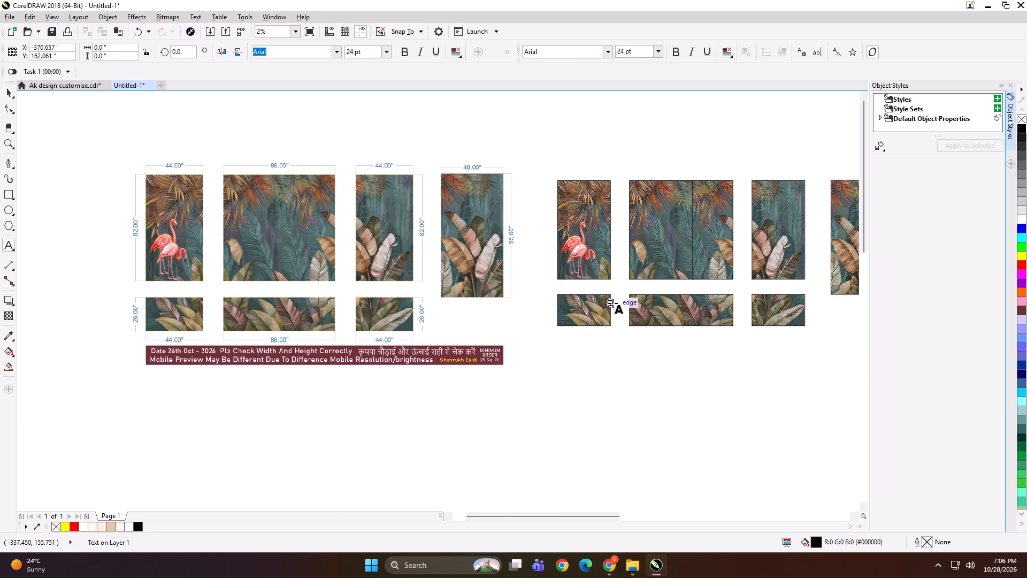
type("44*26")
left_click(668, 293)
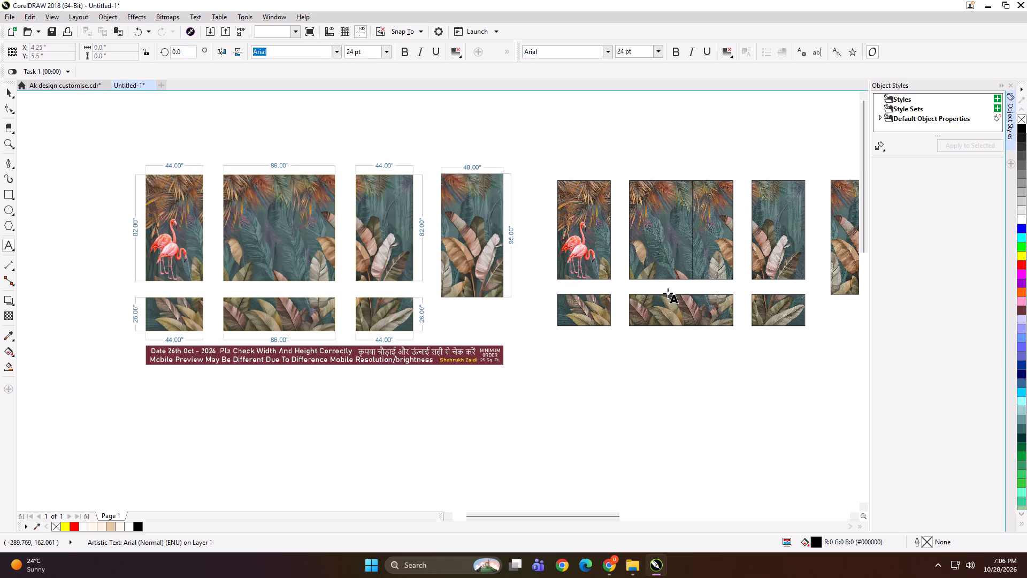
type("86")
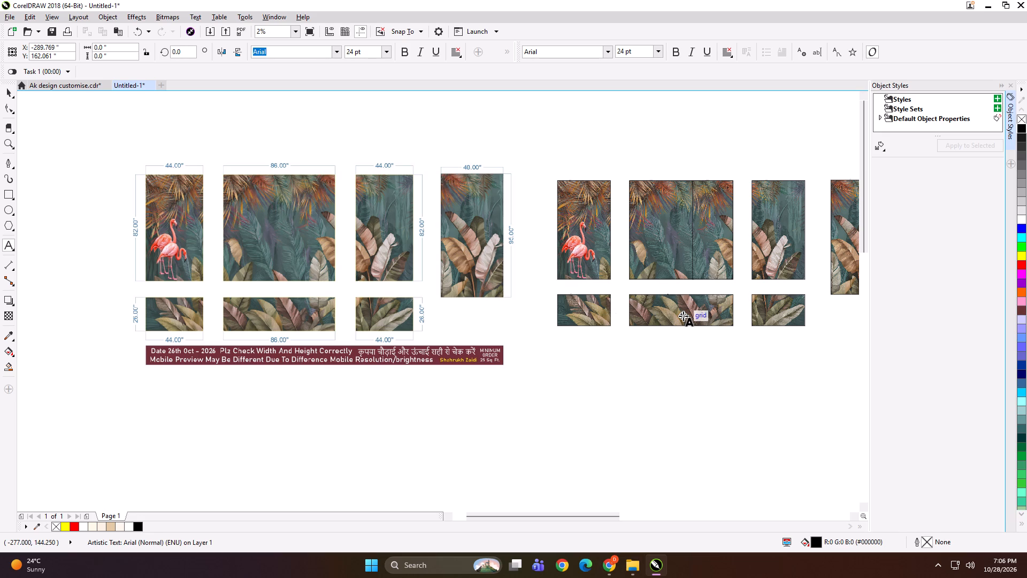
type("*26")
Add the label "44*26 RIGHT" on the top edge of the strip right of the wide lower strip.
left_click(773, 293)
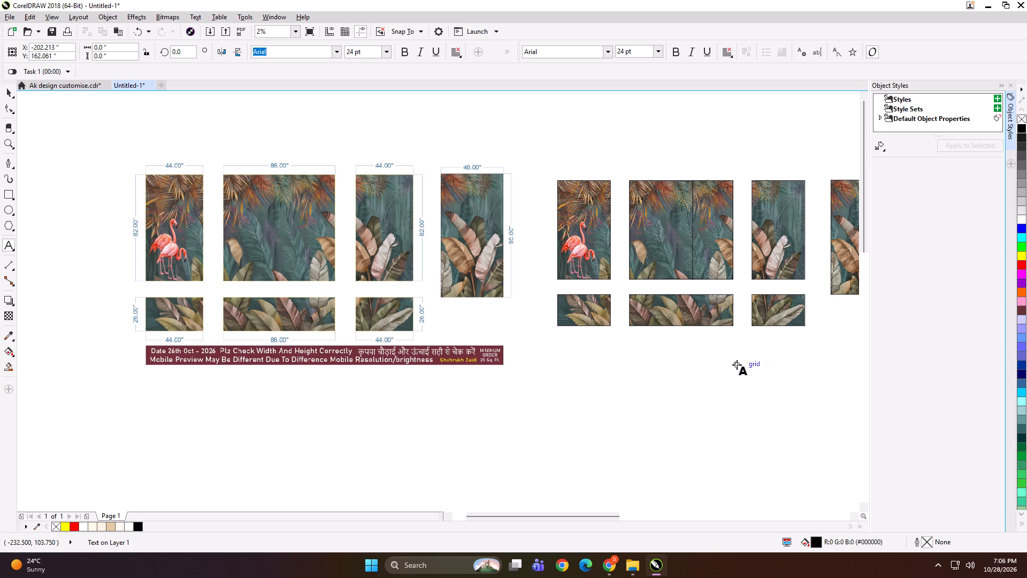
type("44*26")
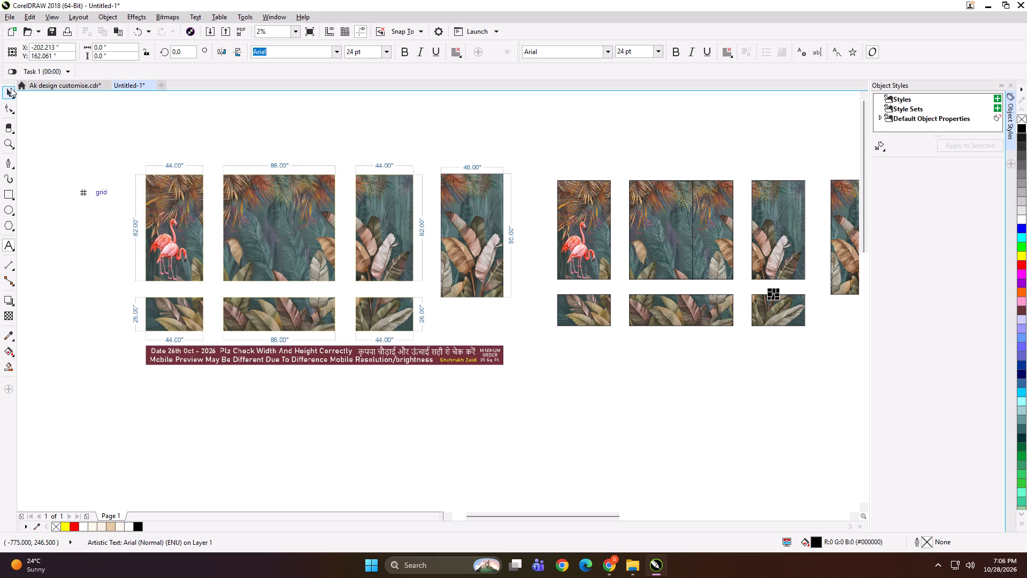
key("space")
key("space")
key("space")
key("space")
key("space")
key("space")
type("RIGHT")
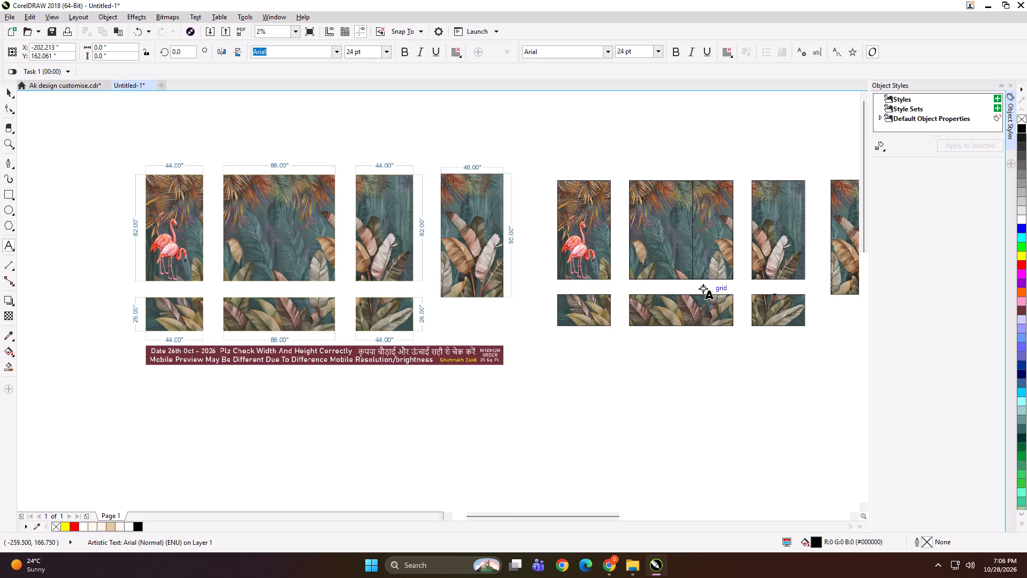
Append "LEFT" to the "44*26" label on the strip below the flamingo panel.
scroll(594, 294, "up", 3)
scroll(412, 292, "up", 3)
left_click(394, 324)
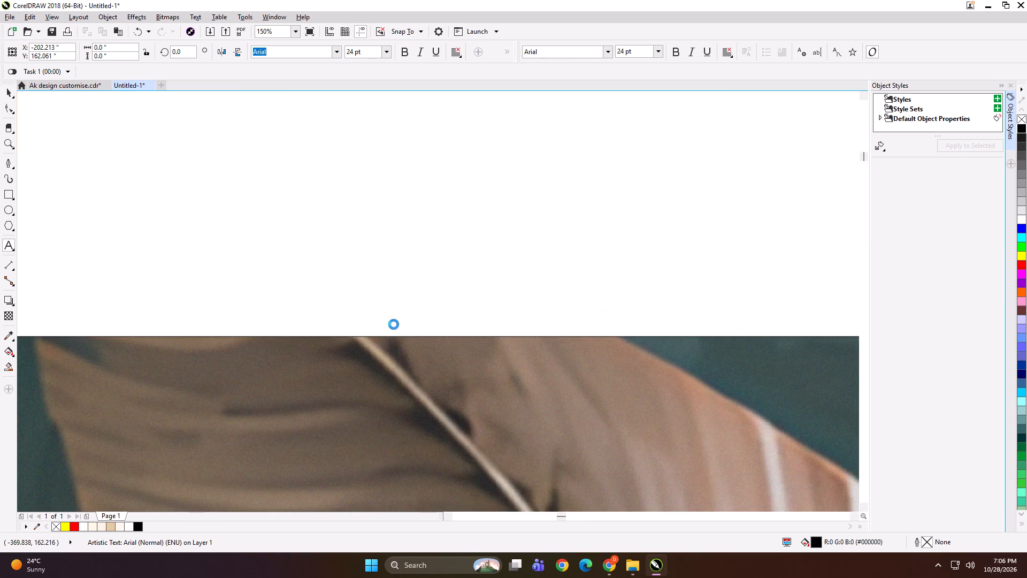
key("space")
key("space")
key("space")
type("LEFT")
Group each of the three lower strips with its own size label.
scroll(420, 306, "down", 6)
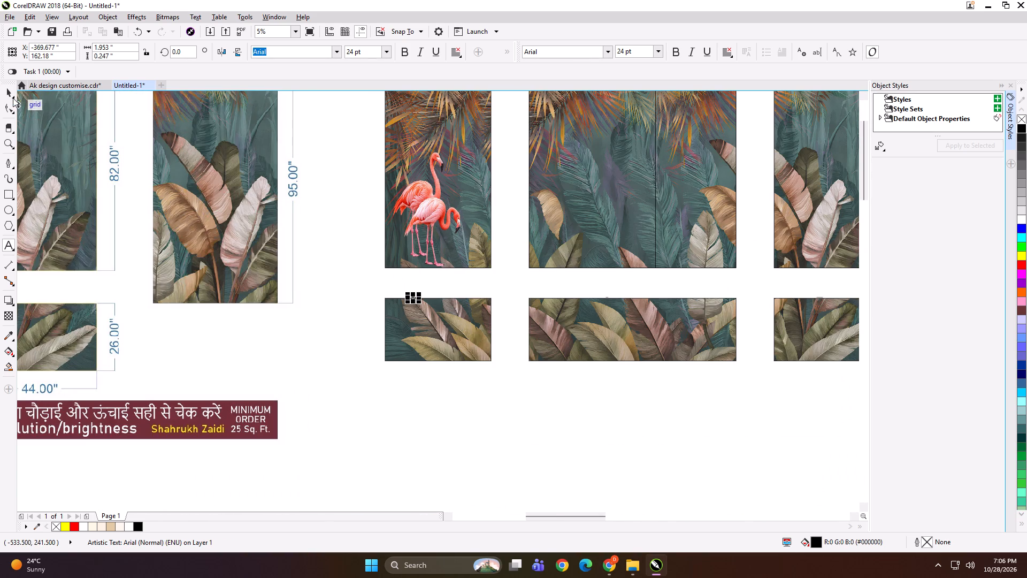
left_click(13, 98)
left_click(60, 102)
left_click(403, 328, "shift")
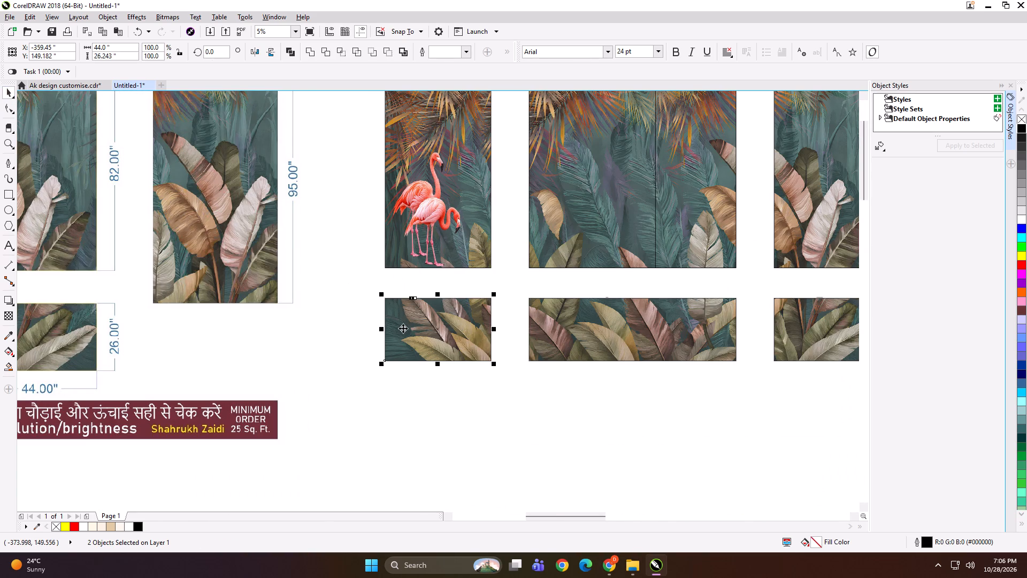
key("ctrl+g")
scroll(415, 339, "down", 1)
left_click_drag(458, 375, 589, 314)
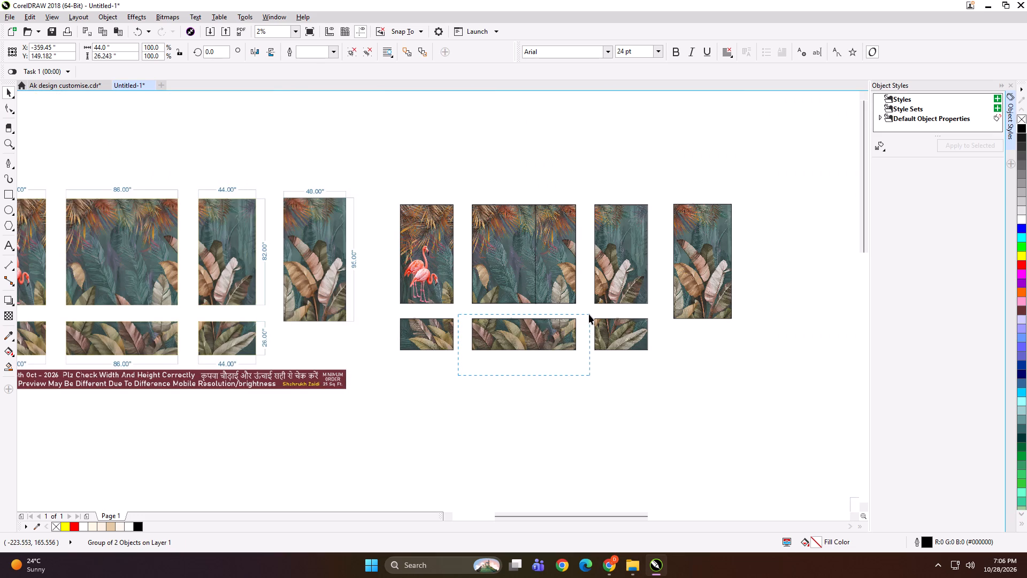
left_click_drag(589, 314, 587, 314)
key("ctrl+g")
left_click_drag(583, 382, 654, 315)
key("ctrl+g")
Group the 48*95 panel and each of the four upper panels, including both split panels, with its own size label.
left_click_drag(666, 182, 756, 367)
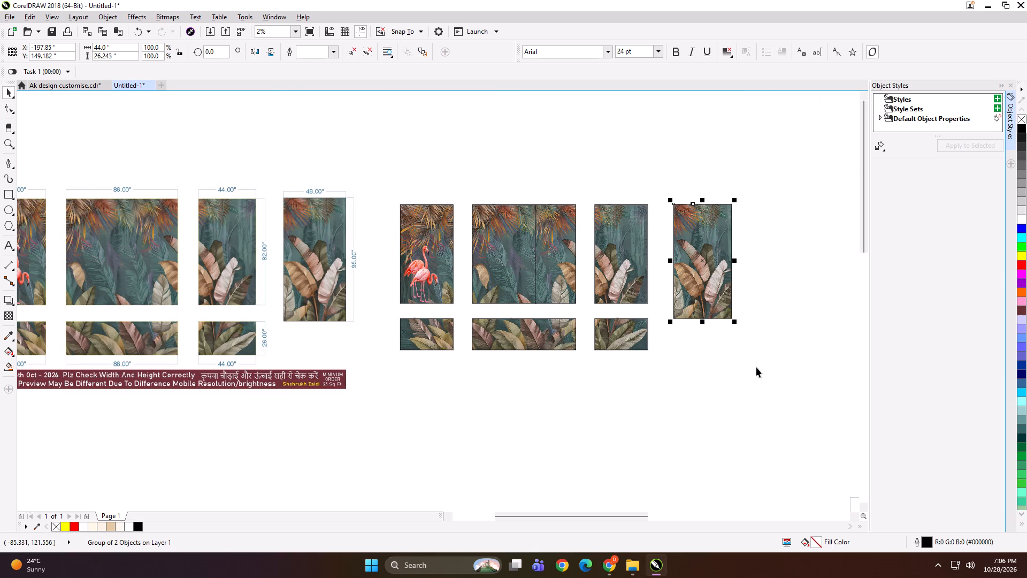
key("ctrl+g")
left_click_drag(592, 186, 648, 314)
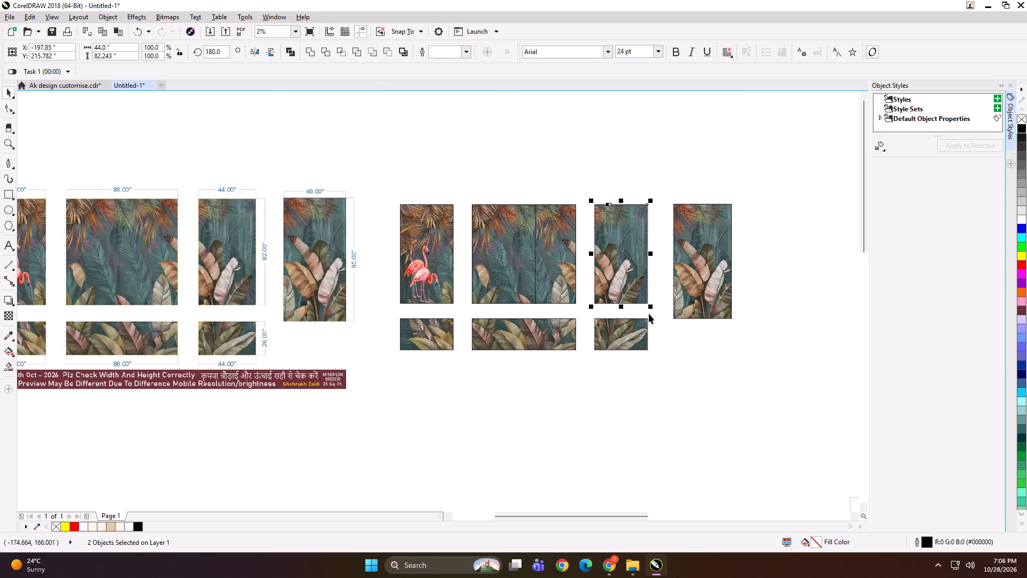
left_click_drag(585, 190, 658, 316)
key("ctrl+g")
left_click_drag(526, 189, 586, 306)
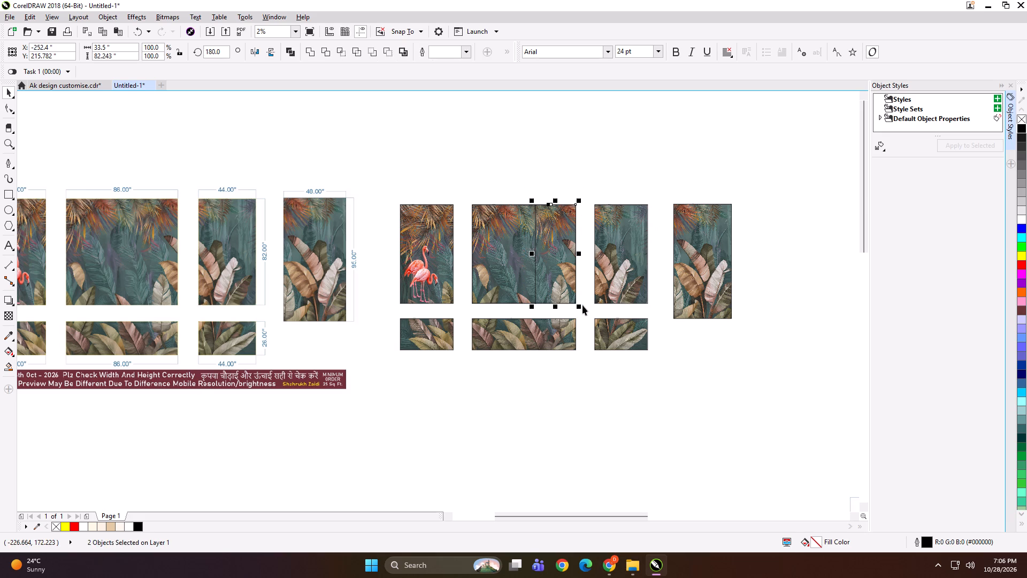
key("ctrl+g")
left_click_drag(538, 179, 465, 320)
key("ctrl+g")
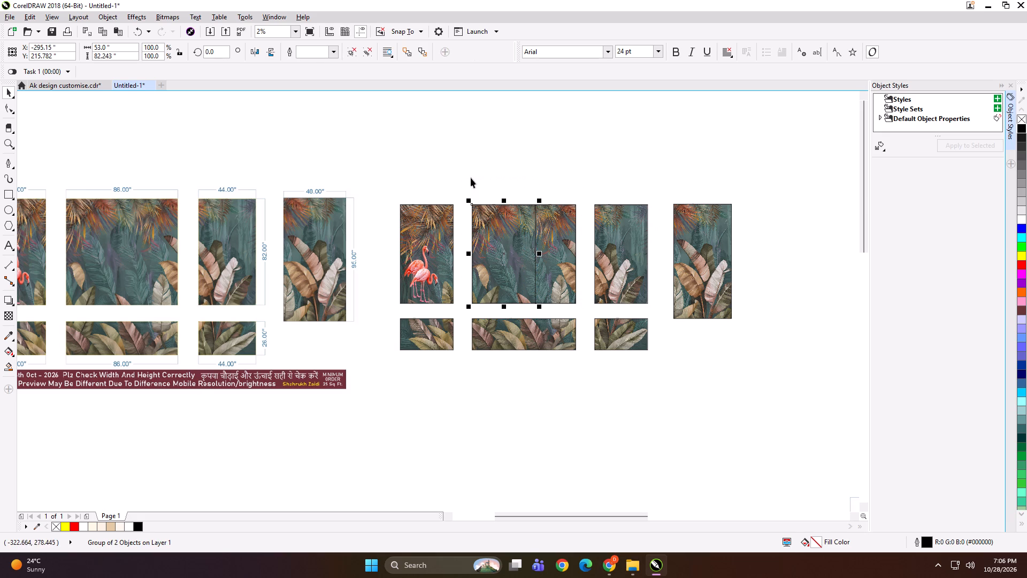
left_click_drag(470, 179, 389, 312)
key("ctrl+g")
Select the flamingo preview sheet together with the labelled flamingo panel and the 48*95 panel.
scroll(508, 266, "down", 1)
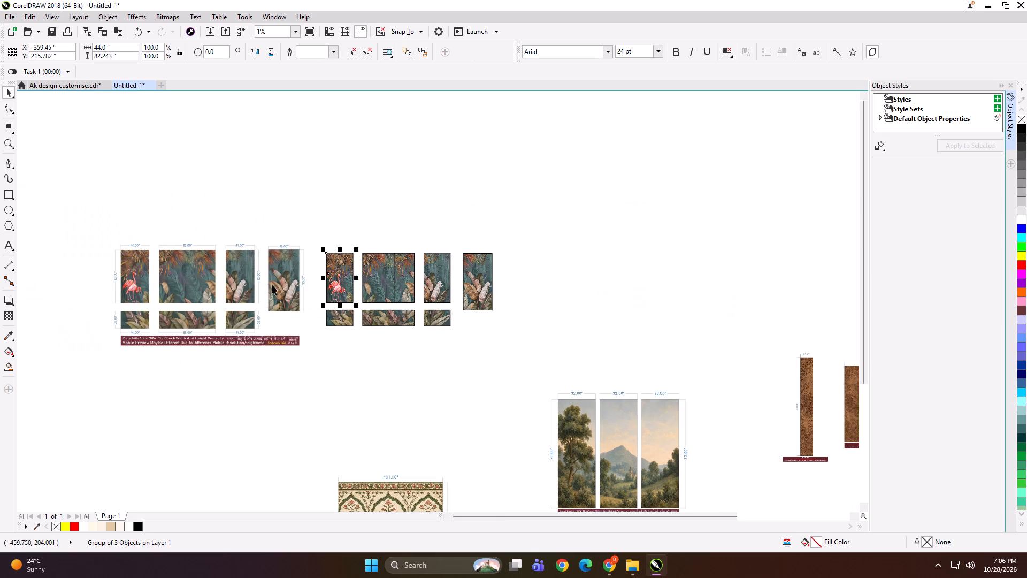
left_click(148, 268, "shift")
left_click(482, 289, "shift")
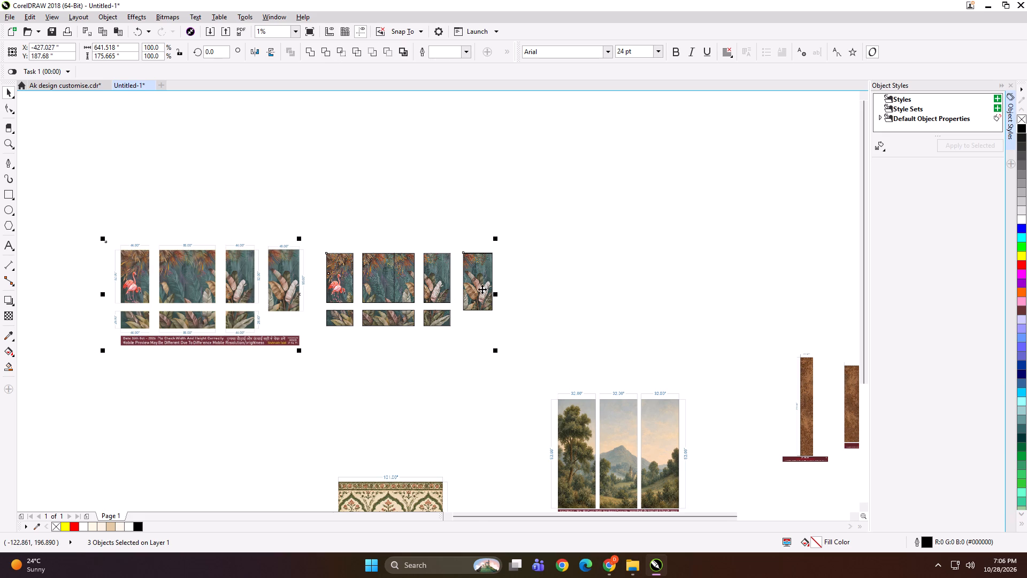
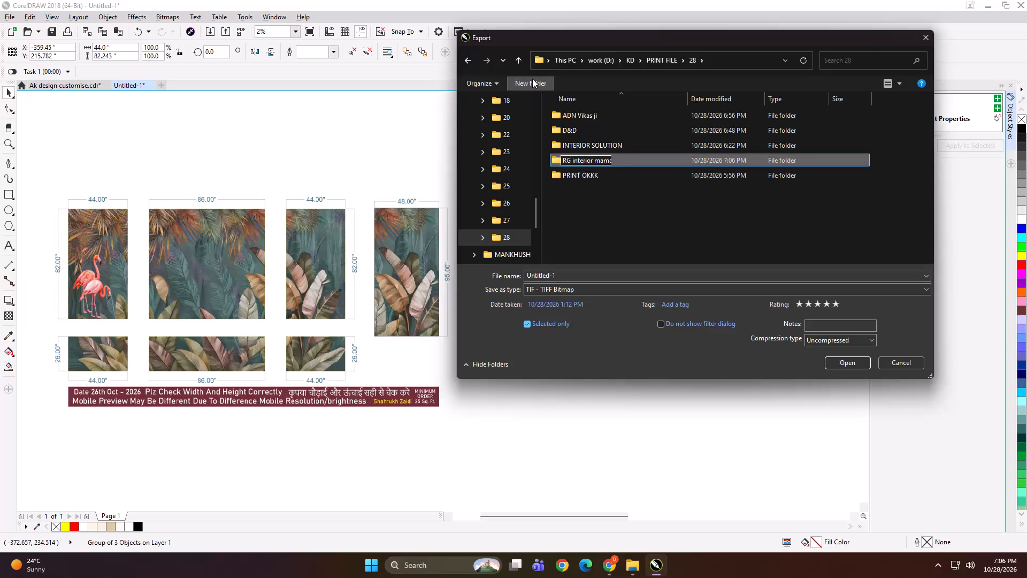
Export the labelled flamingo panel as a TIFF named "44x82 A NW" into the "RG interior mama ji" folder.
double_click(628, 173)
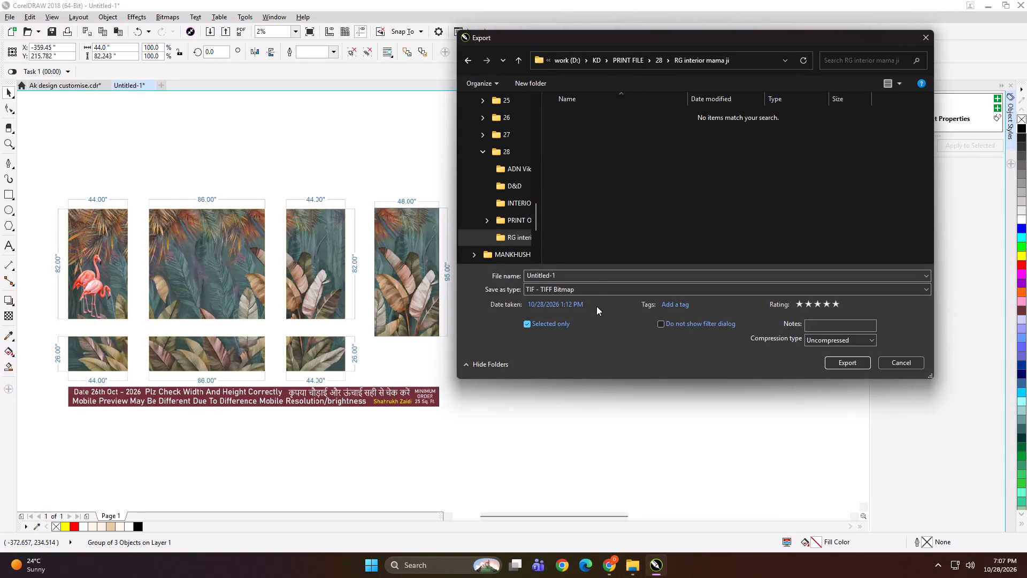
left_click(593, 273)
type("44x82 A NW")
key("Return")
key("Return")
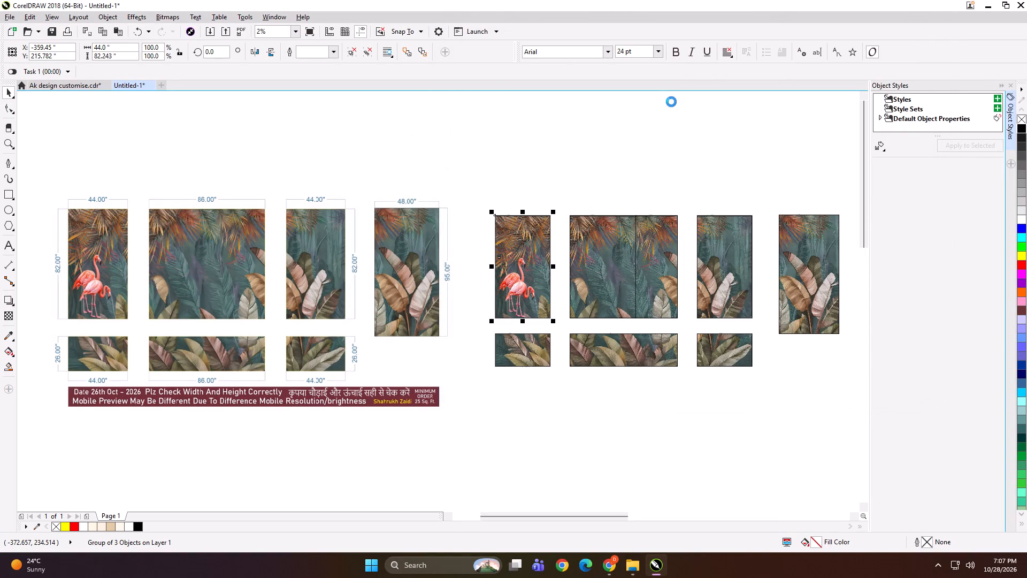
Export the wider, 53-inch piece of the split upper panel to the same folder as "53x82 A".
left_click(606, 271)
key("ctrl+e")
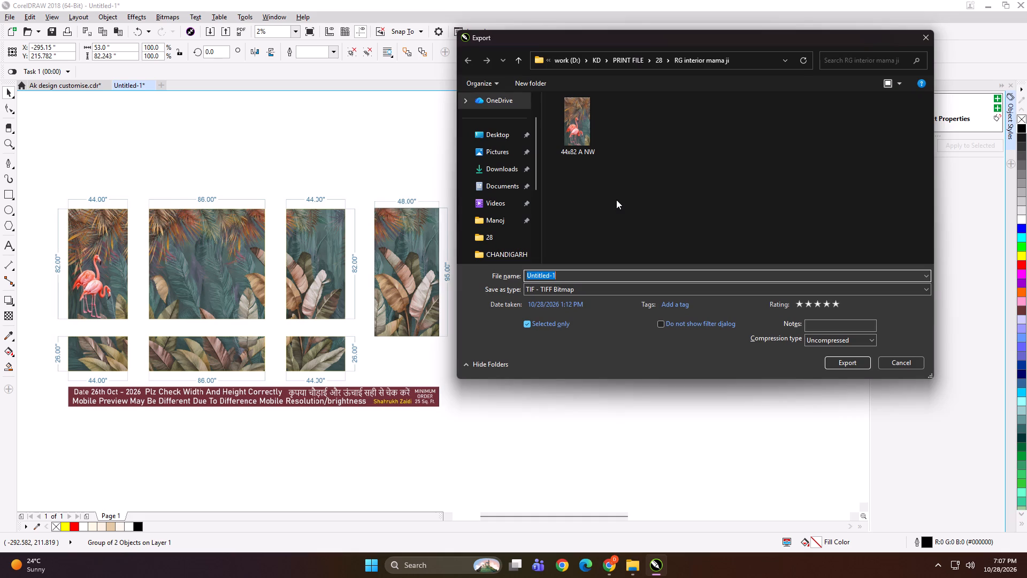
type("53x82 A")
key("space")
key("Return")
key("Return")
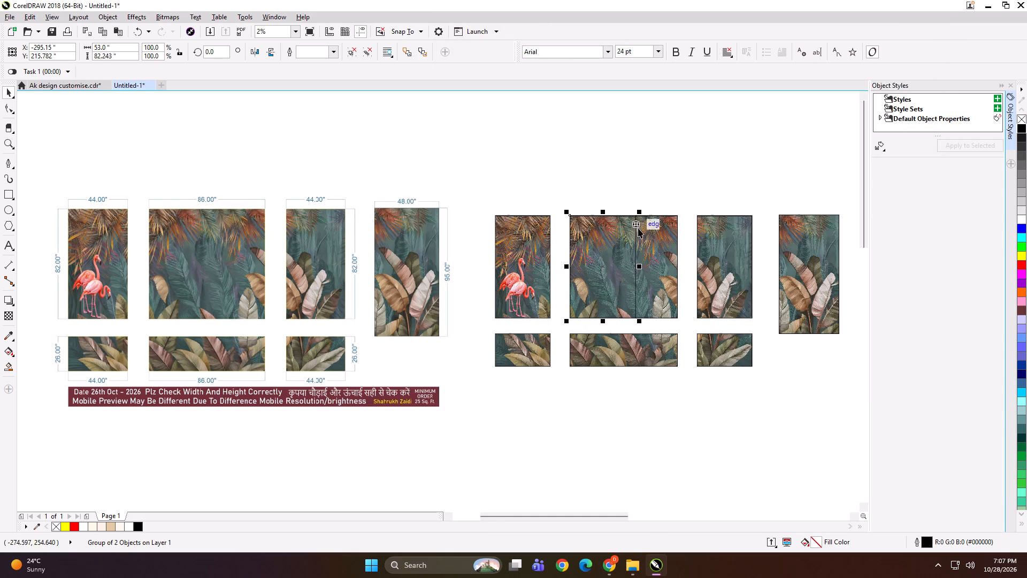
Export the narrower, 33.5-inch piece of the split upper panel as "33.5x82 B NW".
left_click(649, 237)
key("ctrl+e")
type("33.5x82 B NW")
key("Return")
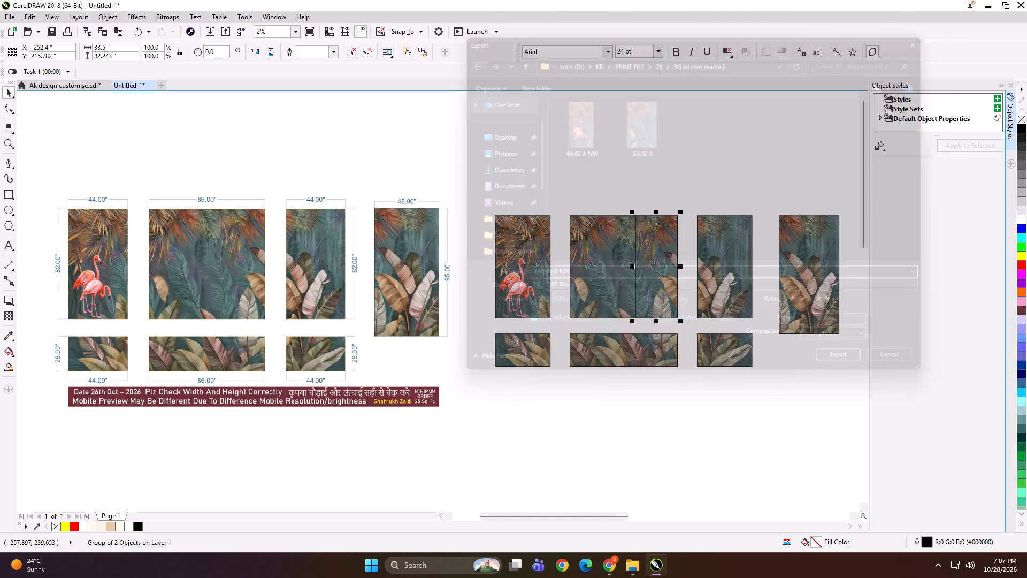
key("Return")
Export the upper 44-inch banana-leaf panel as "44x82 B NW", adapting the name of the existing 44x82 A file.
left_click(712, 242)
key("ctrl+e")
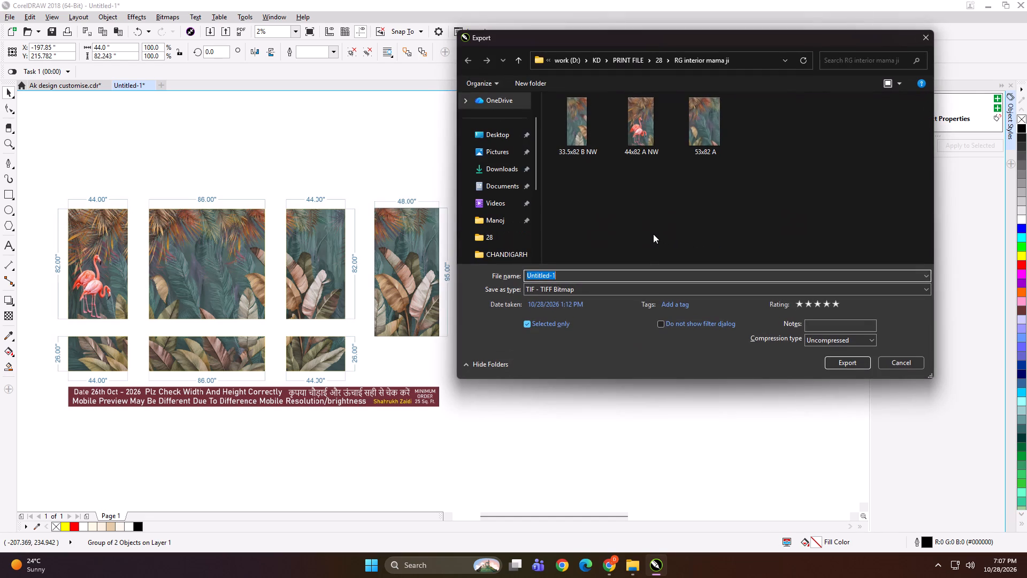
left_click(648, 138)
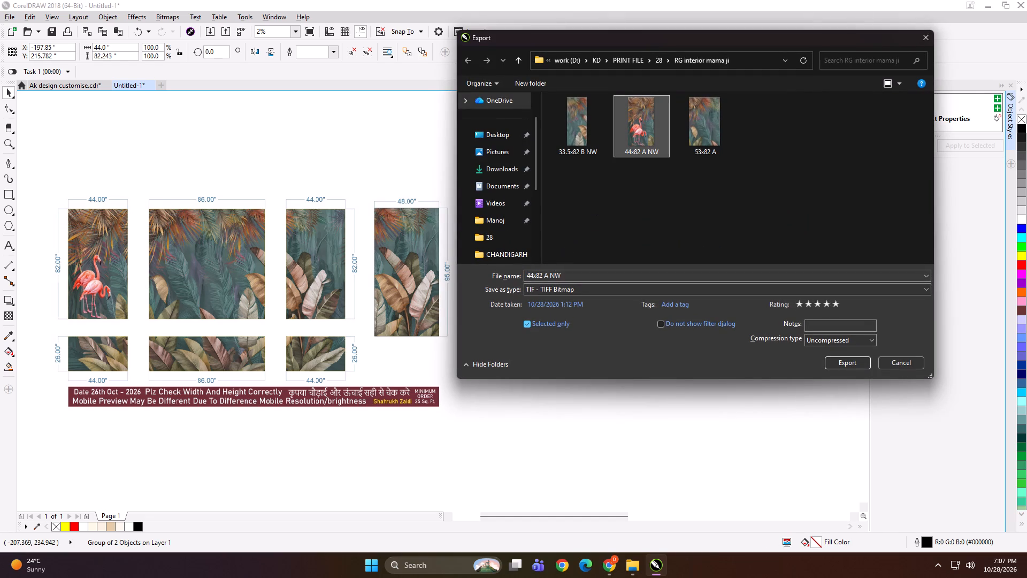
double_click(547, 277)
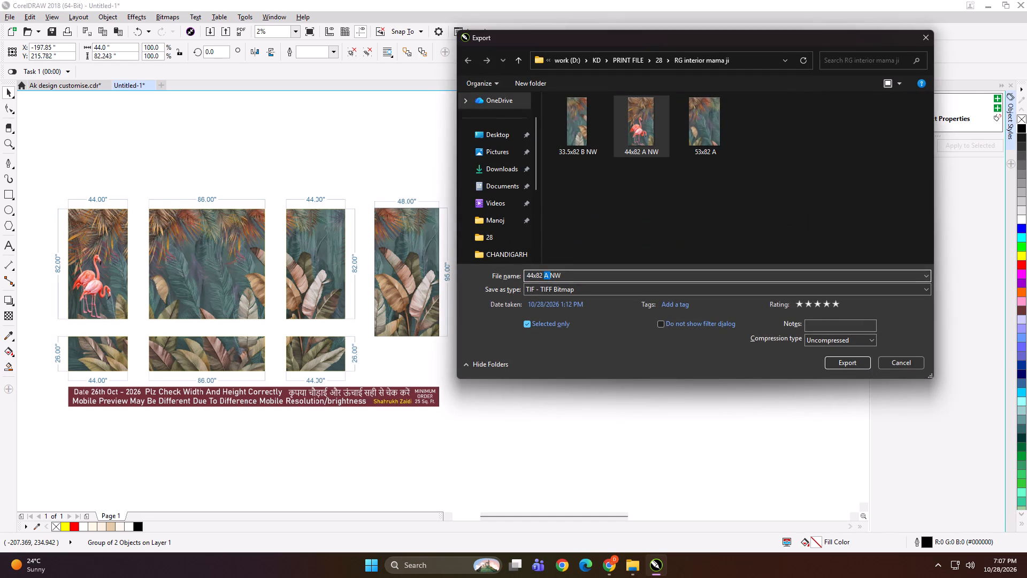
type("B")
key("space")
key("Return")
key("Return")
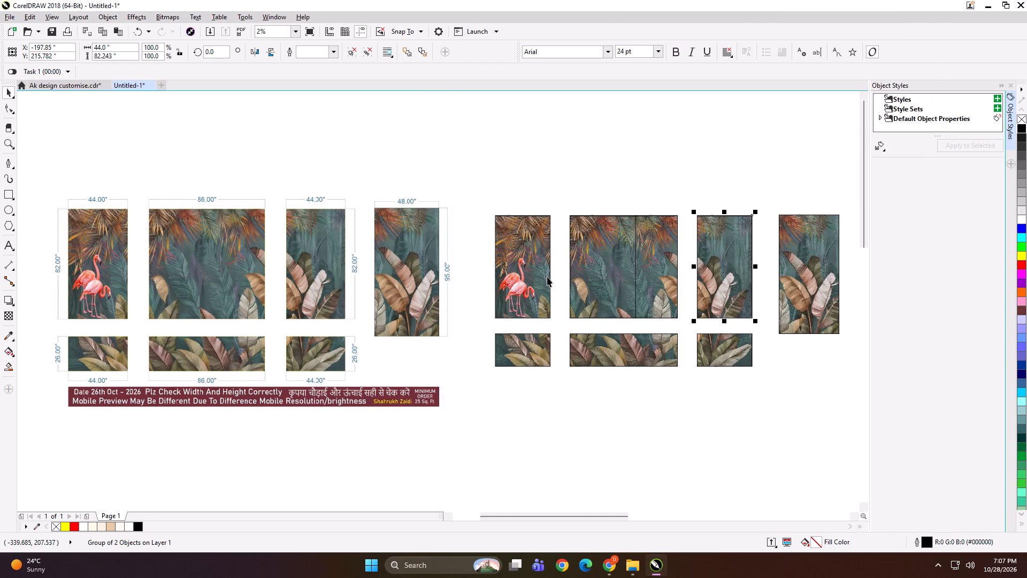
Export the separate tall 48-inch panel as "48x95 NW".
left_click(822, 260)
key("ctrl+e")
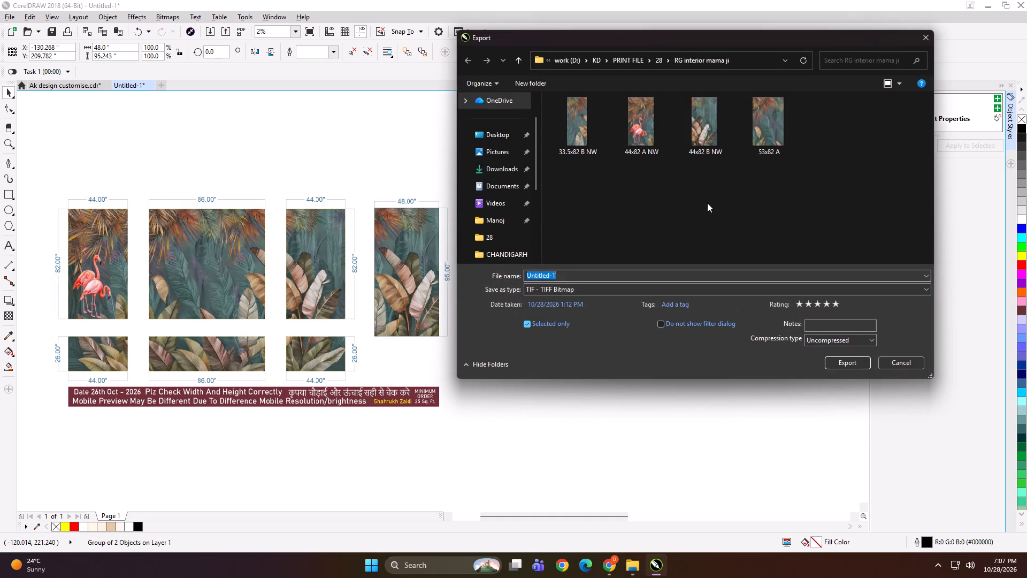
type("48x9")
key("space")
type("NW")
key("Return")
key("Return")
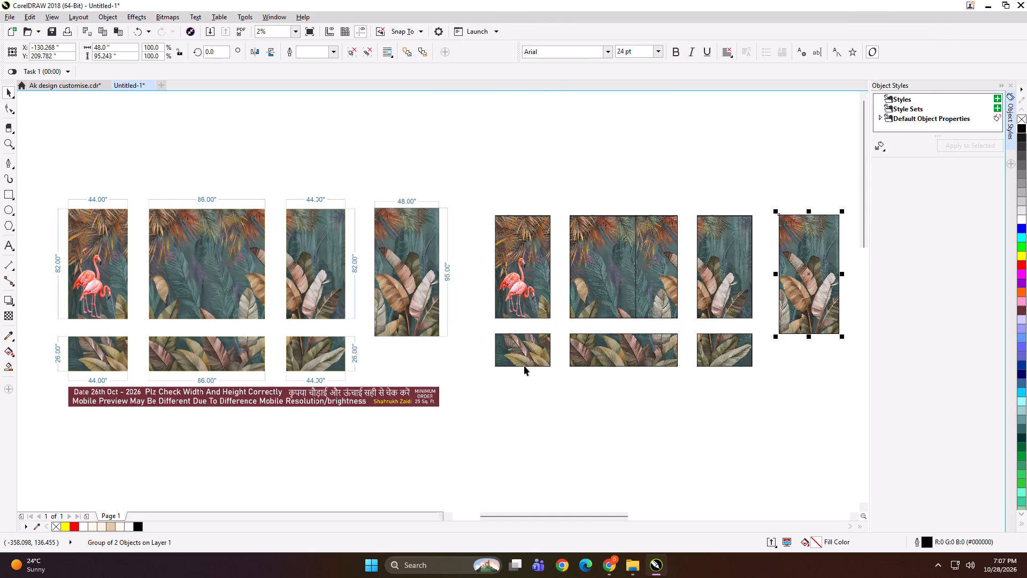
Export the lower strip beneath the flamingo panel as "44x26 A NW".
left_click(524, 366)
key("ctrl+e")
type("44x26 A NW")
key("Return")
key("Return")
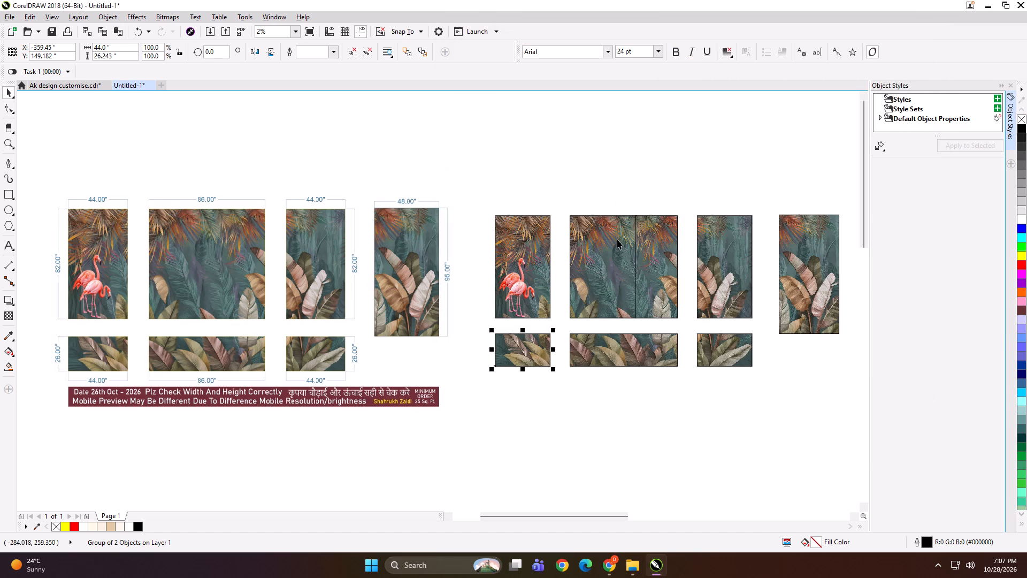
Export the wide lower strip beneath the split panel as "86x26 NW".
left_click(622, 349)
key("ctrl+e")
type("6x26 NW")
key("Return")
key("Return")
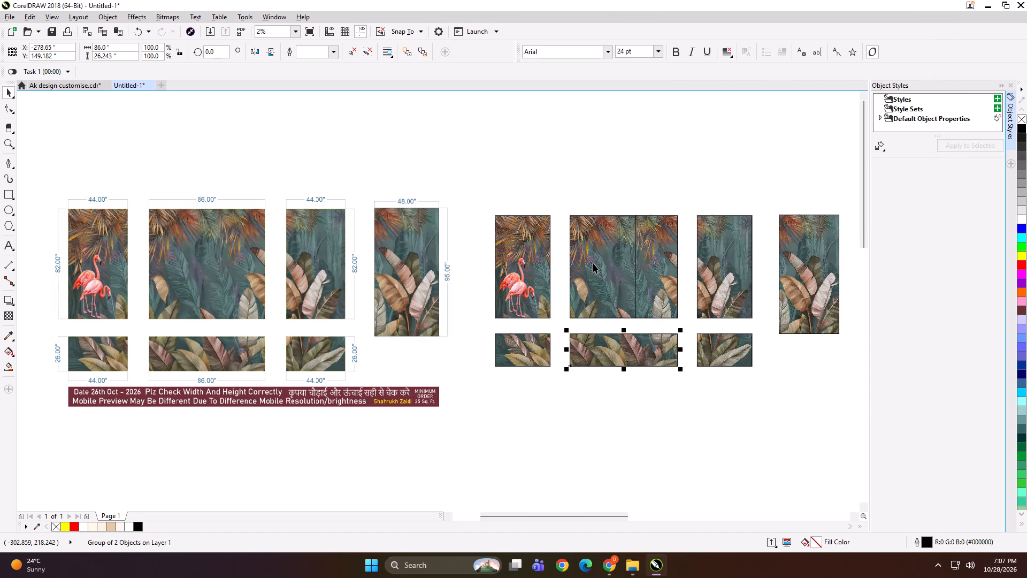
Export the lower strip beneath the 44-inch banana-leaf panel as "44x26 B NW".
left_click(725, 340)
key("ctrl+e")
type("44x26")
key("space")
type("B NW")
key("Return")
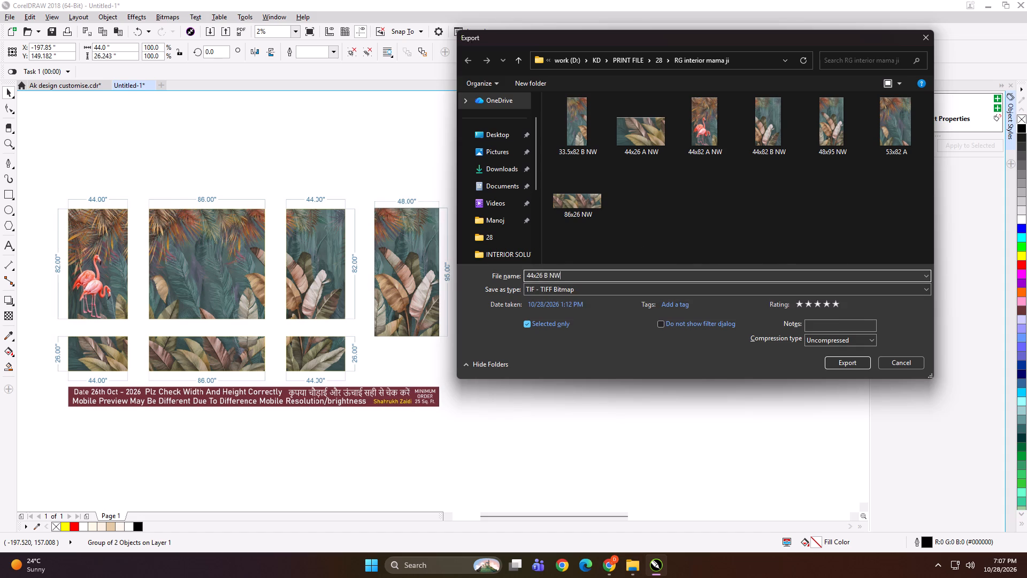
key("Return")
Nudge the 33.5x82, 44x82 B, 44x26 B and 48x95 panels to the right to open a gap in the split panel.
scroll(631, 234, "down", 1)
left_click_drag(385, 248, 453, 315)
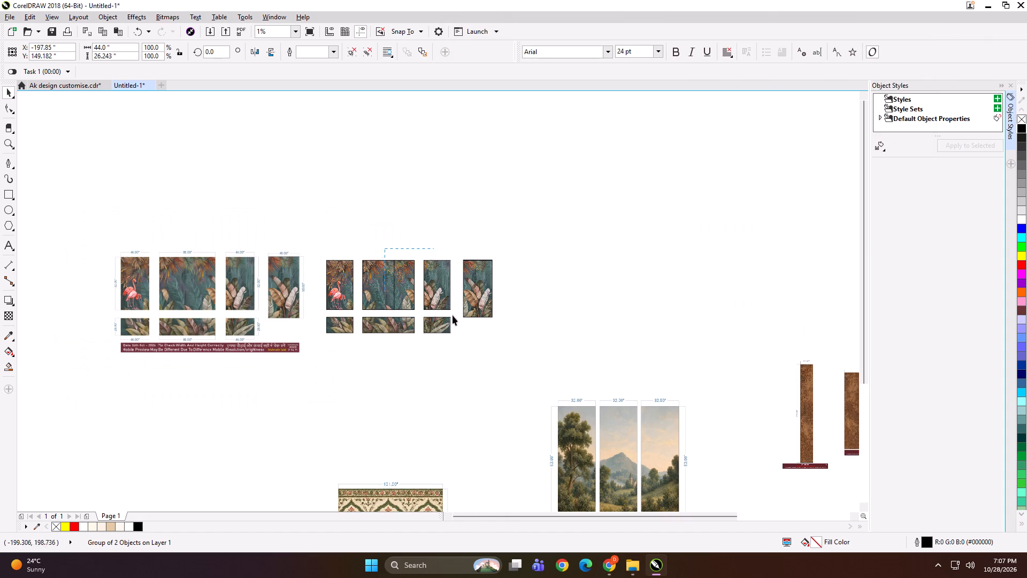
left_click_drag(453, 315, 520, 362)
key("Right")
key("Right")
key("Right")
key("Right")
key("Right")
key("Right")
key("Right")
key("Right")
key("Right")
key("Right")
key("Right")
Group all eight flamingo-design panels together with their preview sheet.
left_click_drag(528, 230, 452, 322)
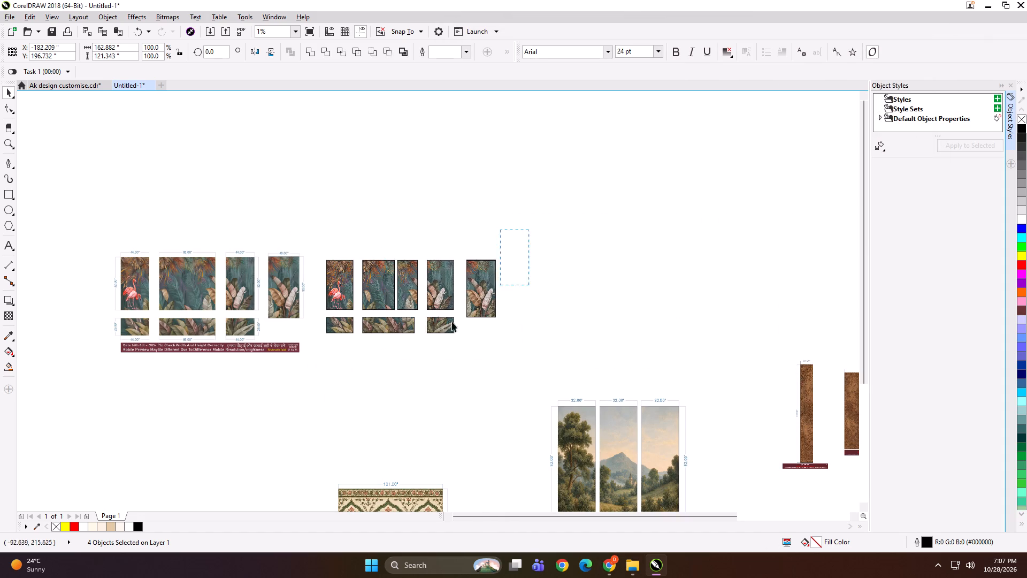
left_click_drag(452, 322, 314, 363)
left_click(277, 302, "shift")
key("ctrl+g")
Scale the flamingo group down proportionally in stages to about 8.4 by 2.3 inches.
left_click_drag(501, 359, 389, 364, "shift")
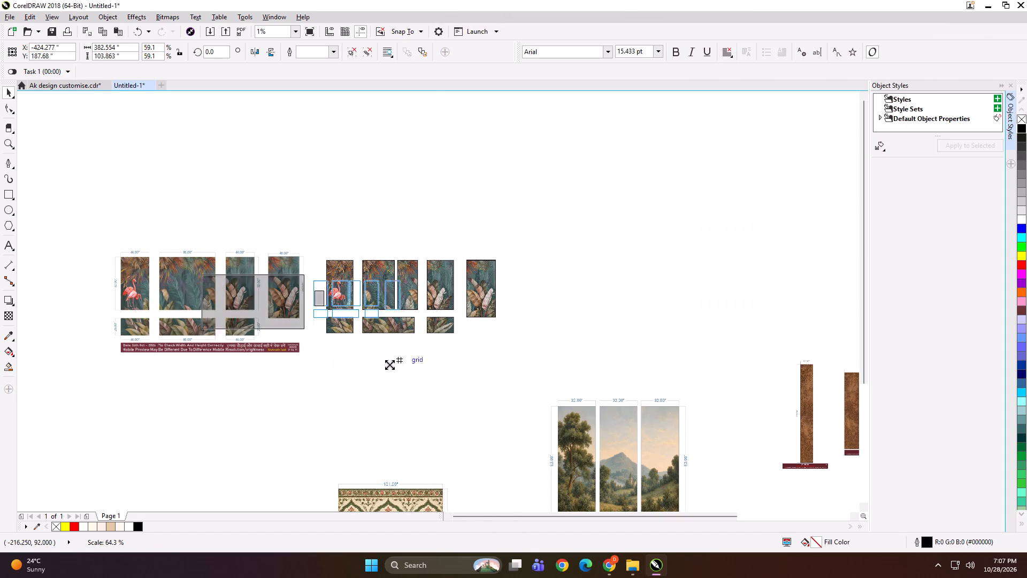
left_click_drag(389, 364, 322, 332, "shift")
scroll(303, 295, "up", 2)
scroll(606, 306, "up", 2)
left_click_drag(604, 355, 598, 350)
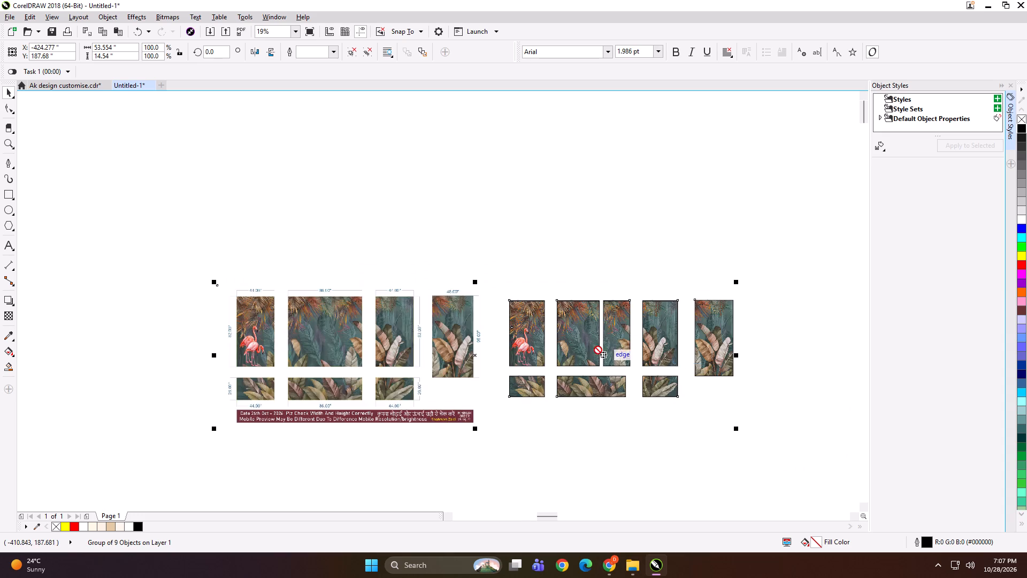
left_click_drag(598, 350, 583, 343)
left_click_drag(718, 414, 563, 376, "shift")
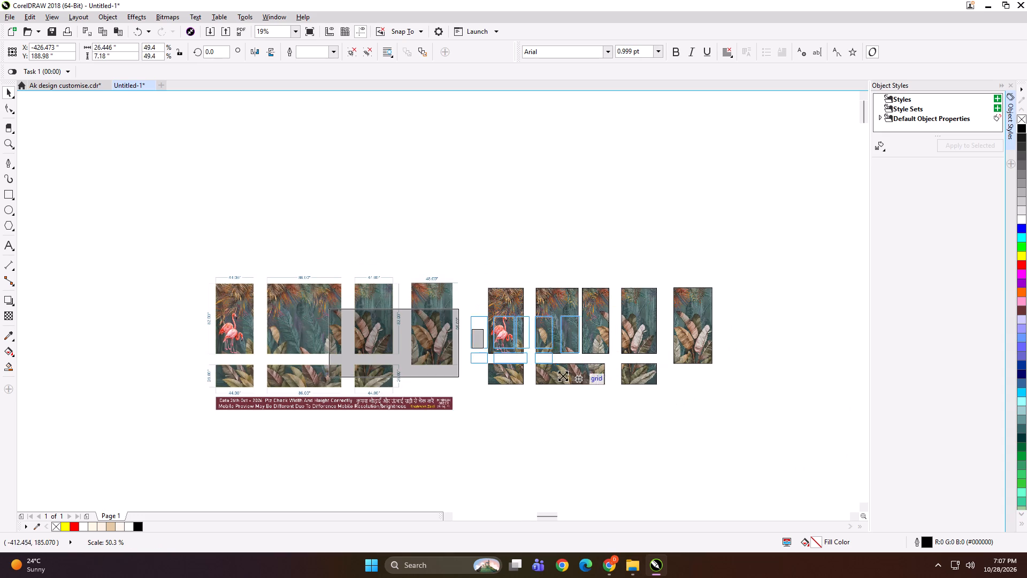
left_click_drag(563, 376, 527, 364, "shift")
scroll(463, 344, "up", 2)
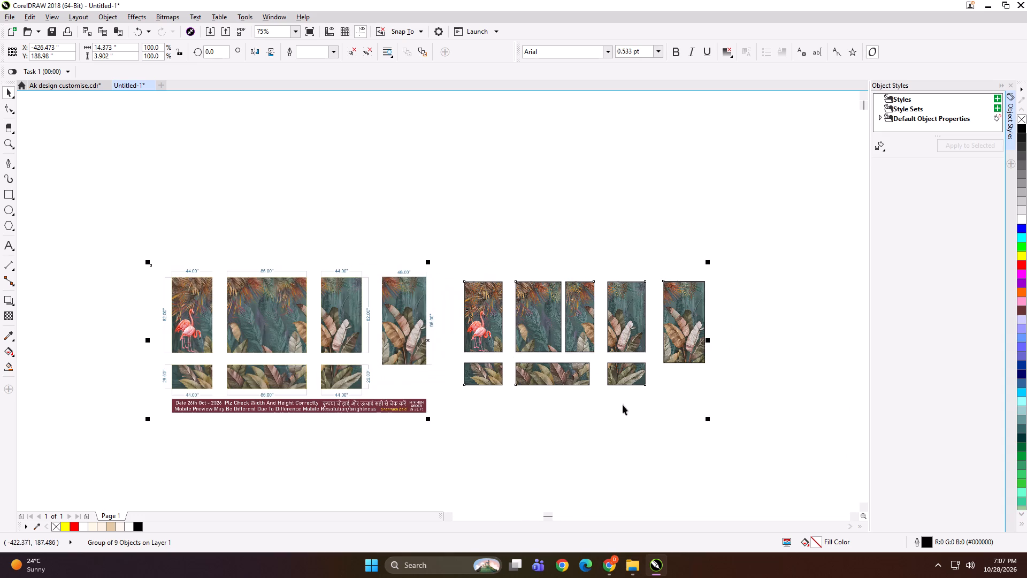
left_click_drag(710, 423, 560, 387, "shift")
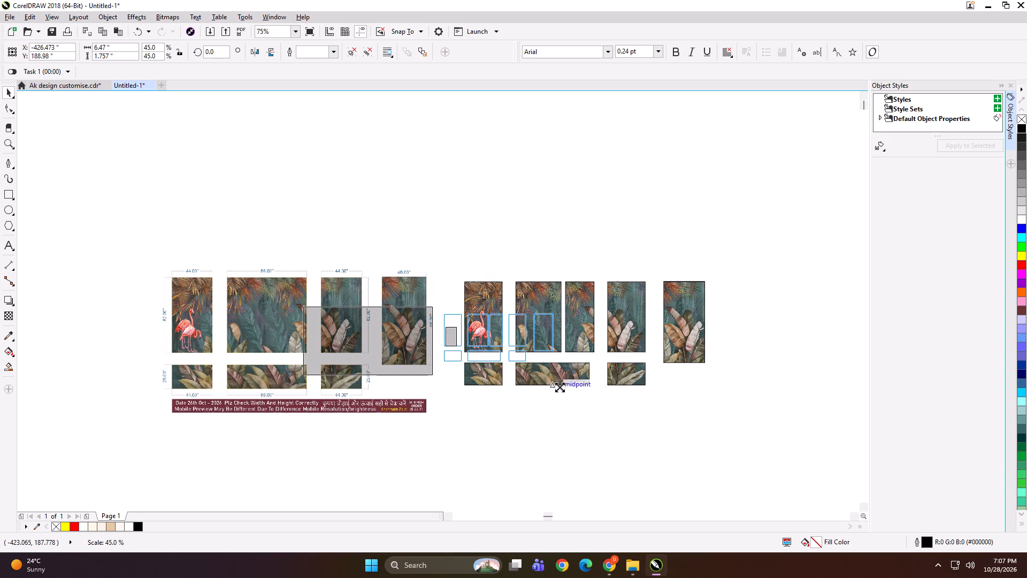
left_click_drag(560, 387, 560, 387, "shift")
left_click_drag(556, 376, 596, 396, "shift")
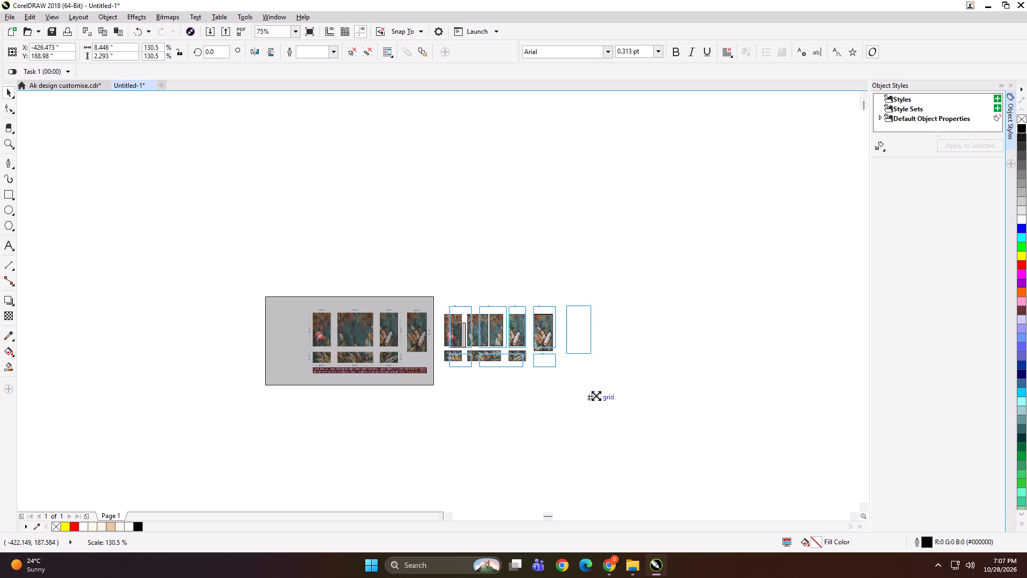
left_click_drag(596, 396, 598, 396, "shift")
Export the reduced flamingo group as "SDGDFH" and delete the group from the page.
key("ctrl+e")
type("SDGDFH")
key("Return")
key("Return")
key("Return")
key("Return")
key("Delete")
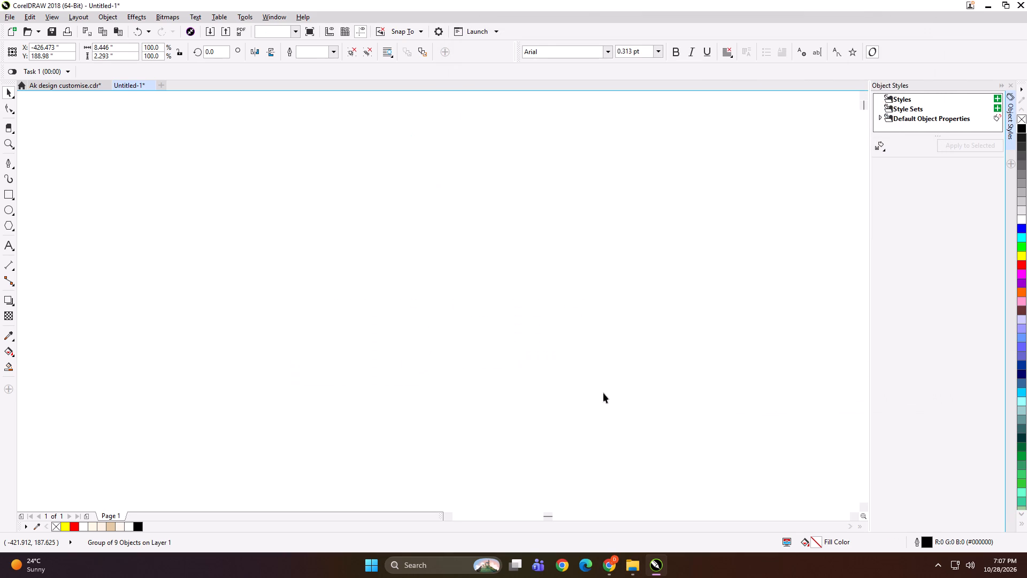
Move the arched floral preview sheet up and to the left, away from the pink patterned panels, and deselect it.
key("F4")
left_click(543, 331)
left_click_drag(272, 279, 255, 237)
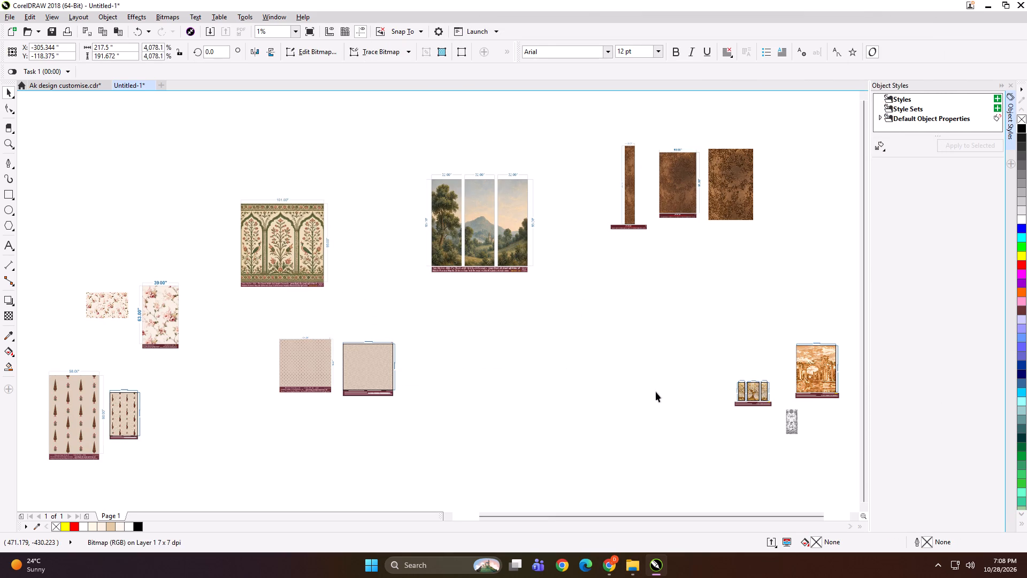
left_click(656, 392)
Switch to File Explorer and open folder 28 inside KD > PRINT FILE on the work (D:) drive.
left_click(629, 574)
scroll(48, 338, "up", 5)
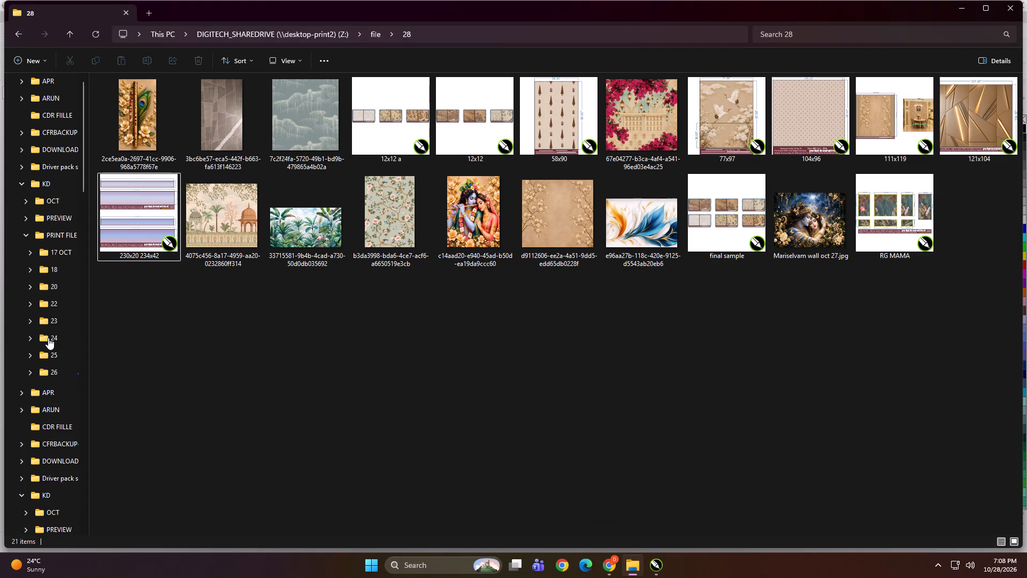
scroll(48, 338, "up", 5)
left_click(48, 325)
double_click(290, 193)
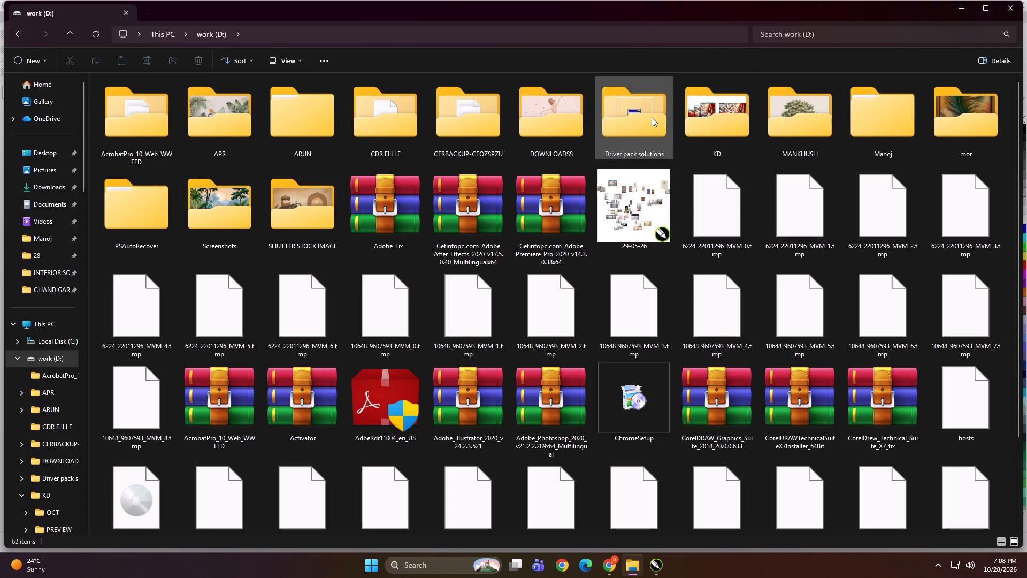
double_click(714, 115)
double_click(527, 166)
scroll(541, 309, "up", 4, "ctrl")
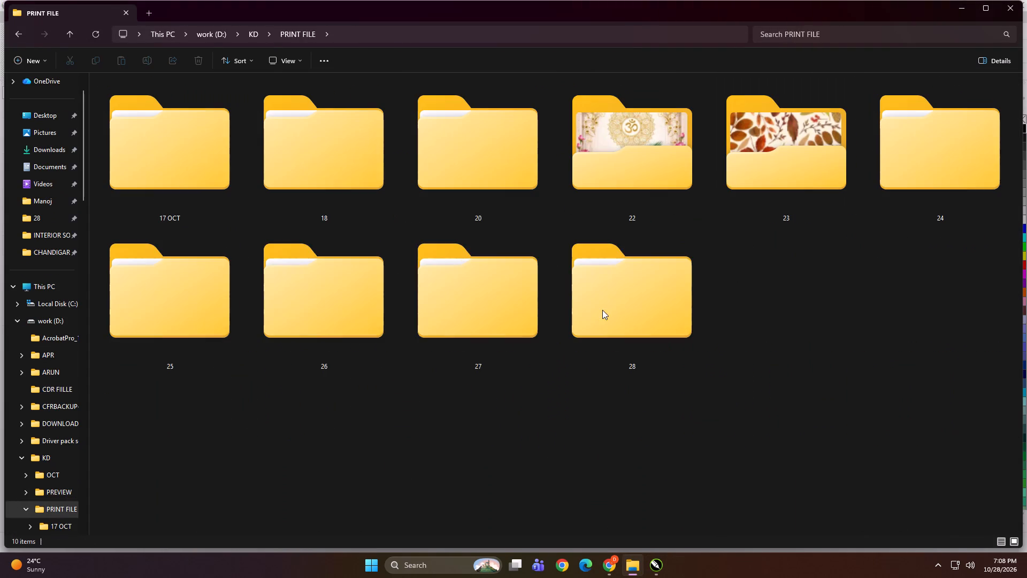
double_click(602, 310)
Cut the ADN Vikas ji, D&D, INTERIOR SOLUTION and RG interior mama ji folders from folder 28.
scroll(502, 327, "up", 7, "ctrl")
left_click(173, 176)
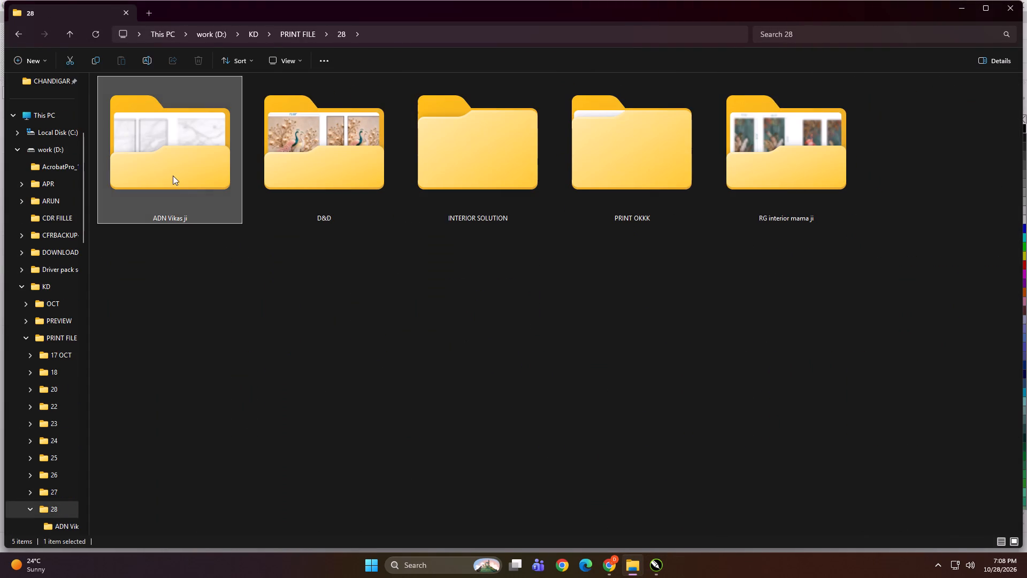
left_click(325, 178, "ctrl")
left_click(506, 181, "ctrl")
left_click(776, 169, "ctrl")
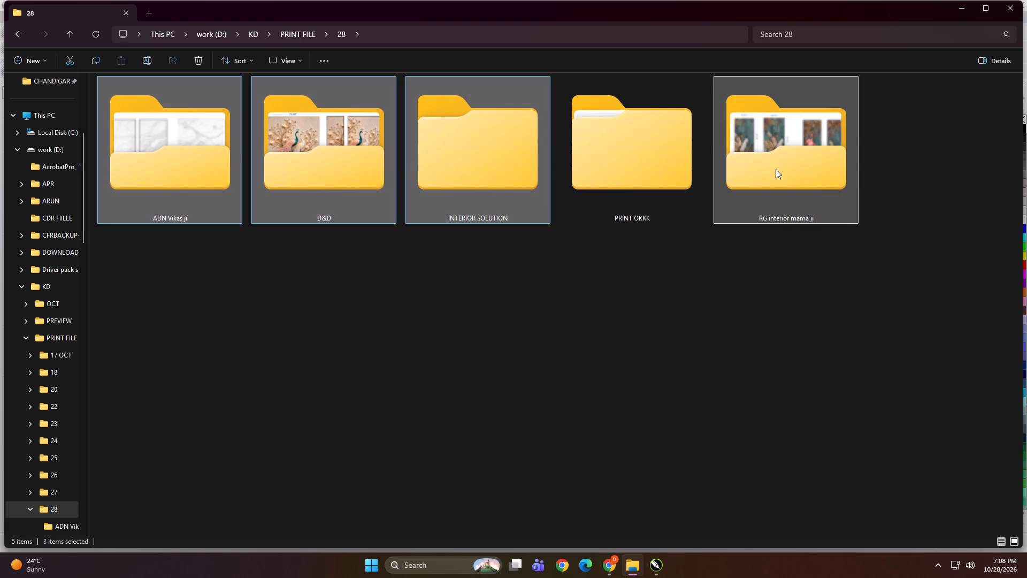
key("ctrl+x")
Create a folder named "NEW 3" inside folder 28's PRINT OKKK folder.
double_click(625, 153)
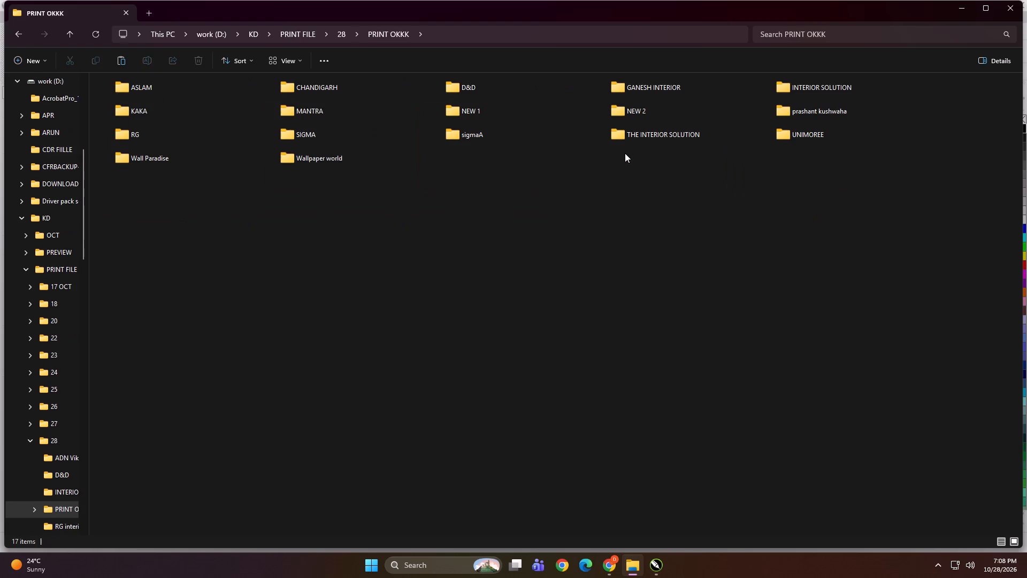
scroll(484, 283, "up", 15, "ctrl")
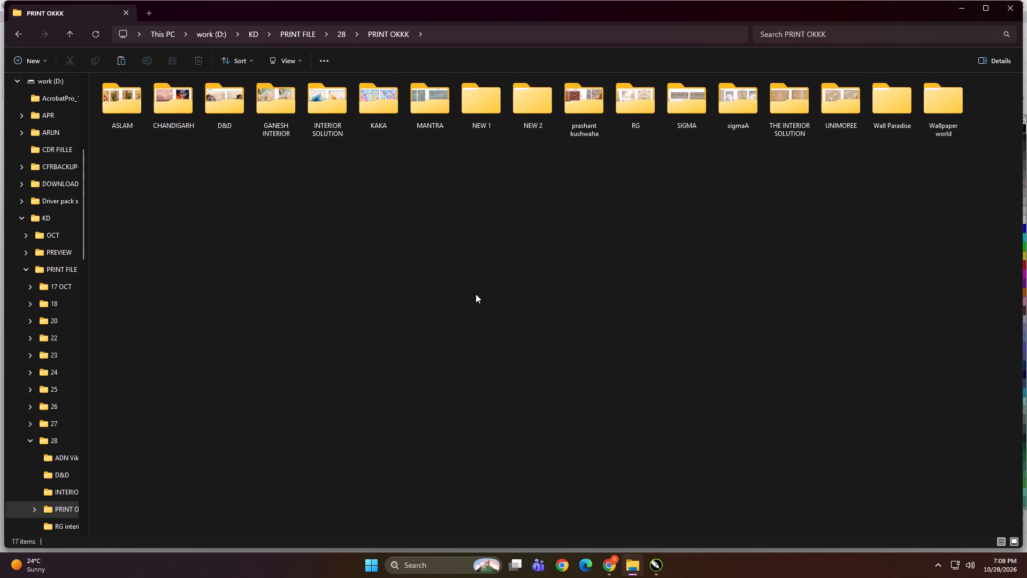
scroll(476, 294, "up", 8, "ctrl")
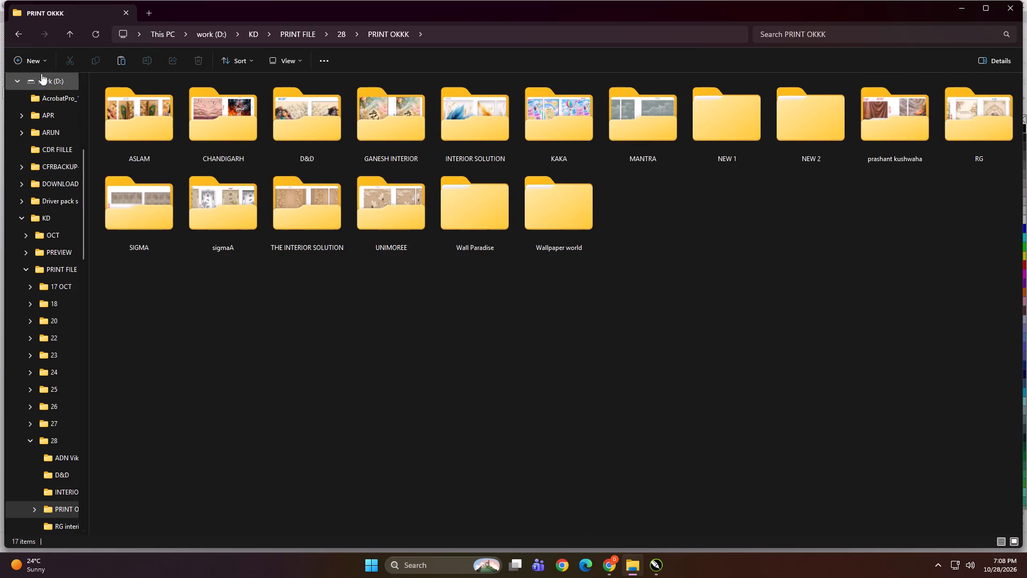
left_click(37, 63)
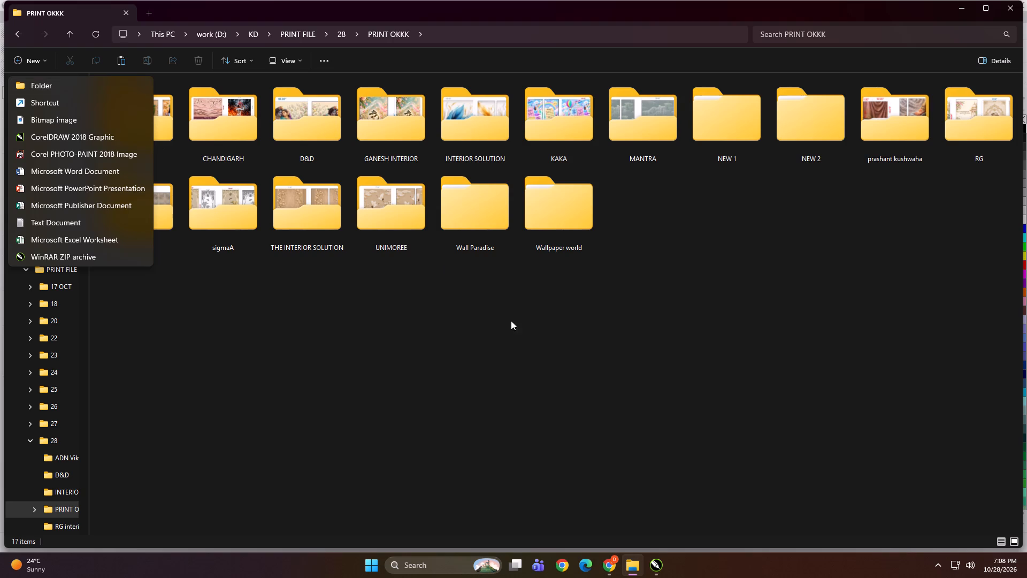
right_click(604, 325)
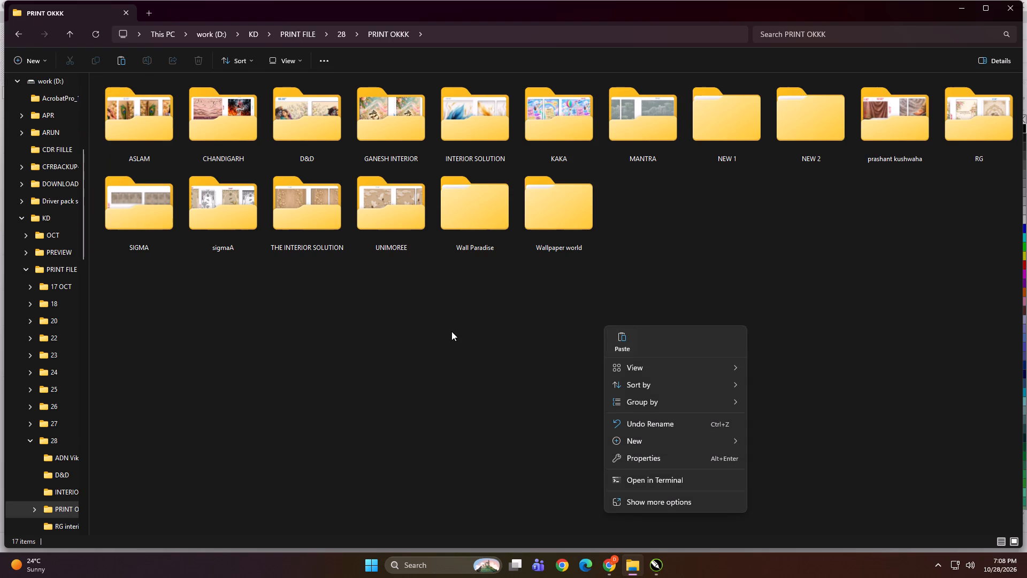
left_click(22, 60)
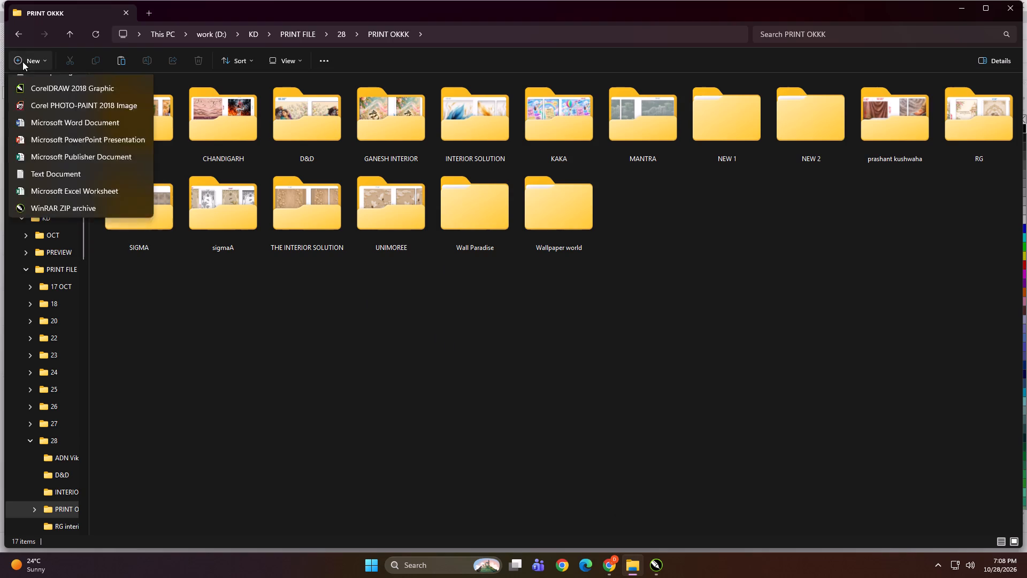
left_click(35, 79)
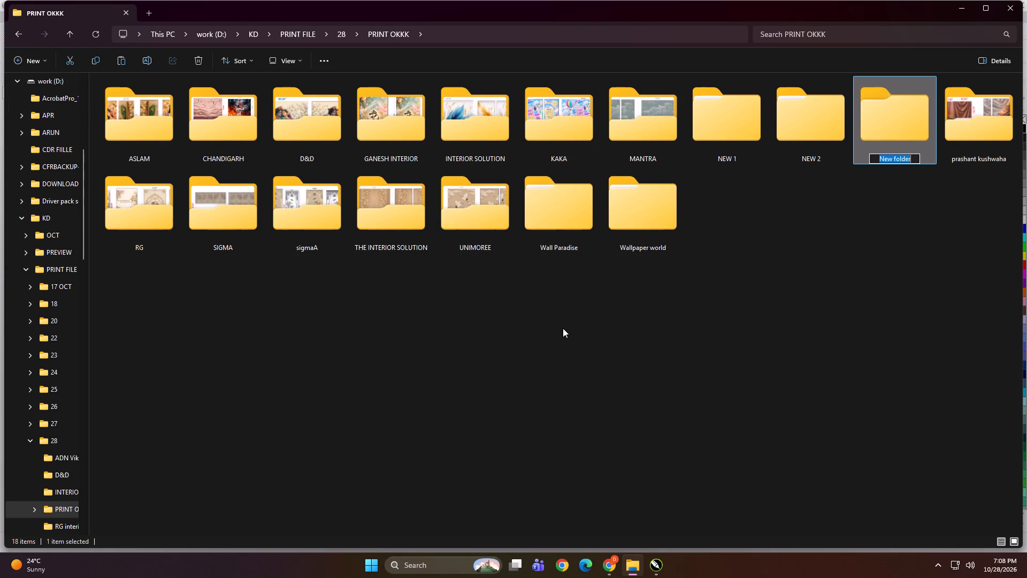
type("NEQW")
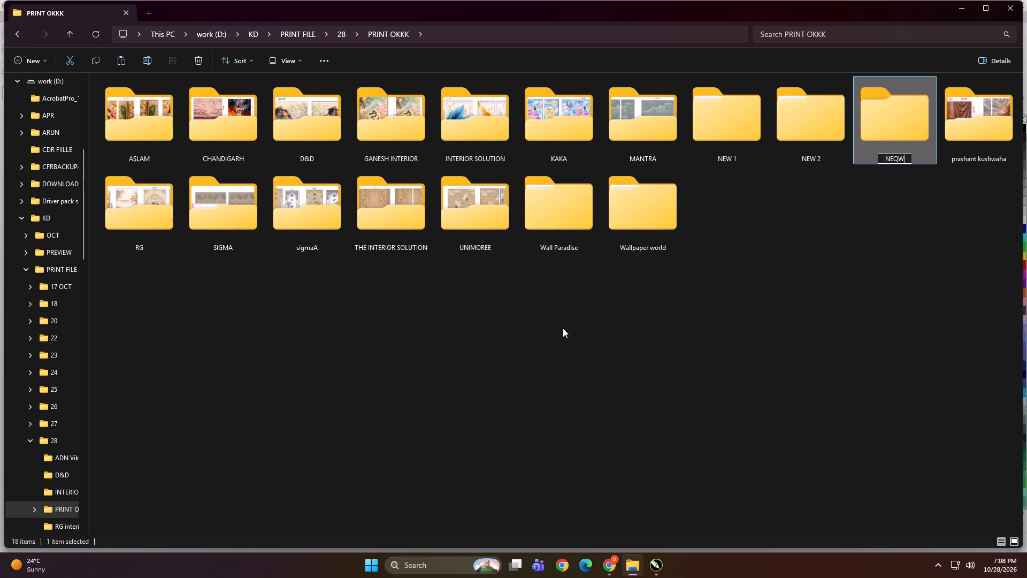
key("BackSpace")
key("BackSpace")
type("W 3")
key("Return")
Open the NEW 3 folder and paste the cut client folders into it.
double_click(880, 120)
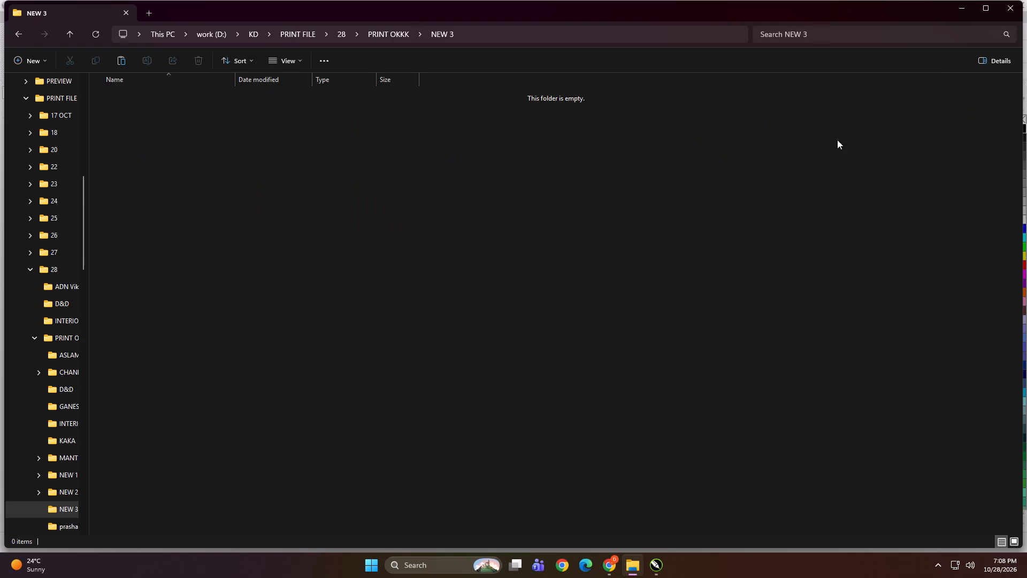
right_click(472, 241)
left_click(483, 250)
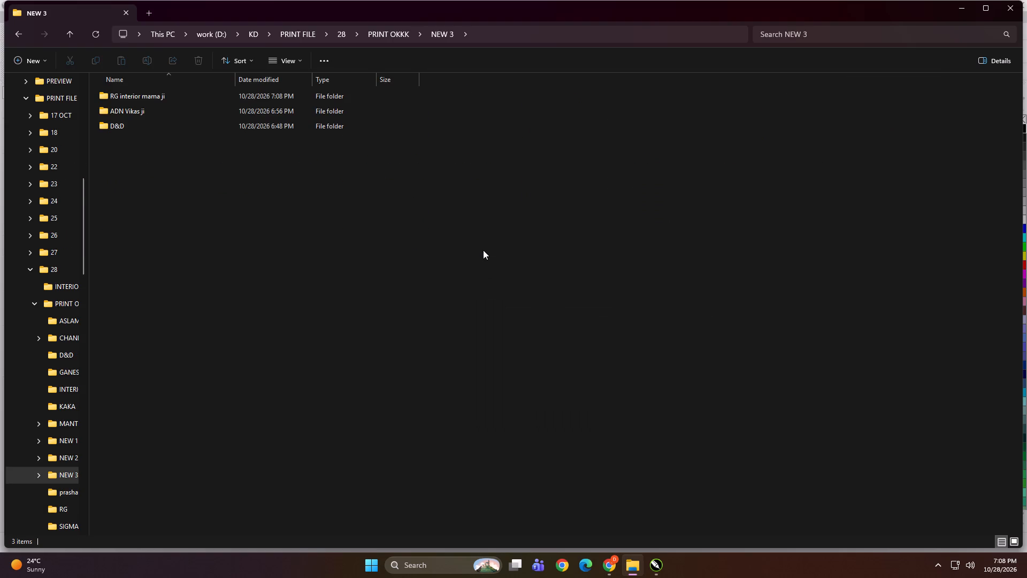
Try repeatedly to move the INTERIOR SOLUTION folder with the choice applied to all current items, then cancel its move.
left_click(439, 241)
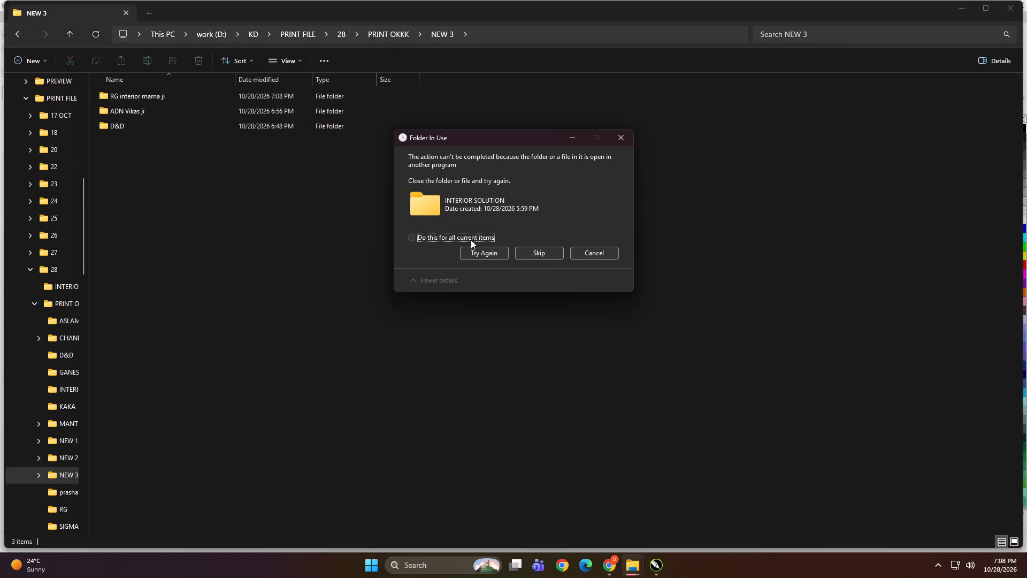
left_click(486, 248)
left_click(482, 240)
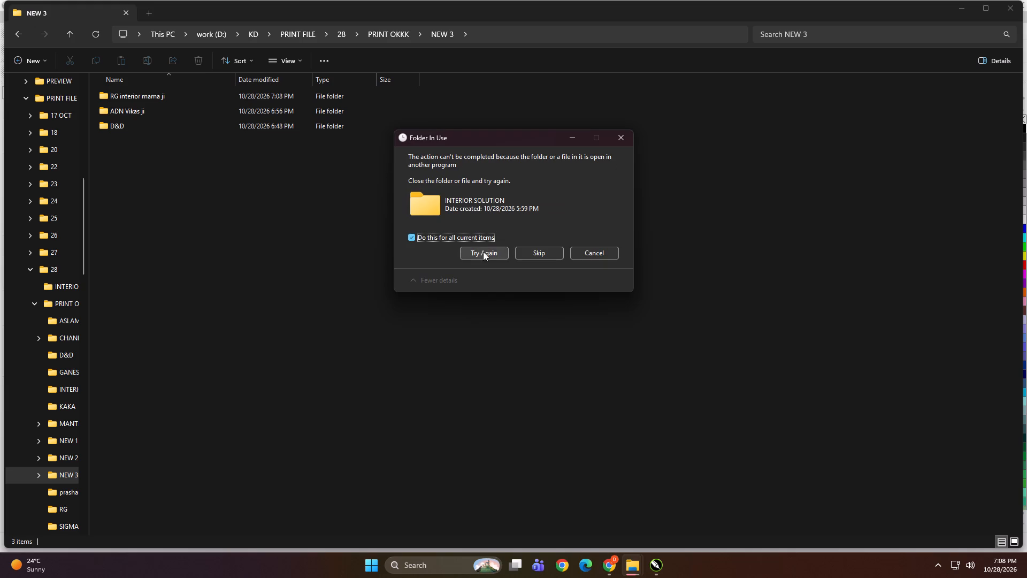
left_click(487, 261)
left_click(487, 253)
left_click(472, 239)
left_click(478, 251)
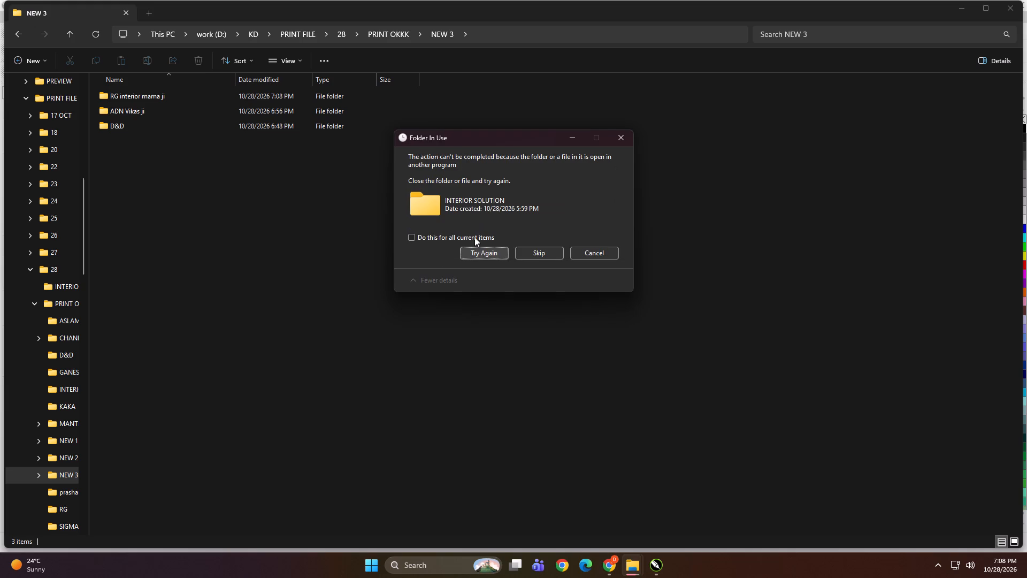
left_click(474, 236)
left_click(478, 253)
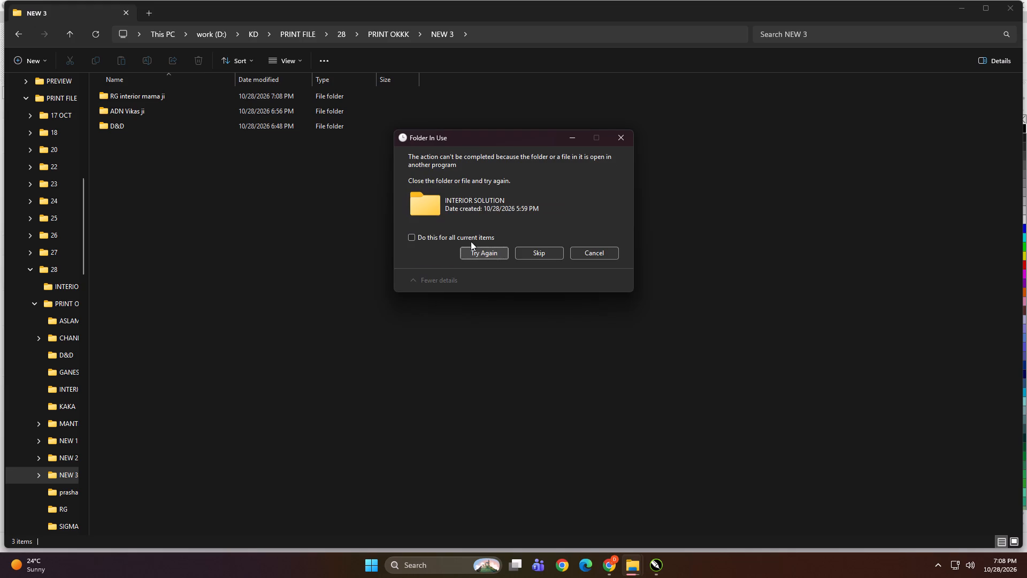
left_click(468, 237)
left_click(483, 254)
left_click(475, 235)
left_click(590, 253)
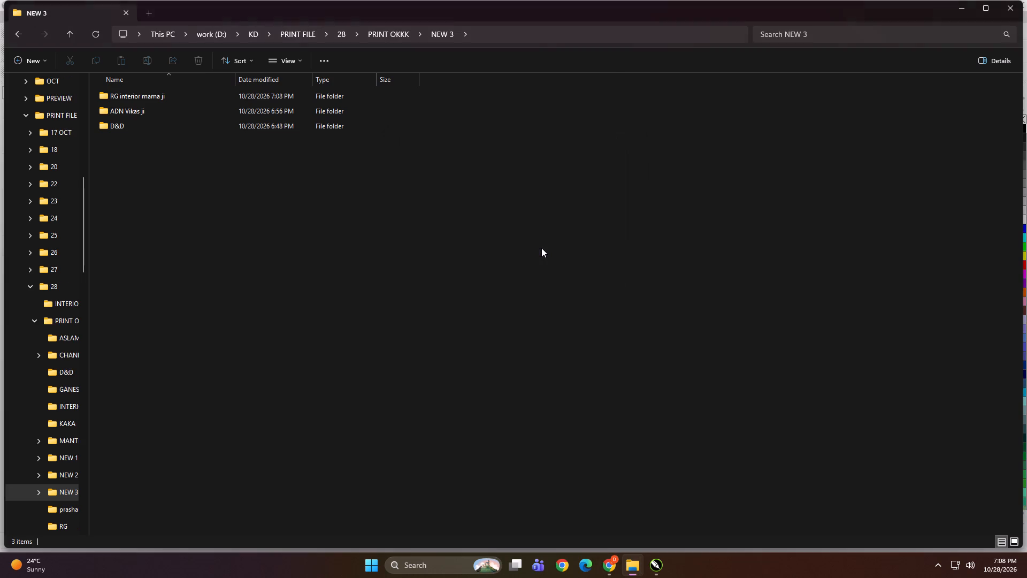
Enlarge the folder thumbnails in NEW 3 and rename the D&D folder as "D&D DE".
left_click(412, 250)
scroll(412, 238, "up", 19, "ctrl")
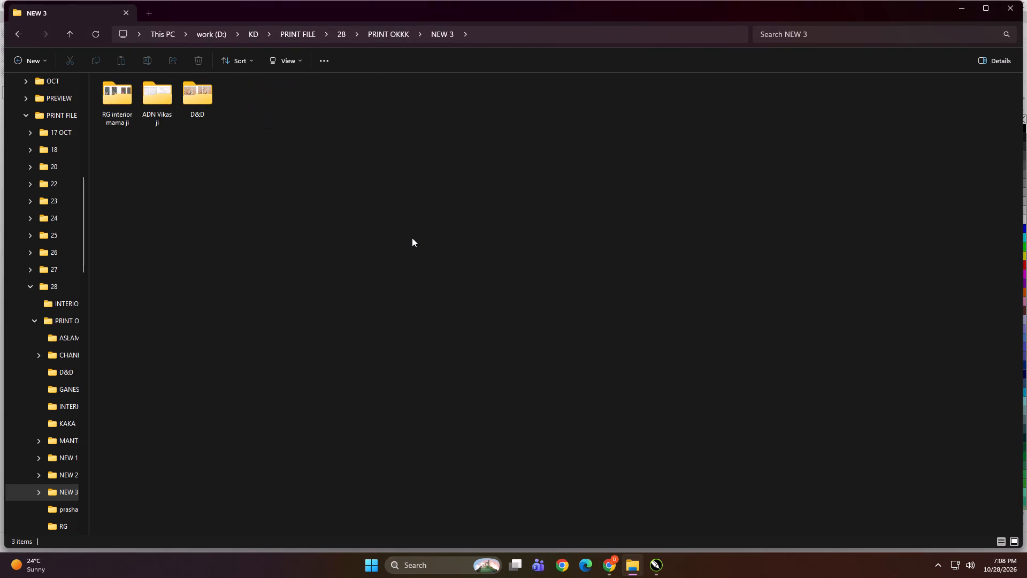
scroll(412, 238, "up", 19, "ctrl")
left_click(408, 284)
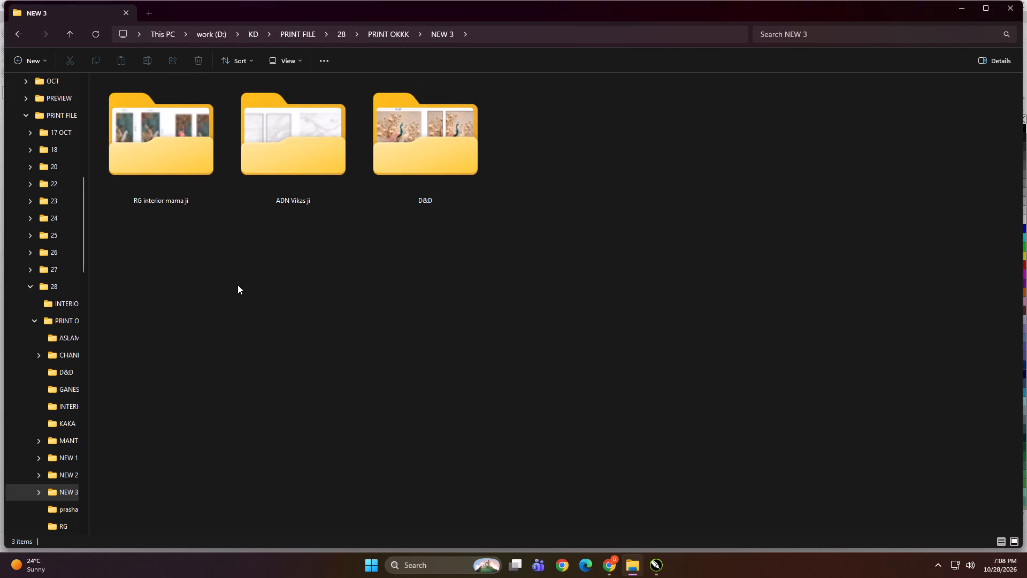
left_click_drag(157, 259, 434, 159)
left_click_drag(426, 300, 431, 292)
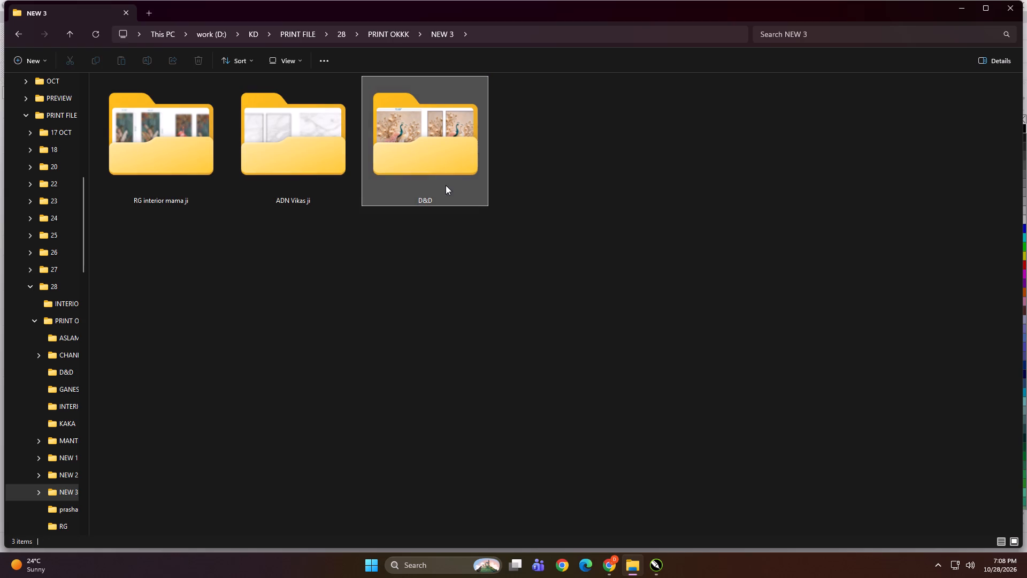
left_click(446, 185)
right_click(446, 185)
left_click(527, 204)
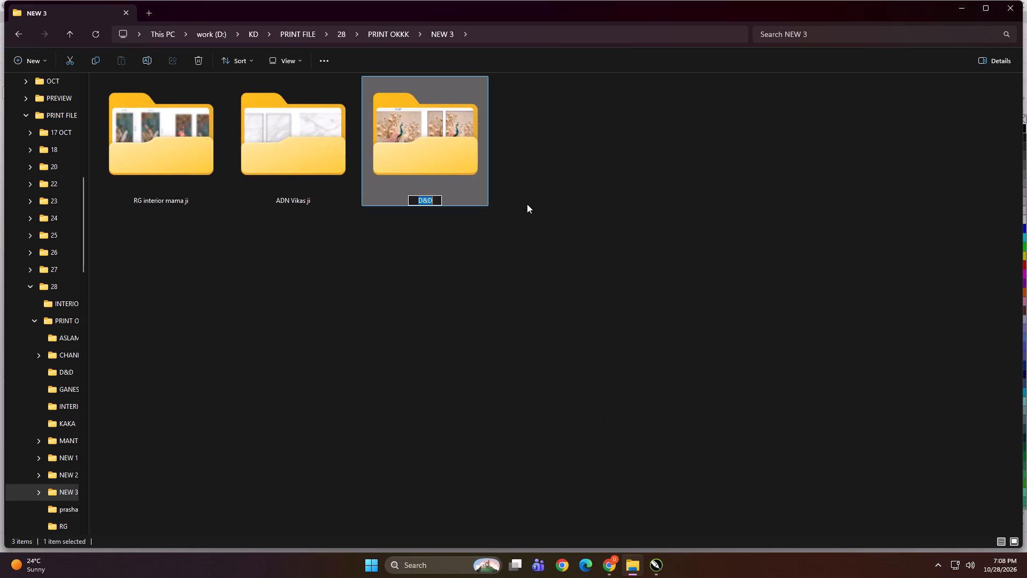
key("Right")
key("space")
type("DE")
key("Return")
Copy the three client folders from NEW 3 into Print > 28 on the DIGITECH_SHAREDRIVE (Z:) network drive.
left_click(214, 263)
left_click_drag(167, 226, 440, 167)
key("ctrl+c")
scroll(23, 352, "up", 6)
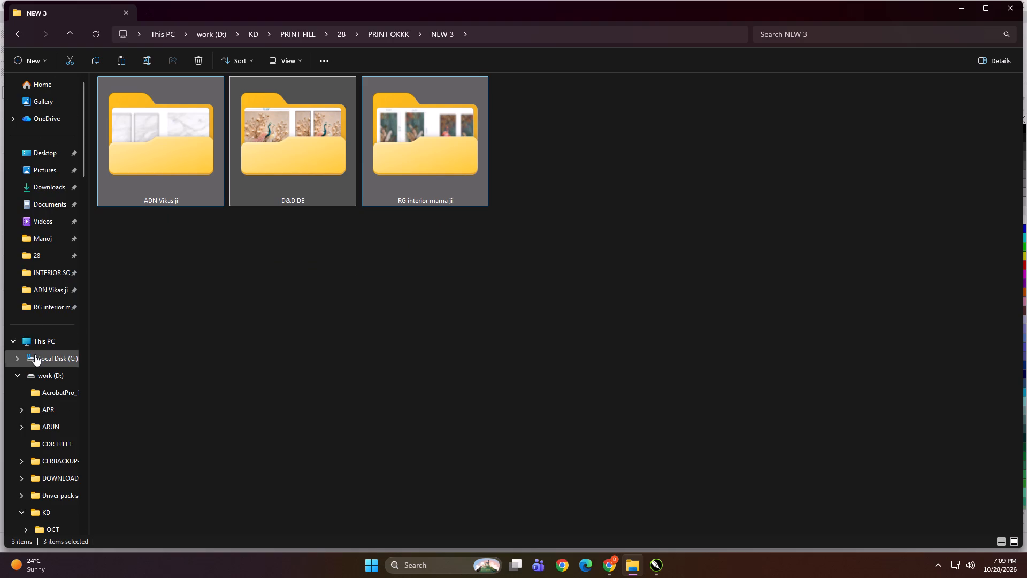
left_click(38, 338)
double_click(179, 298)
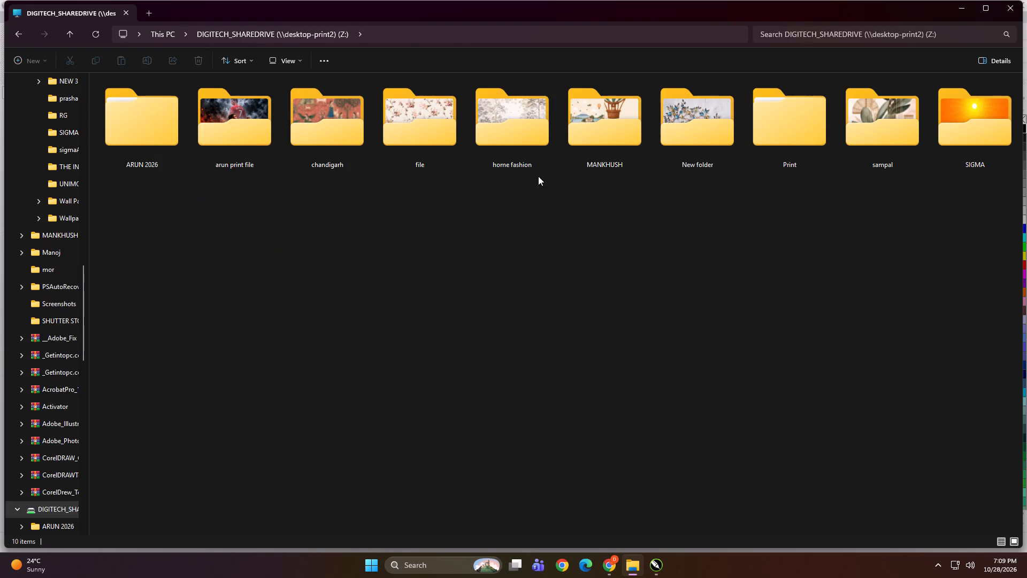
double_click(818, 127)
double_click(670, 107)
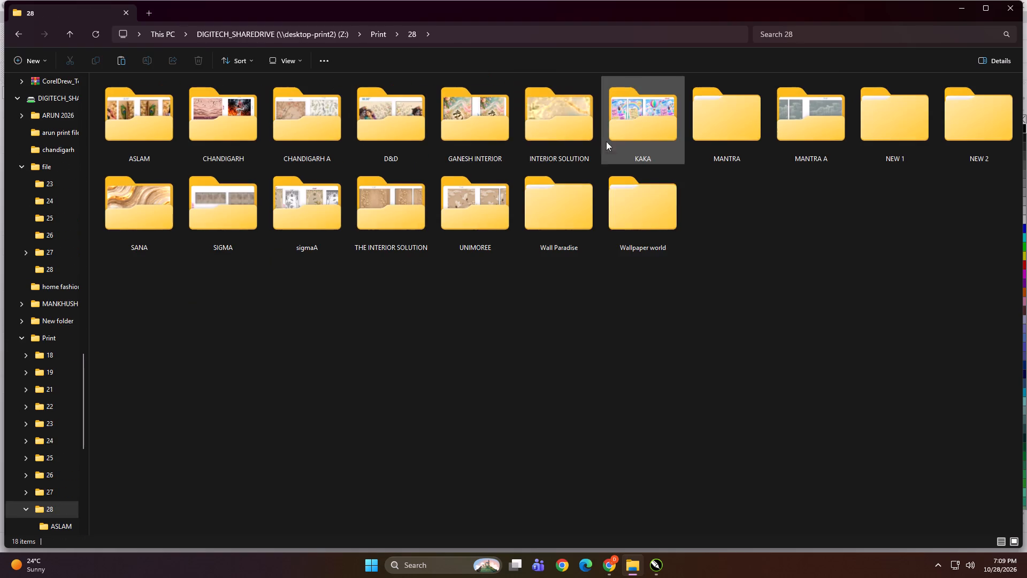
right_click(616, 324)
left_click(630, 337)
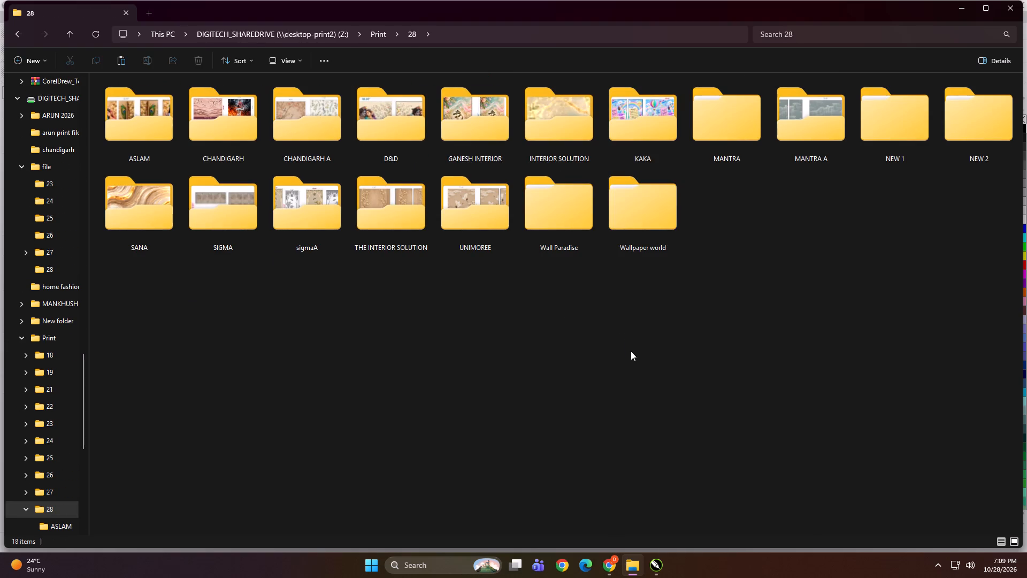
left_click(543, 364)
Check the ASLAM, D&D and THE INTERIOR SOLUTION folders in the shared drive's Print > 28 folder.
scroll(51, 289, "up", 5)
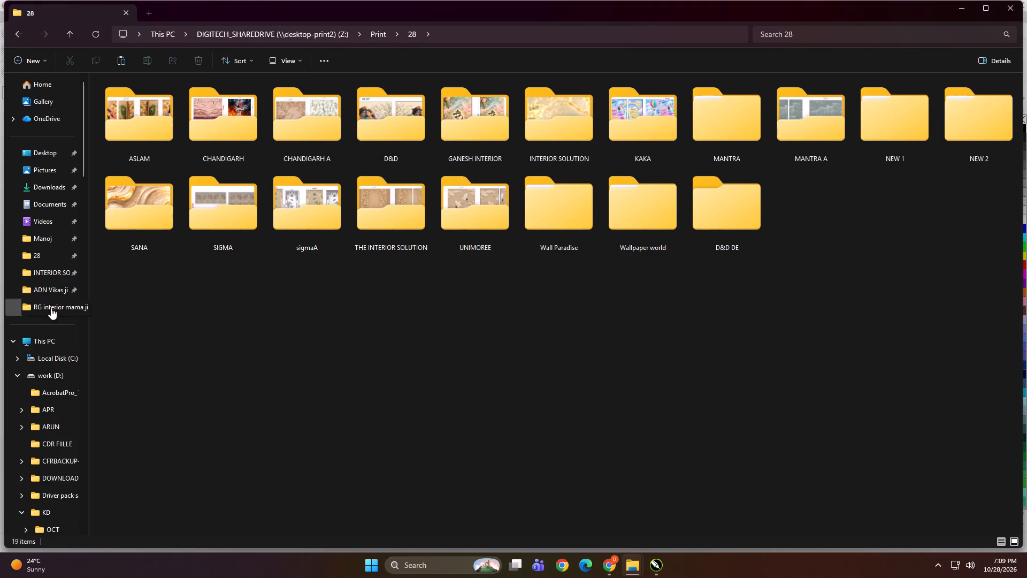
double_click(129, 142)
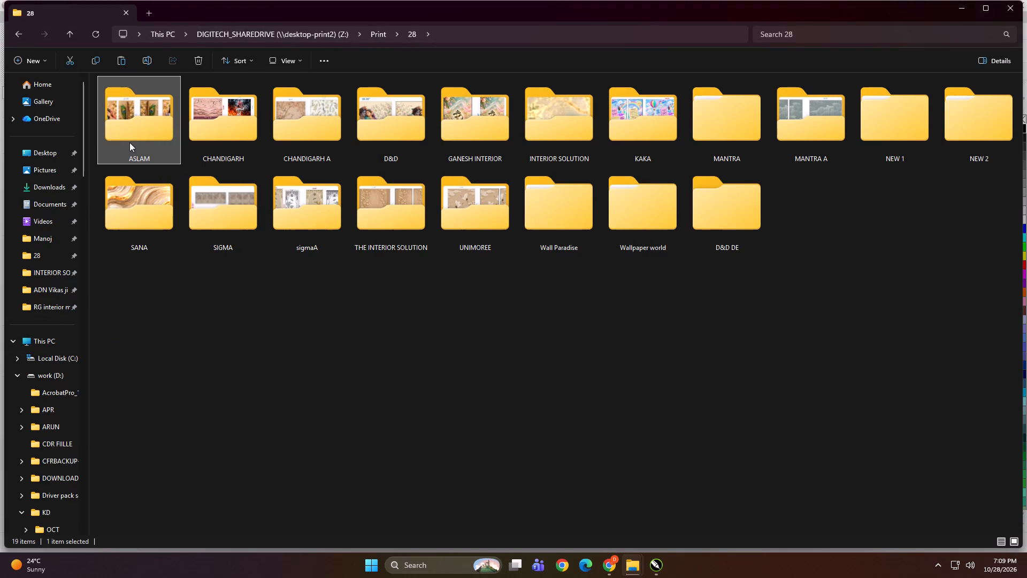
key("BackSpace")
double_click(388, 107)
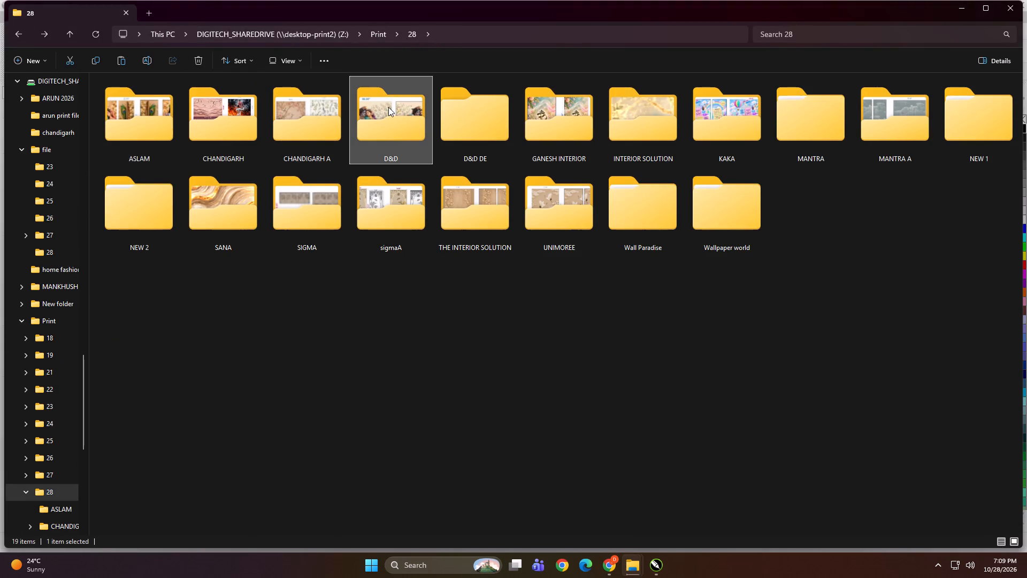
left_click(380, 335)
key("BackSpace")
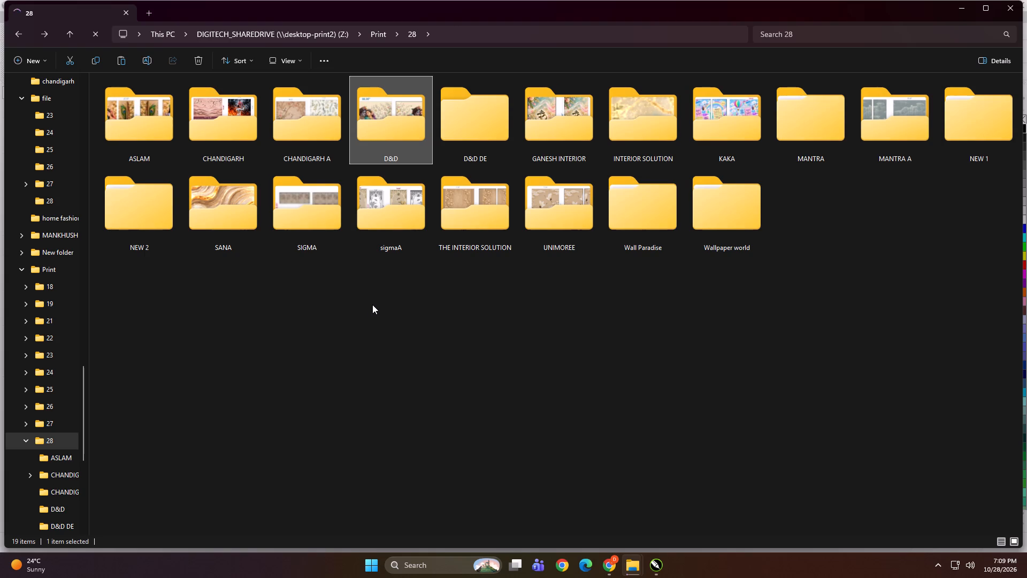
double_click(470, 224)
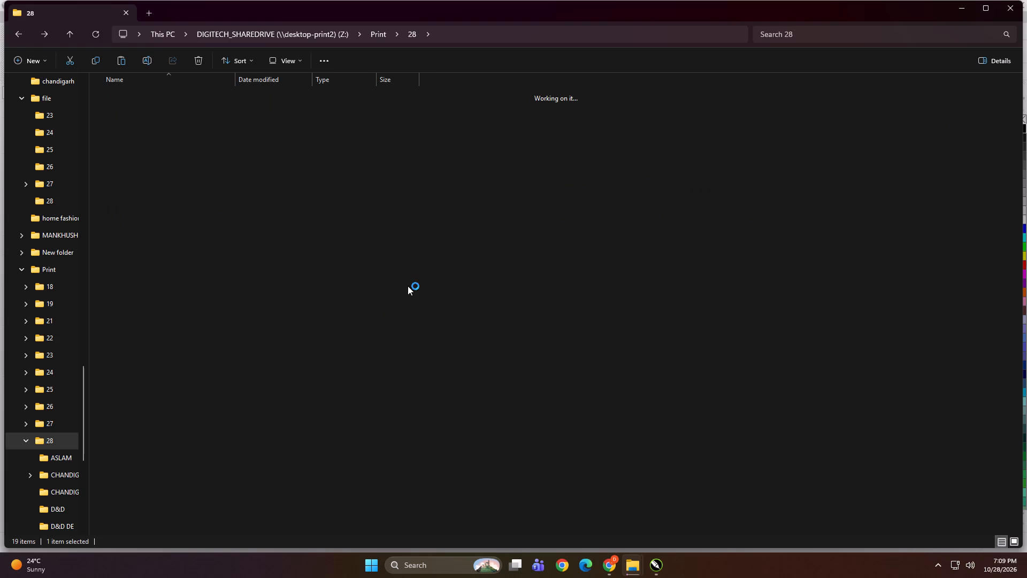
key("BackSpace")
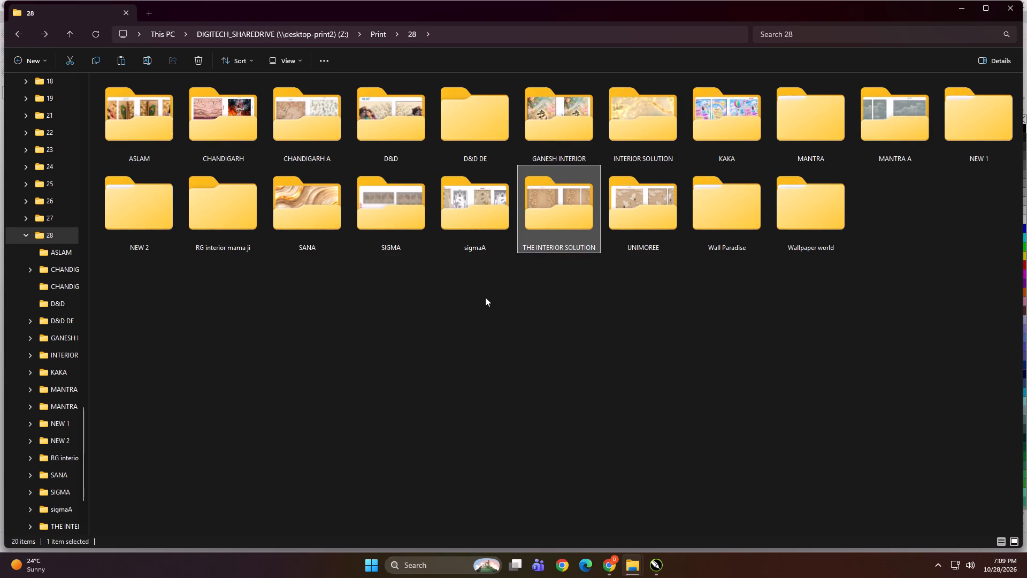
left_click(462, 333)
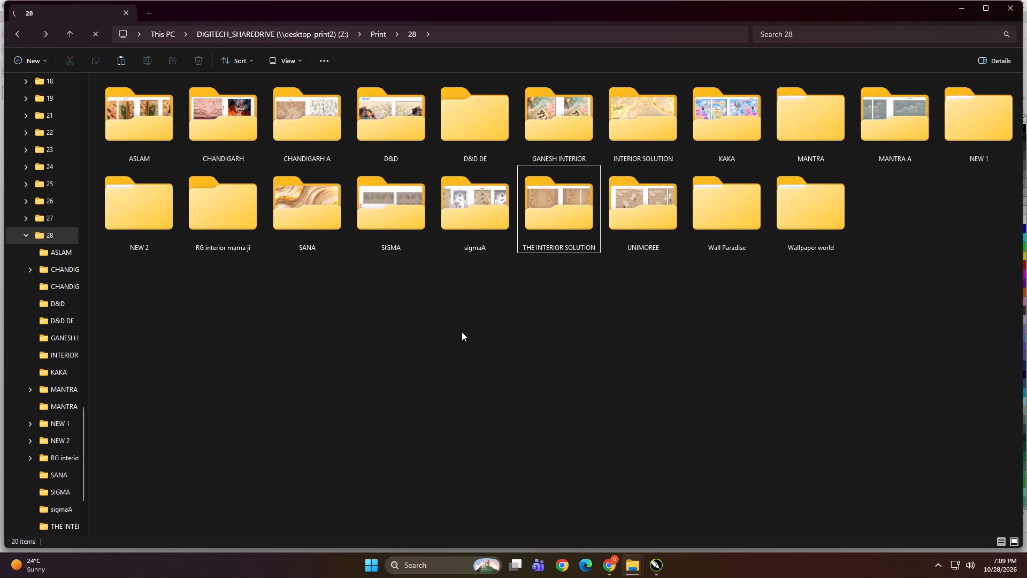
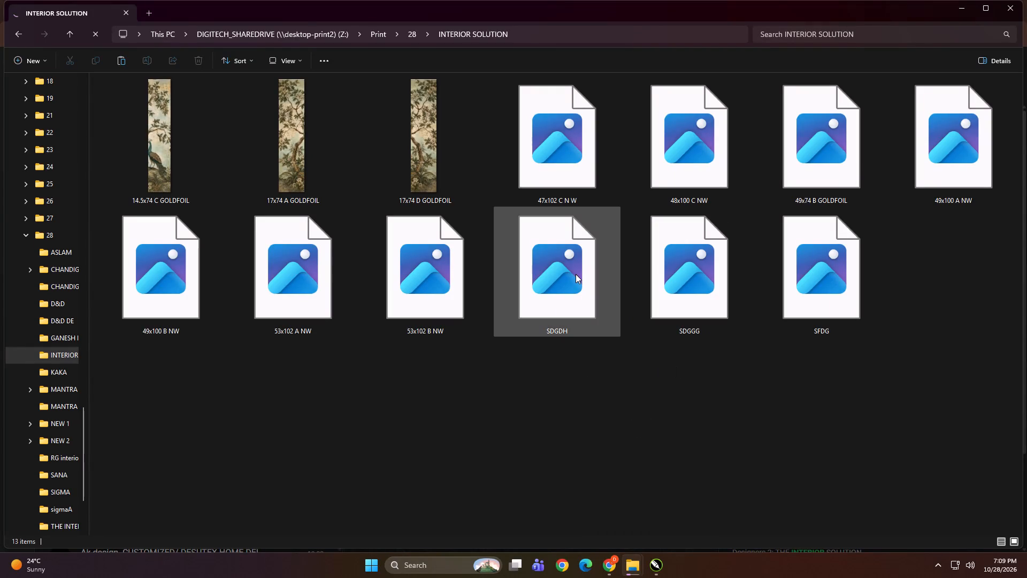
Open the SDGDH image in the shared drive's INTERIOR SOLUTION folder to check it, and close the viewer.
double_click(575, 270)
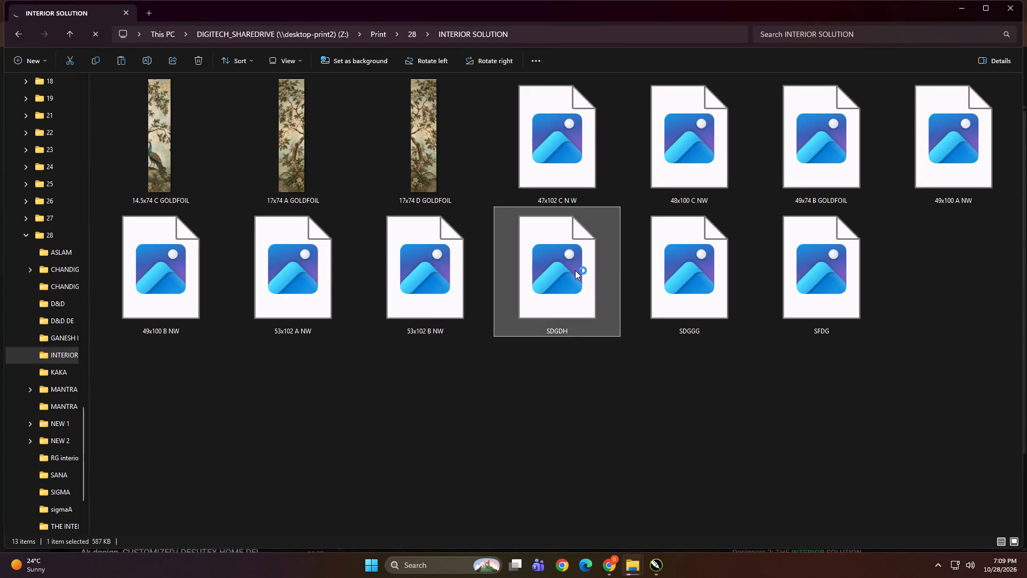
left_click(566, 354)
left_click_drag(557, 368, 754, 293)
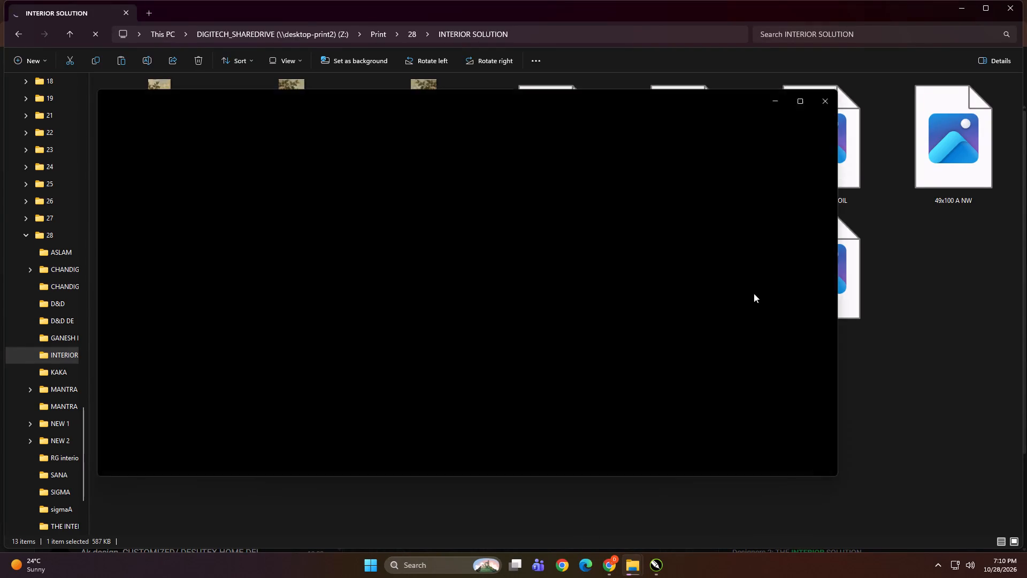
left_click_drag(754, 293, 761, 291)
left_click(830, 101)
Bring the SDGGG image from the shared INTERIOR SOLUTION folder into the Untitled-1 document in CorelDRAW, placing it in the empty area among the designs.
left_click_drag(678, 264, 502, 387)
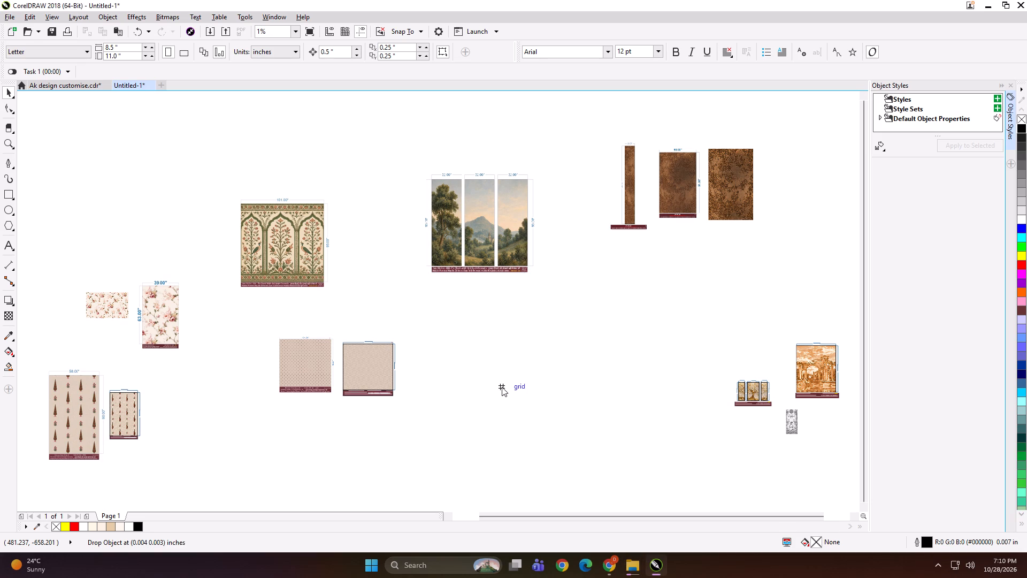
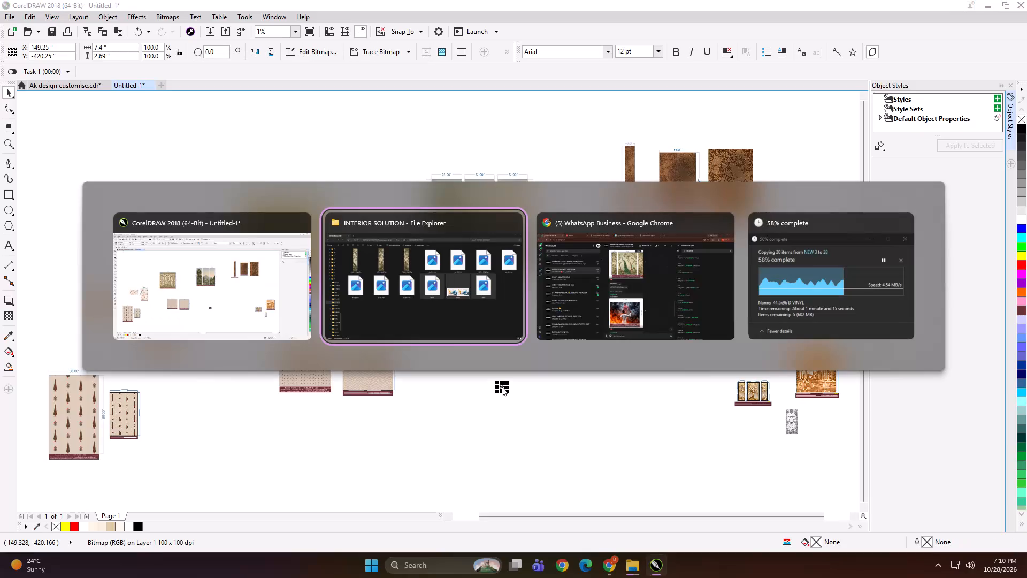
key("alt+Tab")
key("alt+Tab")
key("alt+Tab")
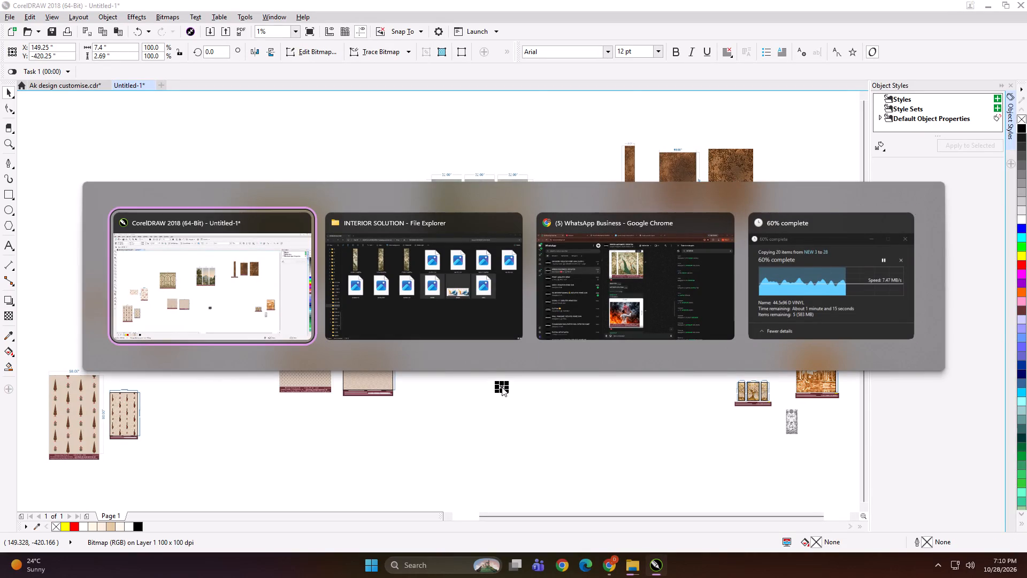
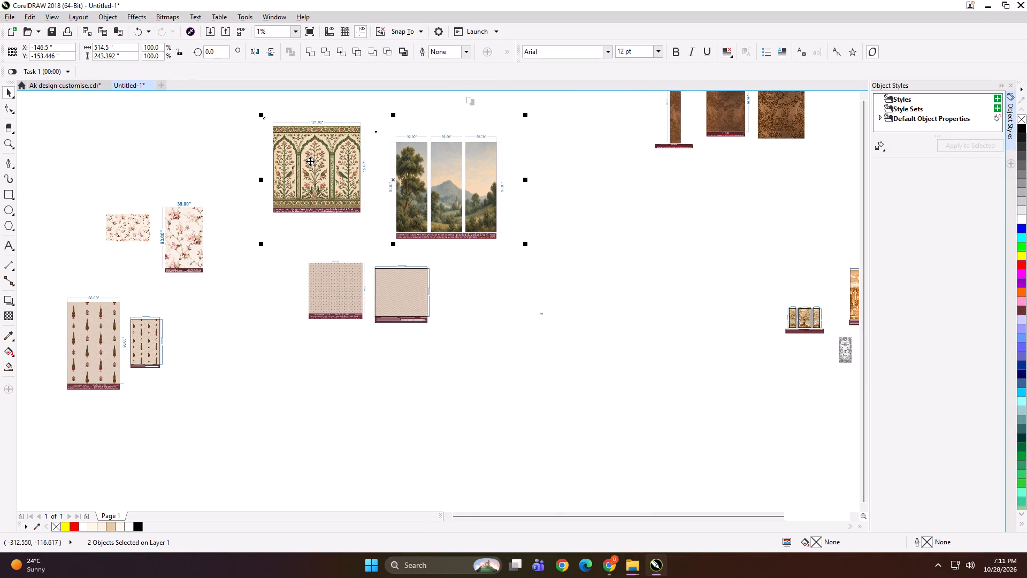
Move the selected floral arch design and three-panel landscape together up and left, placing the arch design above the pink floral design.
key("shift+F2")
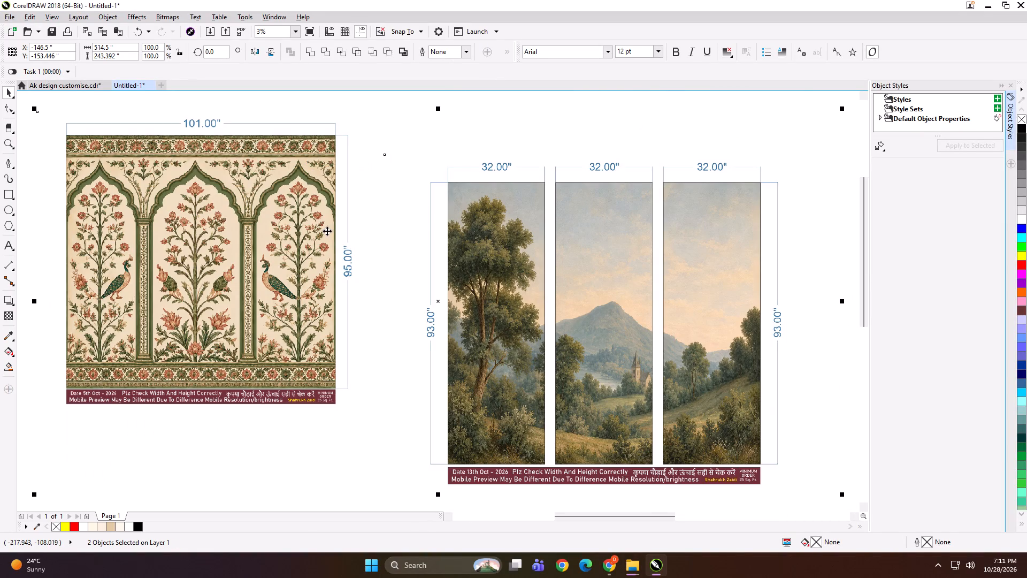
scroll(325, 218, "down", 2)
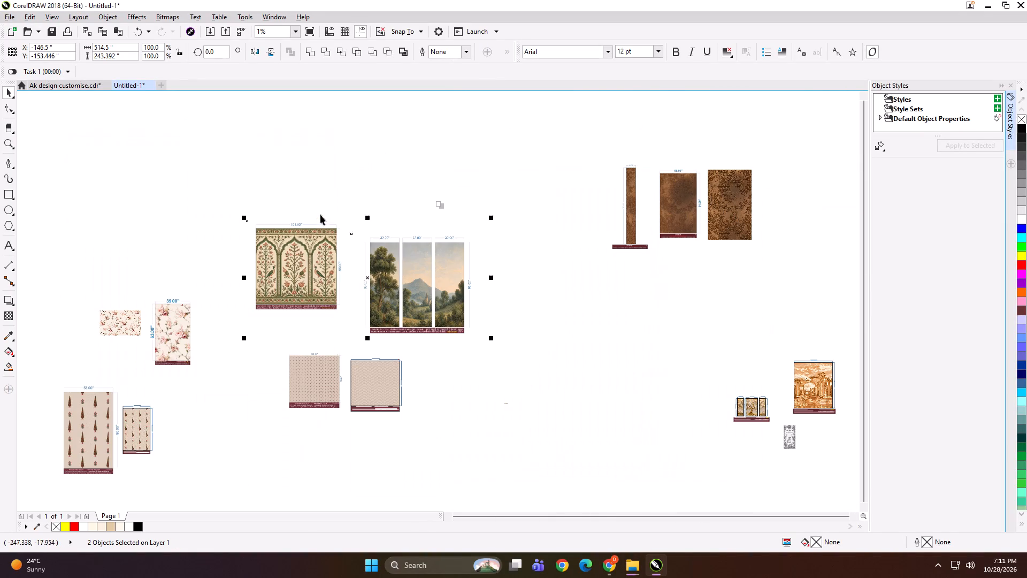
scroll(355, 210, "down", 1)
left_click_drag(339, 265, 250, 237)
left_click(513, 309)
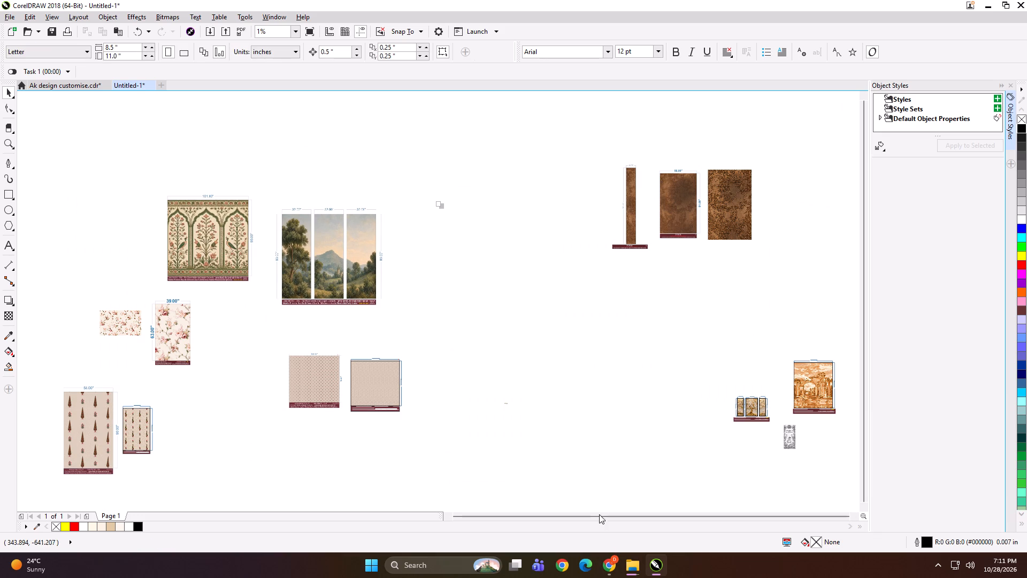
Switch to the File Explorer windows to check the progress of the copy from NEW 3 to 28.
left_click(625, 571)
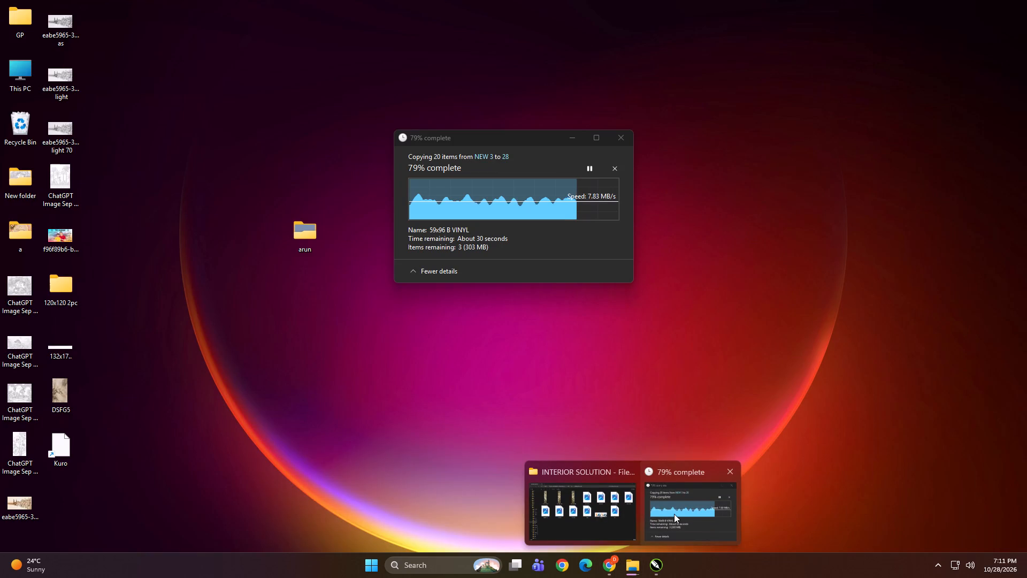
Return to the shared drive's INTERIOR SOLUTION folder window and refresh its file listing.
left_click(623, 518)
right_click(586, 430)
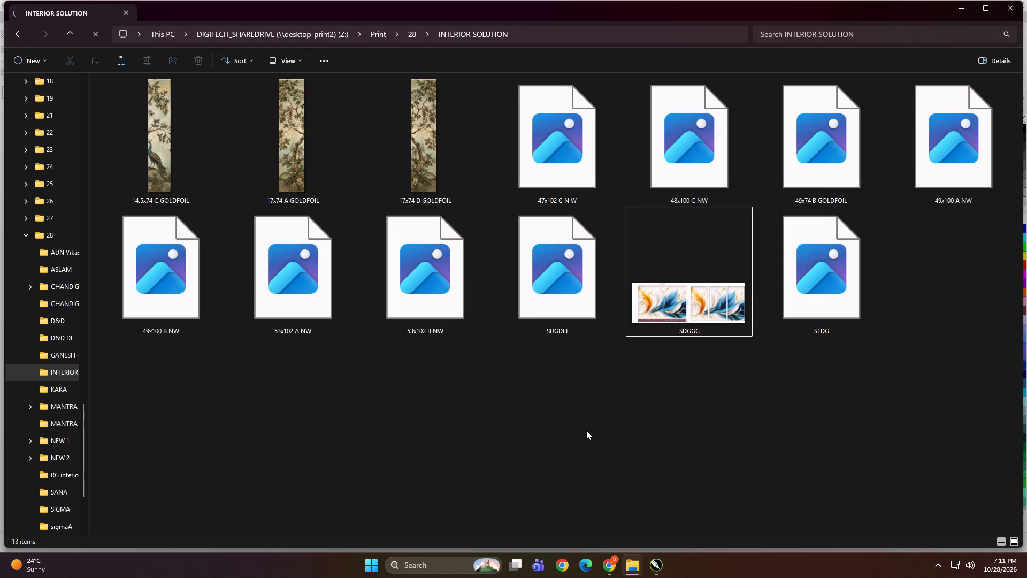
left_click(610, 416)
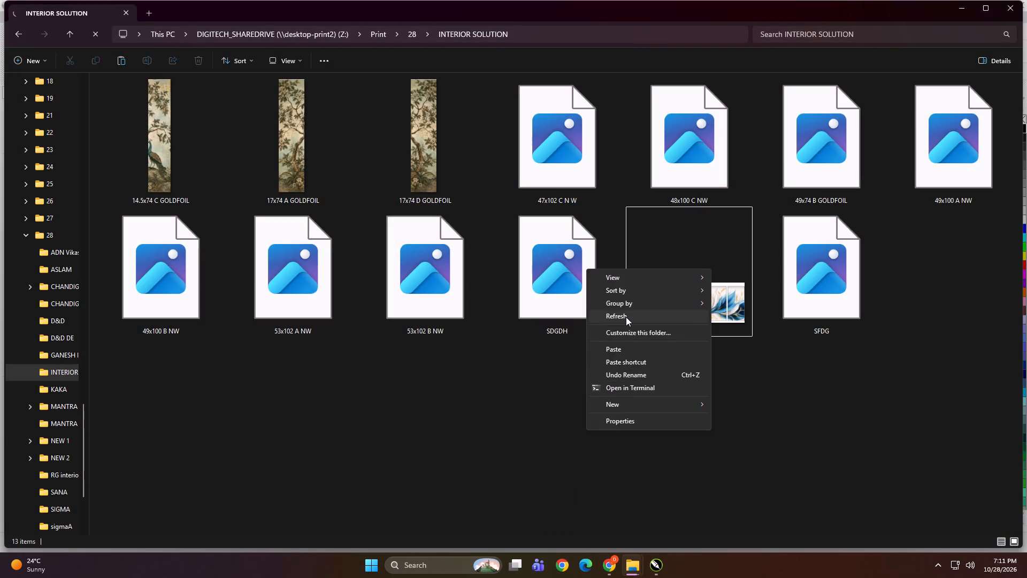
left_click(626, 317)
left_click(567, 445)
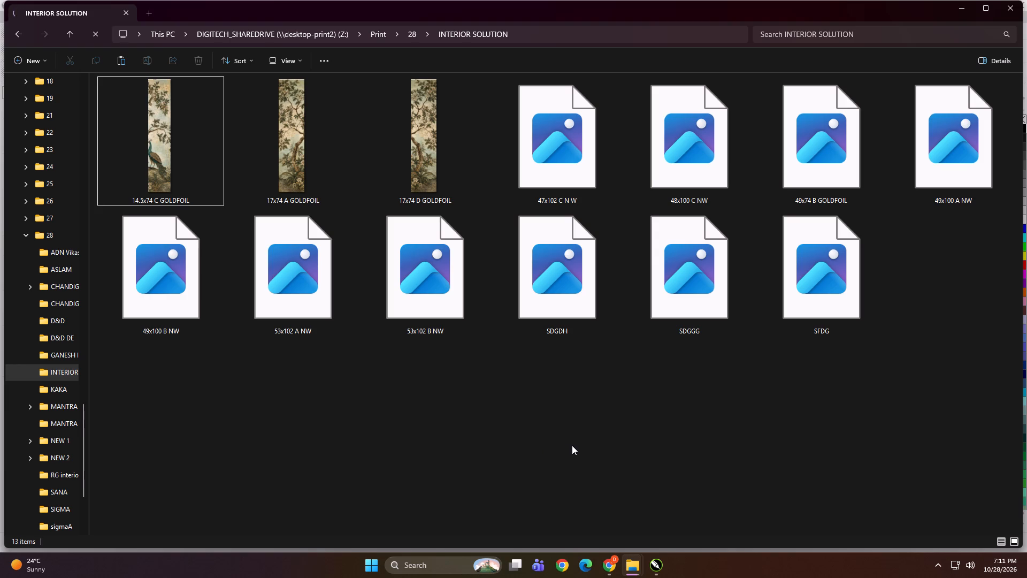
Return to the Untitled-1 document in CorelDRAW and scale up the three tiny stacked images together about their centre, to about 2,324%.
left_click(648, 555)
left_click(596, 405)
left_click_drag(457, 337, 643, 469)
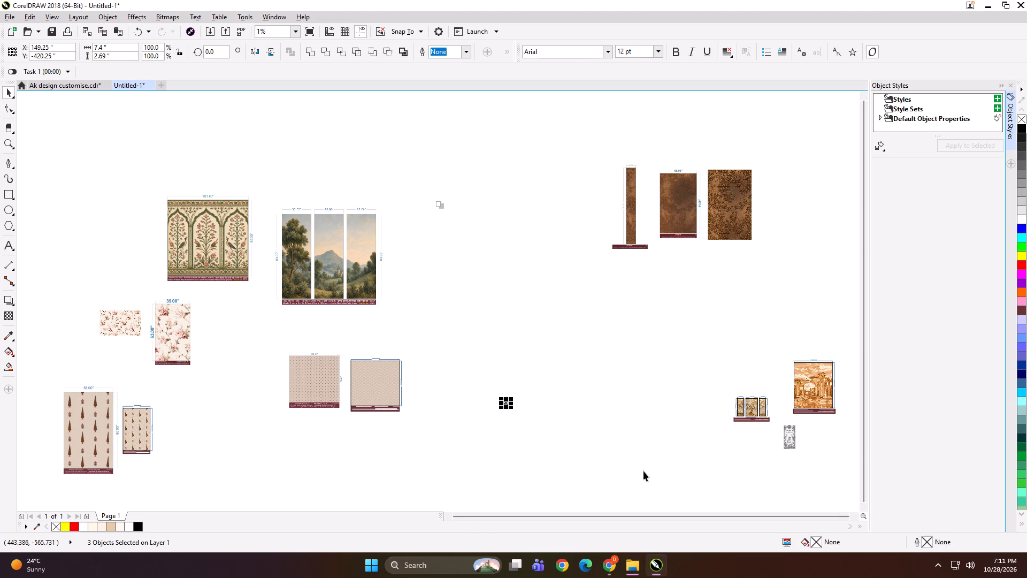
left_click_drag(512, 410, 550, 432, "shift")
left_click(544, 459)
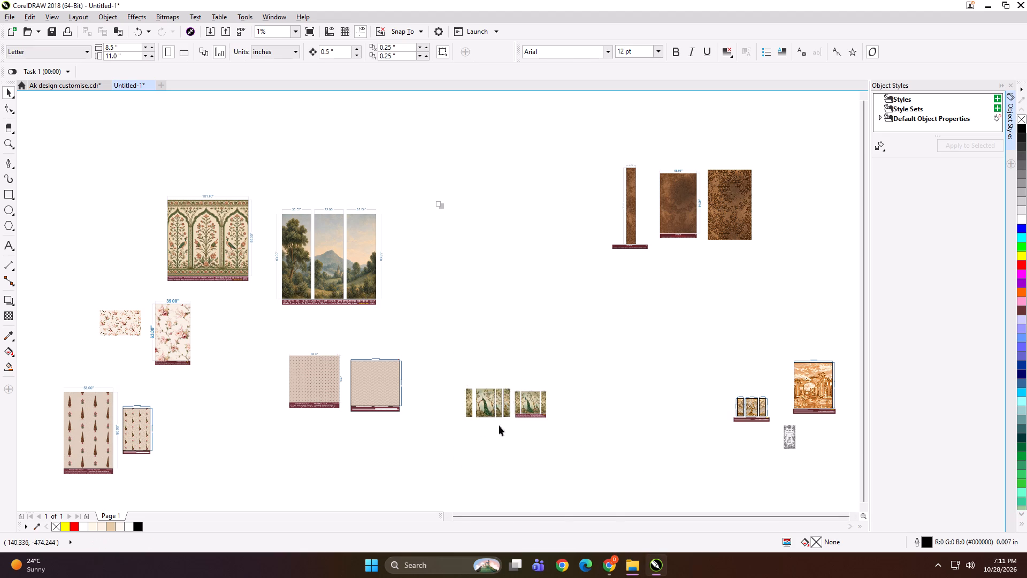
Separate the stacked images by moving the peacock panels image above the others and the beige marble image down off the floral one.
scroll(499, 425, "up", 1)
scroll(522, 383, "up", 1)
left_click_drag(518, 392, 504, 248)
left_click_drag(533, 365, 424, 447)
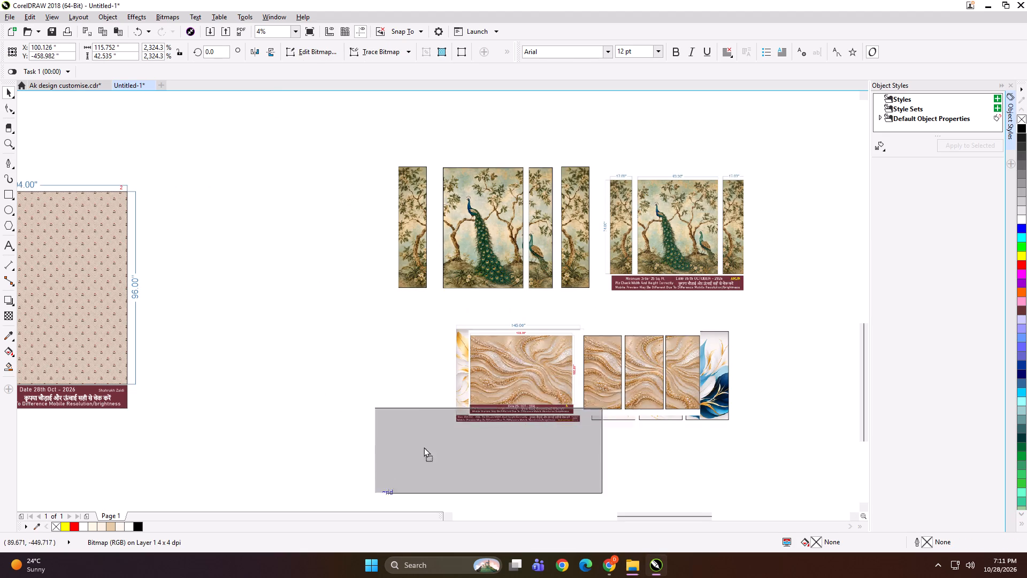
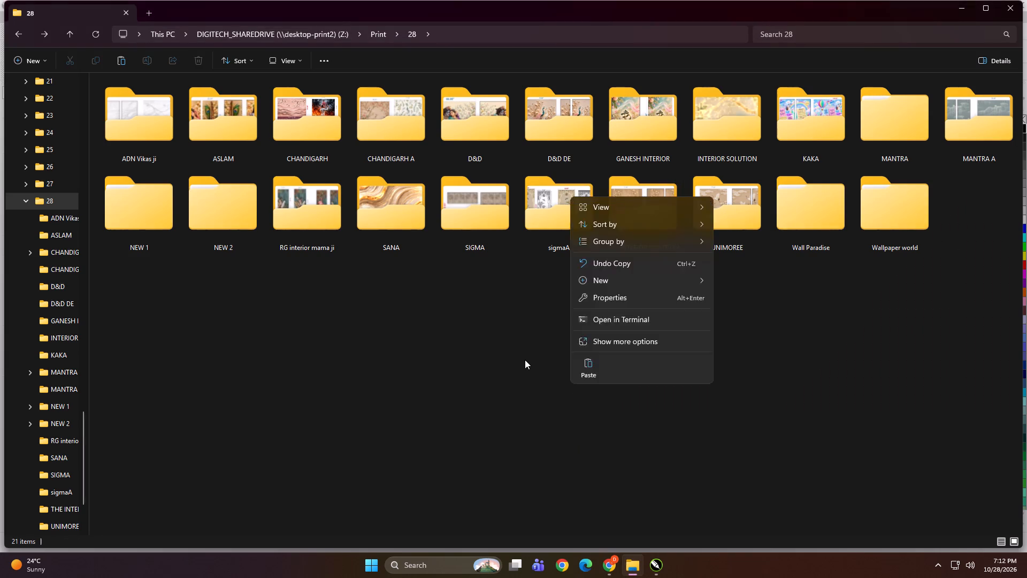
Browse to folder 28 under KD, PRINT FILE on the work (D:) drive and check its INTERIOR SOLUTION folder.
left_click(525, 360)
key("BackSpace")
left_click(418, 366)
key("BackSpace")
left_click(436, 367)
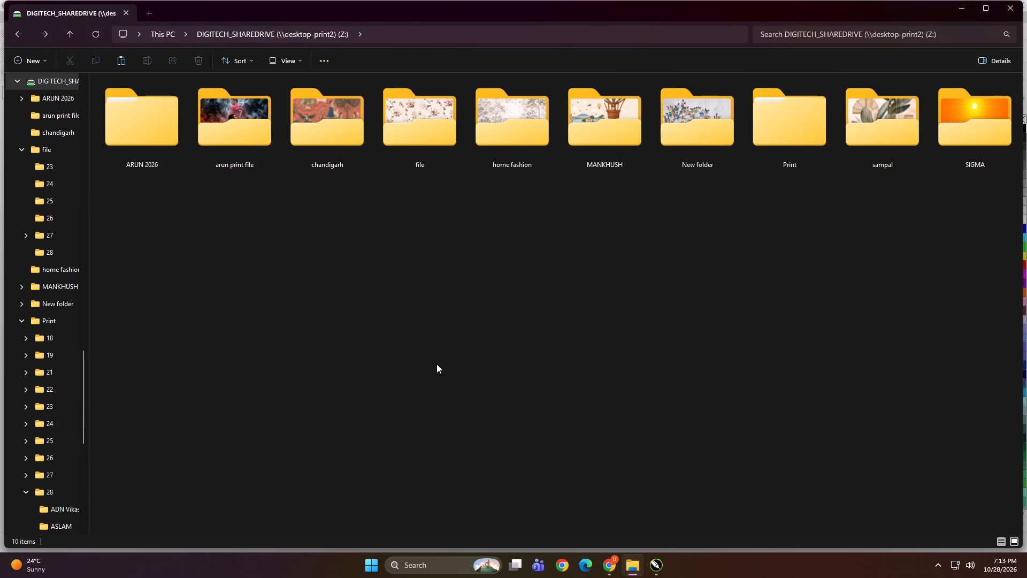
key("BackSpace")
left_click(436, 363)
double_click(282, 196)
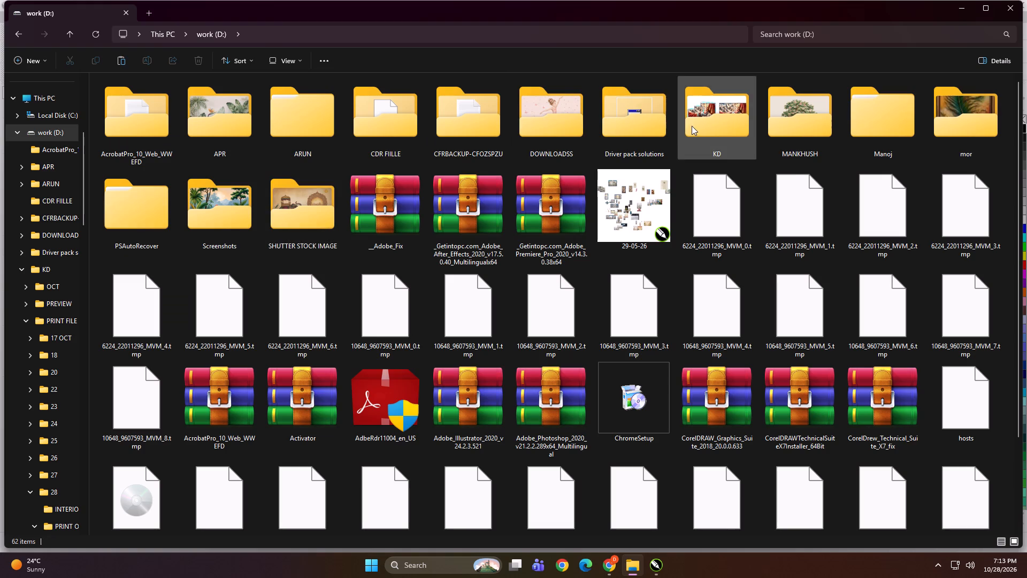
double_click(693, 126)
double_click(538, 178)
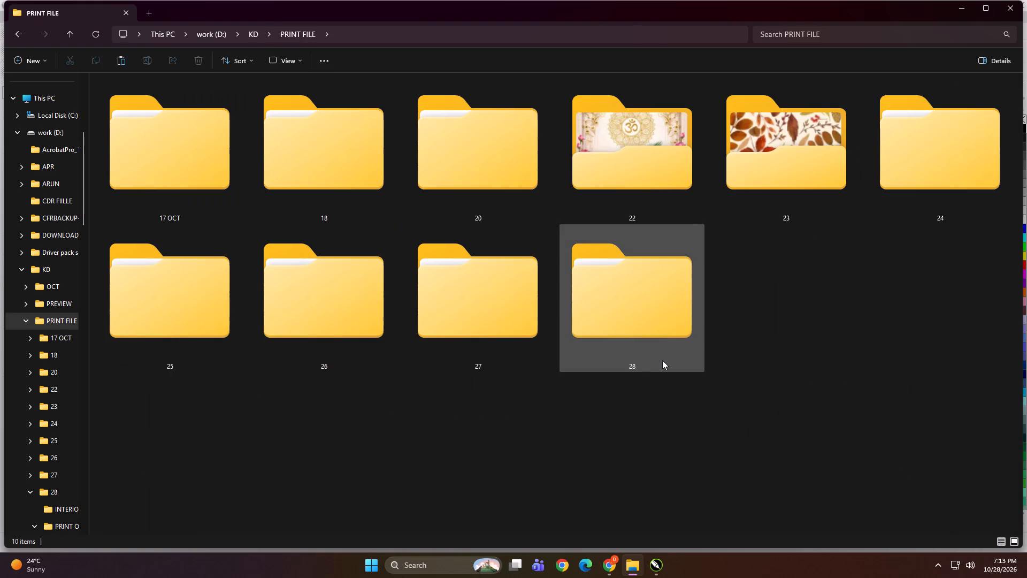
double_click(662, 360)
double_click(213, 173)
left_click(343, 317)
key("BackSpace")
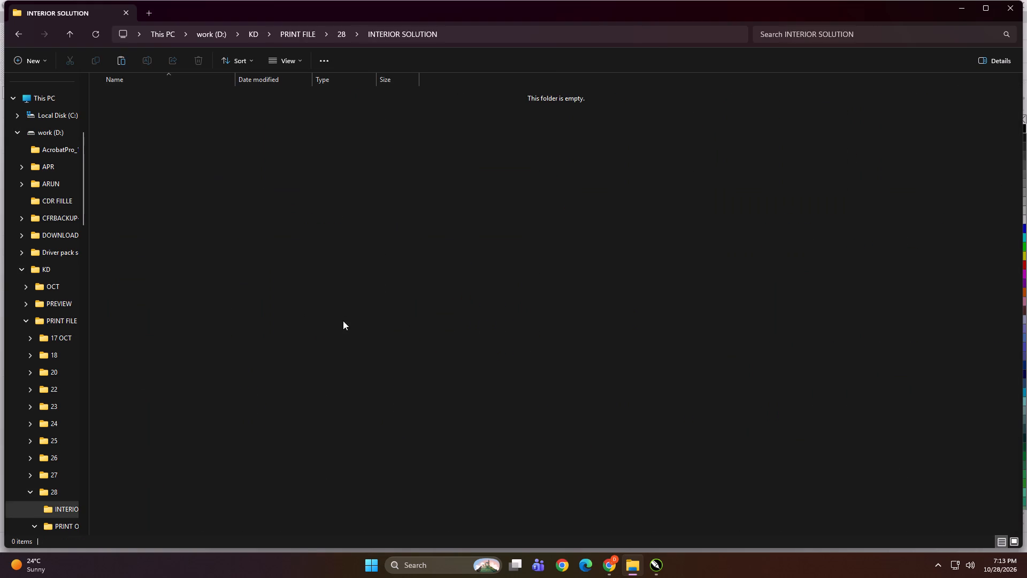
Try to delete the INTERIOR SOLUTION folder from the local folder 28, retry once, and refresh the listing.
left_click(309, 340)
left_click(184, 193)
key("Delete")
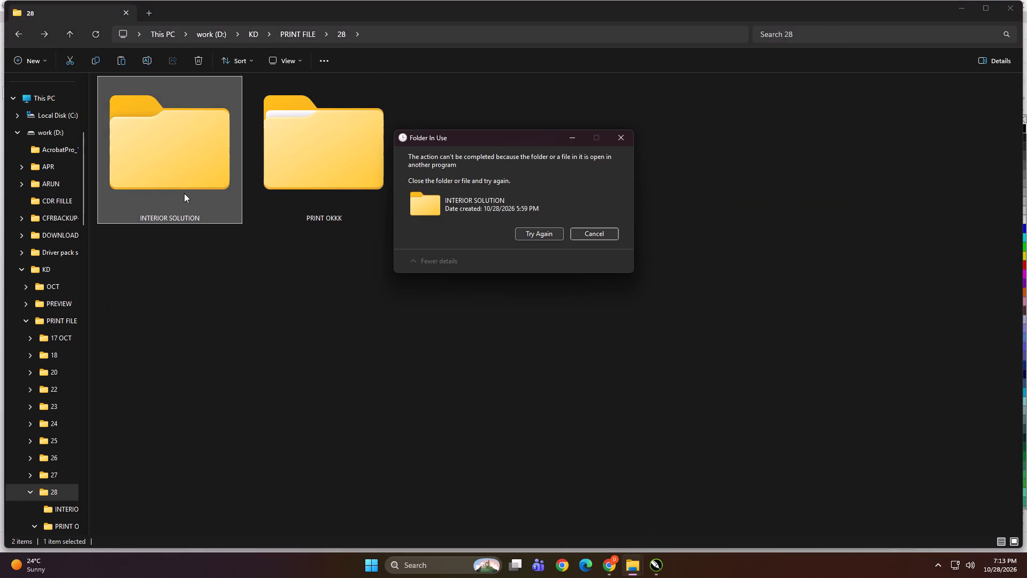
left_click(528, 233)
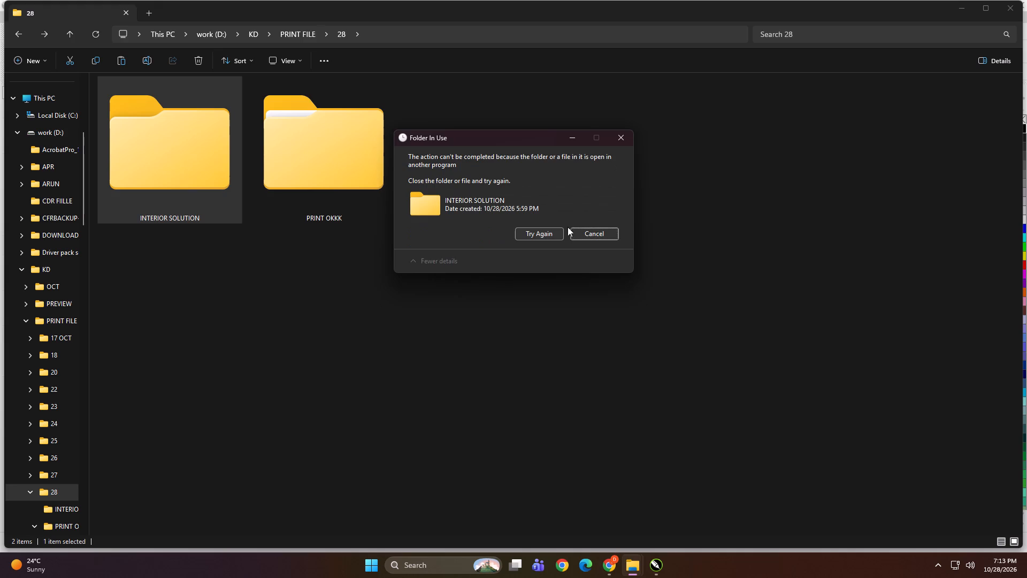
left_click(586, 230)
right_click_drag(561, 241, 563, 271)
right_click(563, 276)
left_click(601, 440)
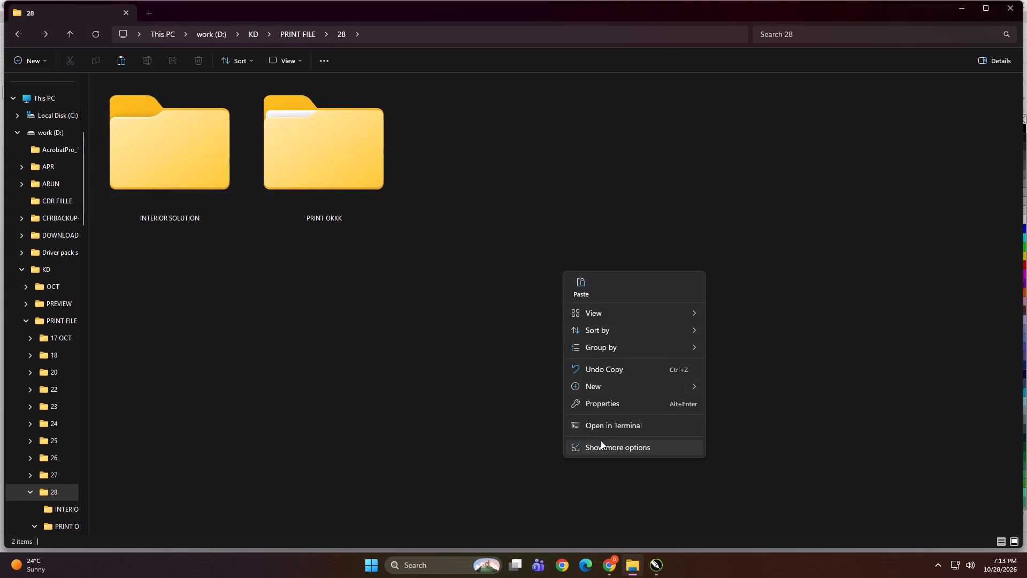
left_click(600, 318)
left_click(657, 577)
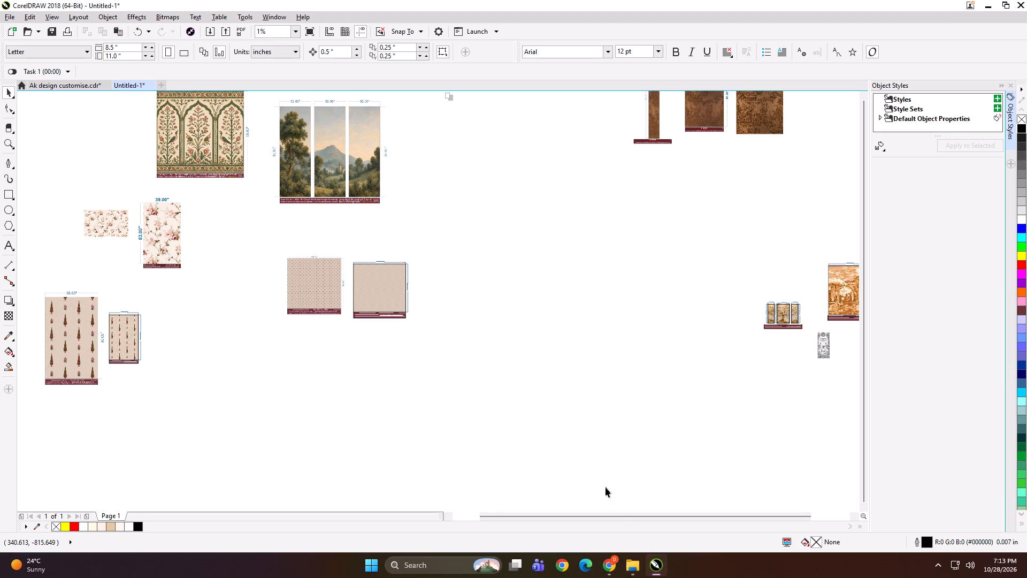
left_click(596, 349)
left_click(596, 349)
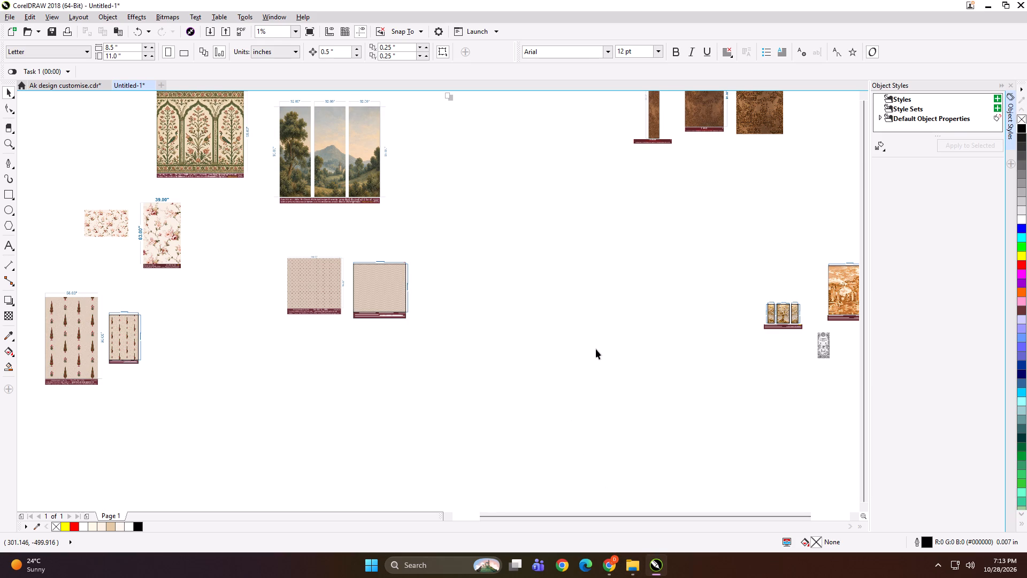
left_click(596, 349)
From folder 28 in the shared drive's file folder, place the arched floral panel image 2d9c1160 into CorelDRAW's Untitled-1 document.
left_click(626, 569)
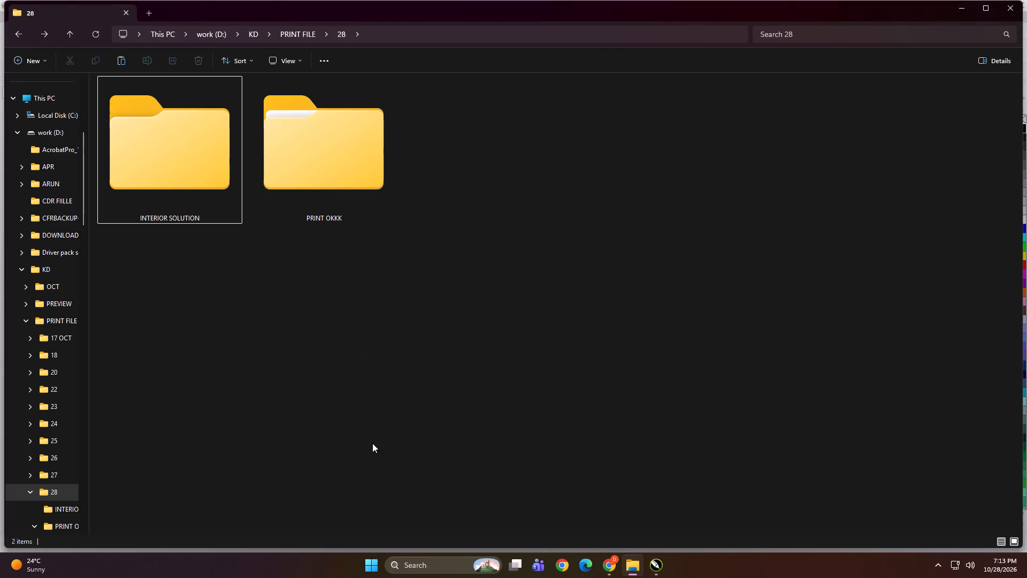
scroll(58, 337, "up", 4)
left_click(58, 337)
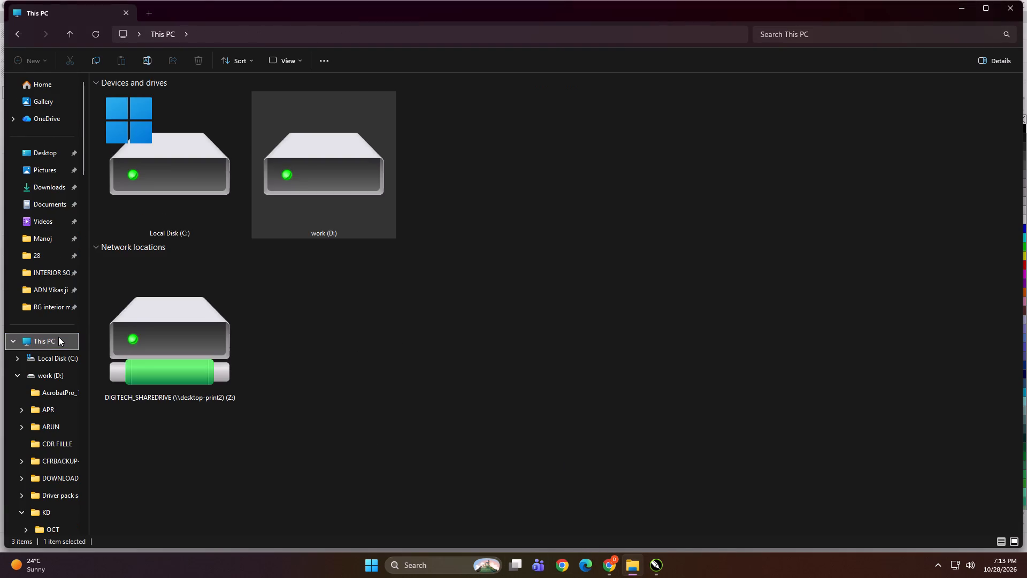
double_click(145, 375)
double_click(1000, 133)
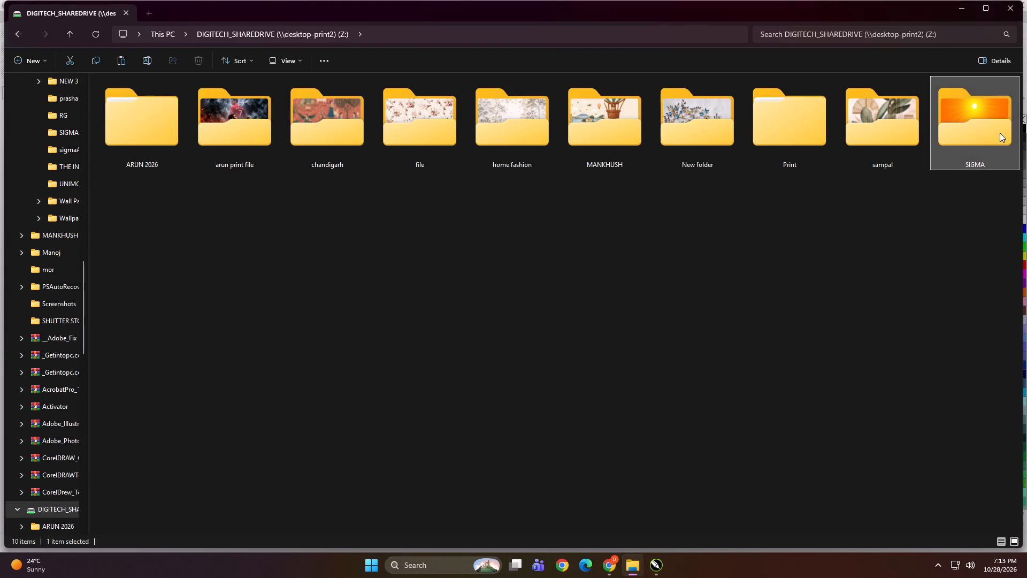
left_click(616, 338)
key("BackSpace")
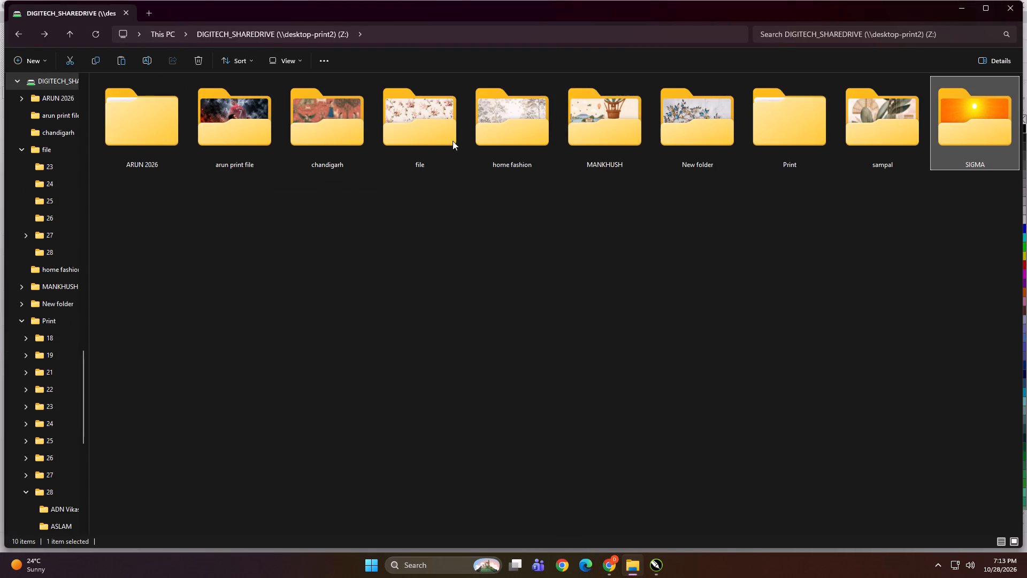
double_click(447, 141)
double_click(991, 152)
scroll(585, 345, "up", 4, "ctrl")
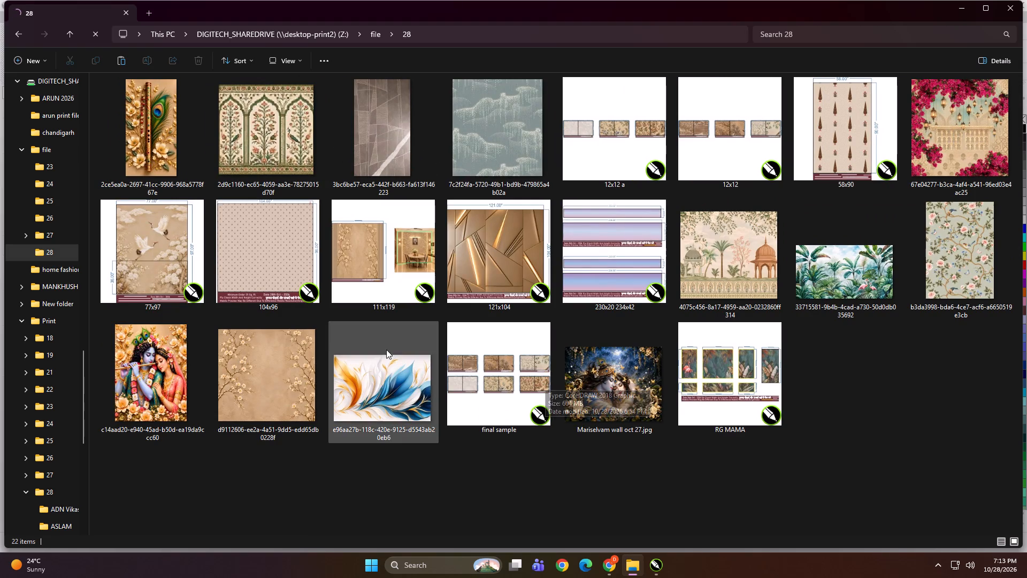
scroll(552, 303, "down", 1, "ctrl")
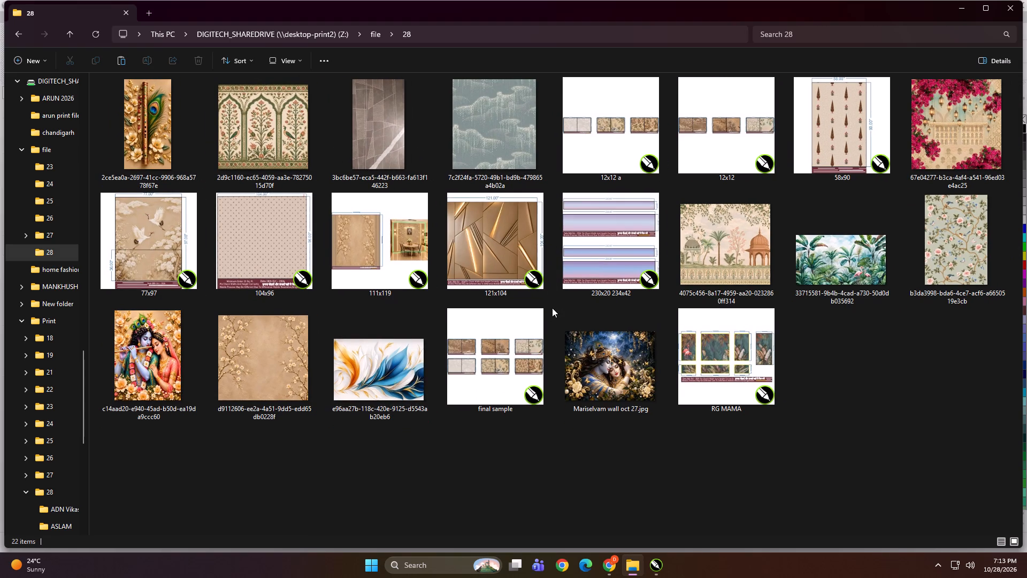
left_click(569, 485)
left_click(296, 151)
left_click_drag(272, 130, 431, 295)
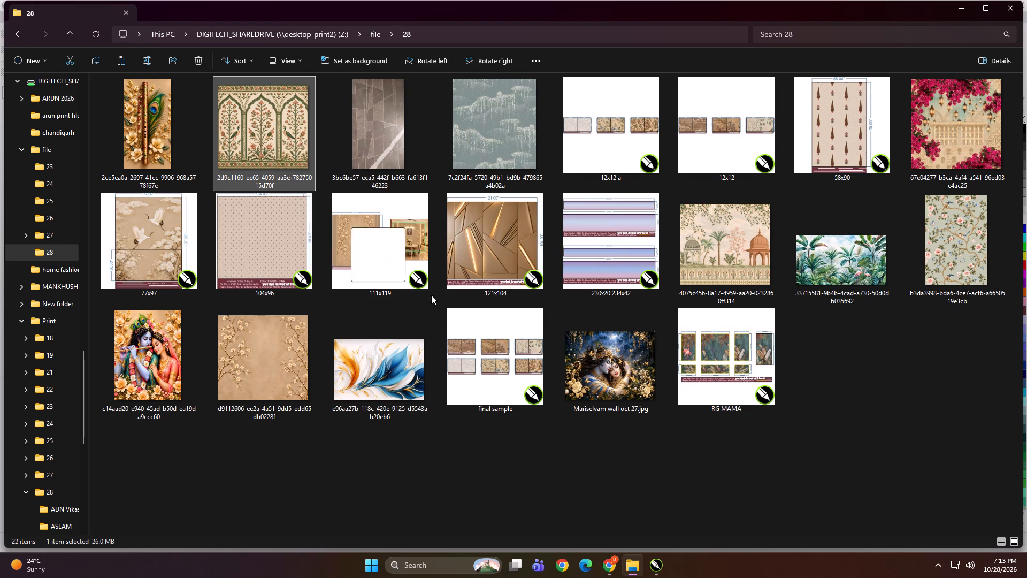
left_click_drag(431, 295, 518, 428)
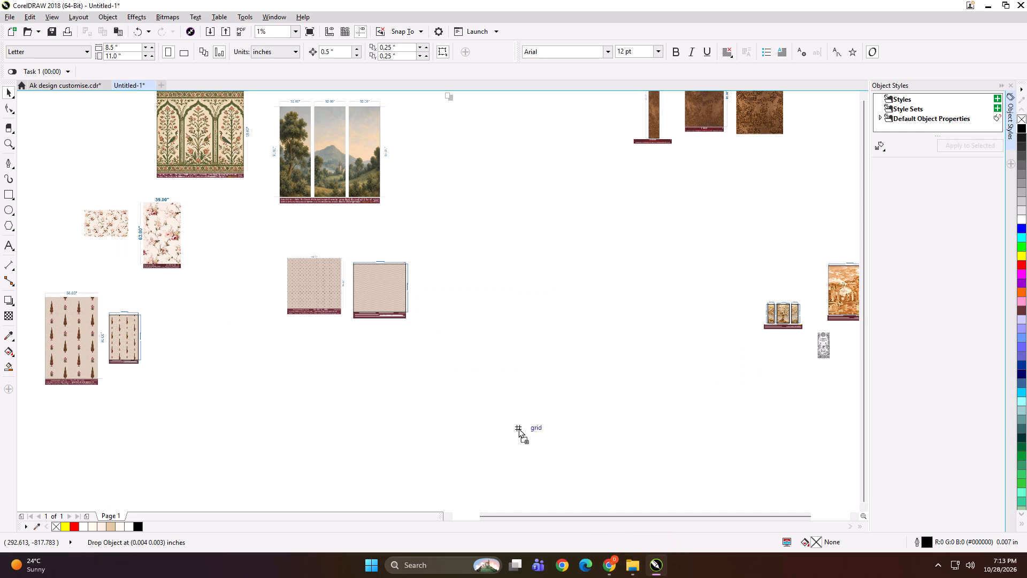
left_click_drag(518, 428, 558, 425)
Arrange the placed arch image and the dimensioned arch wallpaper design side by side in the empty area below the dotted pattern designs.
left_click_drag(563, 439, 281, 413)
left_click_drag(182, 138, 349, 407)
left_click(297, 401, "shift")
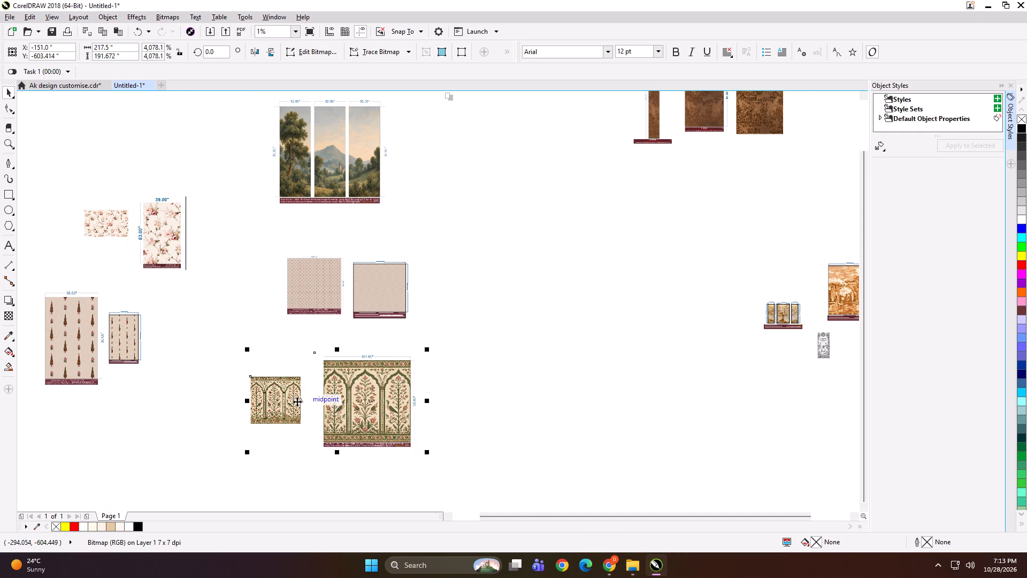
left_click_drag(285, 397, 295, 405)
scroll(286, 475, "up", 1)
left_click(201, 387)
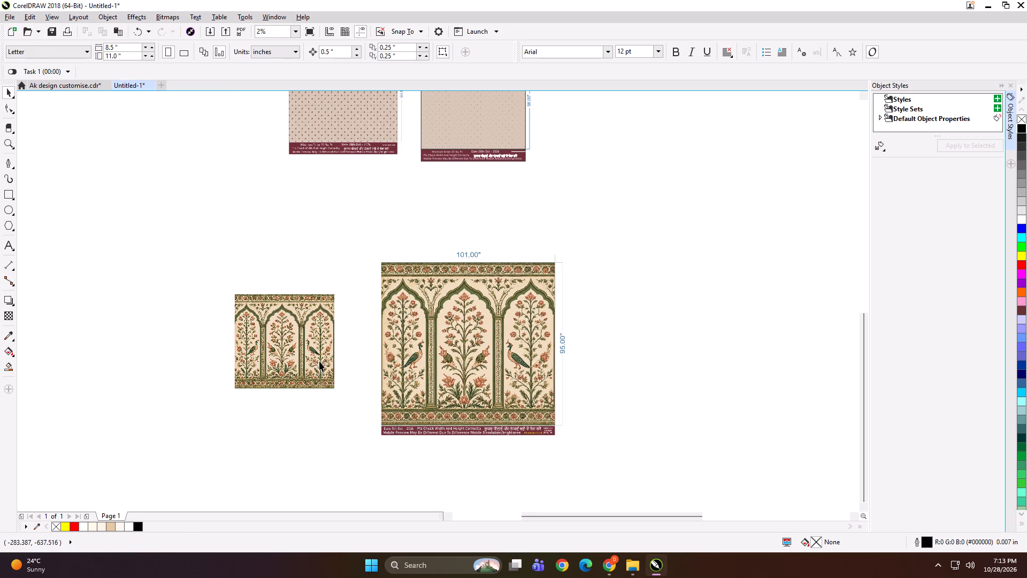
Set the placed arch image beside the dimensioned arch design to 101 inches wide and 95 inches high.
left_click(319, 361)
left_click(449, 362, "shift")
key("shift+F2")
left_click(58, 236)
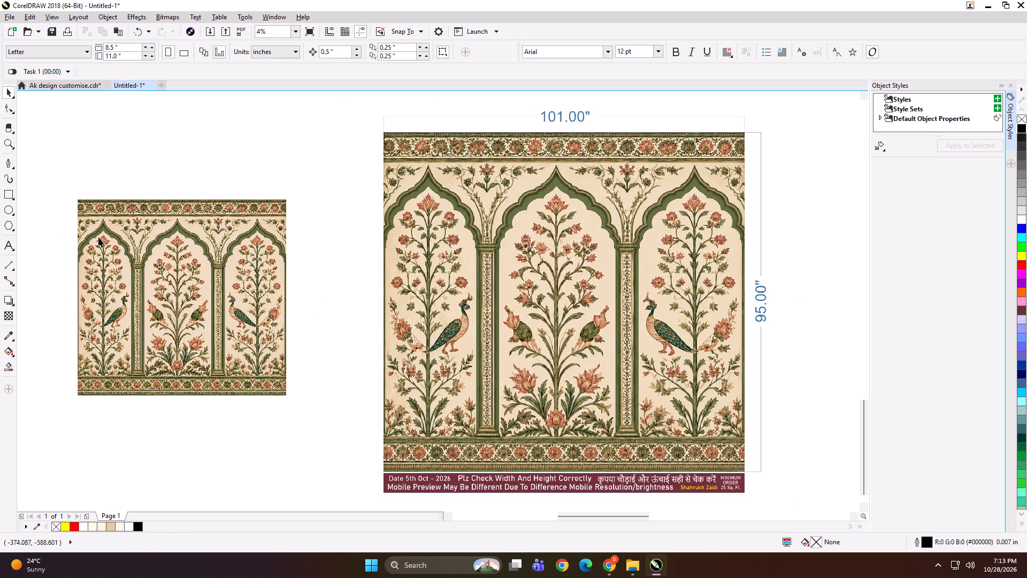
left_click(172, 237)
left_click(120, 49)
key("ctrl+a")
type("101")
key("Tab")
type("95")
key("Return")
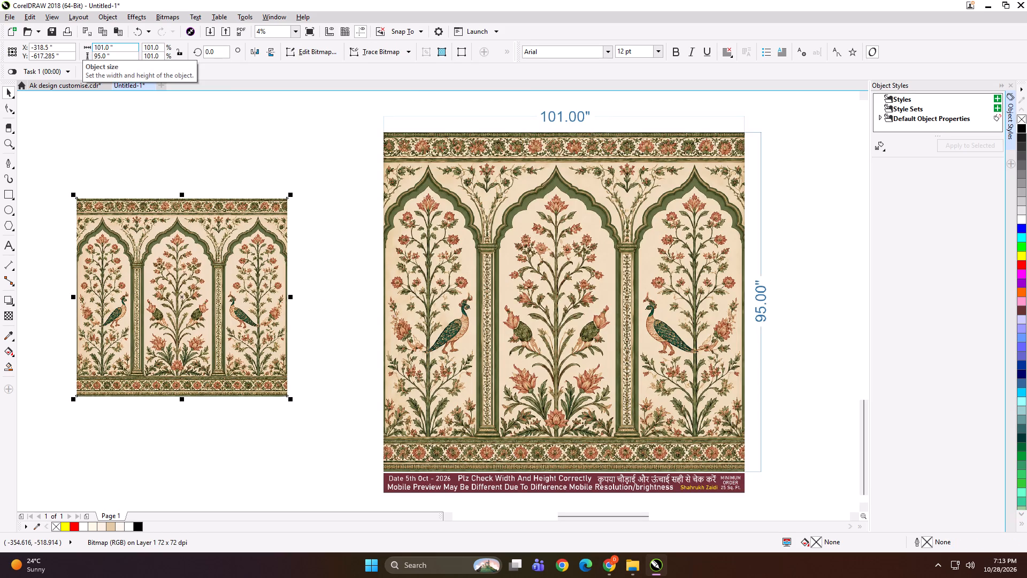
Scale the dimensioned arch design down to nearly match the placed image, and move both designs across to clear working space.
left_click(714, 266)
left_click_drag(343, 100, 359, 115, "shift")
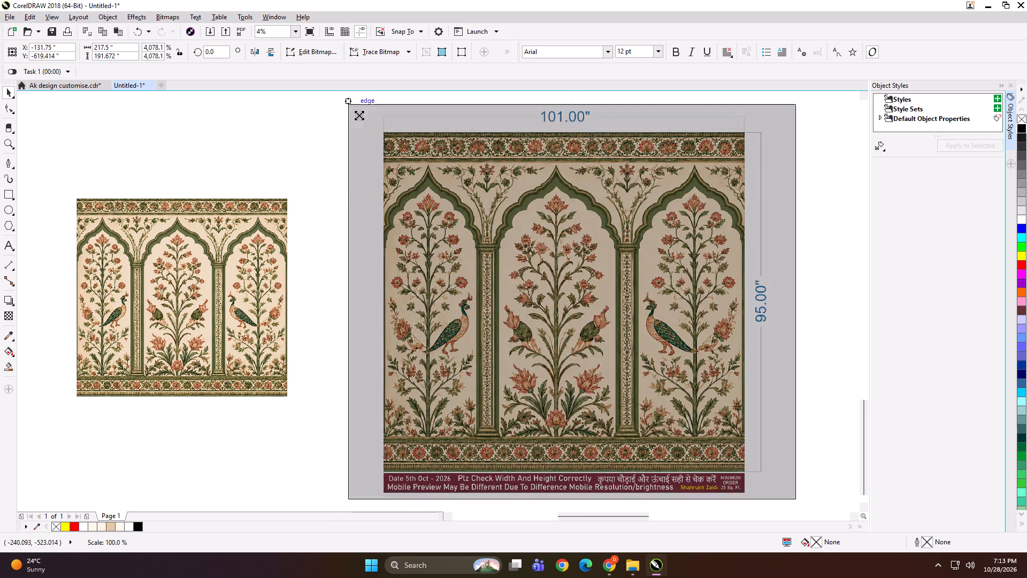
left_click_drag(359, 115, 418, 180, "shift")
left_click_drag(533, 245, 594, 241)
left_click_drag(281, 248, 398, 251)
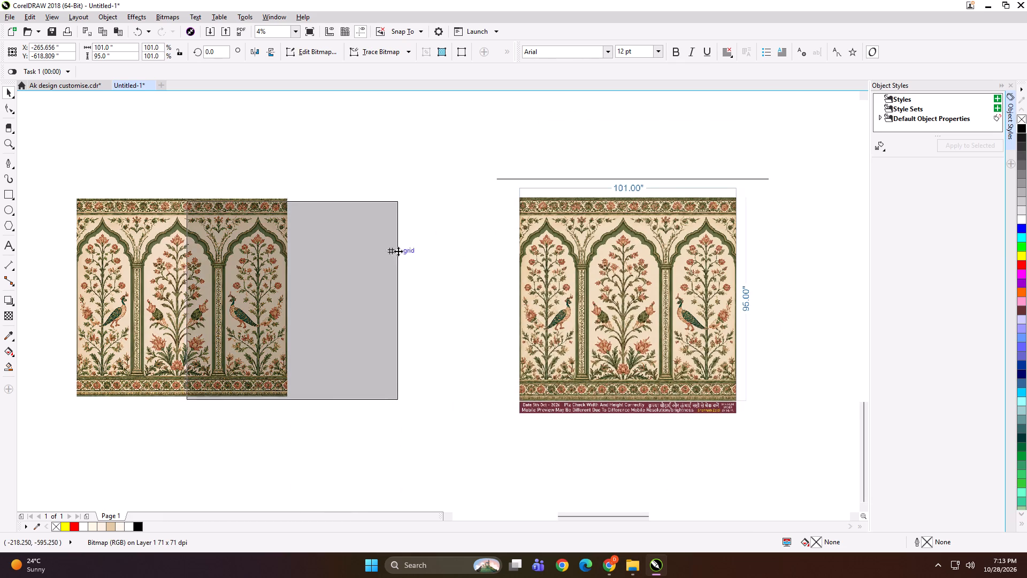
left_click_drag(398, 251, 391, 251)
Create a 101 by 95 inch rectangle exactly around the resized arch image.
double_click(10, 194, "shift")
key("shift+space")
scroll(225, 261, "up", 3)
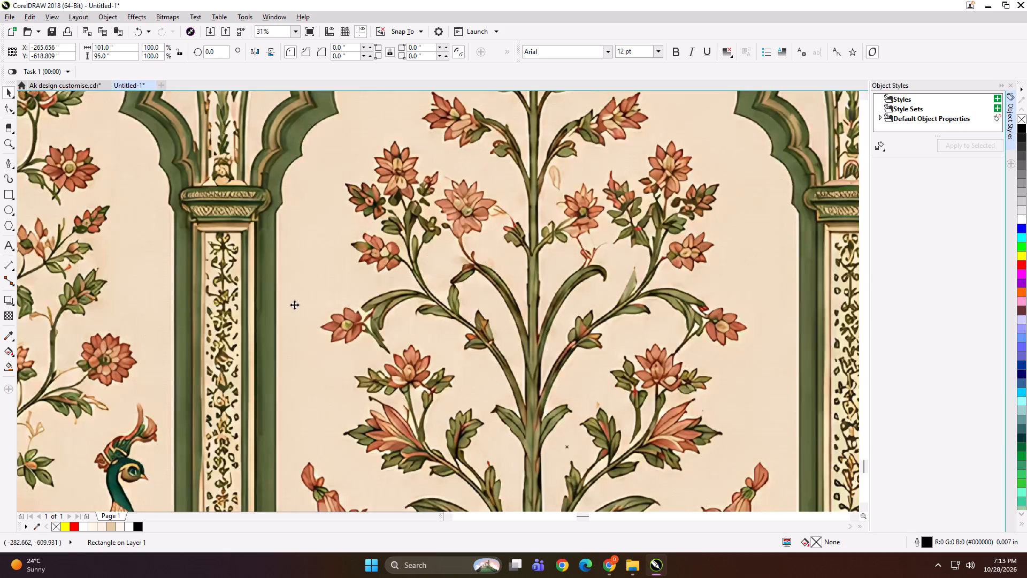
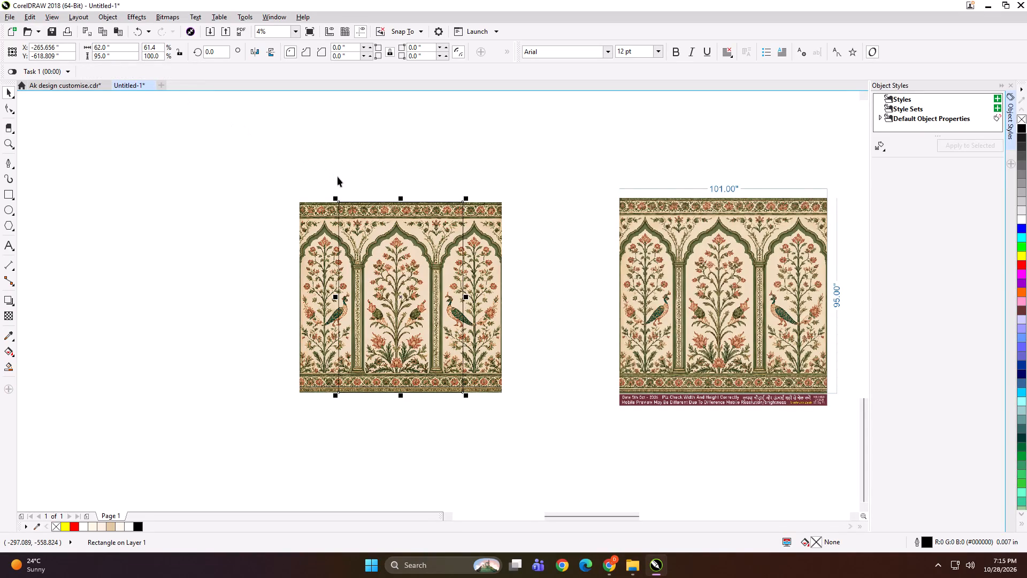
Align the 62 × 95 inch panel rectangle to the left edge of the 101 × 95 inch arch image.
left_click(322, 230, "shift")
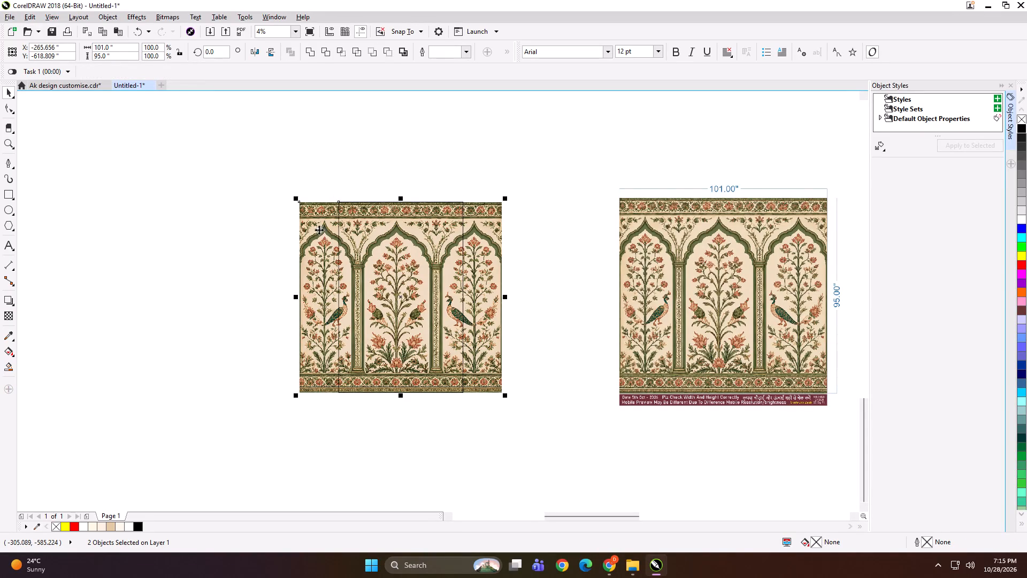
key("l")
left_click(270, 229)
Duplicate the panel rectangle to its right, nudge the copy 0.5 inch left for overlap, and extend it to the arch image's right edge.
left_click(341, 238)
left_click_drag(297, 298, 487, 298)
right_click(487, 298, "ctrl")
key("Left")
left_click_drag(490, 296, 502, 297)
Group the two overlapping panel rectangles on the arch image and clear the selection.
left_click(368, 277, "shift")
key("ctrl+g")
left_click(244, 263)
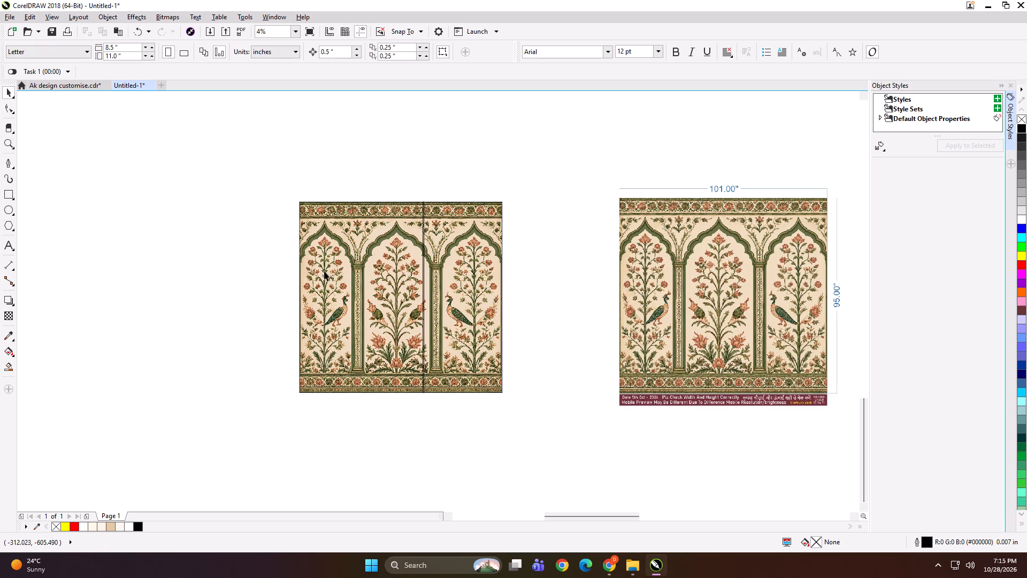
Ungroup the split arch design beside the dimensioned wallpaper so its two panels can be selected separately.
left_click(365, 275, "alt")
key("shift+Return")
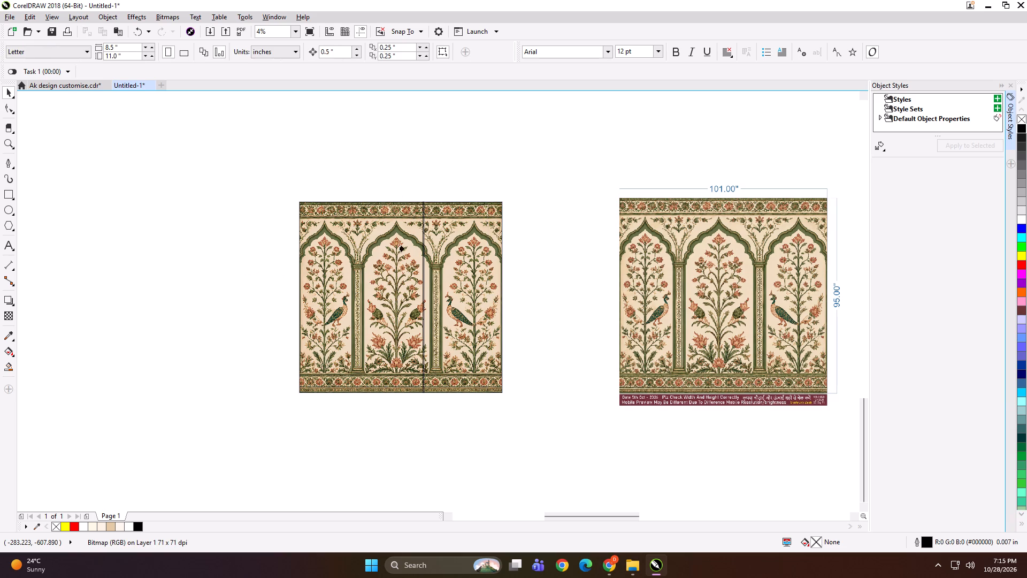
left_click(406, 245)
key("ctrl+u")
Check the two ungrouped arch panels one at a time and examine the seam between them.
left_click(245, 239)
left_click(363, 238)
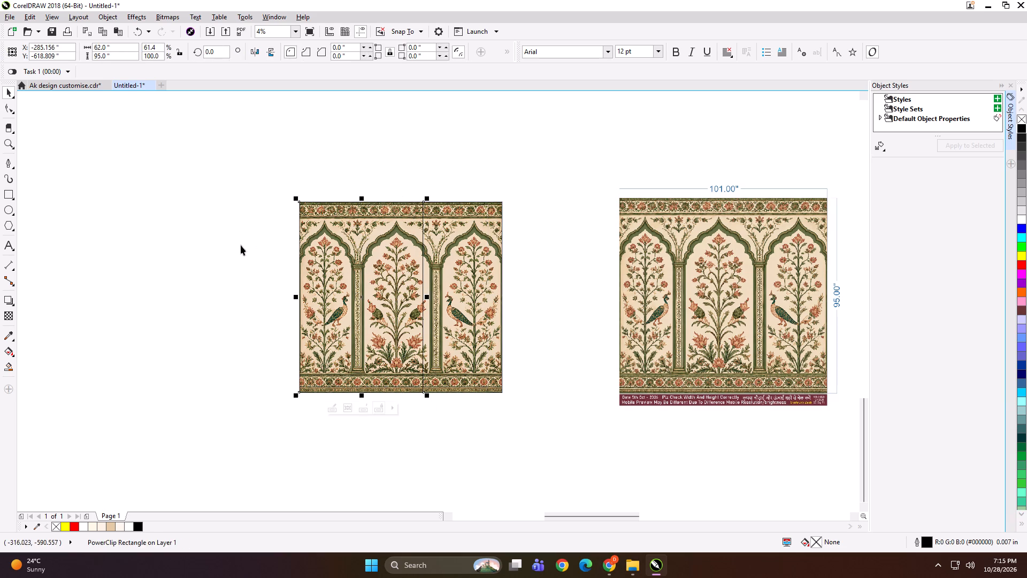
left_click(241, 245)
left_click(361, 250)
left_click(453, 248)
left_click(370, 250)
left_click(259, 244)
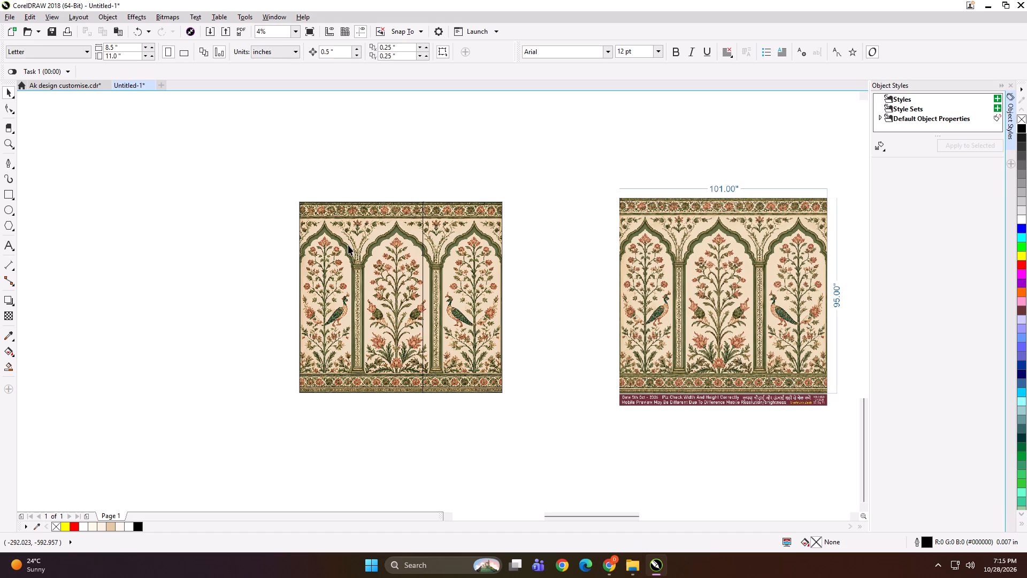
left_click(348, 245)
left_click(260, 249)
left_click(456, 255)
left_click(378, 255, "shift")
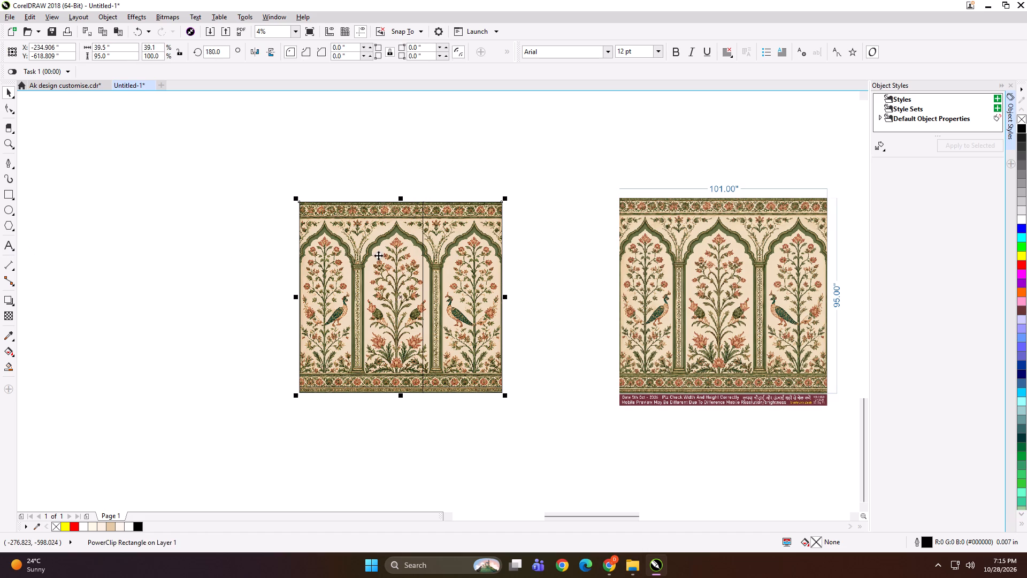
left_click(243, 267)
left_click(365, 274)
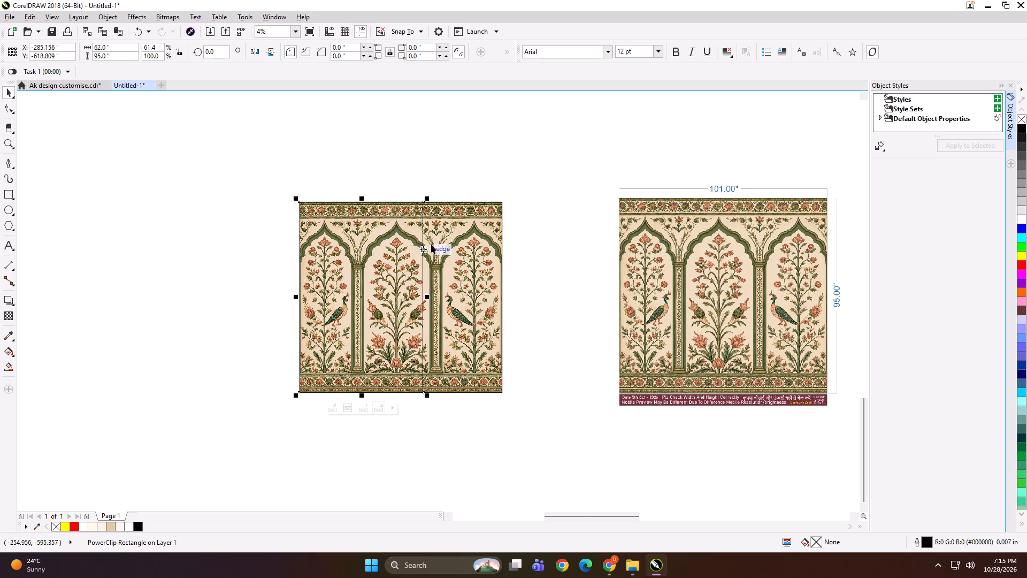
scroll(425, 244, "up", 3)
key("Left")
key("Right")
scroll(420, 248, "down", 3)
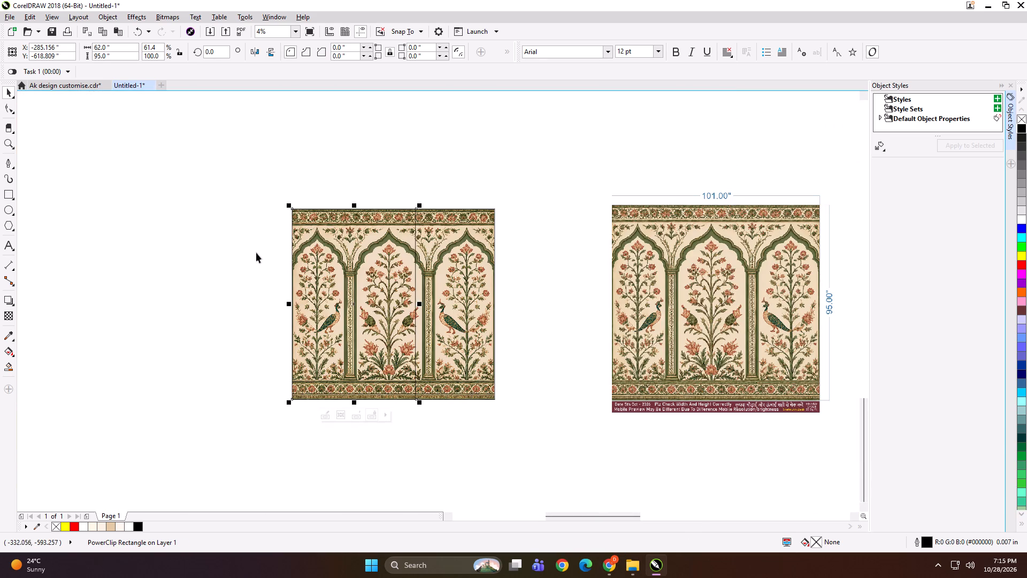
left_click(256, 253)
Add the text label "101*95 PANEL" at the upper edge of the split arch design.
left_click(9, 246)
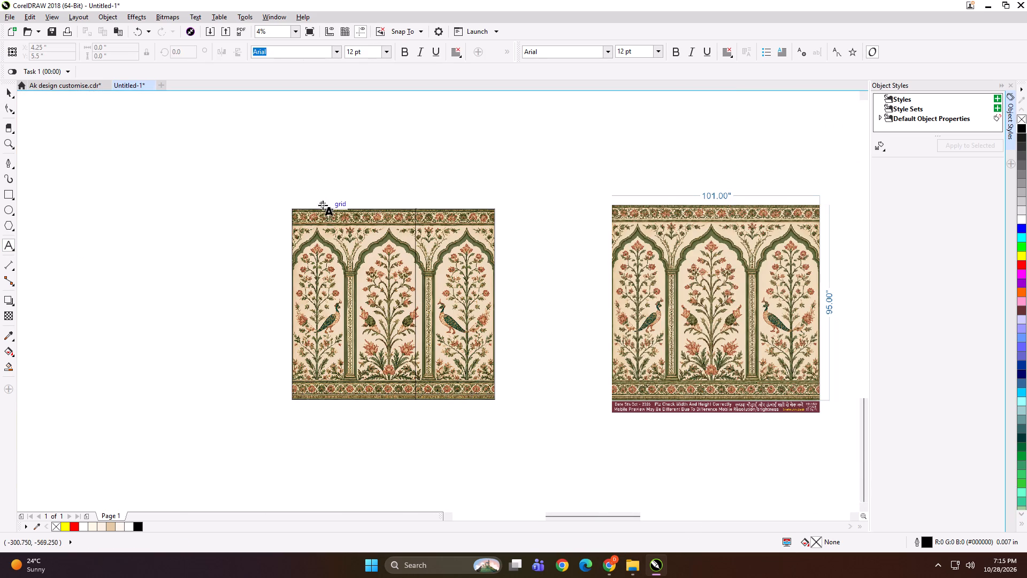
left_click(328, 208)
type("101")
type("*95")
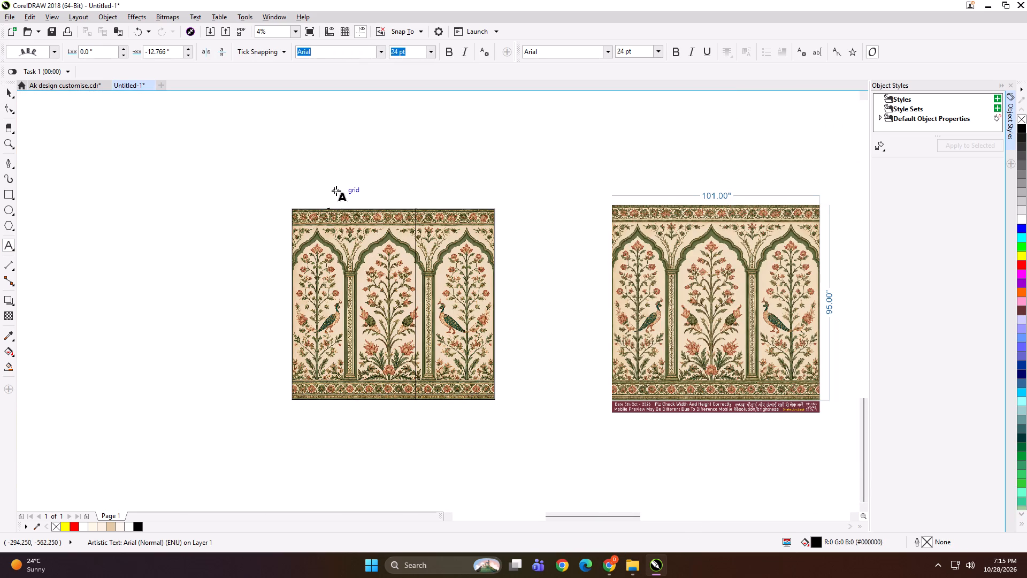
key("space")
type("PANEL")
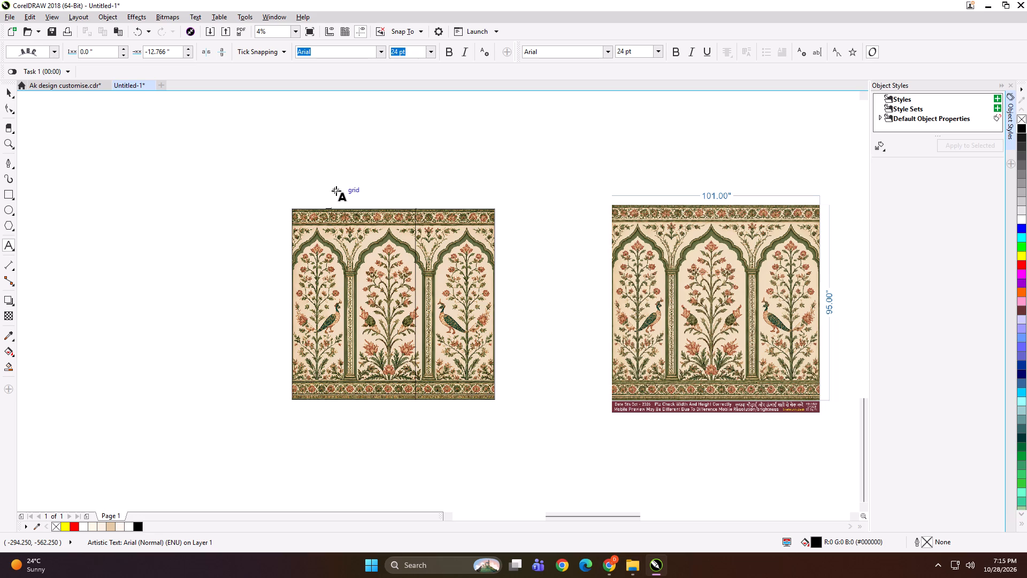
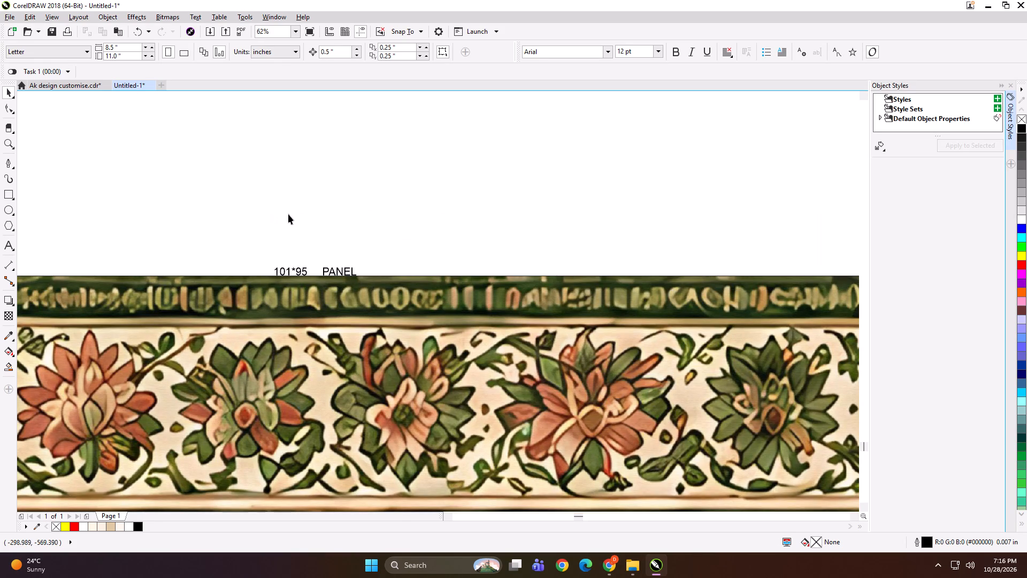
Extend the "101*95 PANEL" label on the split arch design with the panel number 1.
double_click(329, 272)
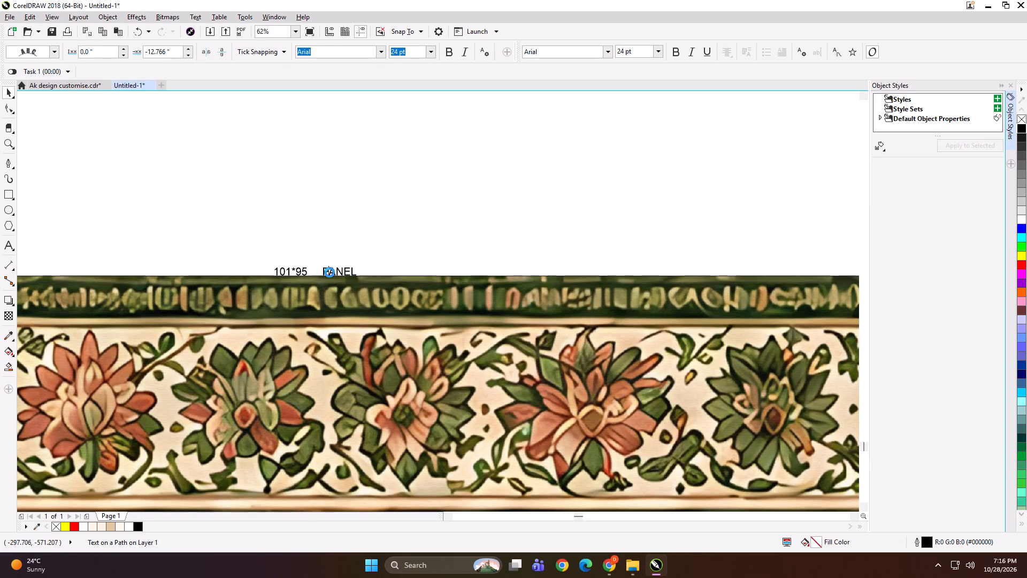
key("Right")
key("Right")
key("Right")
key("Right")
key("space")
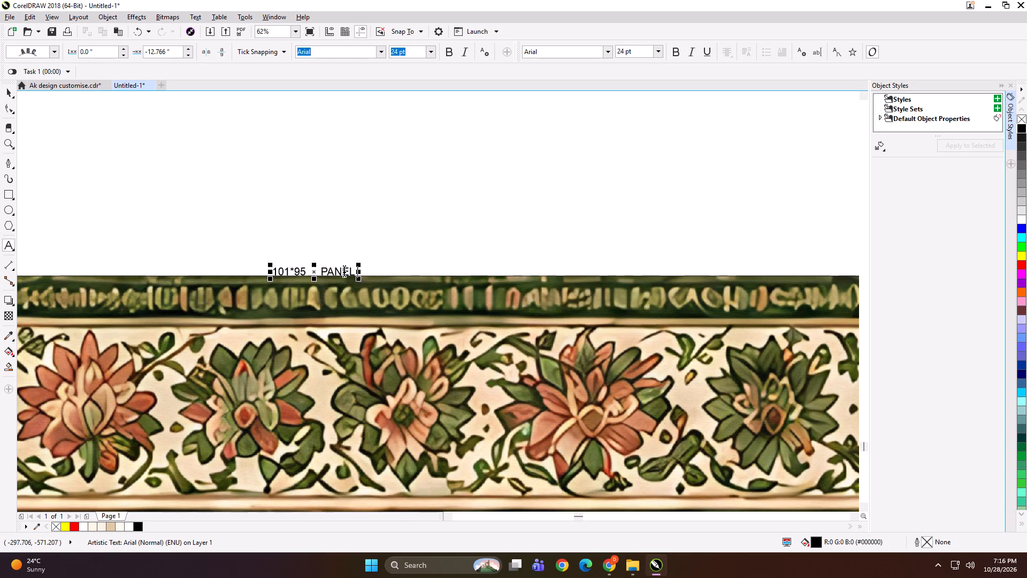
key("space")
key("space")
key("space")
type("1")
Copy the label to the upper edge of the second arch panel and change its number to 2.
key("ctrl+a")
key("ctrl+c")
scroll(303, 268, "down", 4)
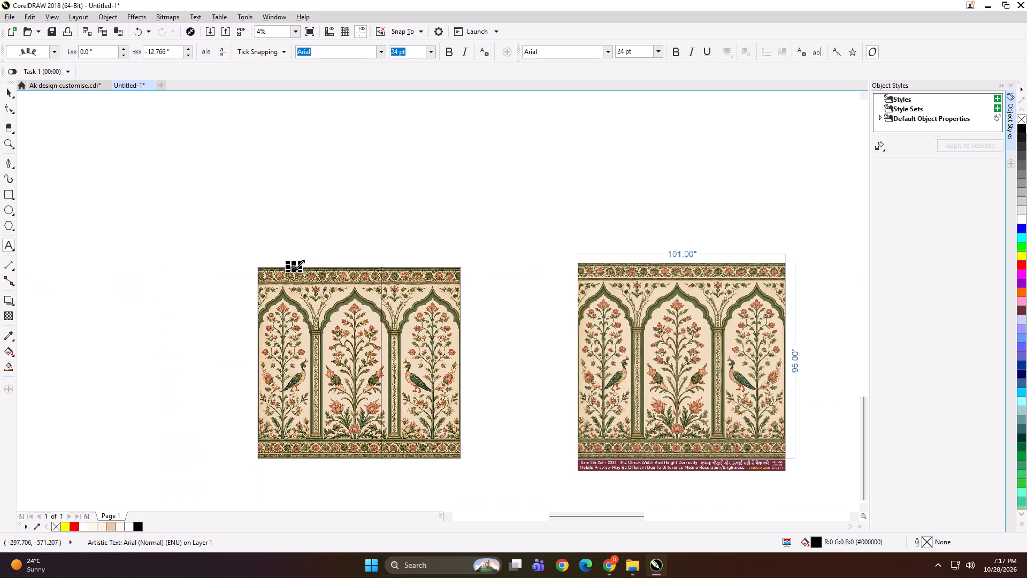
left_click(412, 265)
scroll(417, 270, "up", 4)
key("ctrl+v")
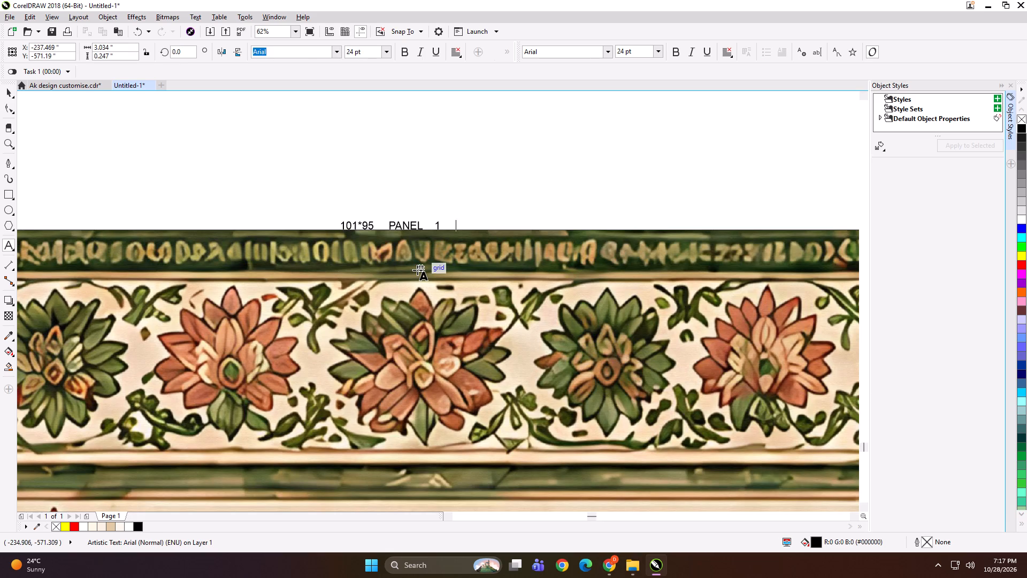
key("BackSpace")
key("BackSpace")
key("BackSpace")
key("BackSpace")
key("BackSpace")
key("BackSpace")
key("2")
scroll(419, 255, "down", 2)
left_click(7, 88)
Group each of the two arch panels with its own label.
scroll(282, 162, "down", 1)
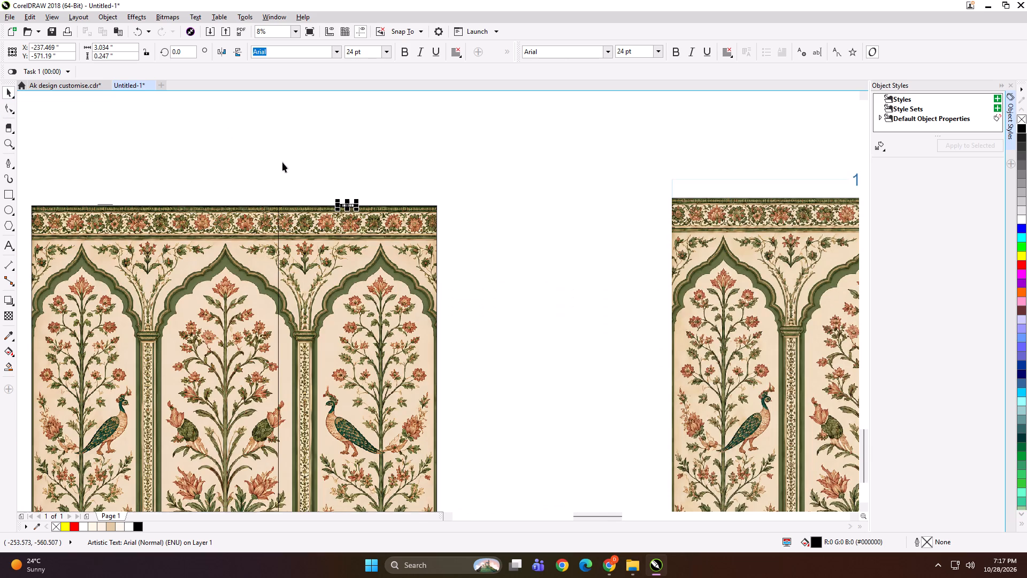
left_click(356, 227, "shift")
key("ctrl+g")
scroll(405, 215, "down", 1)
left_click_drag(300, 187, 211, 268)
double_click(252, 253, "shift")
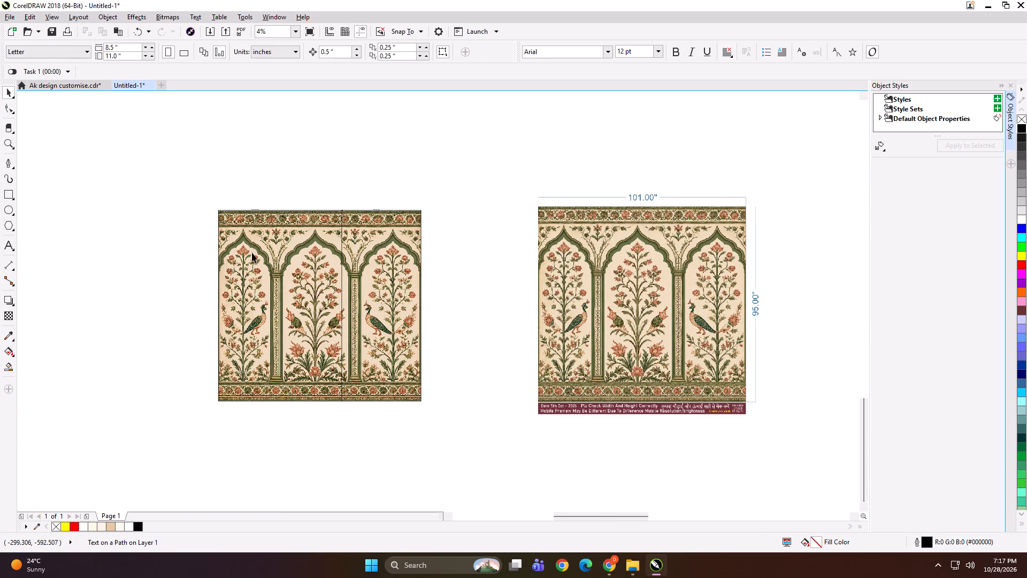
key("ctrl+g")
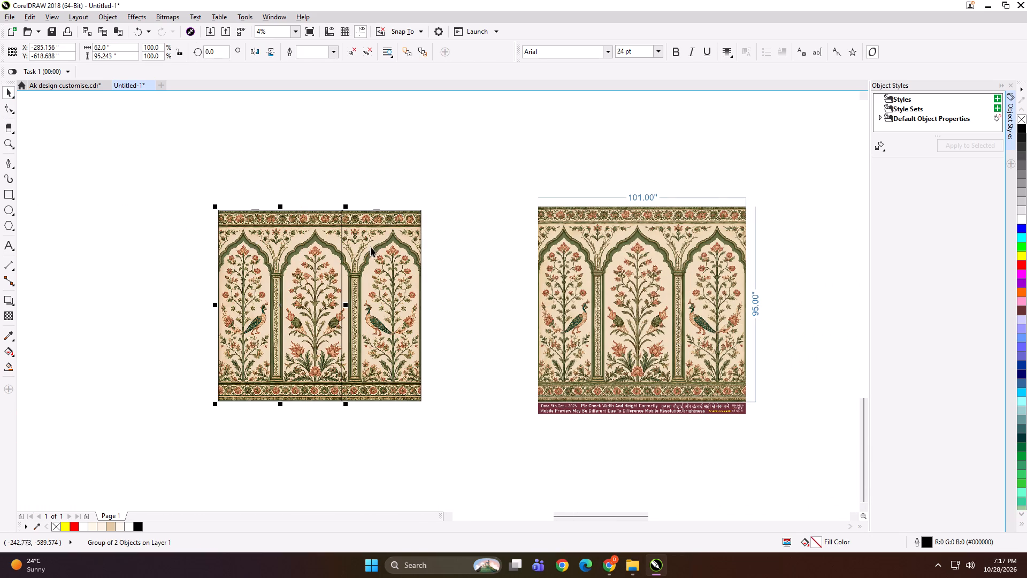
Check the two labelled arch panel groups one at a time and against the dimensioned wallpaper.
left_click(371, 247, "shift")
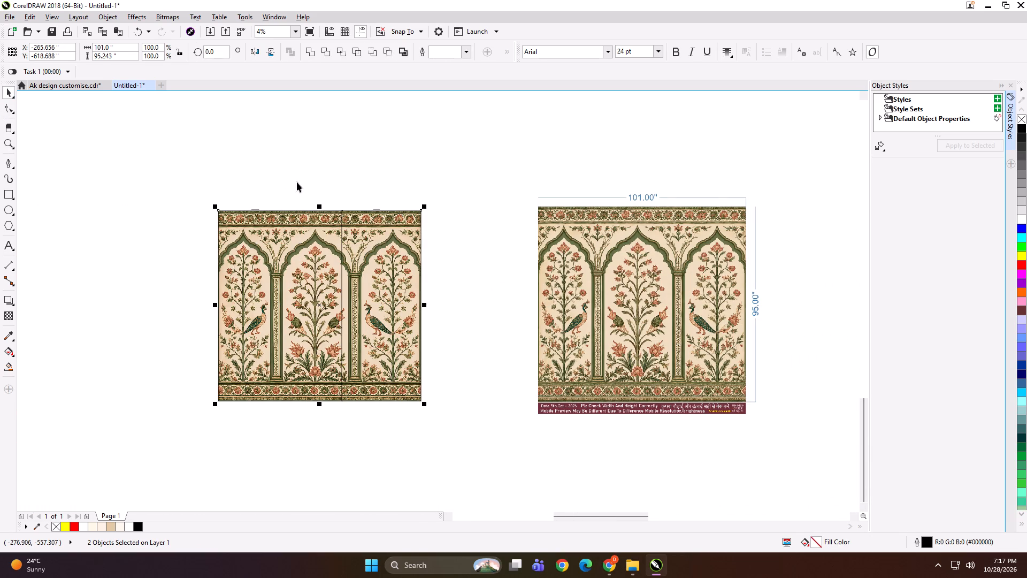
left_click(297, 182)
left_click(296, 227)
left_click(250, 172)
left_click(266, 246)
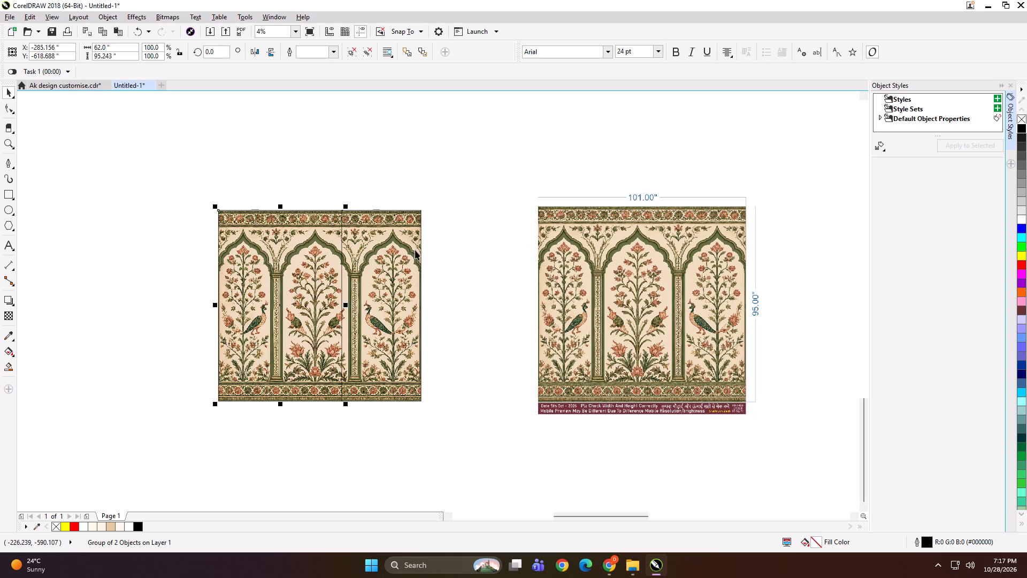
left_click(388, 250, "shift")
left_click(626, 274, "shift")
key("shift+F2")
left_click(304, 131)
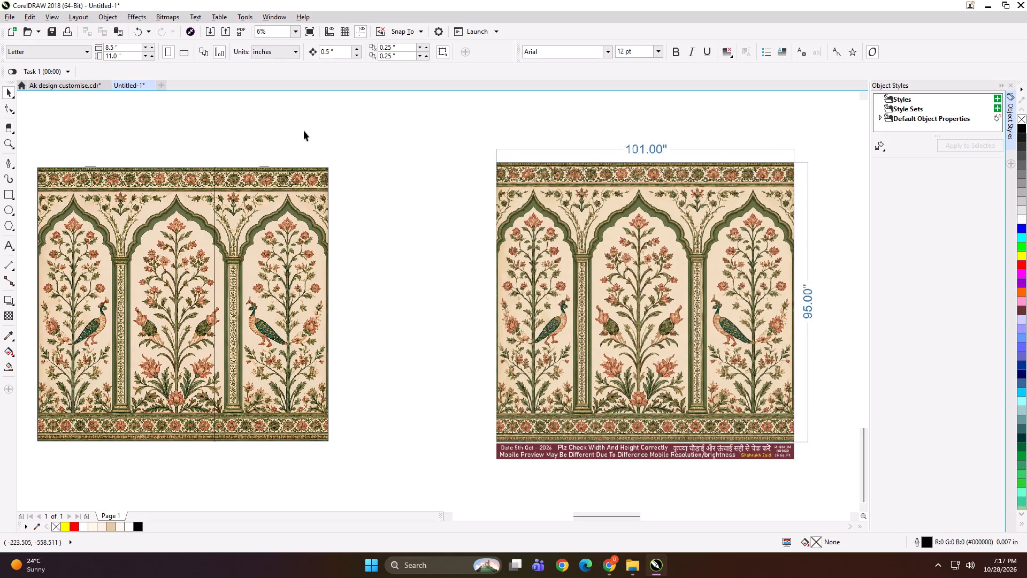
left_click(158, 194)
scroll(298, 211, "down", 1)
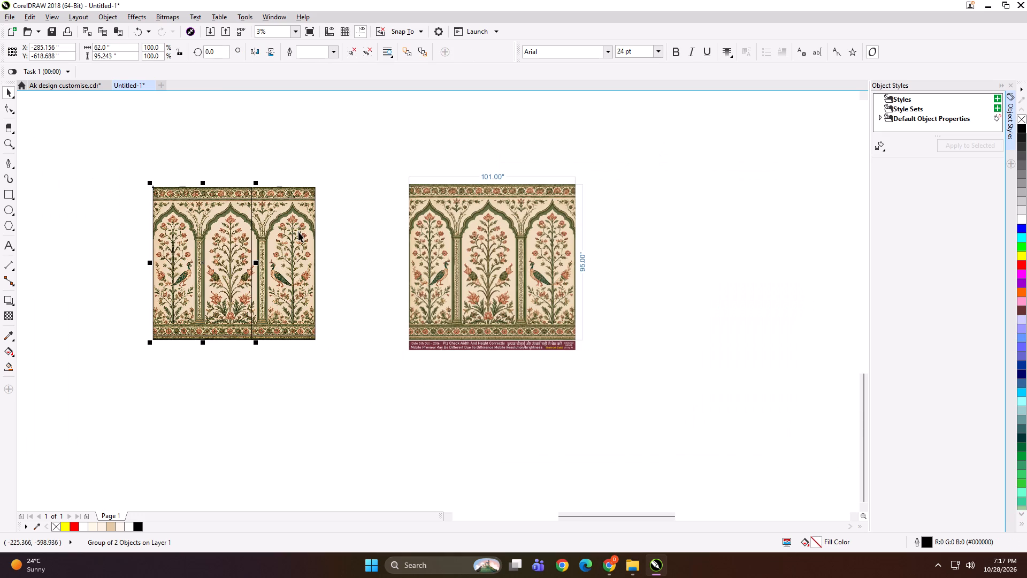
left_click(202, 158)
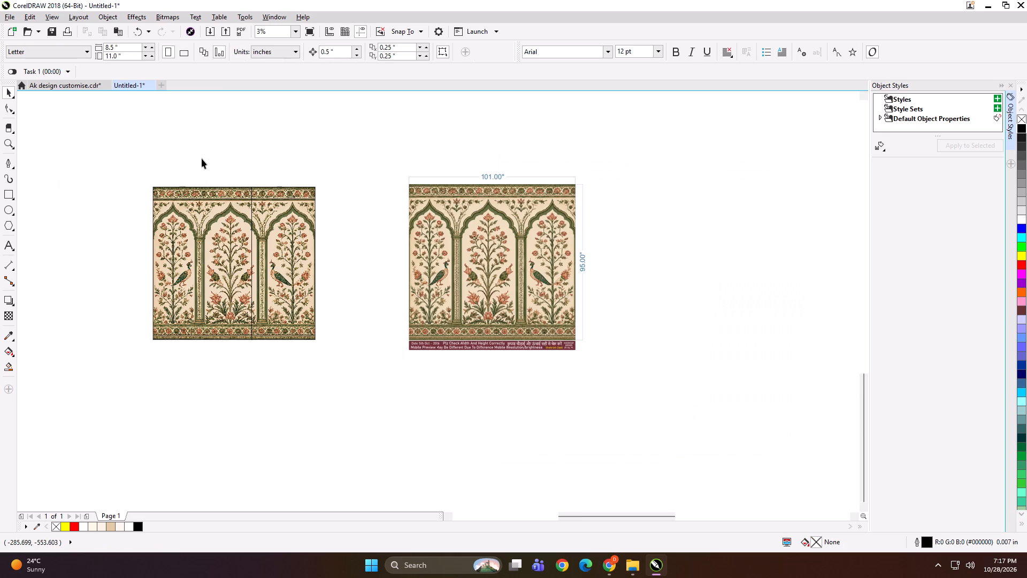
left_click(206, 232)
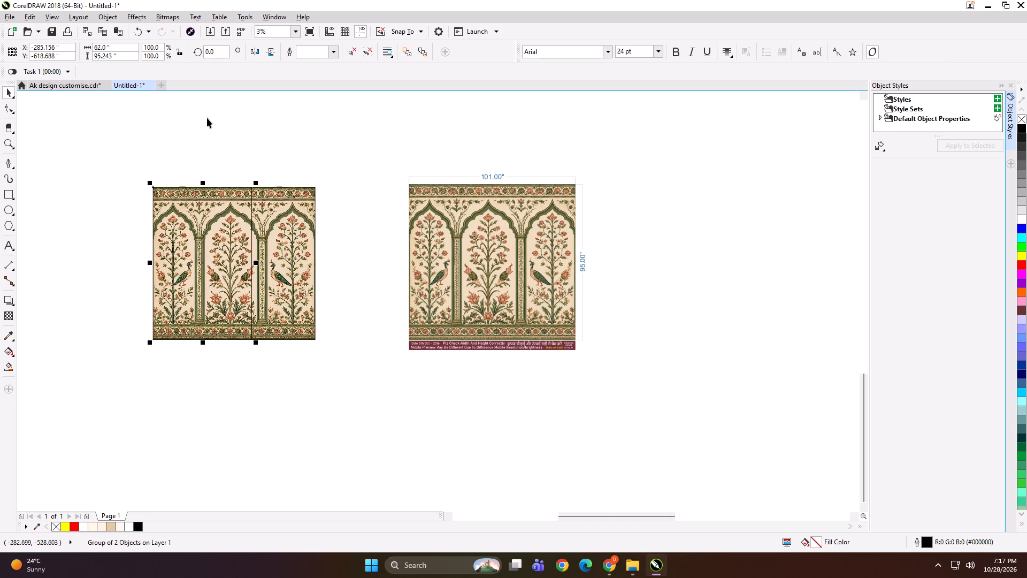
left_click(303, 248, "shift")
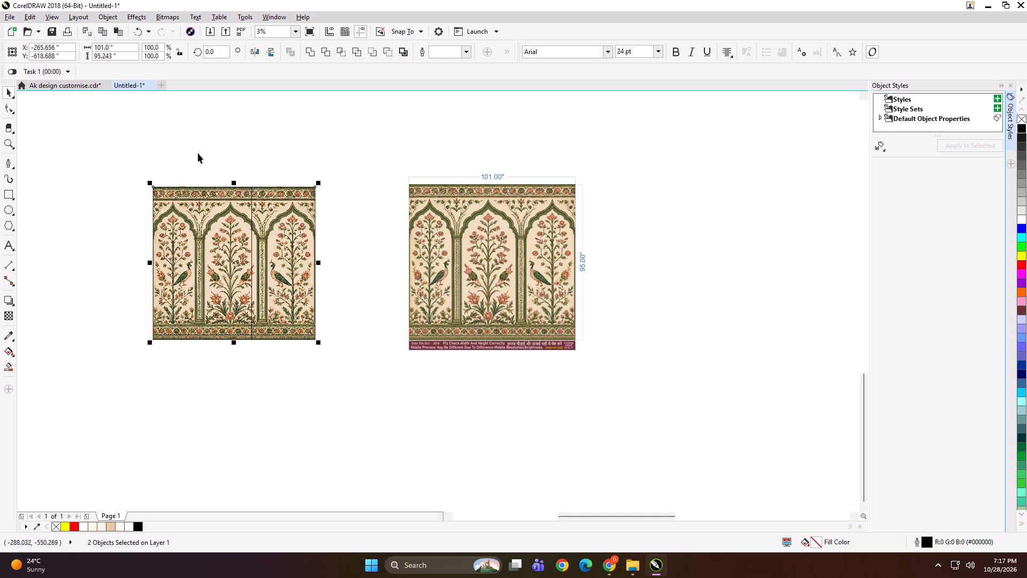
Undo the labelling, grouping and clipping of the split arch design, back to the loose image and its panel rectangles.
left_click(198, 153)
key("ctrl+z")
key("ctrl+z")
key("ctrl+z")
key("ctrl+z")
key("ctrl+z")
key("ctrl+z")
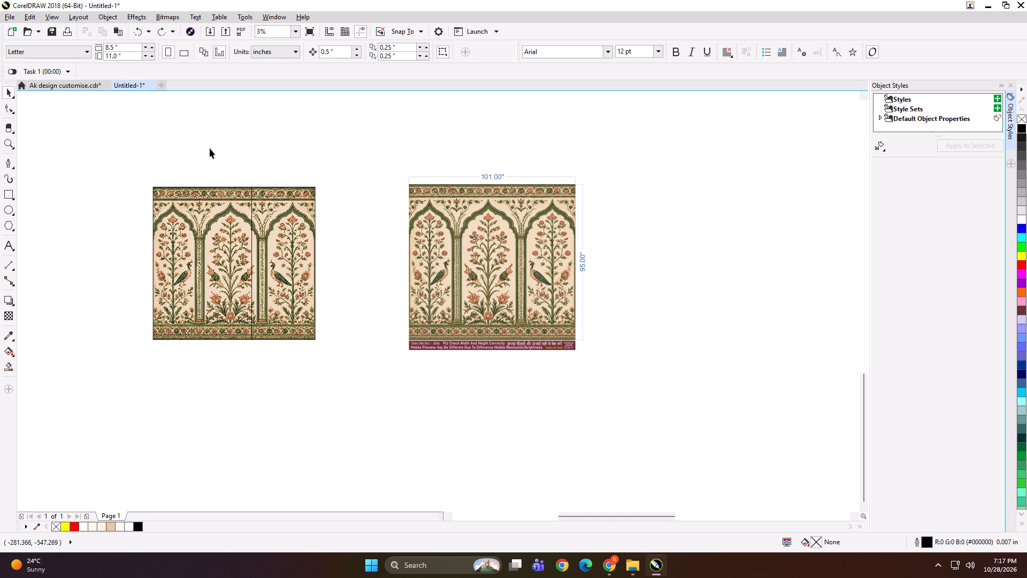
key("ctrl+z")
key("ctrl+z")
key("ctrl+z")
key("ctrl+z")
key("ctrl+z")
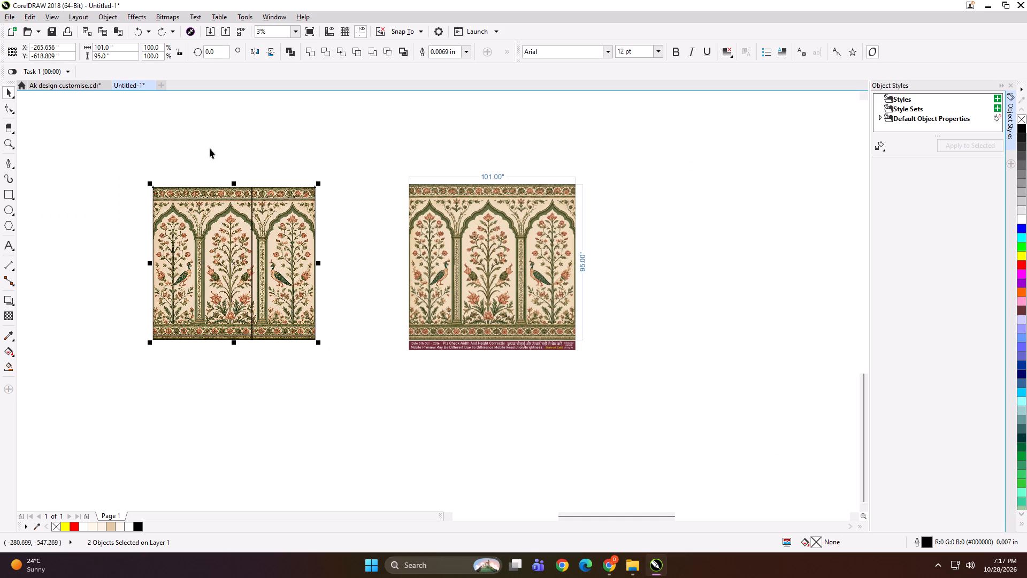
key("ctrl+z")
Set the arch image's size to 102 by 96 inches.
left_click(216, 148)
left_click(311, 202)
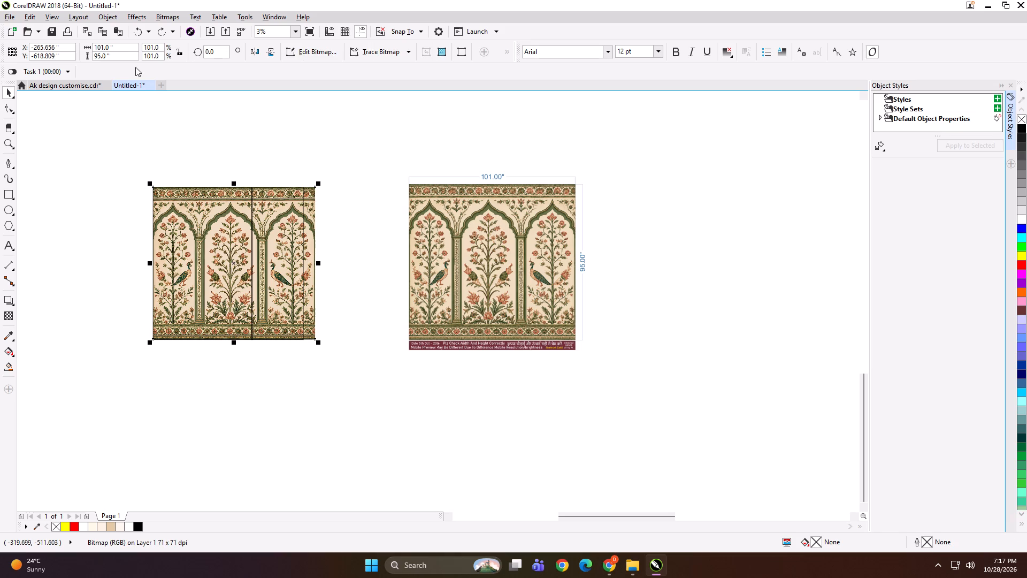
left_click(125, 49)
key("1")
key("Tab")
key("Right")
key("1")
key("Return")
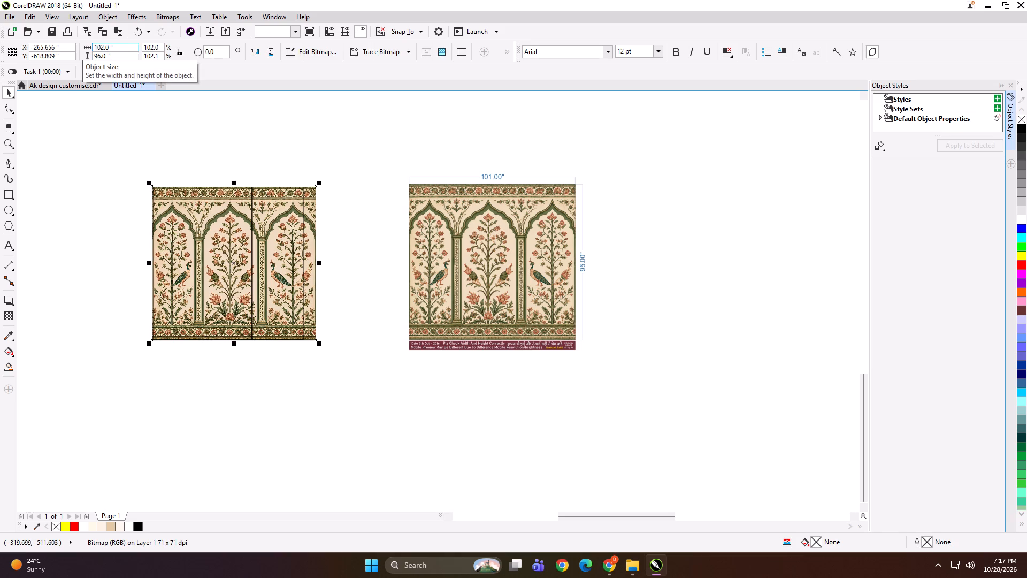
Delete the old panel rectangles lying over the arch image.
left_click(205, 132)
left_click(281, 211)
left_click(235, 216, "shift")
left_click(263, 138)
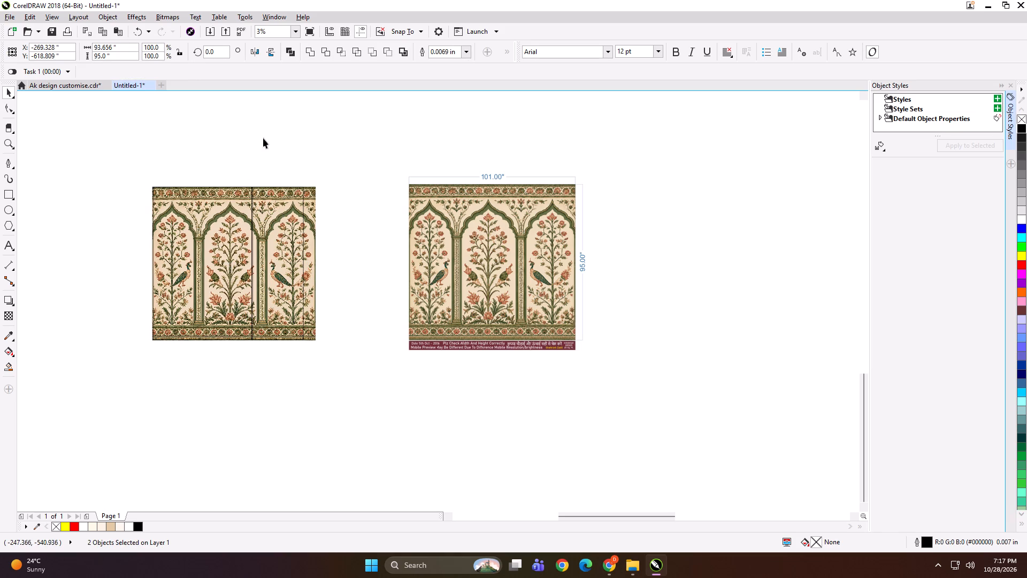
left_click(265, 224)
key("Delete")
left_click(233, 224)
key("Delete")
Create a 96-inch-high rectangle over the arch image, set its width to 53 inches and align it with the image's left edge.
left_click(250, 224)
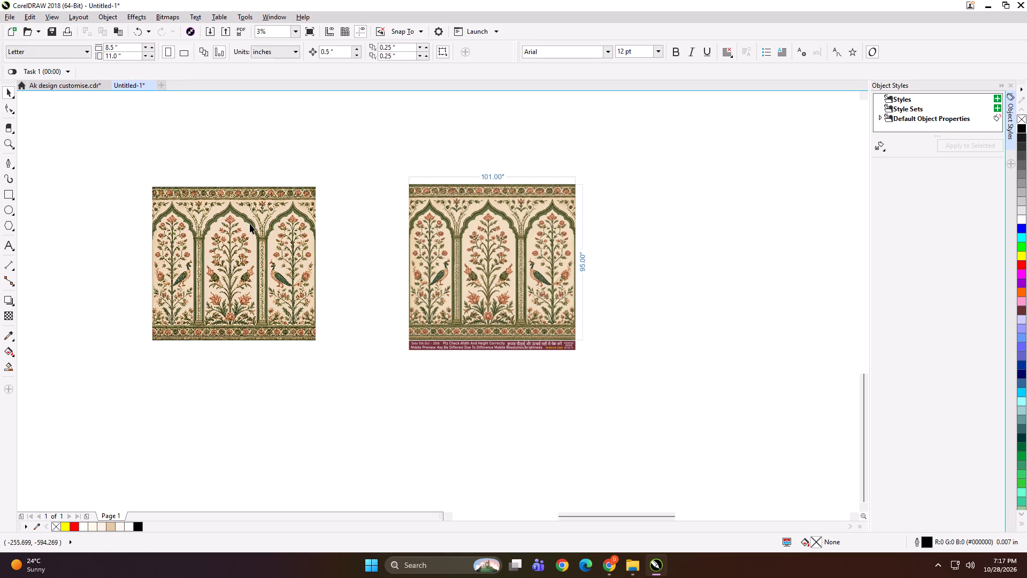
double_click(5, 193, "shift")
key("shift+space")
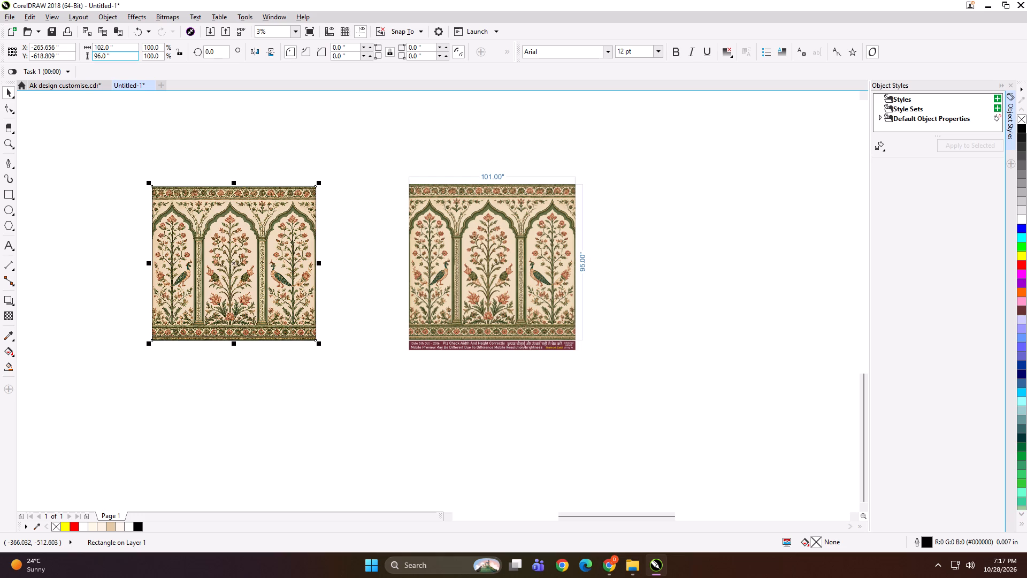
left_click_drag(122, 49, 78, 49)
type("53")
key("Return")
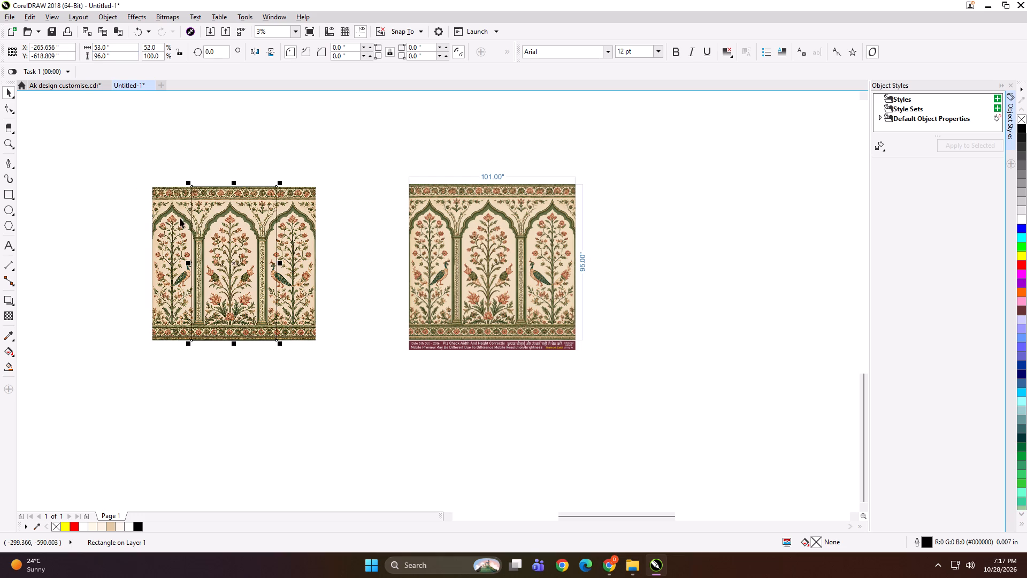
left_click(180, 218, "shift")
key("l")
left_click(121, 229)
left_click(196, 232)
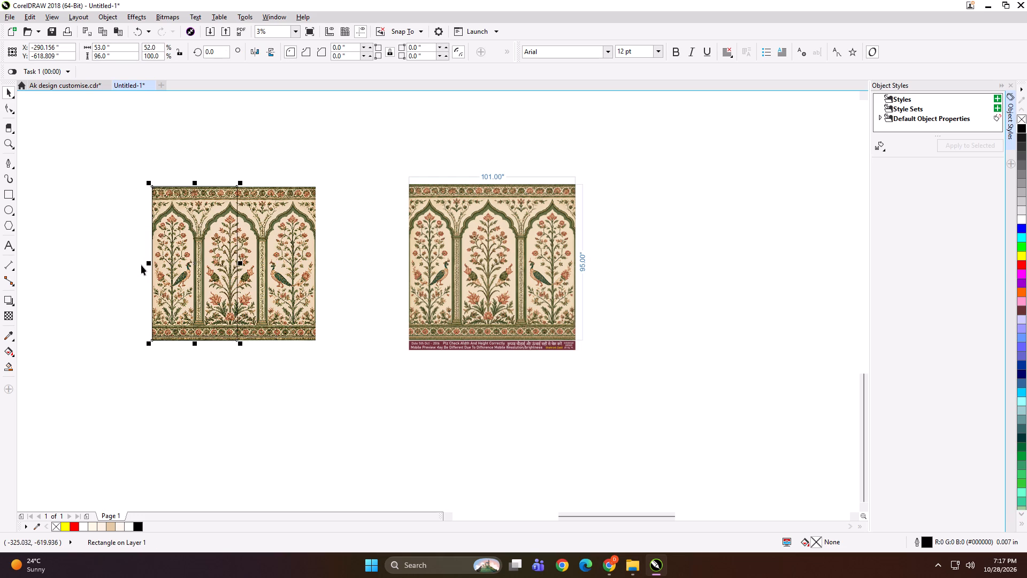
Duplicate the panel rectangle over the rest of the arch image and narrow it to 49.5 inches, ending at the image's right edge.
left_click_drag(145, 265, 288, 269)
right_click(288, 268, "ctrl")
scroll(254, 269, "up", 1)
key("Left")
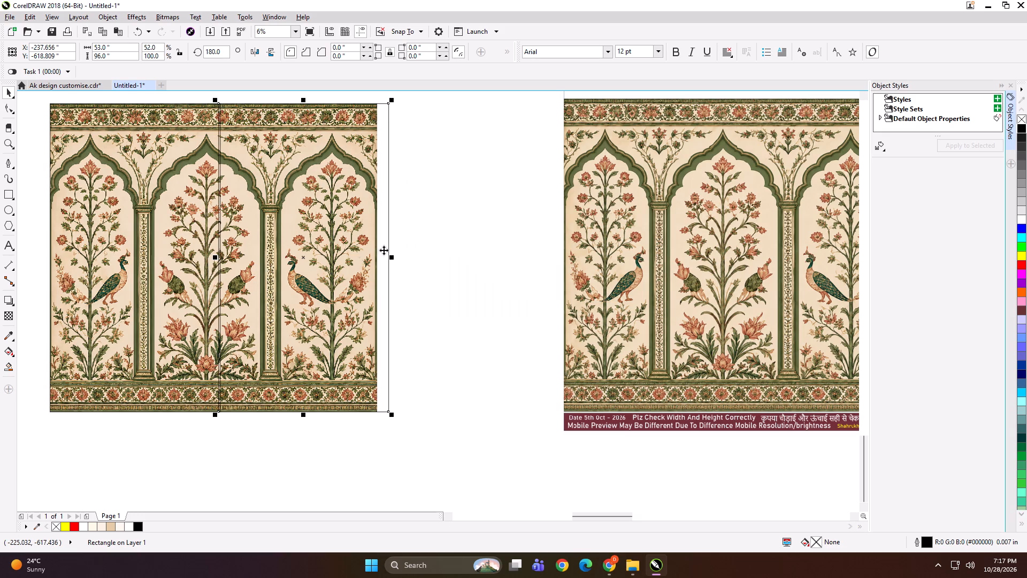
left_click_drag(395, 260, 386, 260)
scroll(386, 260, "down", 1)
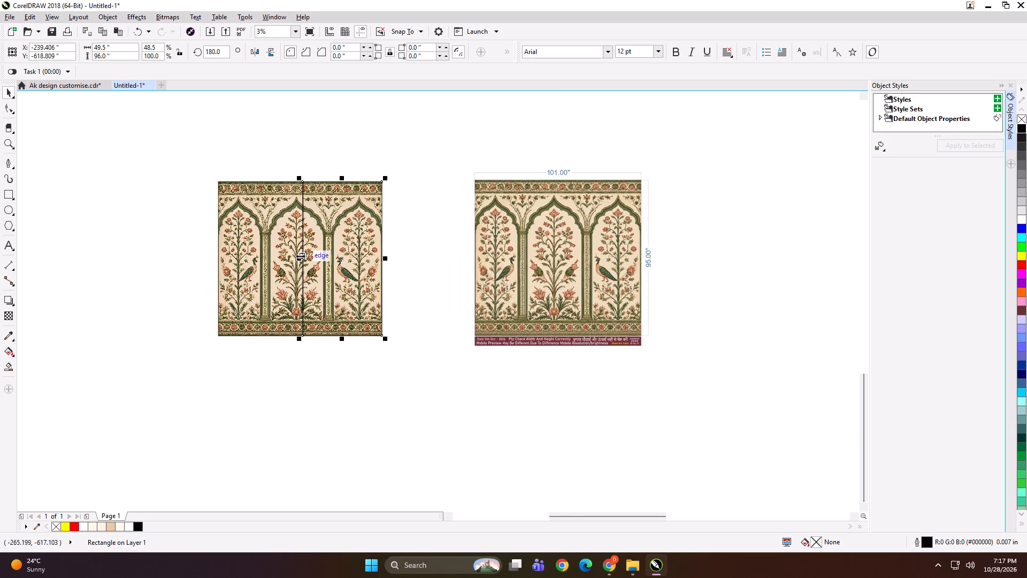
Place the arch image inside the two grouped panel rectangles and ungroup them into separate panels.
left_click(274, 232, "shift")
key("ctrl+g")
left_click(169, 233)
left_click(257, 248, "alt")
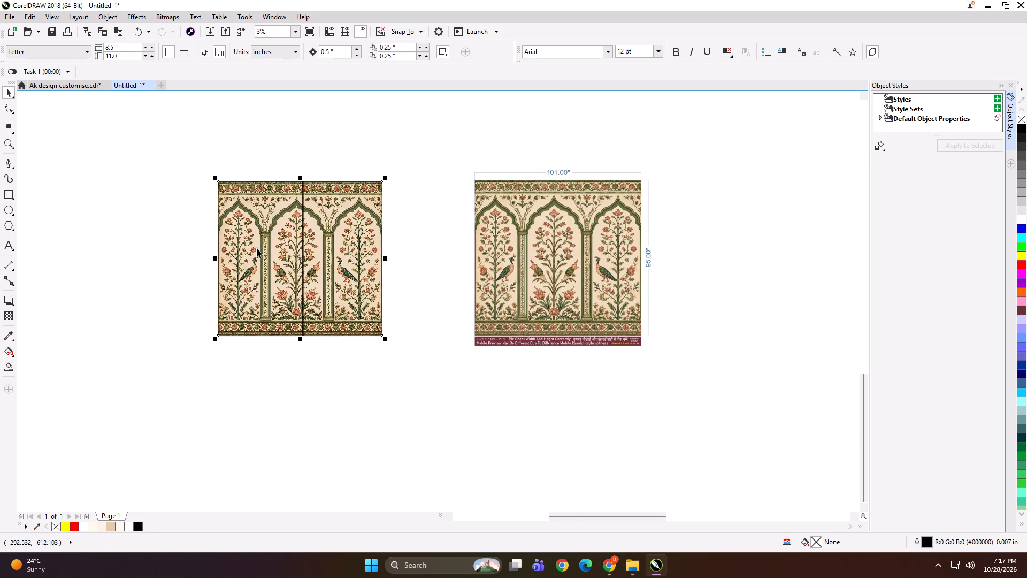
key("shift+Return")
left_click(297, 249)
key("ctrl+u")
left_click(158, 239)
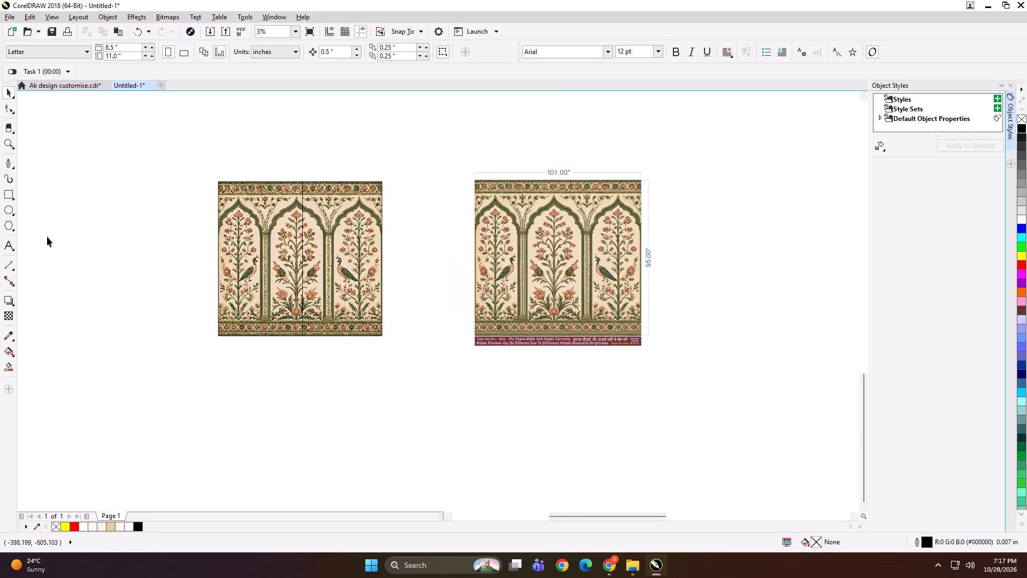
Add the text label "101*95 PANEL" at the upper edge of the 53-inch arch panel.
left_click(7, 243)
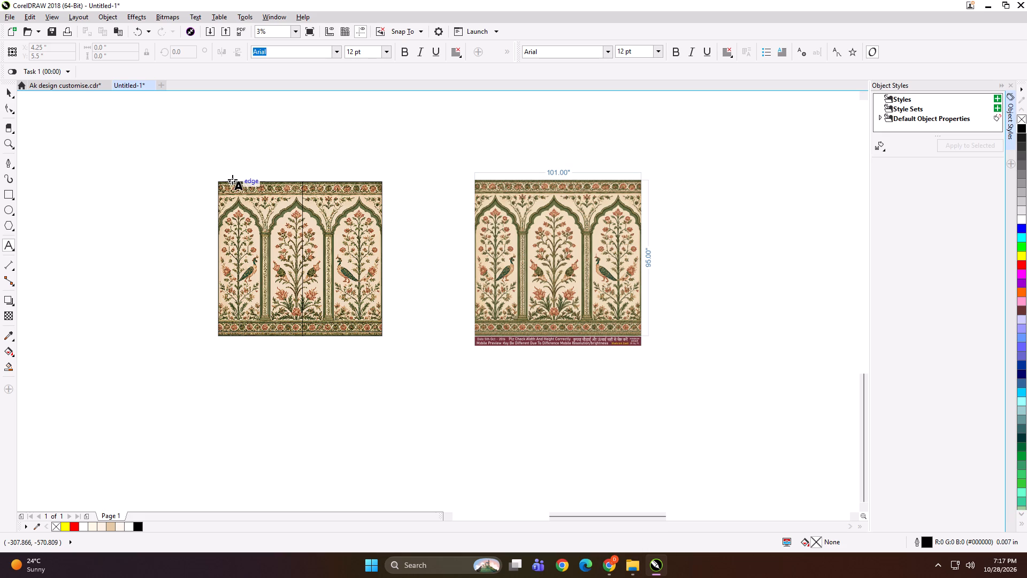
left_click(232, 179)
type("101*95 PANE L")
key("ctrl+1")
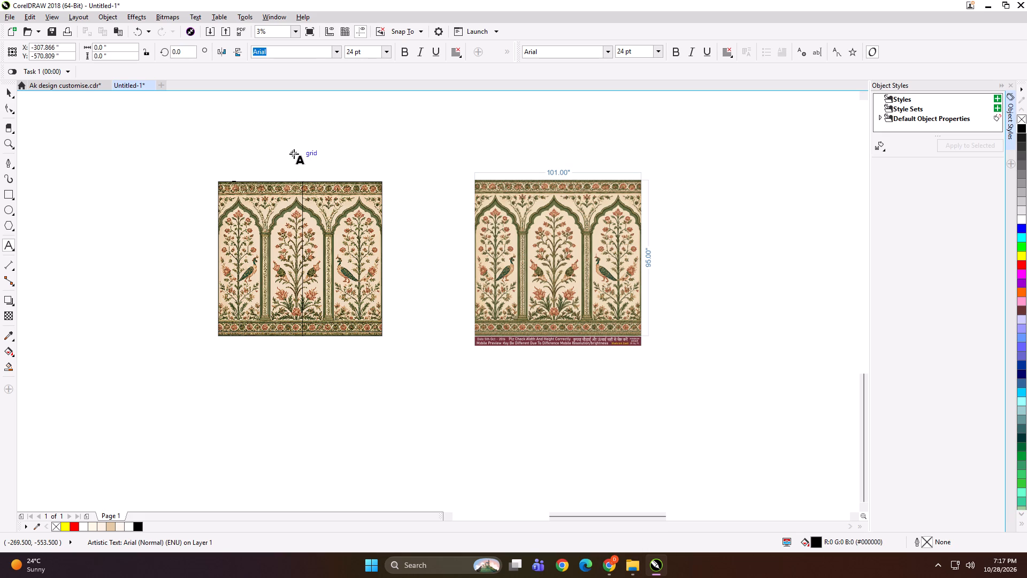
scroll(236, 179, "up", 5)
key("ctrl+a")
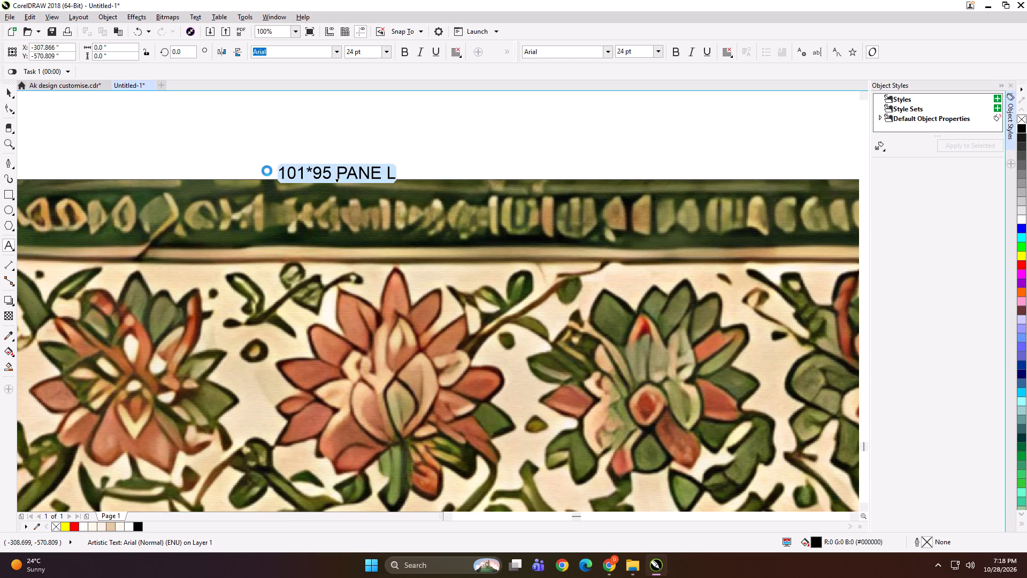
key("Right")
key("Left")
key("Left")
key("Right")
key("BackSpace")
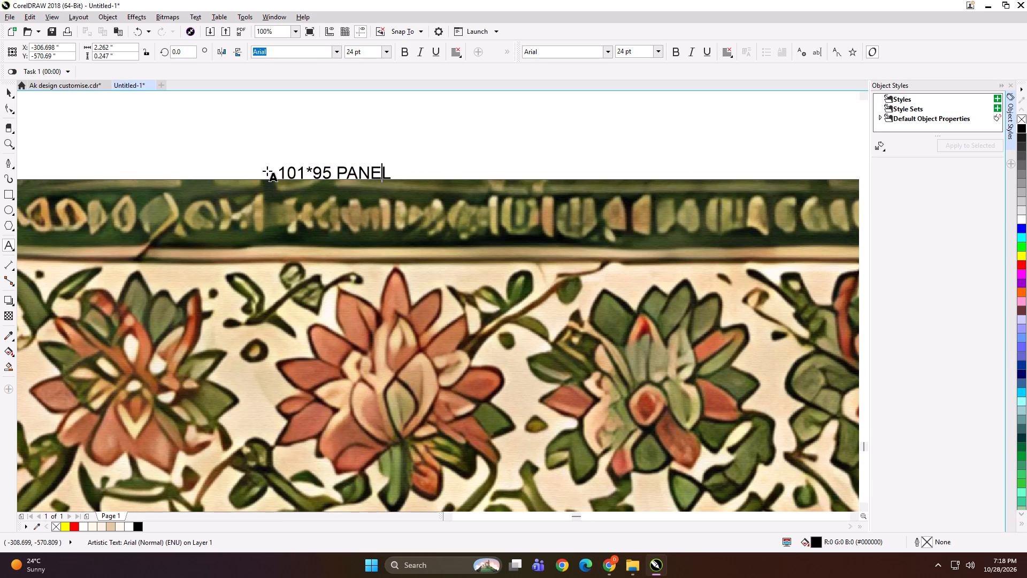
Append the panel number 1 to the label, separated by several spaces.
key("Right")
key("Right")
key("space")
key("space")
key("space")
key("space")
key("space")
key("space")
type("1")
Copy the label to the upper edge of the 49.5-inch arch panel and change its number to 2.
key("ctrl+a")
key("ctrl+c")
scroll(248, 172, "down", 3)
scroll(301, 179, "down", 1)
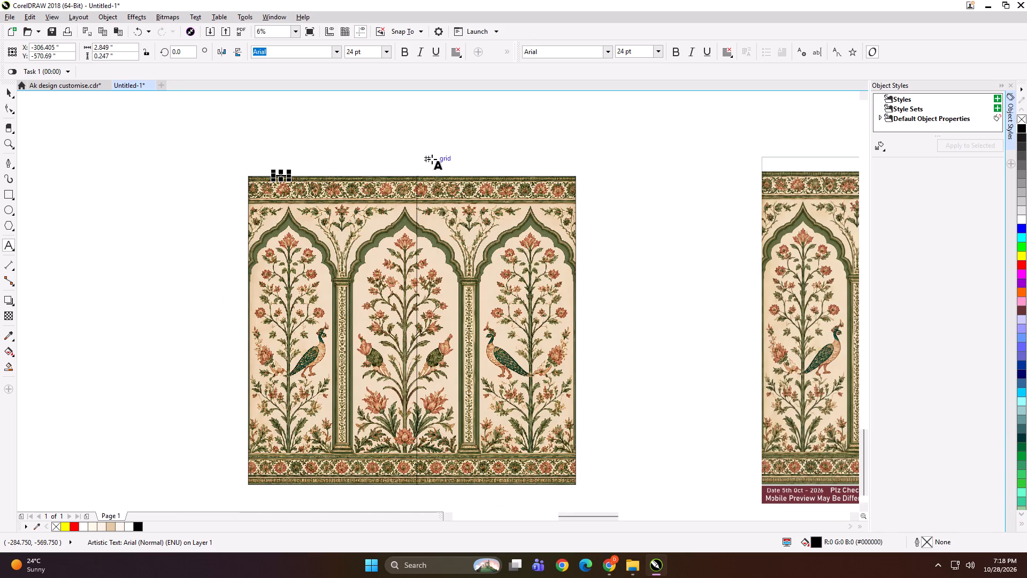
left_click(455, 174)
scroll(455, 174, "up", 3)
key("ctrl+v")
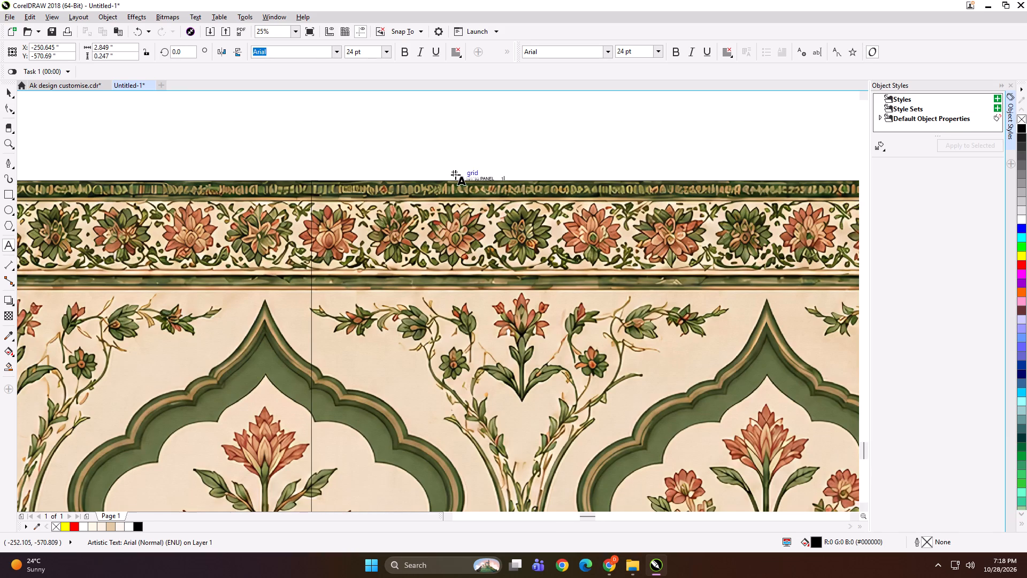
key("BackSpace")
key("2")
left_click(10, 96)
Group each of the two arch panels with its own numbered label.
left_click(411, 242, "shift")
scroll(427, 182, "down", 1)
key("ctrl+g")
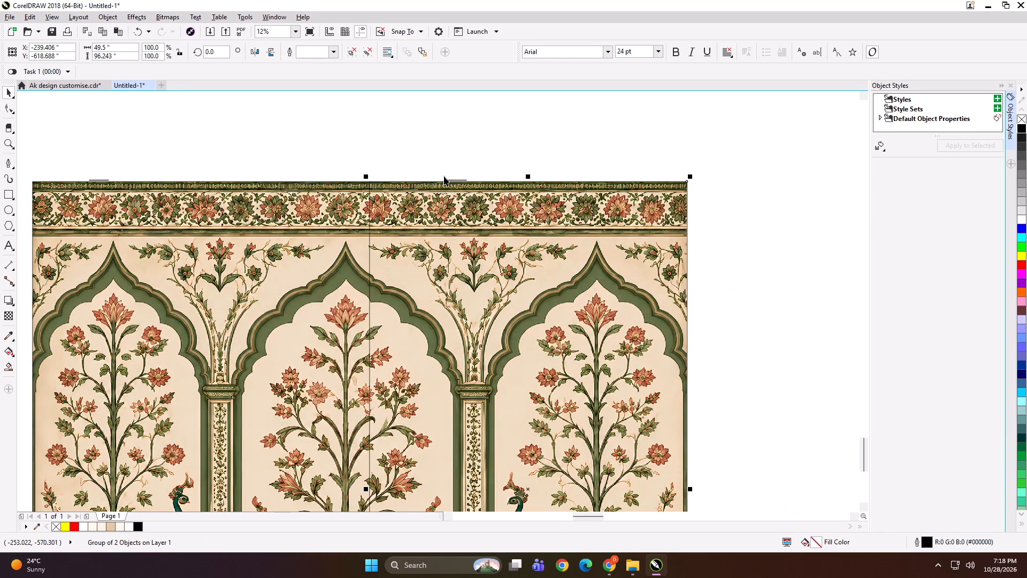
scroll(449, 176, "down", 1)
left_click_drag(339, 146, 250, 225)
left_click(323, 226, "shift")
key("ctrl+g")
scroll(295, 216, "down", 1)
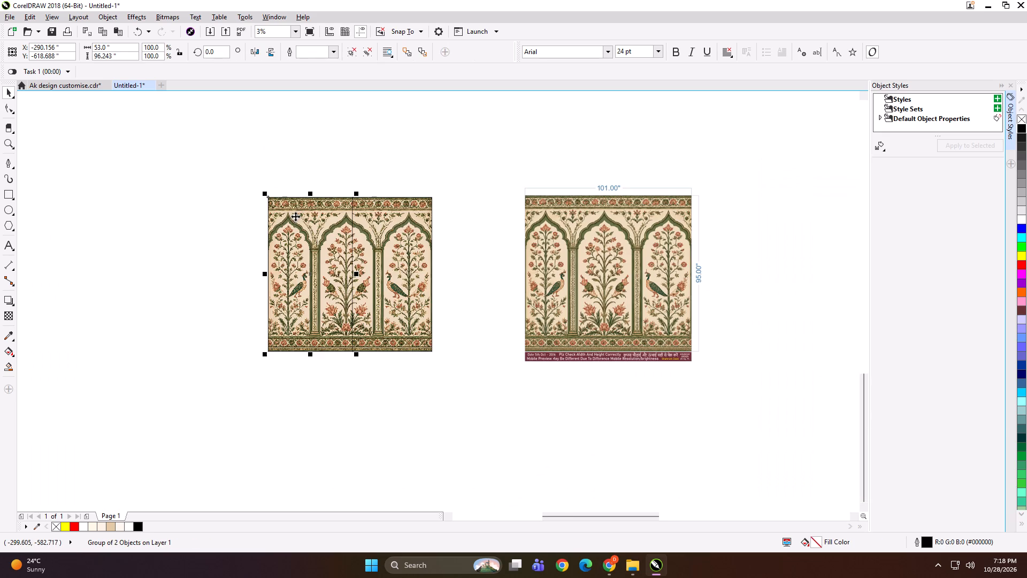
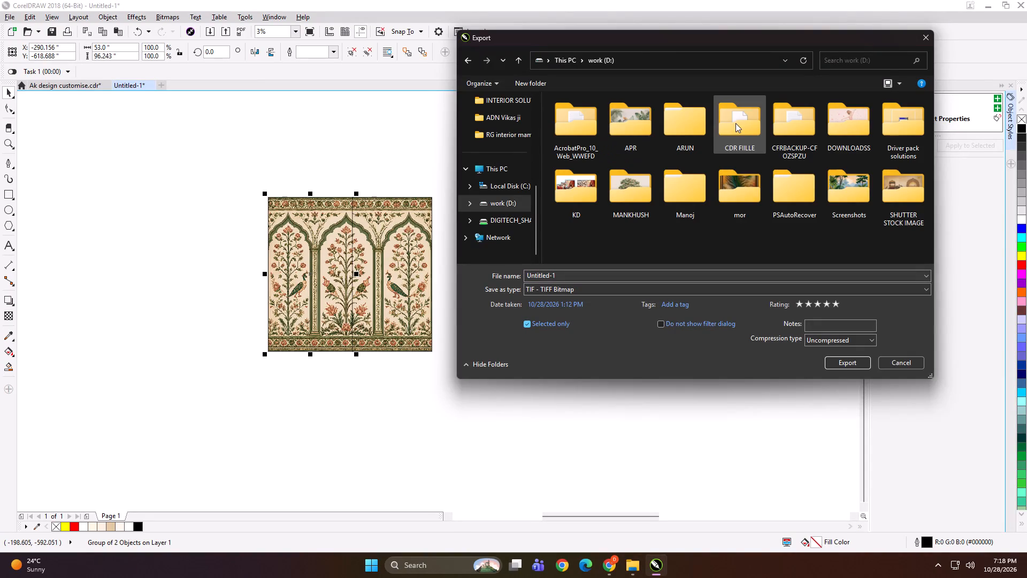
Create a folder named Wall Art inside KD > PRINT FILE > 28 on the work drive and open it.
left_click(558, 200)
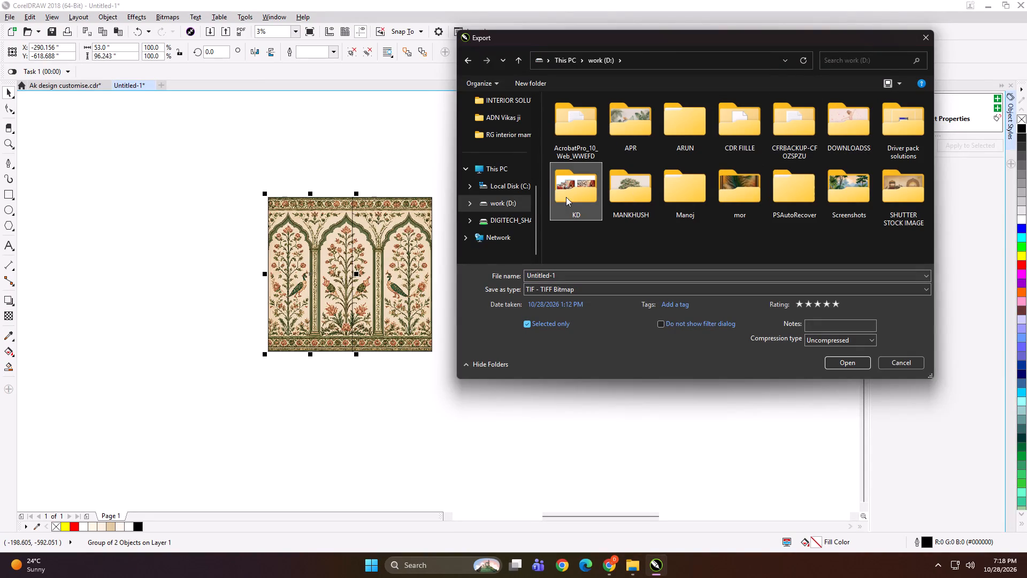
double_click(566, 197)
double_click(765, 144)
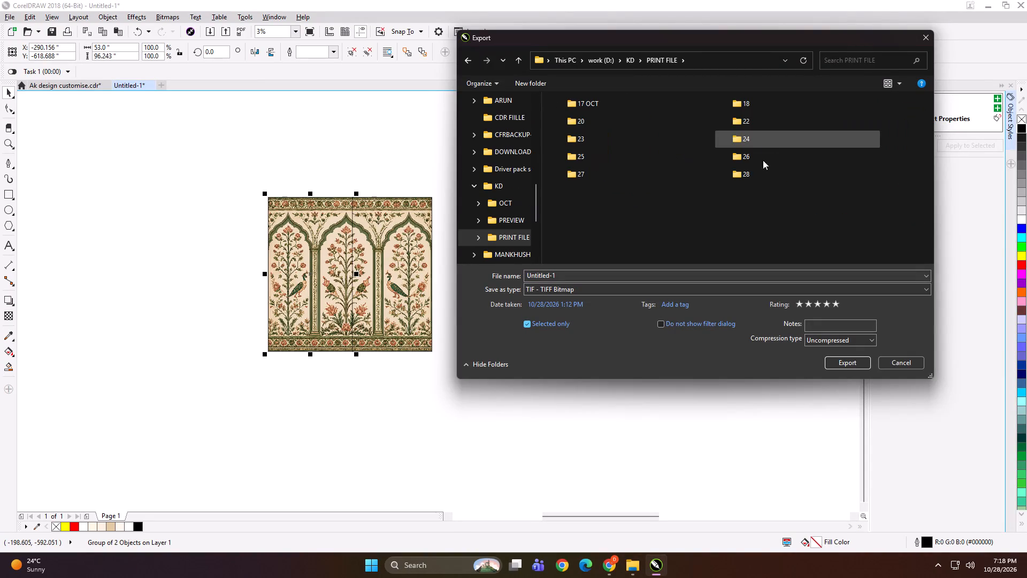
double_click(757, 171)
left_click(676, 197)
left_click(542, 86)
key("ctrl+v")
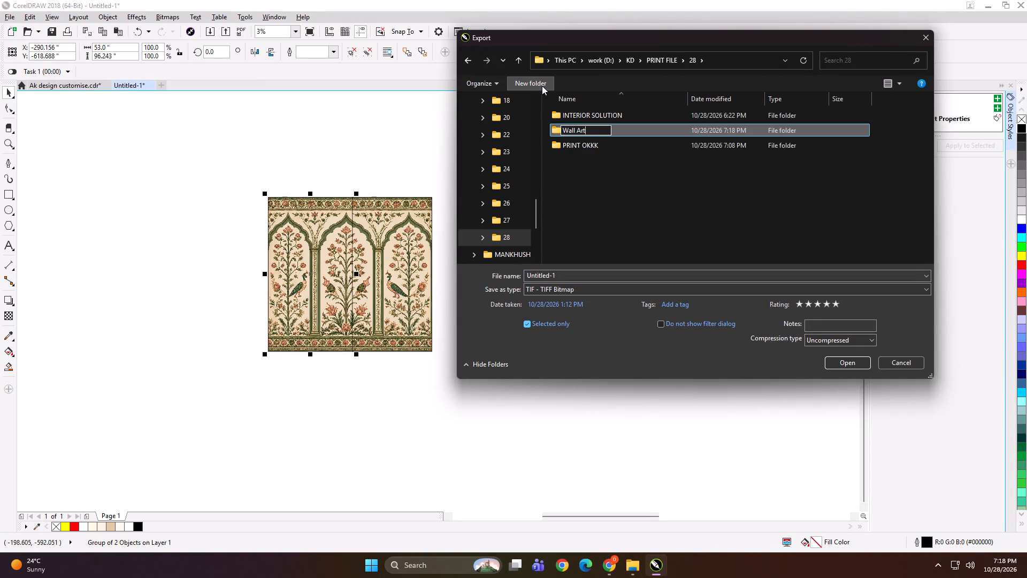
key("Return")
double_click(603, 150)
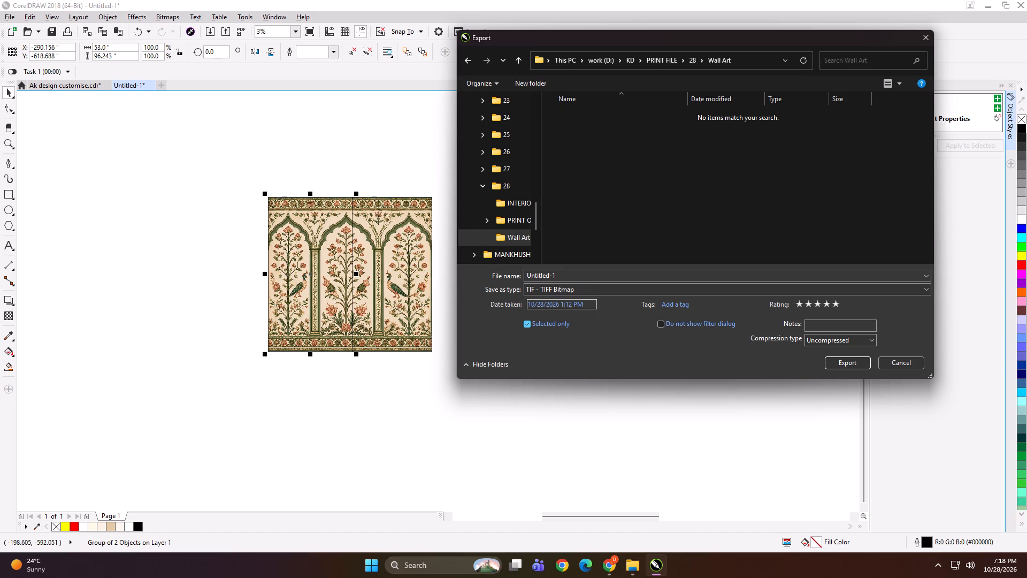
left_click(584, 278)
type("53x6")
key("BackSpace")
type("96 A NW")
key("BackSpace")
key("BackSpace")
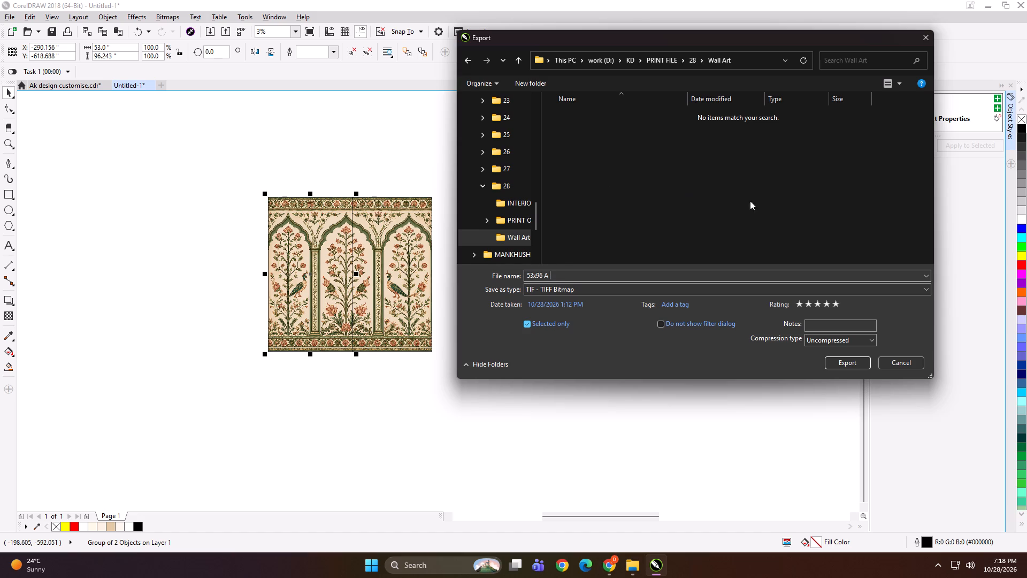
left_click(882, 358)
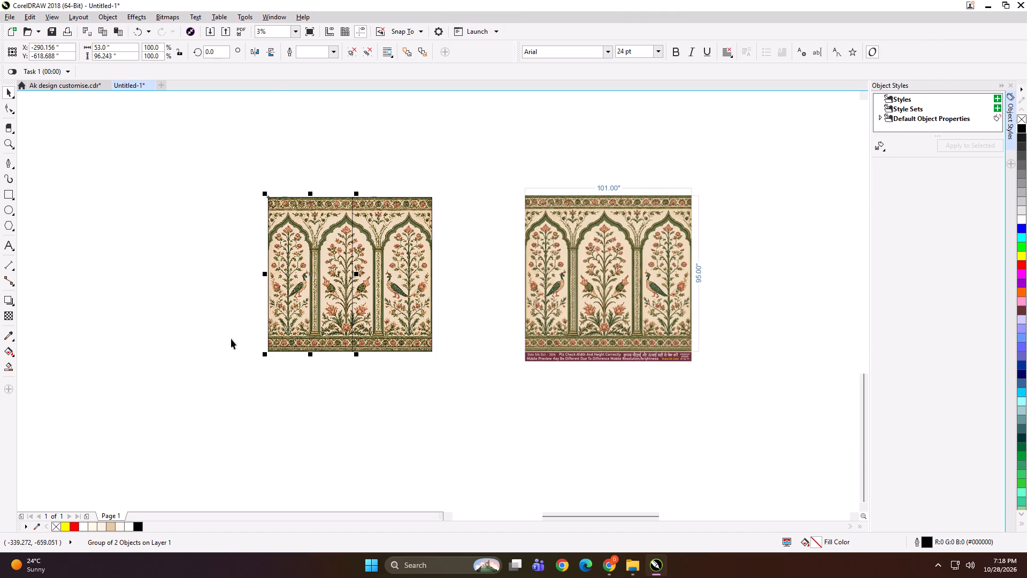
Undo the grouping, labelling and PowerClip split of the arch design, back to the separate panel rectangles over the artwork.
key("ctrl+z")
key("ctrl+z")
key("ctrl+z")
key("ctrl+z")
key("ctrl+z")
key("ctrl+z")
key("ctrl+z")
key("ctrl+z")
key("ctrl+z")
key("ctrl+z")
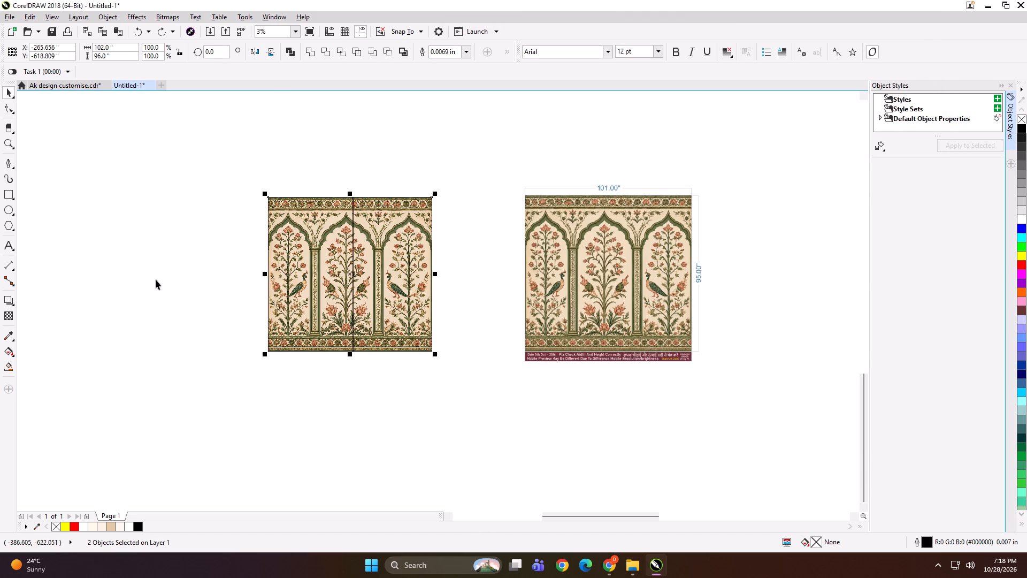
key("ctrl+z")
left_click_drag(156, 280, 161, 280)
Delete the second panel rectangle, covering the right part of the arch artwork.
left_click(400, 287)
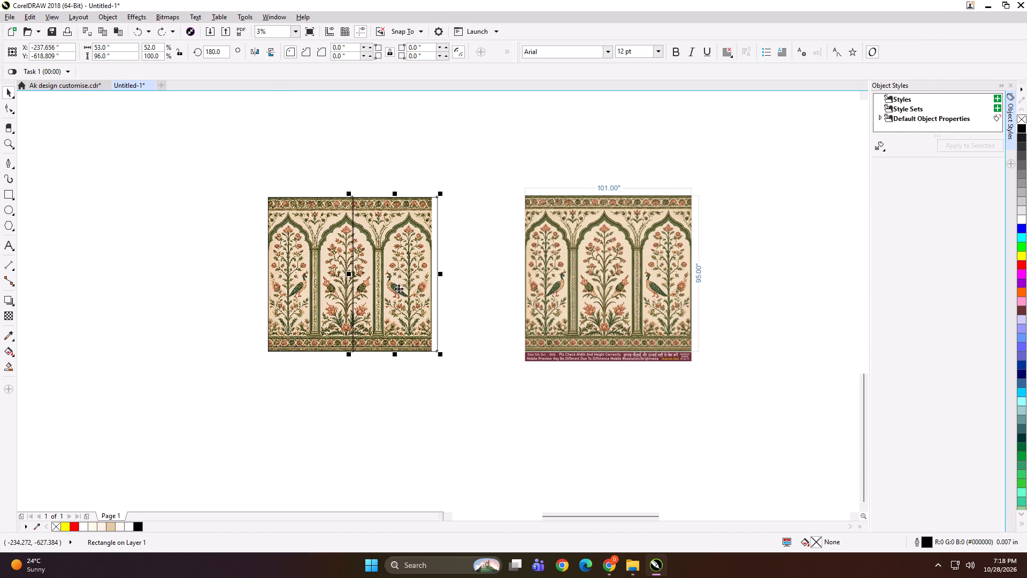
key("Delete")
Set the remaining panel rectangle's width to 62 inches and align it with the arch artwork's left edge.
left_click(322, 267)
left_click_drag(119, 44, 81, 49)
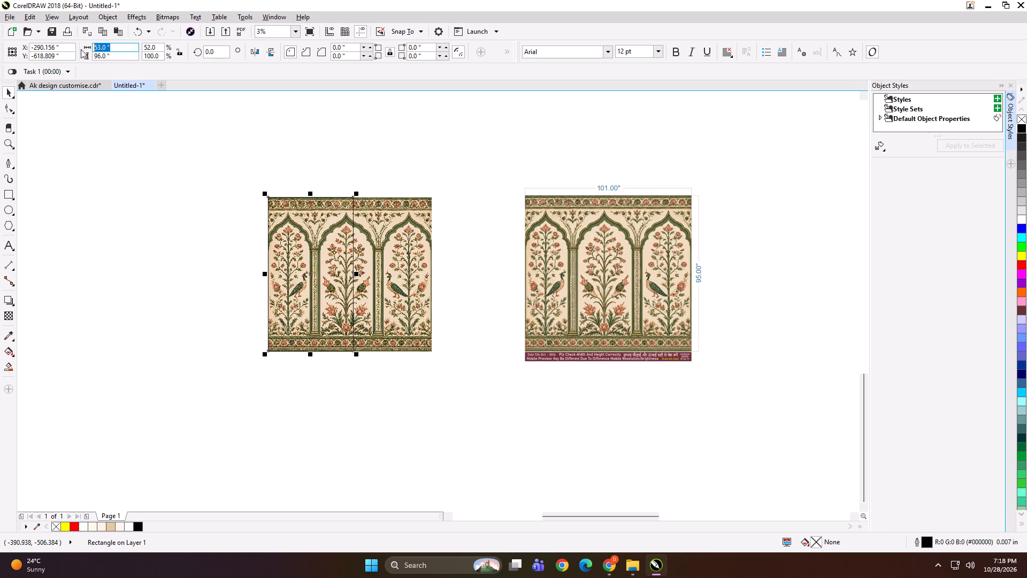
type("63")
key("Return")
left_click_drag(111, 50, 78, 50)
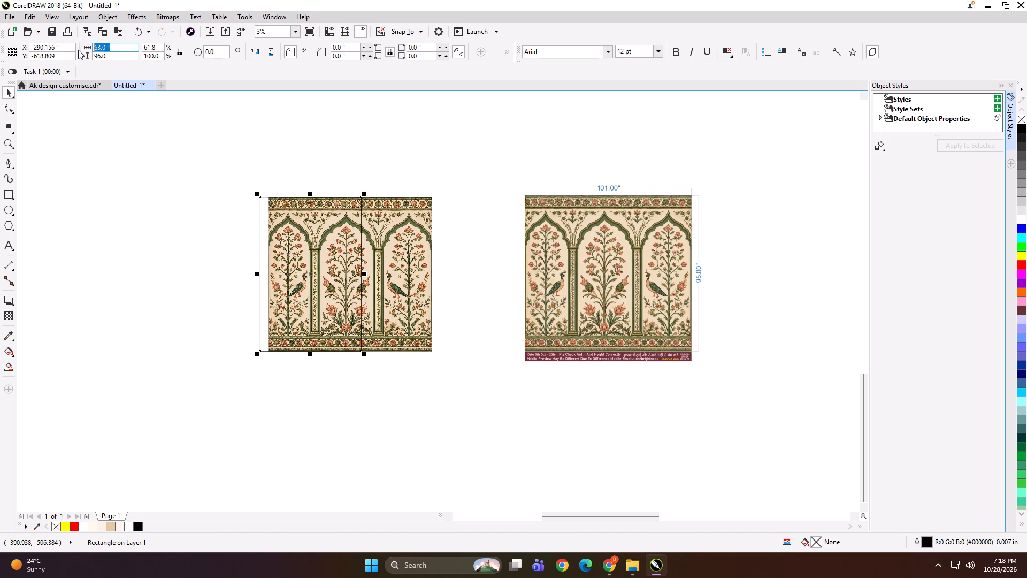
left_click_drag(78, 50, 79, 50)
type("62")
key("Return")
left_click(420, 264, "shift")
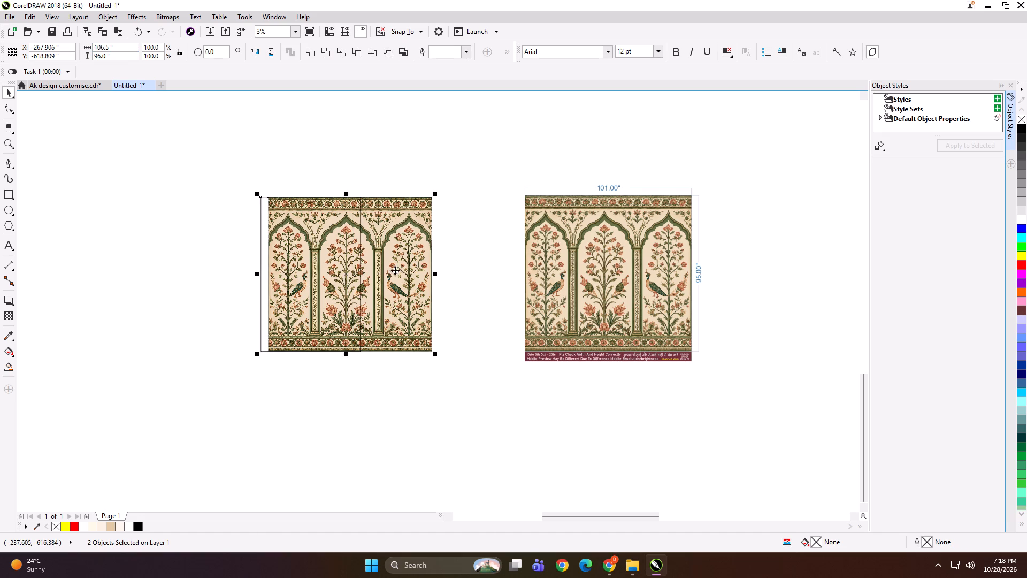
key("l")
left_click(205, 269)
left_click(320, 261)
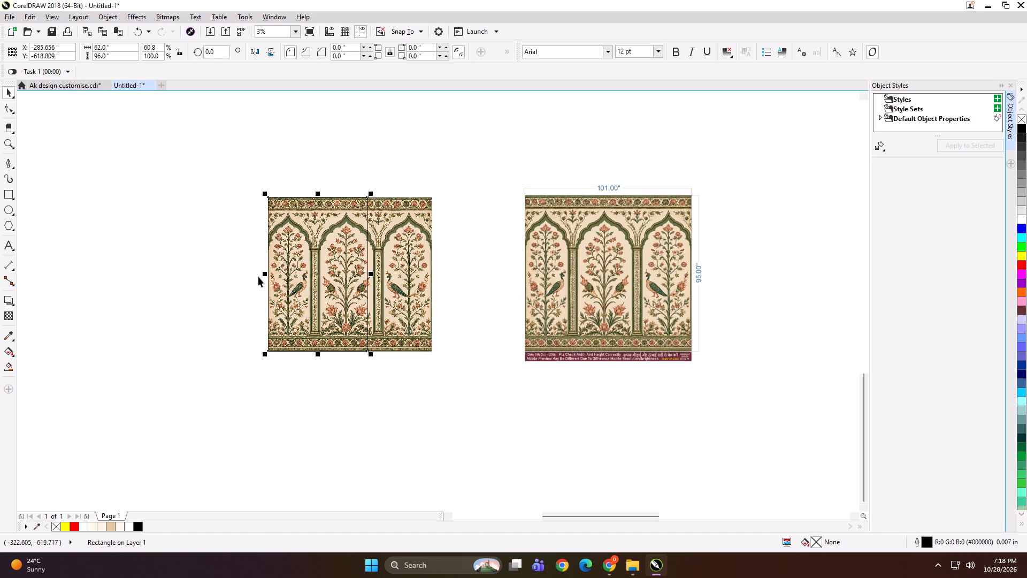
Mirror a copy of the 62-inch rectangle to its right with a slight overlap, narrowing it to 40.5 inches at the artwork's edge.
left_click_drag(263, 277, 414, 272)
right_click(414, 272, "ctrl")
scroll(368, 250, "up", 1)
key("Left")
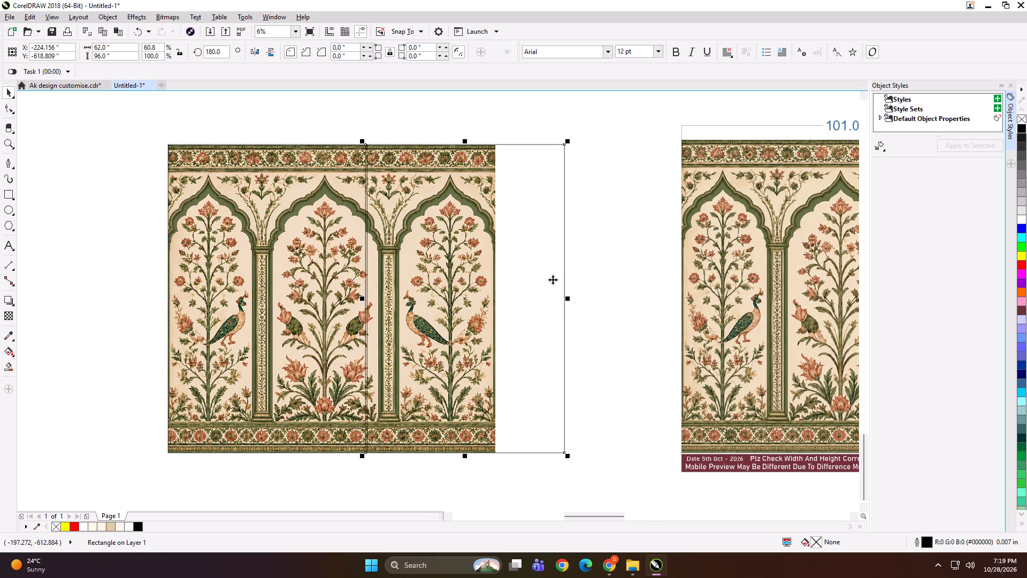
left_click_drag(568, 300, 505, 293)
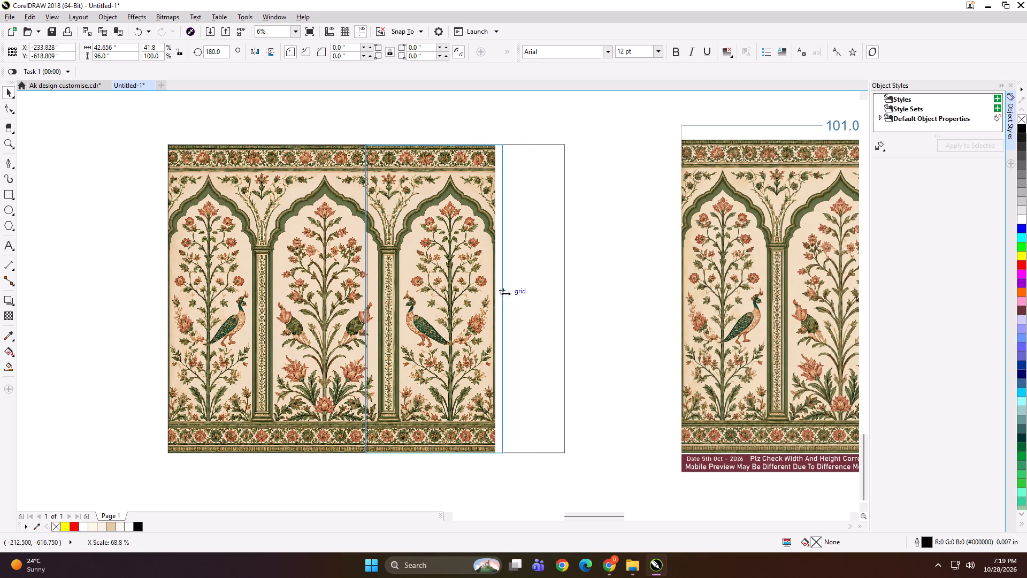
left_click_drag(505, 293, 498, 293)
Group the two panel rectangles, PowerClip the arch artwork into them, and ungroup them into separate panels.
scroll(503, 286, "down", 1)
left_click(399, 279, "shift")
key("ctrl+g")
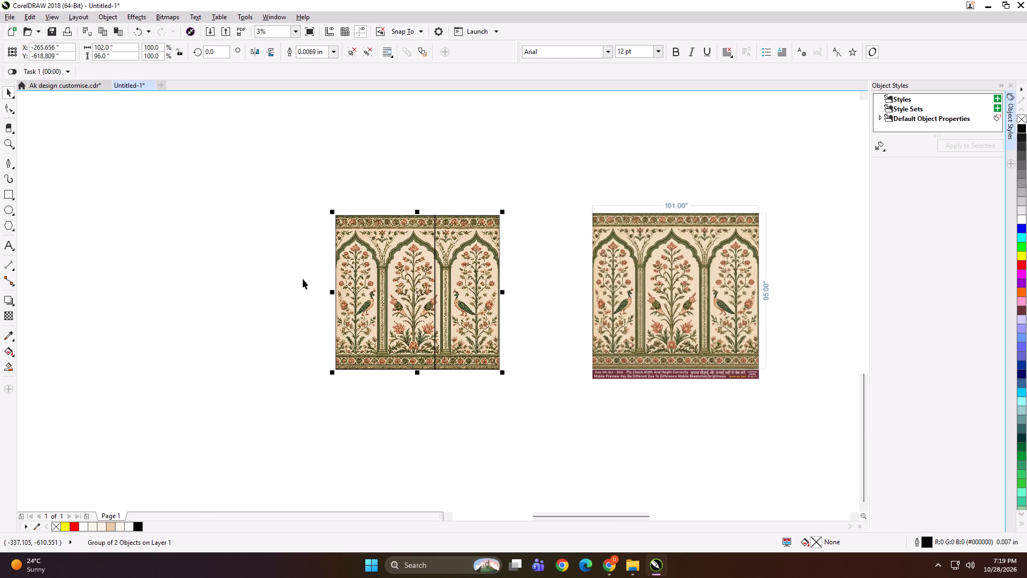
left_click(303, 279)
left_click(394, 285, "alt")
key("shift+Return")
left_click(432, 288)
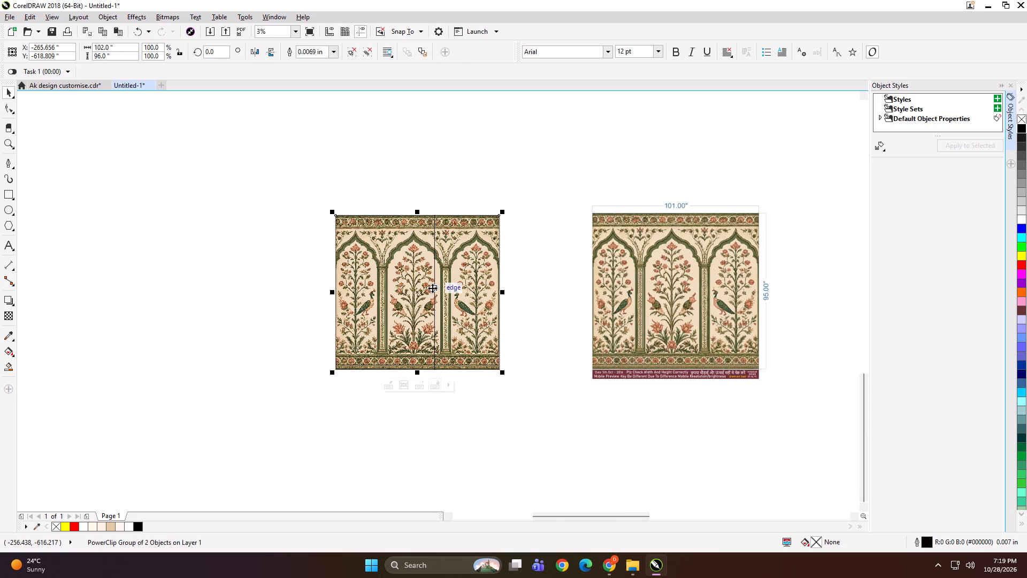
key("ctrl+u")
left_click(252, 271)
Add the text label "101*95 PANEL 1" at the upper edge of the 62-inch arch panel.
left_click(9, 242)
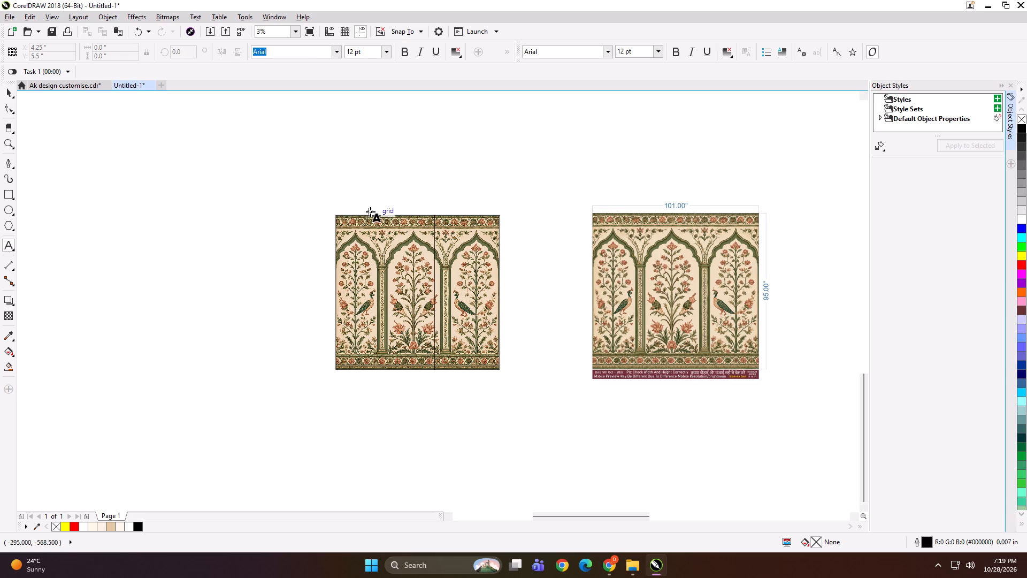
left_click(373, 213)
type("101")
type("*95 PANEL 1")
Copy the label to the upper edge of the 40.5-inch arch panel and change its number to 2.
key("ctrl+a")
key("ctrl+c")
key("ctrl+v")
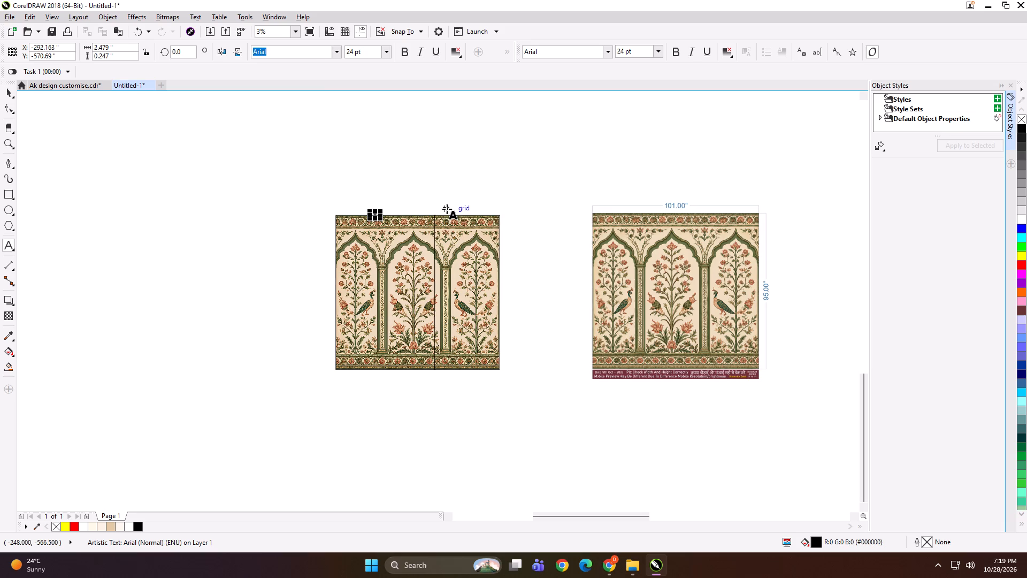
left_click(456, 214)
scroll(456, 214, "up", 2, "ctrl")
key("ctrl+v")
key("BackSpace")
key("2")
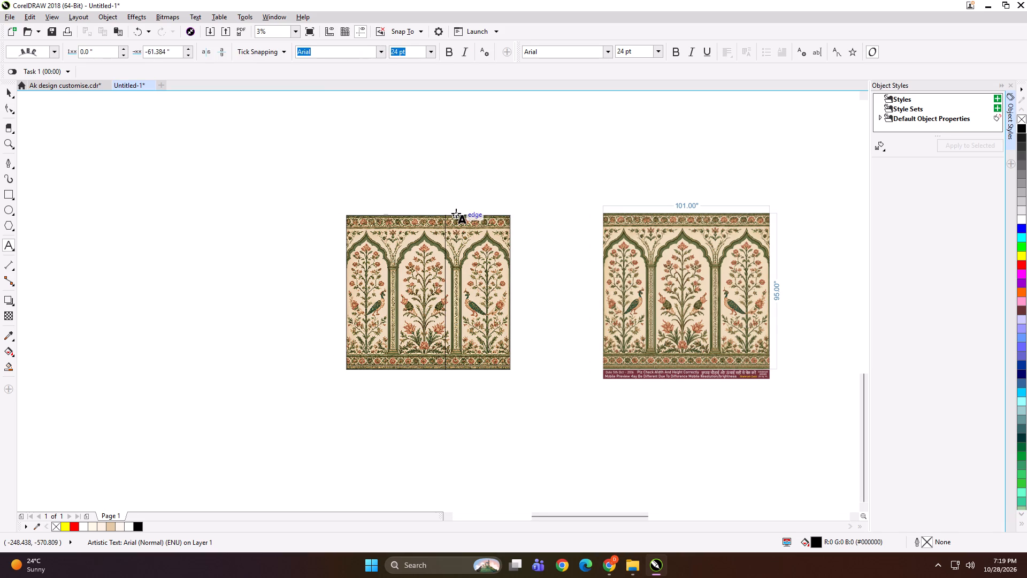
Group each of the two arch panels with its own numbered label.
left_click(11, 92)
left_click(501, 249, "shift")
key("ctrl+g")
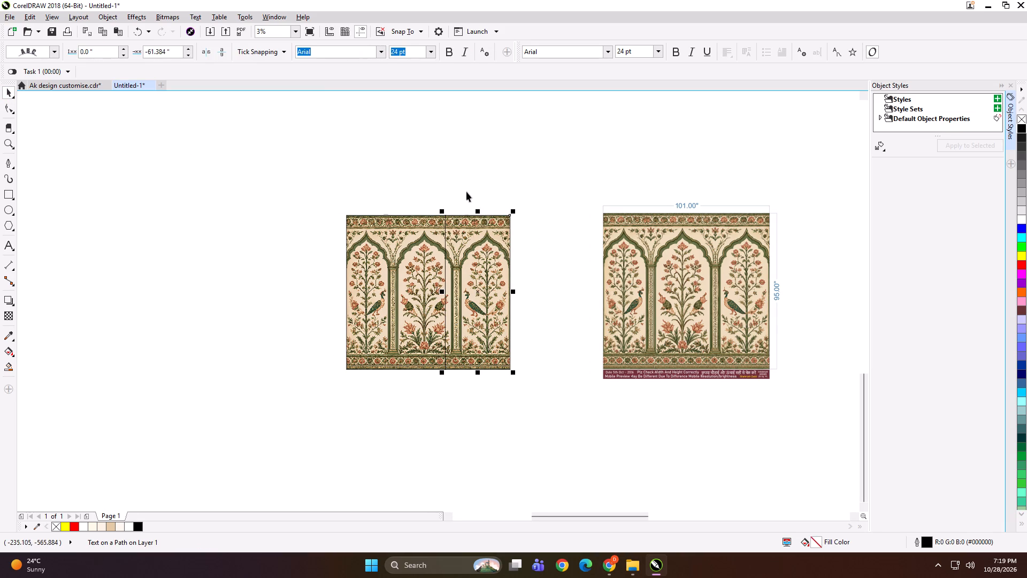
left_click_drag(444, 190, 363, 259)
left_click(399, 255, "shift")
key("ctrl+g")
Start exporting the 62-inch panel group and open the Wall Art folder in KD > PRINT FILE > 28 as its destination.
key("ctrl+e")
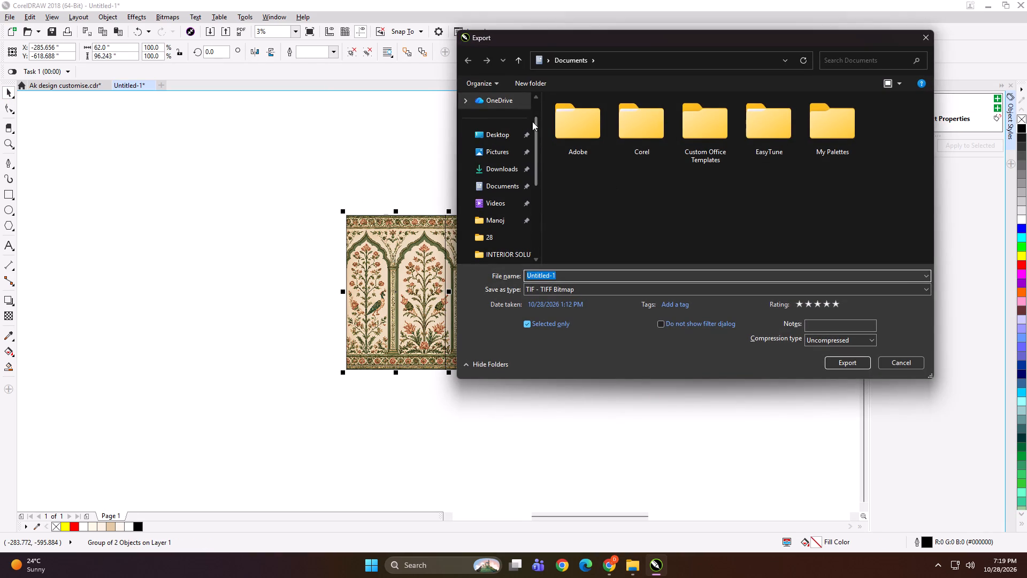
scroll(515, 231, "down", 2)
left_click(500, 166)
double_click(746, 117)
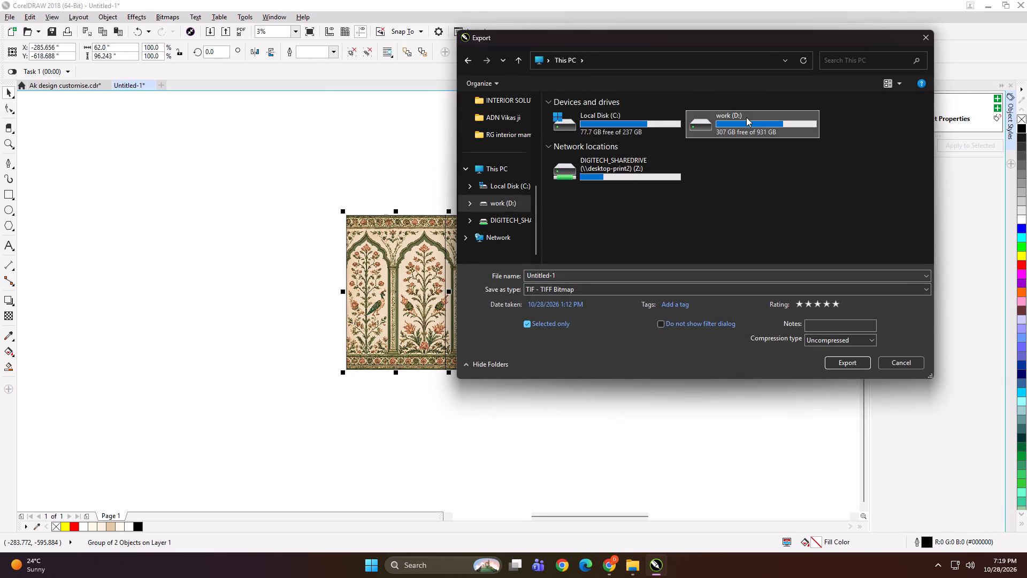
double_click(581, 203)
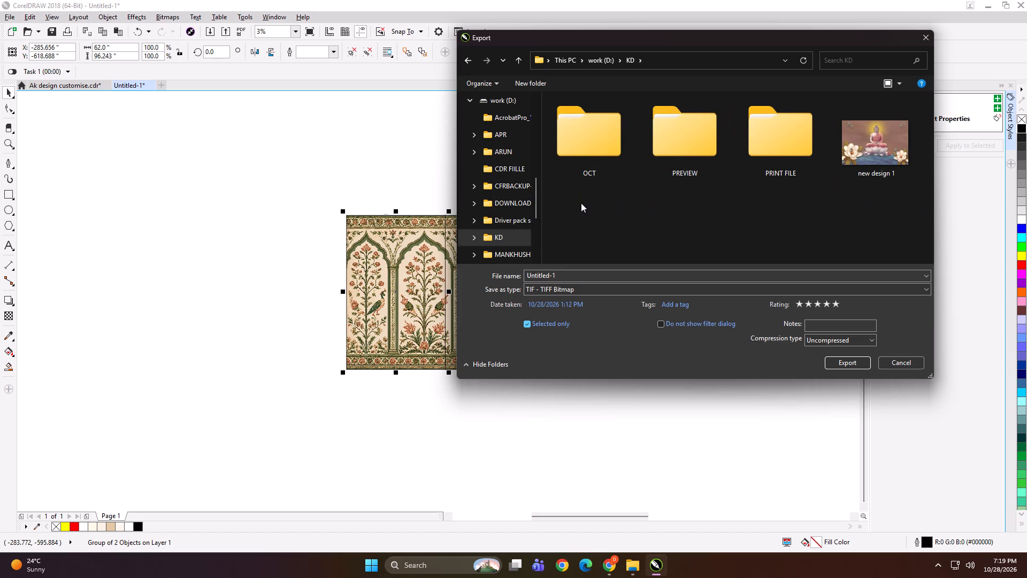
double_click(757, 143)
double_click(745, 168)
left_click(652, 207)
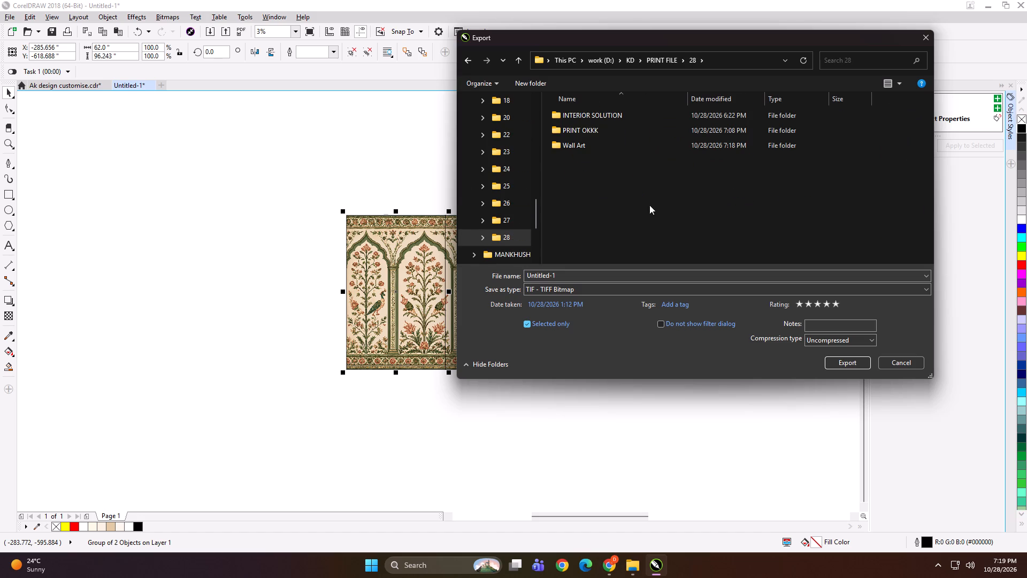
left_click(589, 131)
double_click(588, 140)
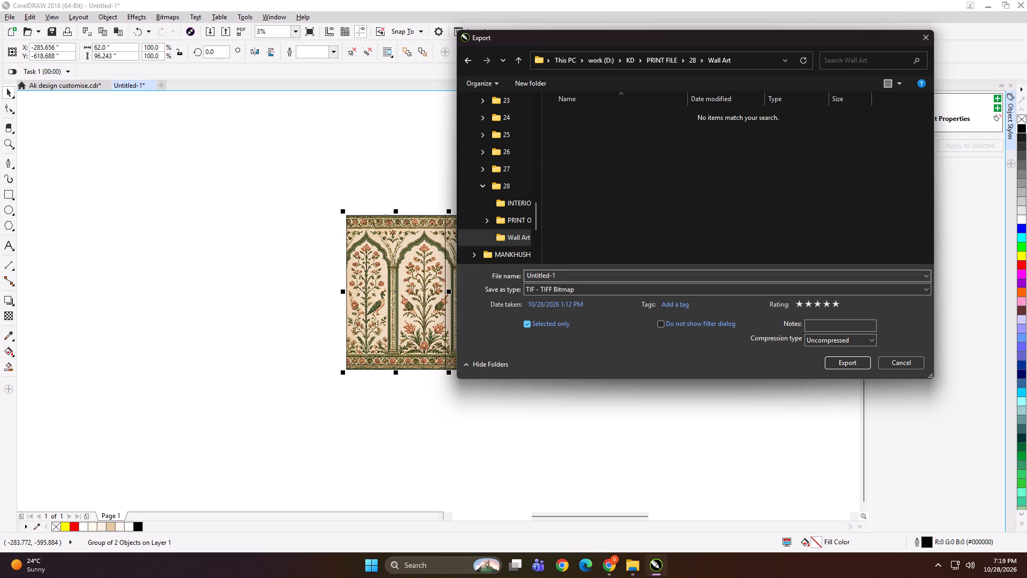
Enter 62x96 A as the export file name.
left_click(588, 276)
type("62x9 6A")
key("space")
key("BackSpace")
key("BackSpace")
key("BackSpace")
key("BackSpace")
type("6 A")
key("space")
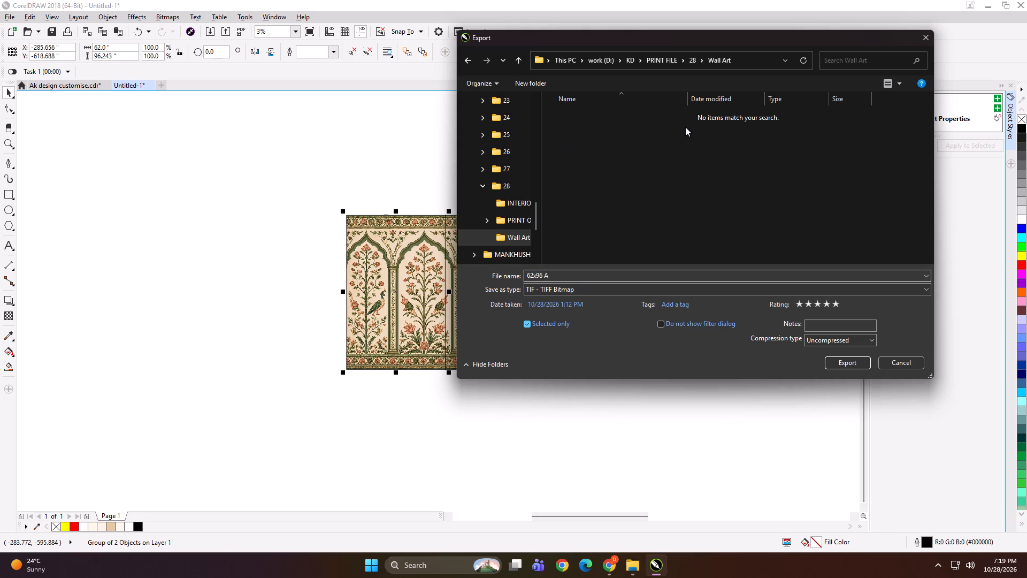
Create a subfolder named 101x95 inside the Wall Art folder.
left_click_drag(626, 41, 609, 301)
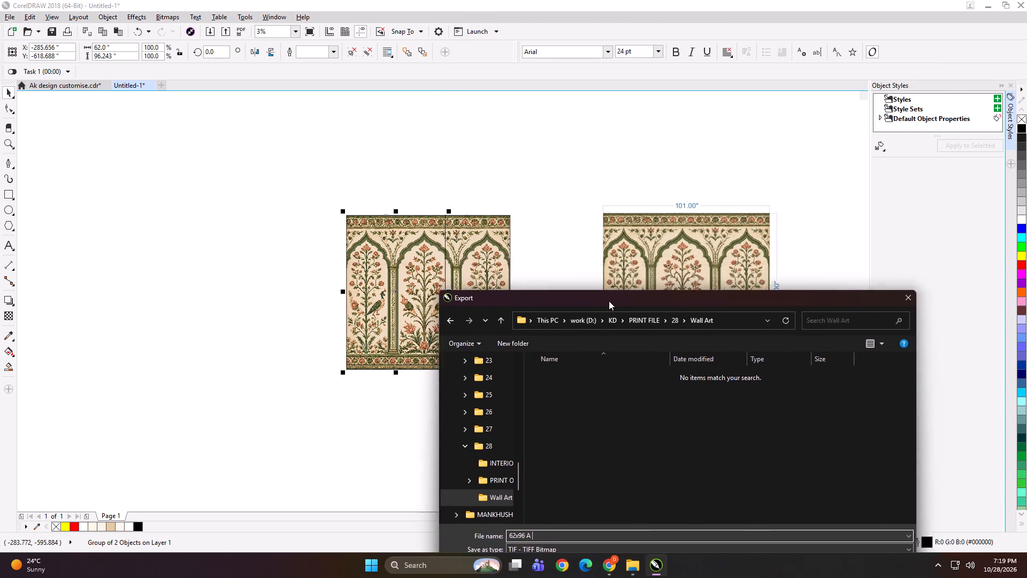
left_click_drag(609, 301, 358, 132)
left_click(271, 177)
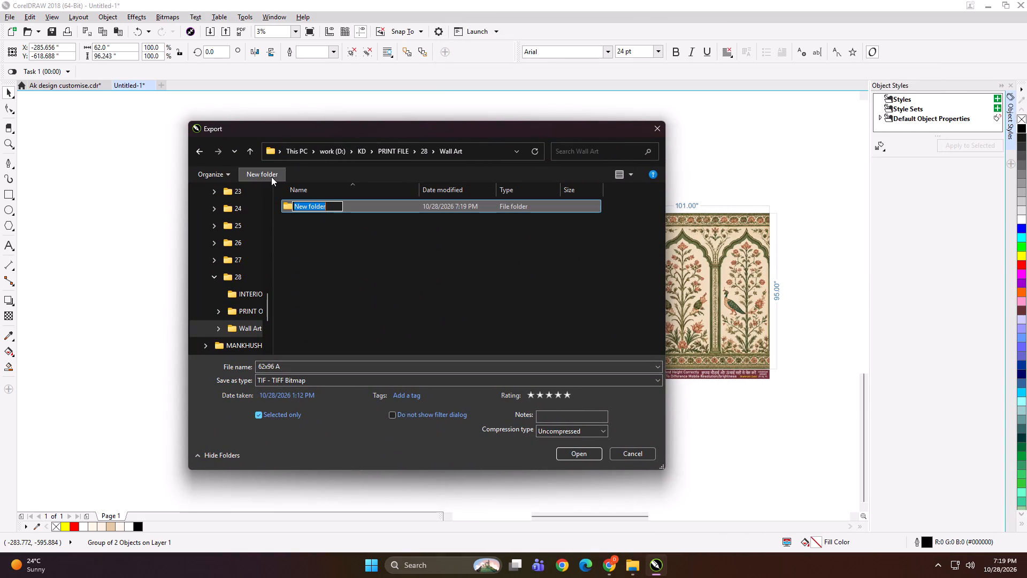
type("101x")
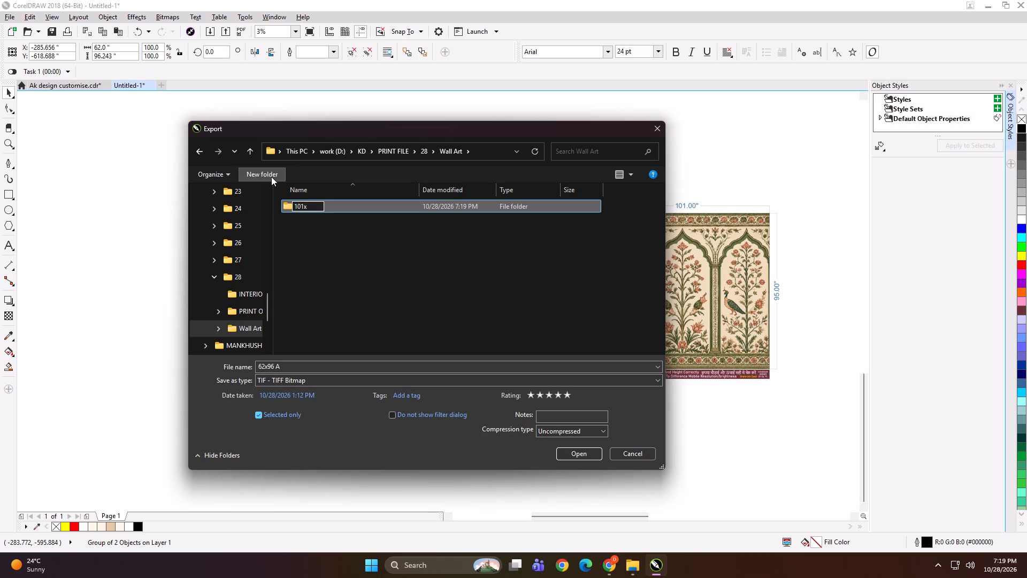
type("95")
key("space")
key("Return")
Export the 62-inch panel into the 101x95 folder as TIFF 62x96 A at 100 dpi in RGB.
double_click(325, 205)
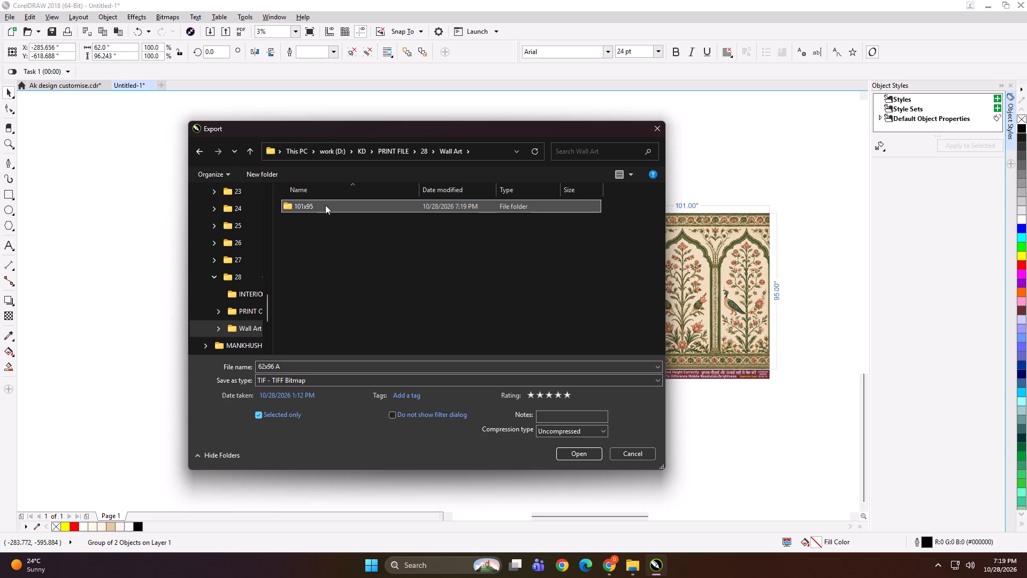
left_click(311, 366)
key("Right")
key("Return")
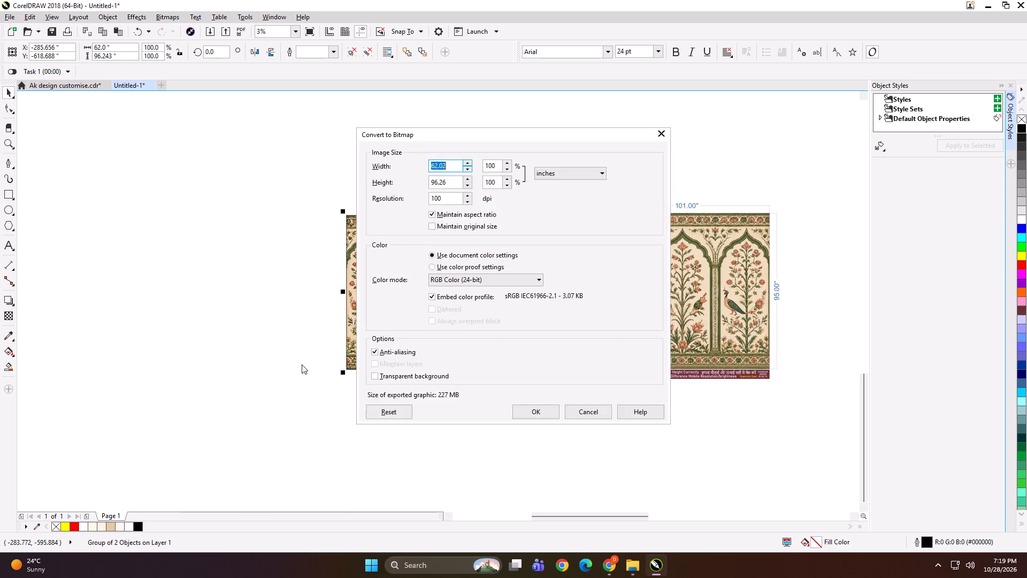
key("Return")
Export the 40.5-inch arch panel to the 101x95 folder as a TIFF named 40.5x96 B.
left_click(478, 292)
key("ctrl+e")
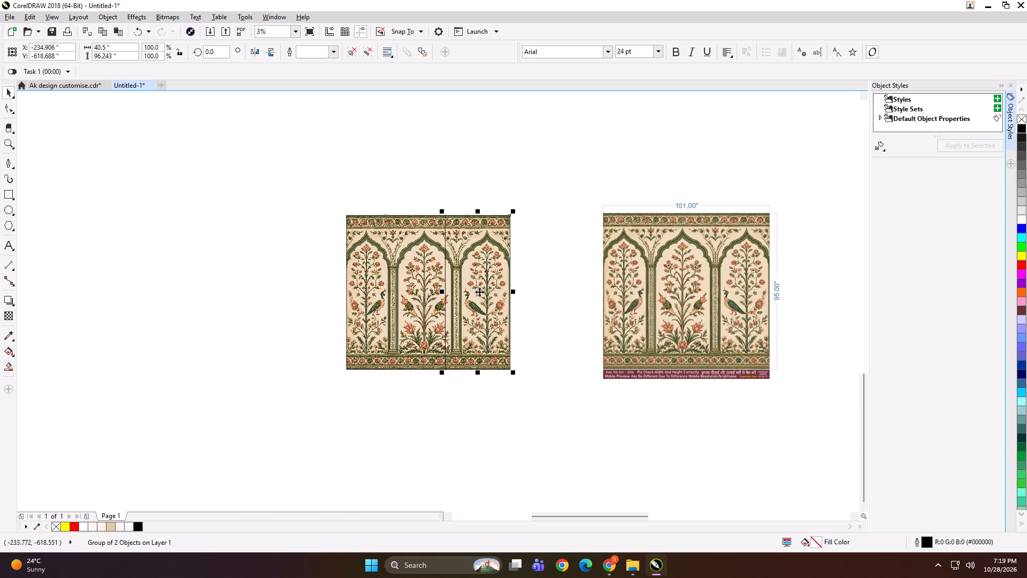
key("ctrl+e")
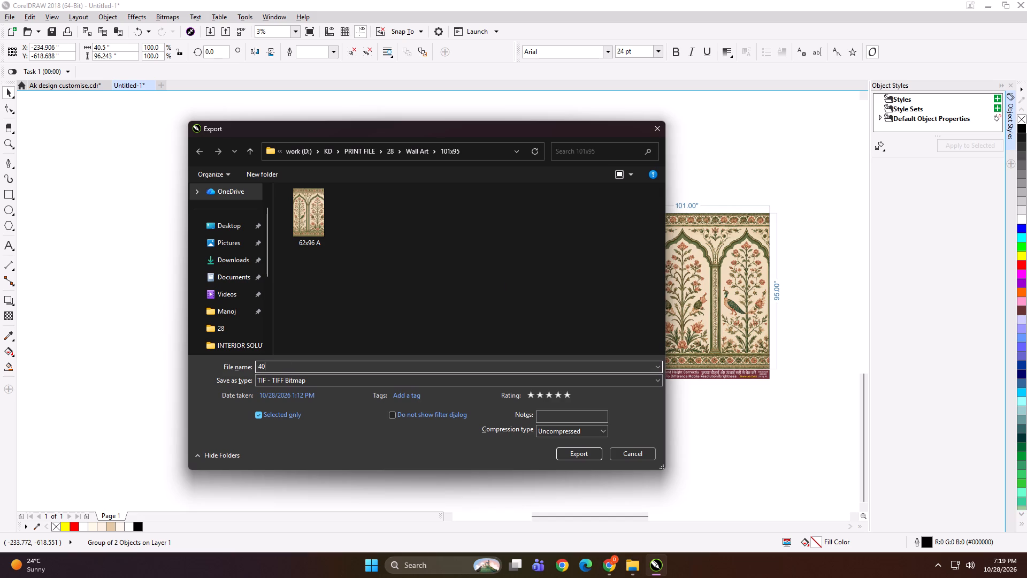
key("Return")
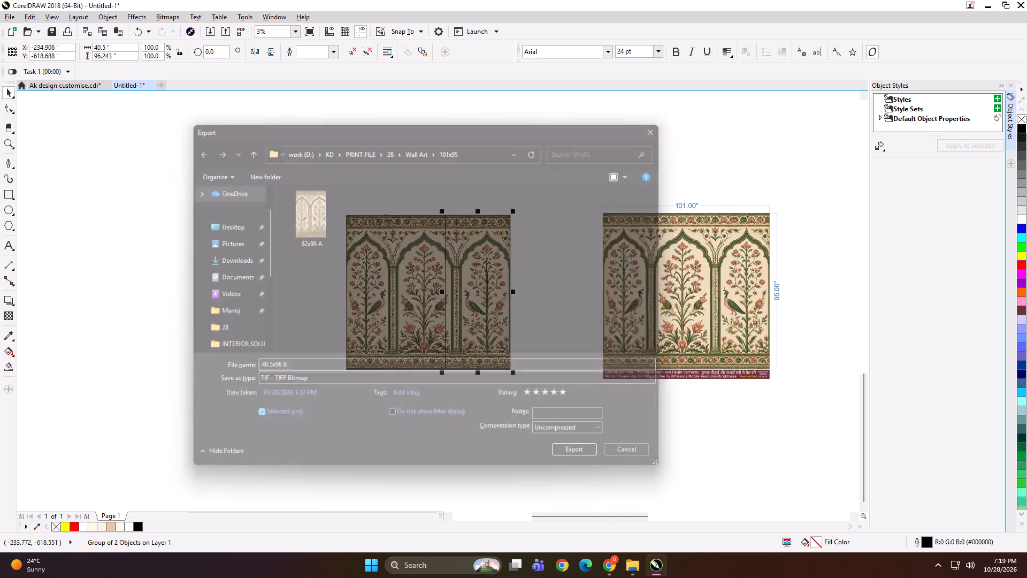
key("Return")
Move the 40.5-inch panel about 4.5 inches to the right, away from the 62-inch panel.
key("Right")
key("Right")
key("Right")
key("Right")
key("Right")
key("Right")
key("Right")
key("Right")
key("Right")
key("Right")
key("Right")
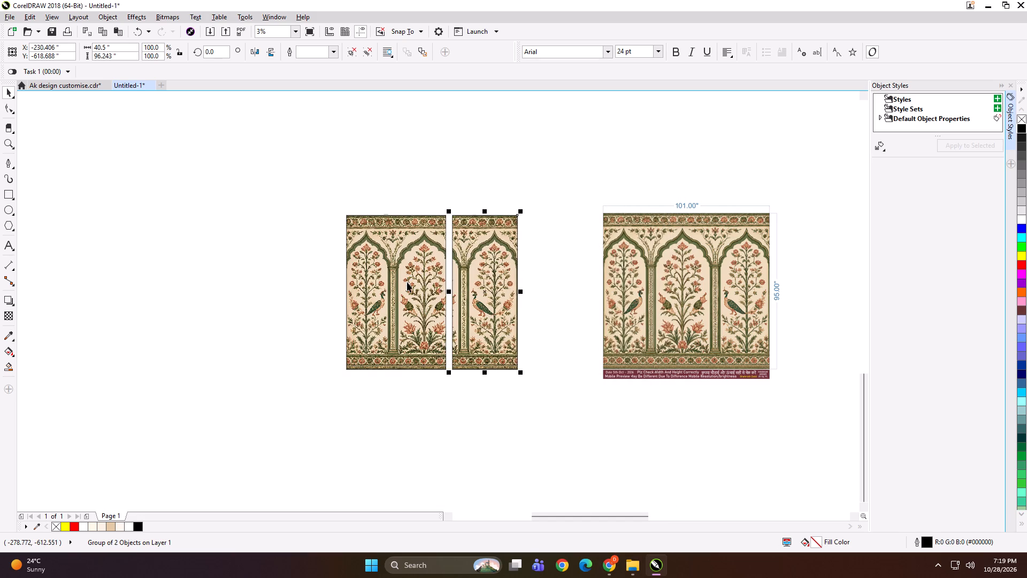
Move both arch panels about 40 inches right, next to the 101x95 preview, and group them with that preview.
left_click(407, 282, "shift")
left_click_drag(405, 275, 470, 280)
left_click(625, 321, "shift")
key("ctrl+g")
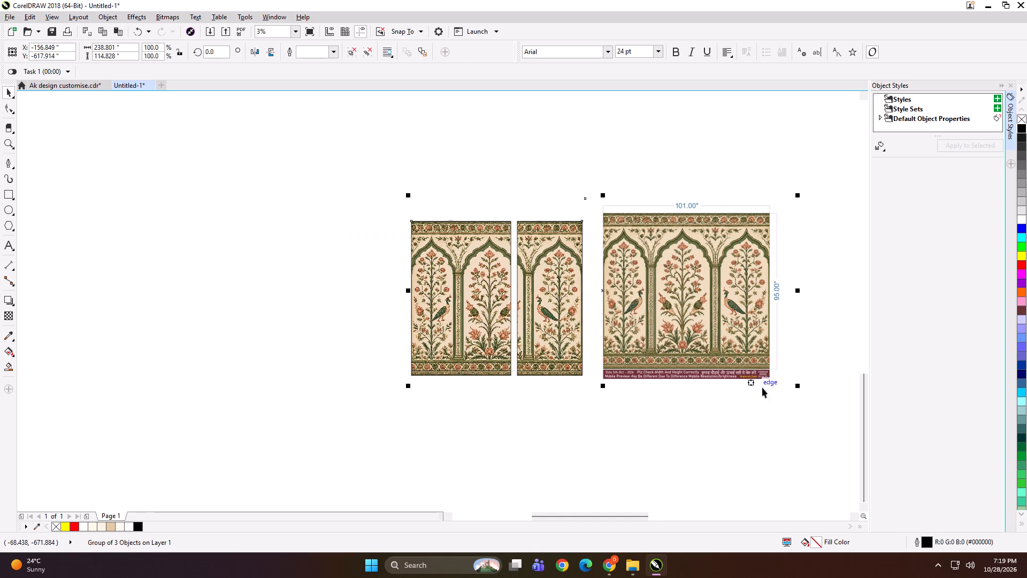
Scale the group of panels and preview down to about 5.2 by 2.5 inches.
left_click_drag(800, 387, 619, 314, "shift")
scroll(598, 291, "up", 2)
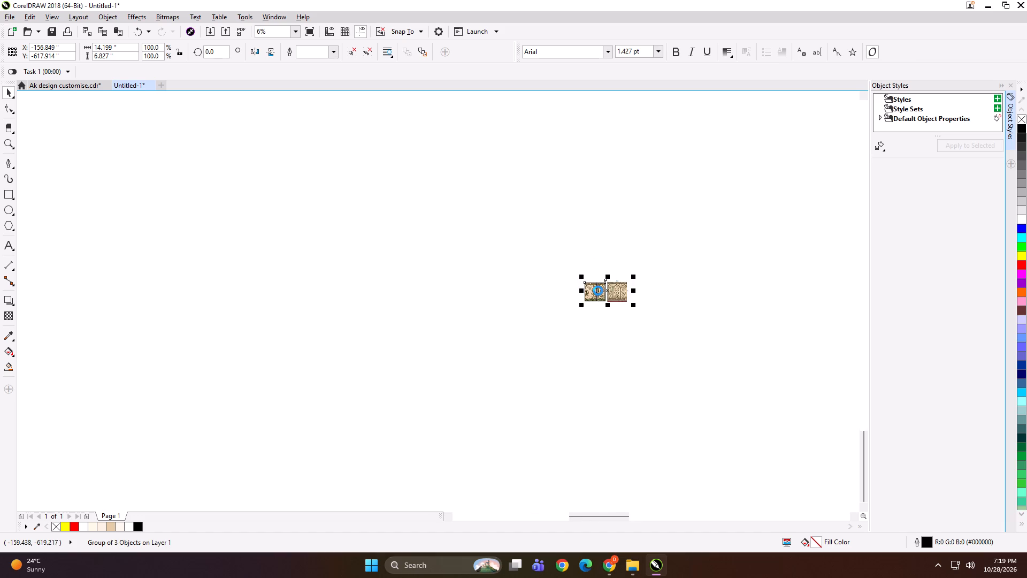
scroll(598, 291, "up", 2)
left_click_drag(671, 397, 554, 351, "shift")
Export the scaled-down group into the 101x95 folder as a TIFF named SFDG.
key("ctrl+e")
type("SFDG")
key("Return")
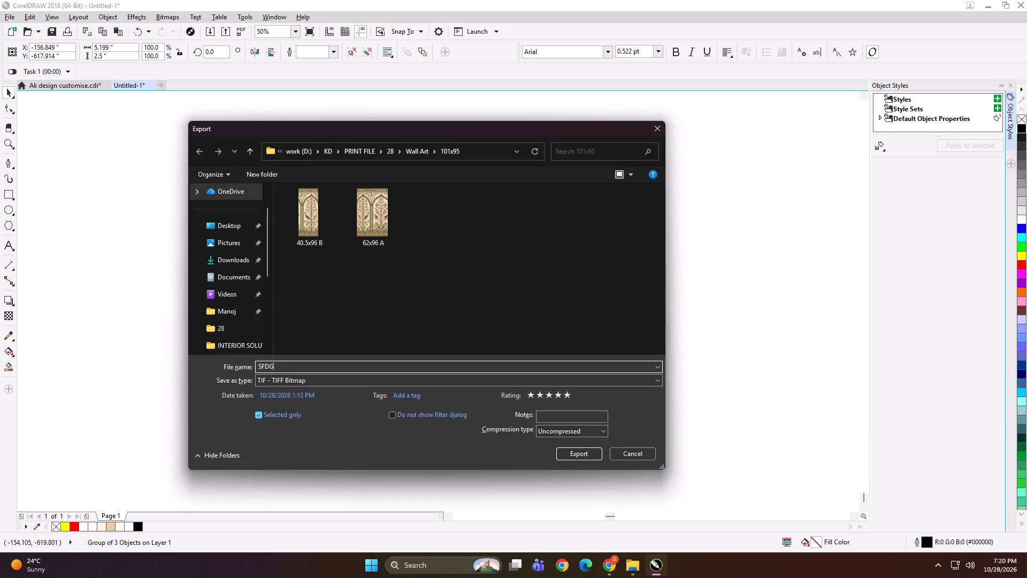
key("Return")
key("Return")
key("Return")
Delete the scaled-down group of panels and preview.
key("Delete")
Ungroup the editable 104x96 pattern sheet and delete its dimension lines, sheet number and caption strip.
key("F4")
left_click(513, 343)
scroll(332, 376, "up", 2)
left_click_drag(451, 212, 661, 398)
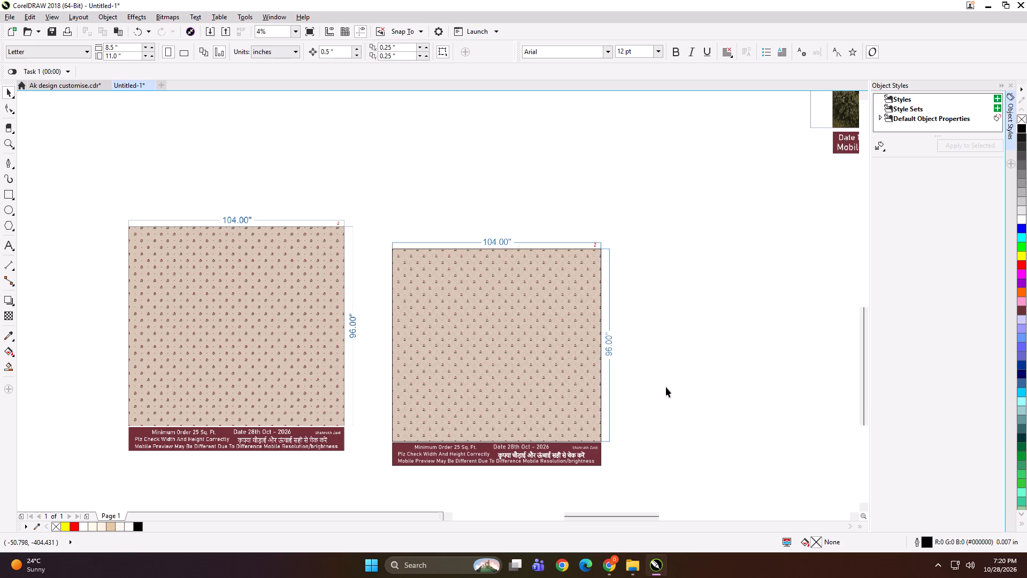
left_click(543, 361)
left_click_drag(533, 328, 555, 326)
key("ctrl+u")
left_click(492, 178)
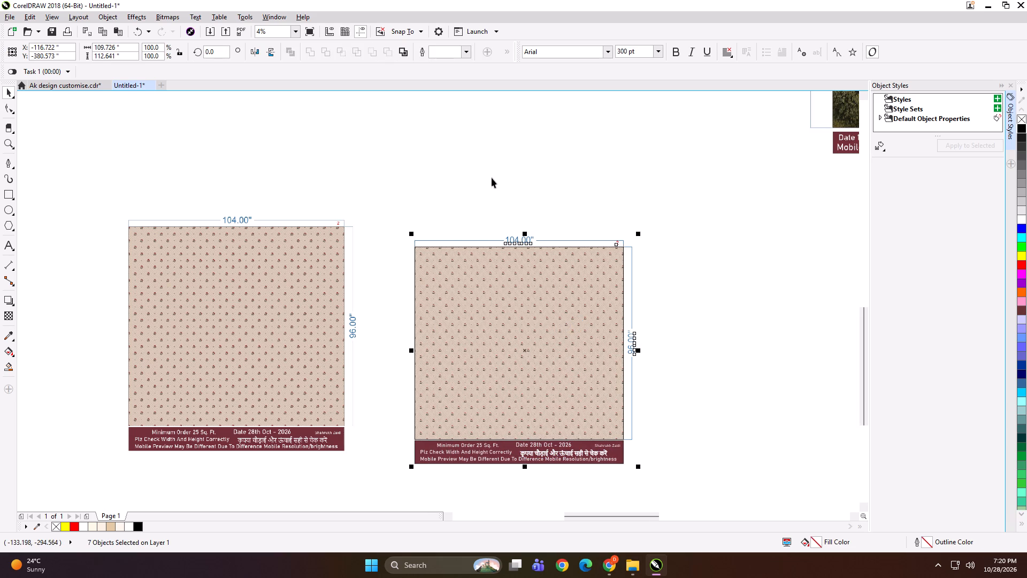
left_click_drag(490, 179, 663, 380)
key("Delete")
left_click(607, 451)
key("Delete")
Frame the bare 104x96 pattern with a rectangle, set the rectangle's width to 62 inches and align it to the pattern's left edge.
left_click(572, 360)
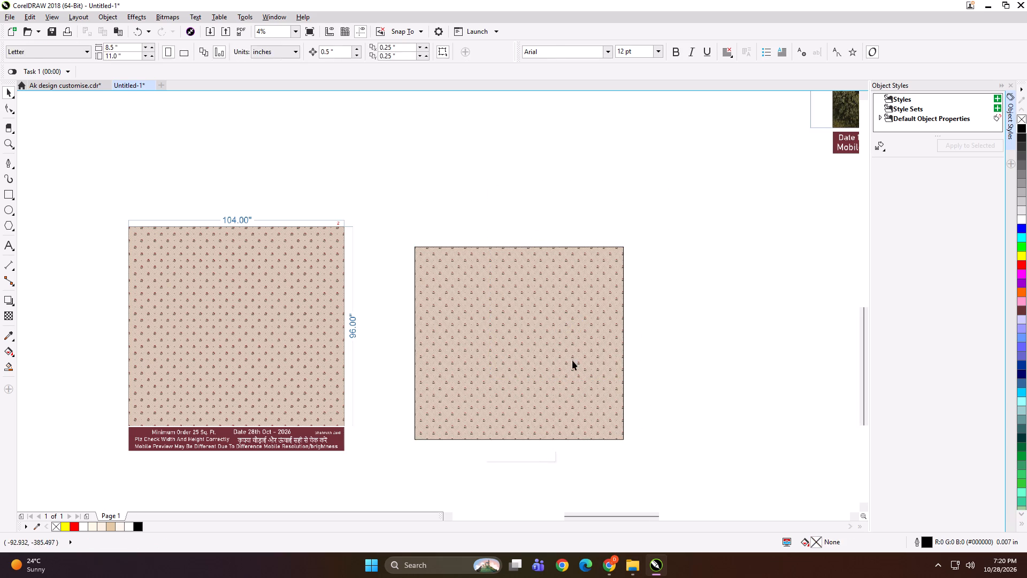
left_click_drag(534, 340, 551, 340)
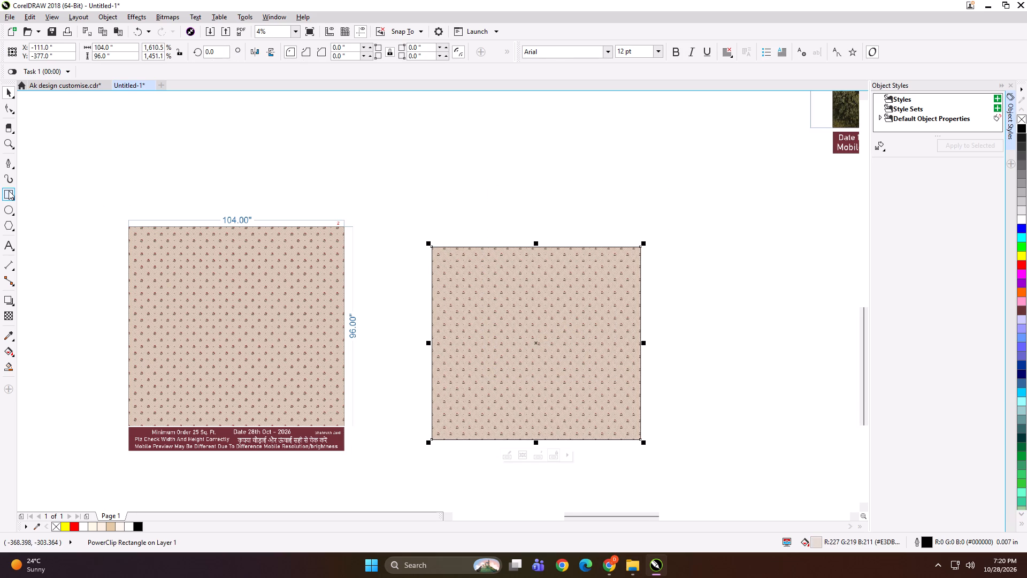
double_click(9, 191, "shift")
key("shift+space")
left_click(135, 43)
left_click(128, 46)
key("ctrl+a")
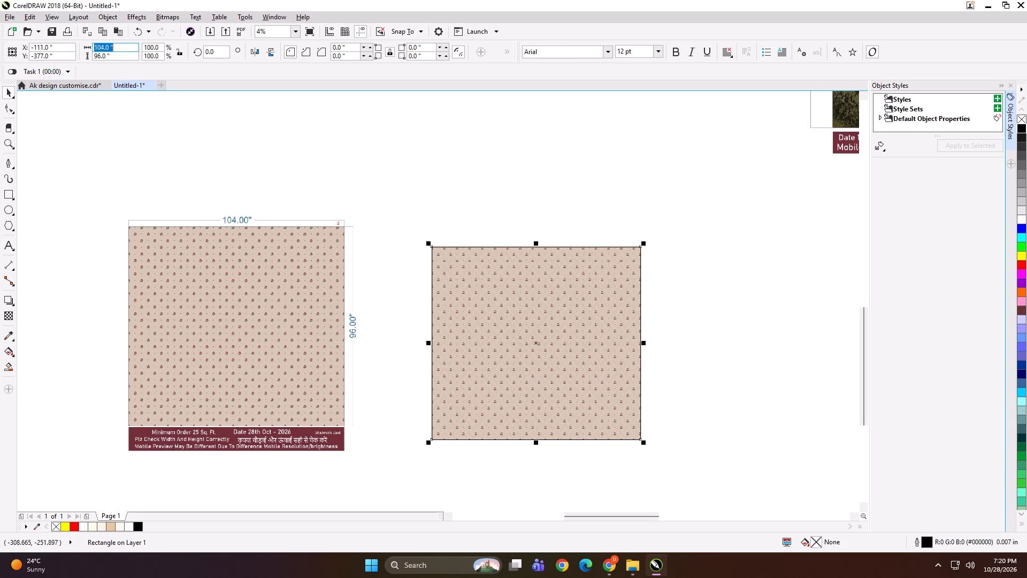
key("6")
key("Return")
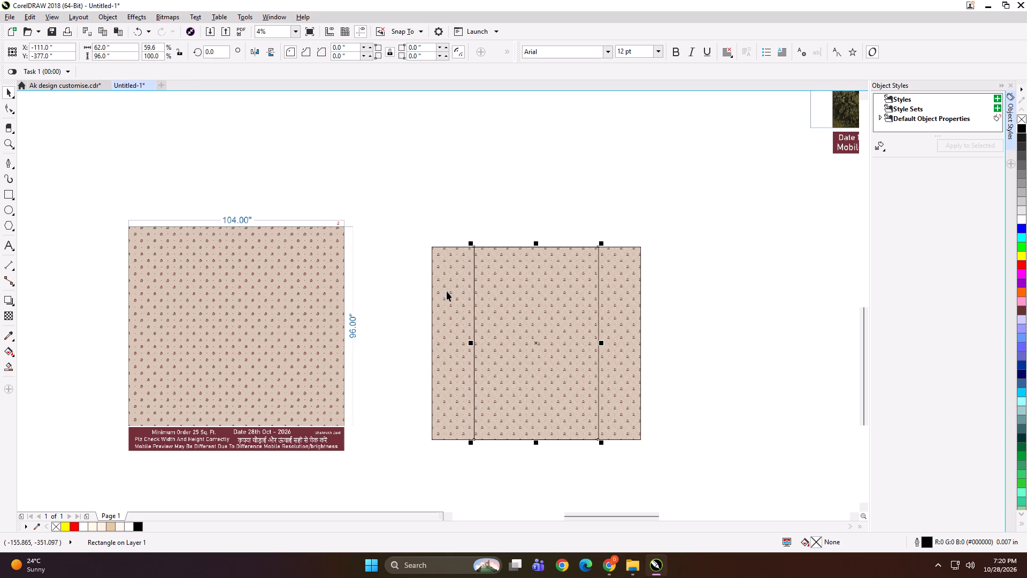
left_click(447, 291, "shift")
key("l")
left_click(474, 194)
left_click(501, 307)
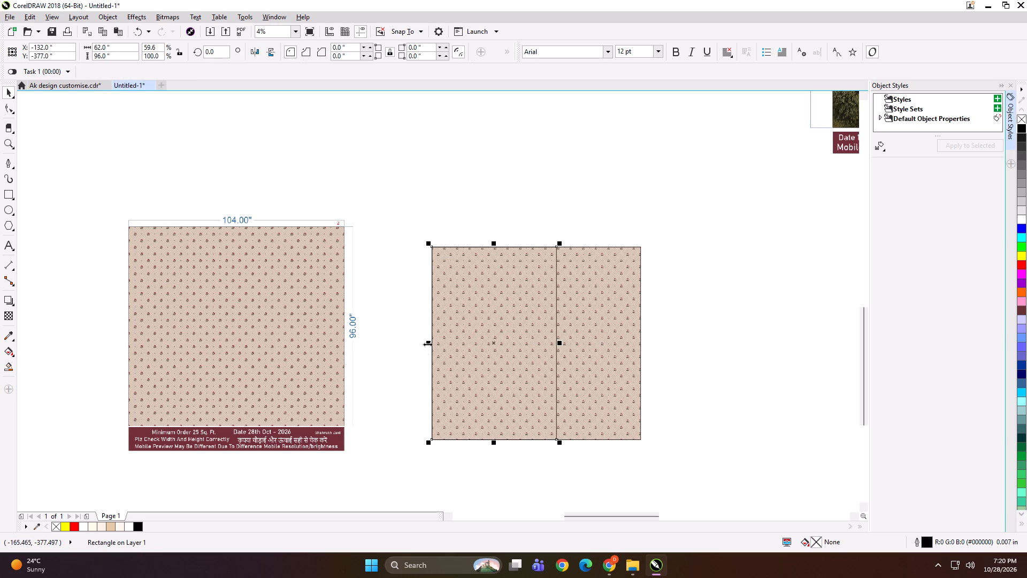
Mirror a copy of the 62-inch rectangle rightward, nudge it 0.5 inch left and narrow it to 42.5 inches at the pattern's right edge.
left_click_drag(428, 344, 633, 345)
right_click(632, 346, "ctrl")
key("Left")
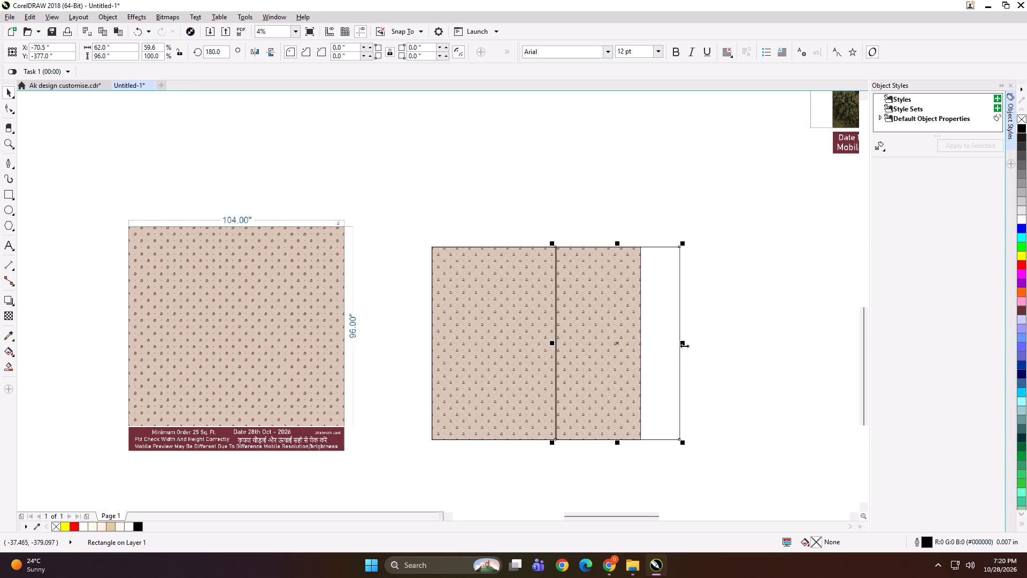
left_click_drag(685, 343, 649, 345)
Group the two rectangles, PowerClip the pattern into them and ungroup the result into two separate panels.
left_click(509, 301, "shift")
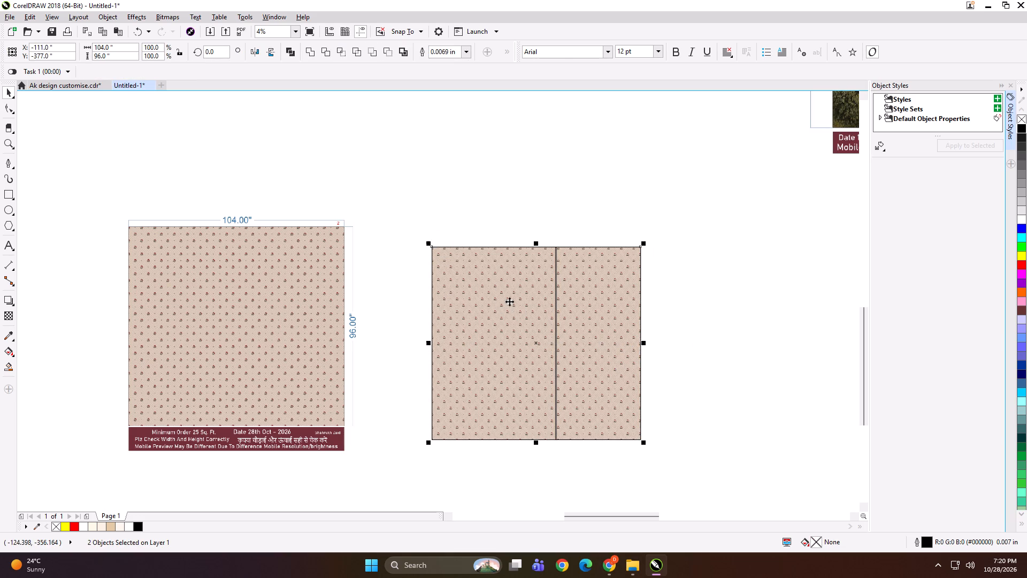
key("ctrl+g")
left_click(504, 198)
left_click(531, 299, "alt")
key("shift+Return")
left_click(533, 300)
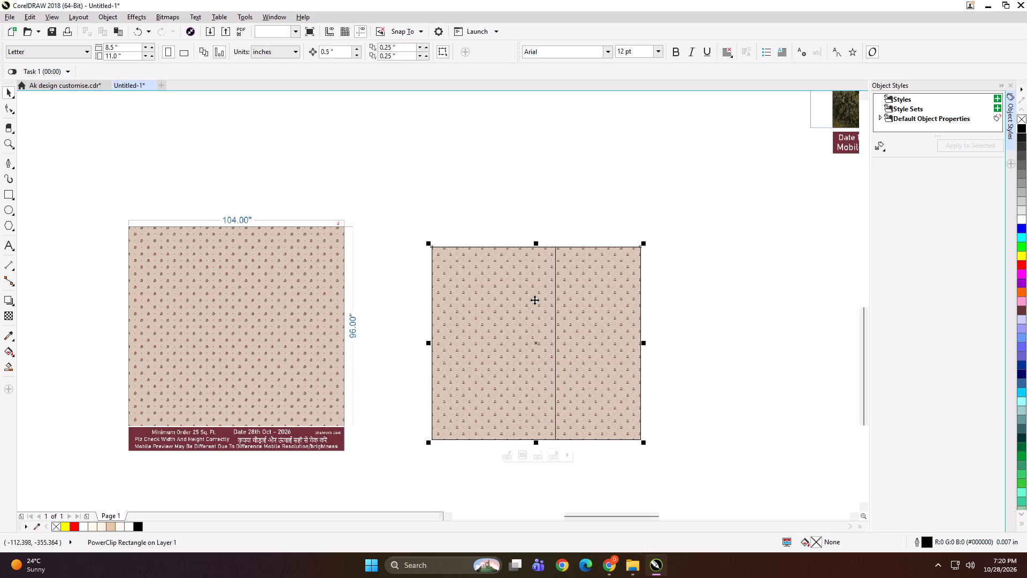
key("ctrl+u")
left_click(548, 219)
Label the top edge of the 62-inch panel with the 104x96 size and PANEL 1, and copy the label text.
left_click(4, 247)
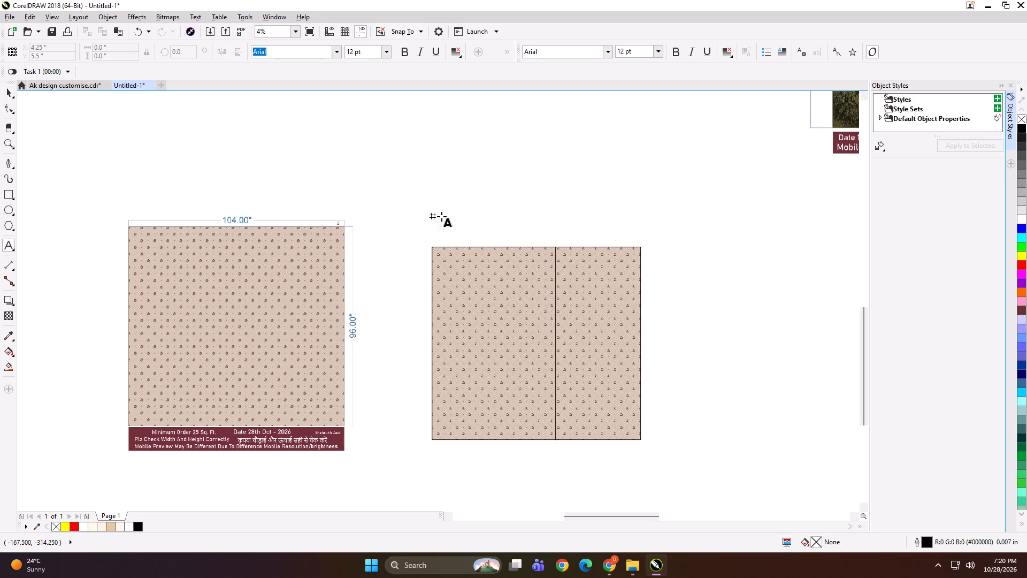
left_click(497, 245)
type("04*96 PANEL 1")
key("ctrl+a")
key("ctrl+c")
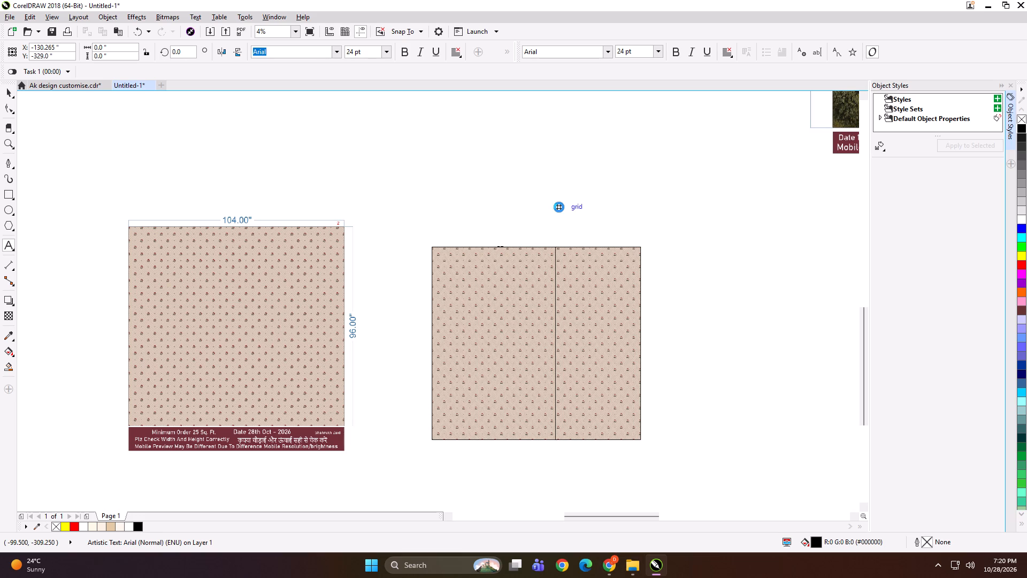
Paste the label at the top edge of the 42.5-inch panel and change its panel number to 2.
left_click(579, 246)
scroll(579, 246, "up", 3)
key("ctrl+v")
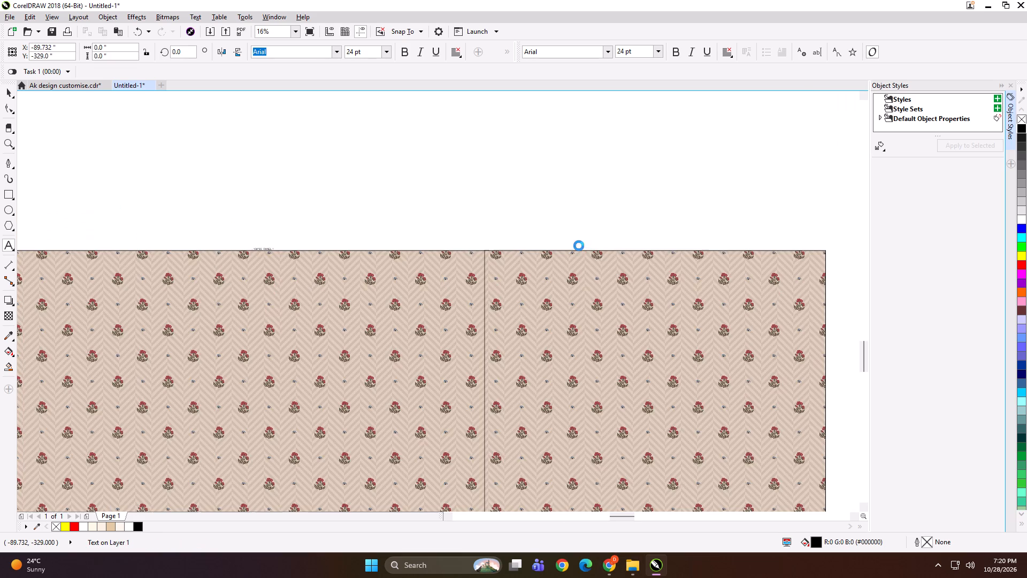
key("BackSpace")
key("2")
scroll(579, 246, "up", 4)
scroll(529, 235, "down", 5)
Group each of the two pattern panels with its own label.
left_click(10, 94)
scroll(721, 196, "down", 1)
left_click(640, 262, "shift")
scroll(677, 237, "down", 1)
key("ctrl+g")
left_click_drag(593, 188, 510, 294)
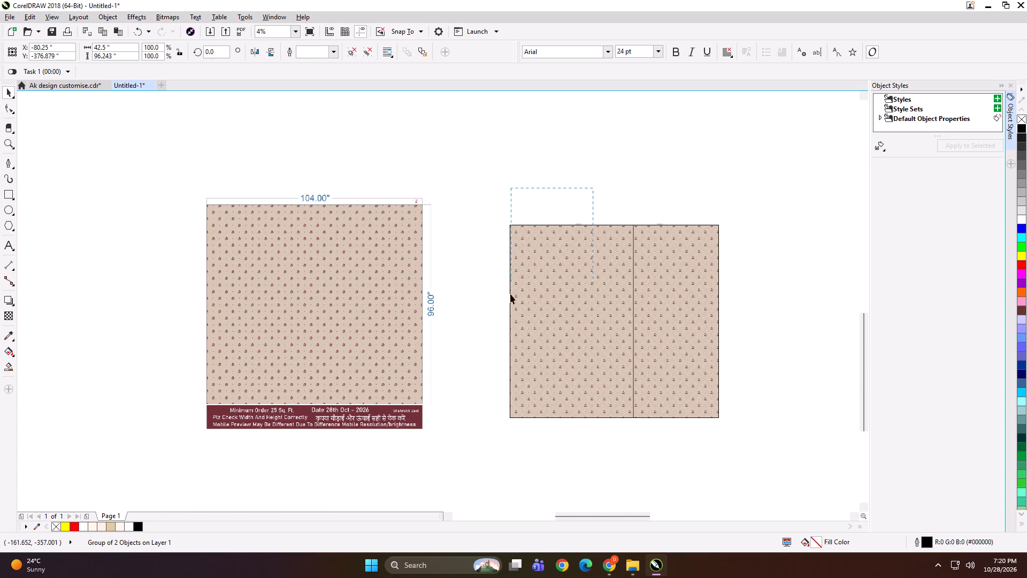
left_click_drag(510, 294, 512, 296)
left_click(597, 279, "shift")
key("ctrl+g")
Start exporting the 62-inch panel and create and open a 104x96 subfolder inside the Wall Art folder.
key("ctrl+e")
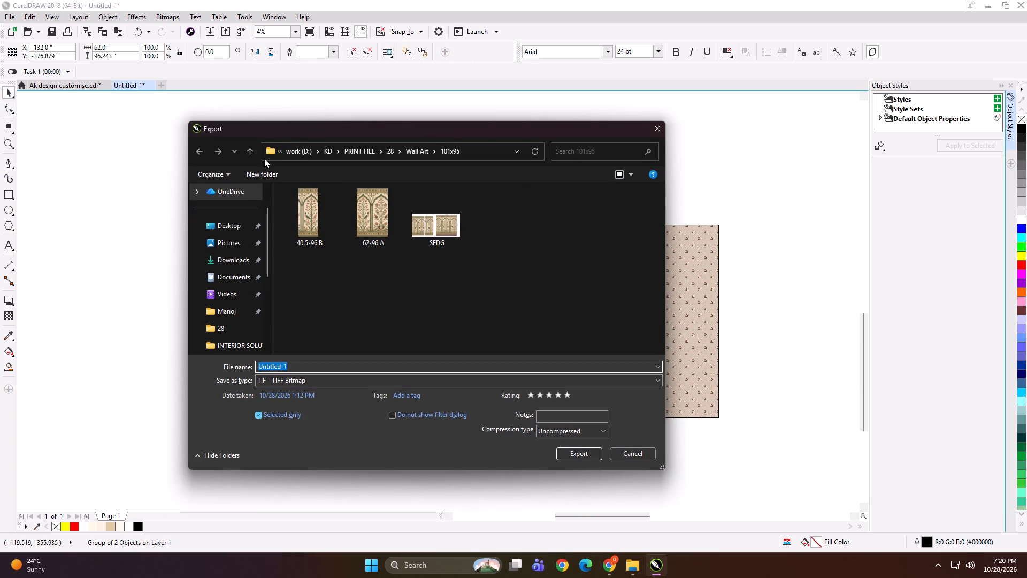
left_click_drag(272, 132, 531, 151)
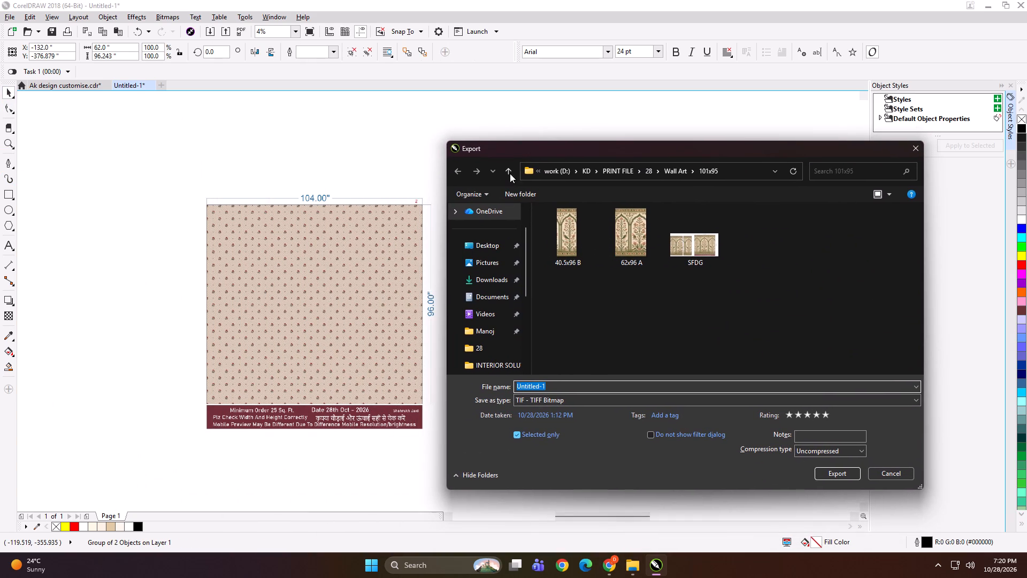
left_click(510, 171)
left_click(518, 191)
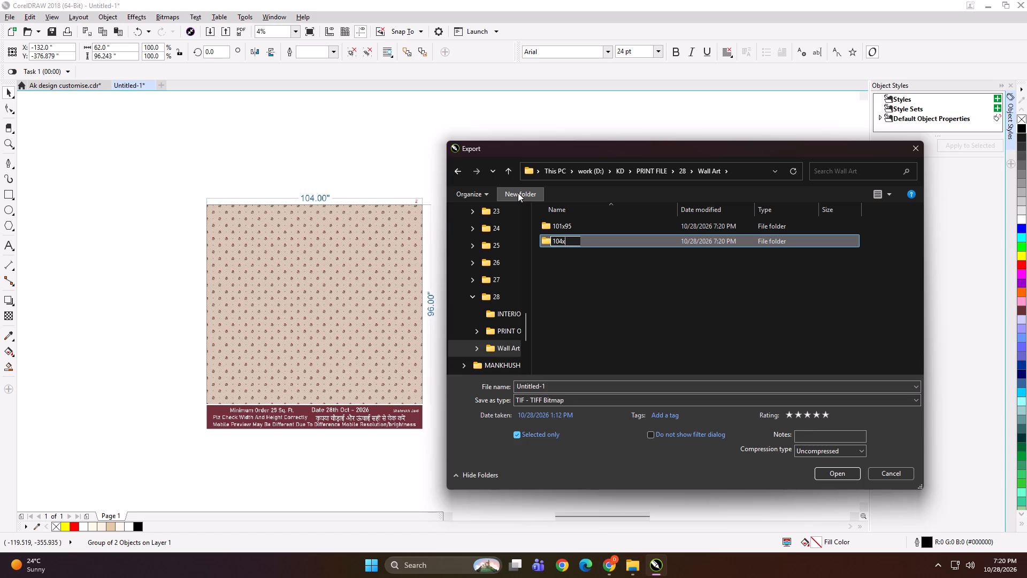
key("Return")
double_click(577, 242)
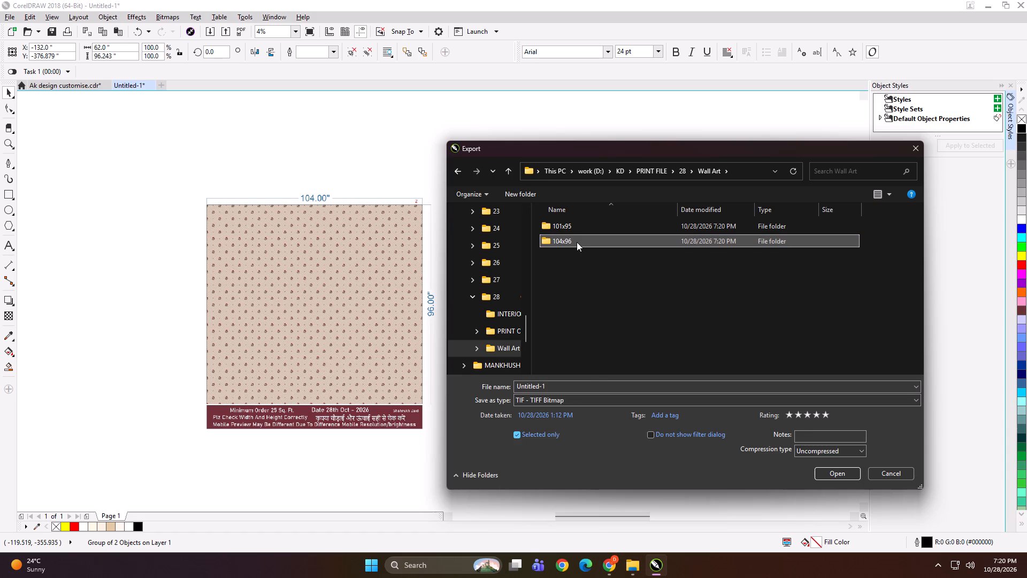
Export the 62-inch panel into the 104x96 folder as a TIFF named 62x96 A.
left_click(586, 381)
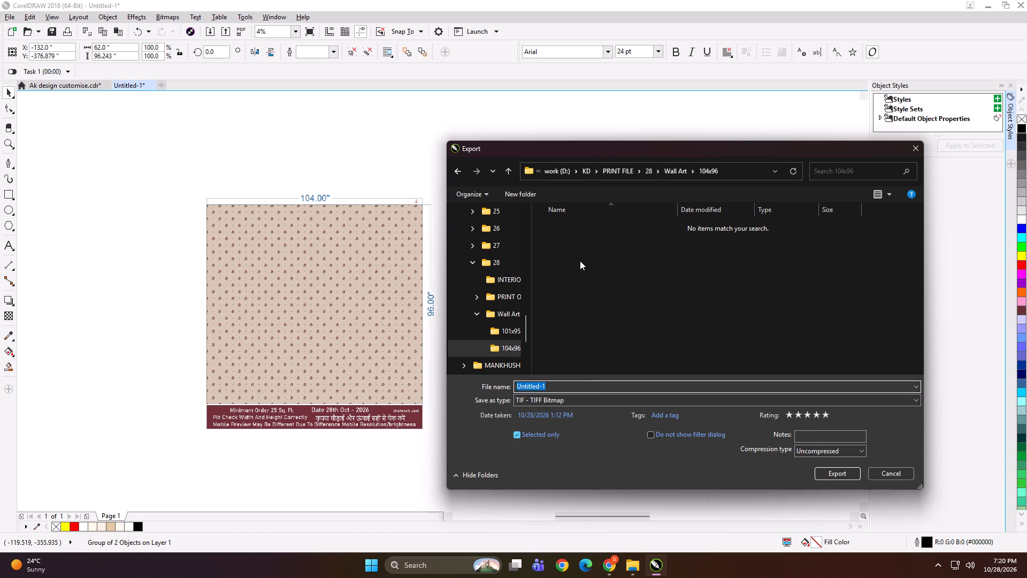
key("Return")
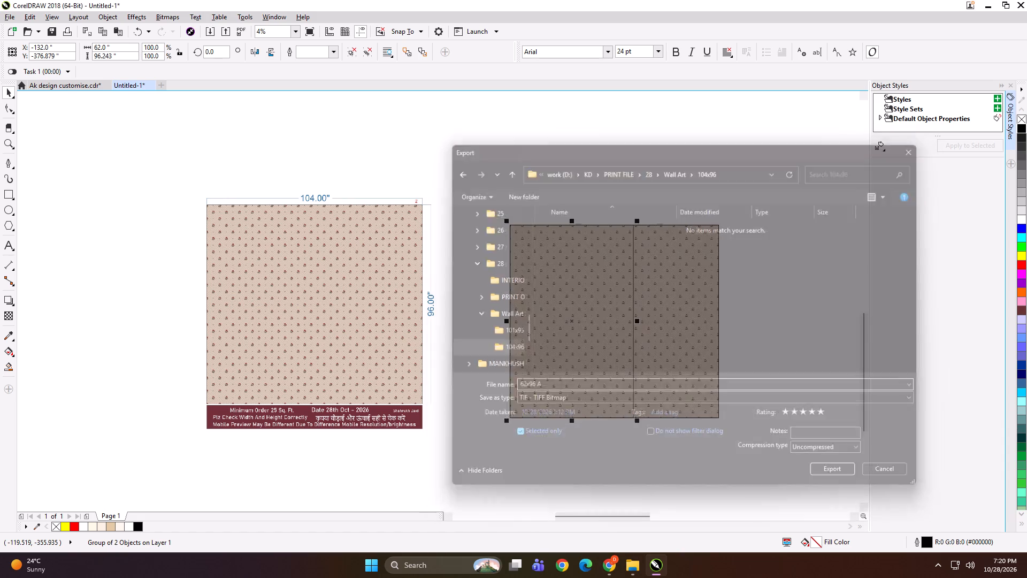
key("Return")
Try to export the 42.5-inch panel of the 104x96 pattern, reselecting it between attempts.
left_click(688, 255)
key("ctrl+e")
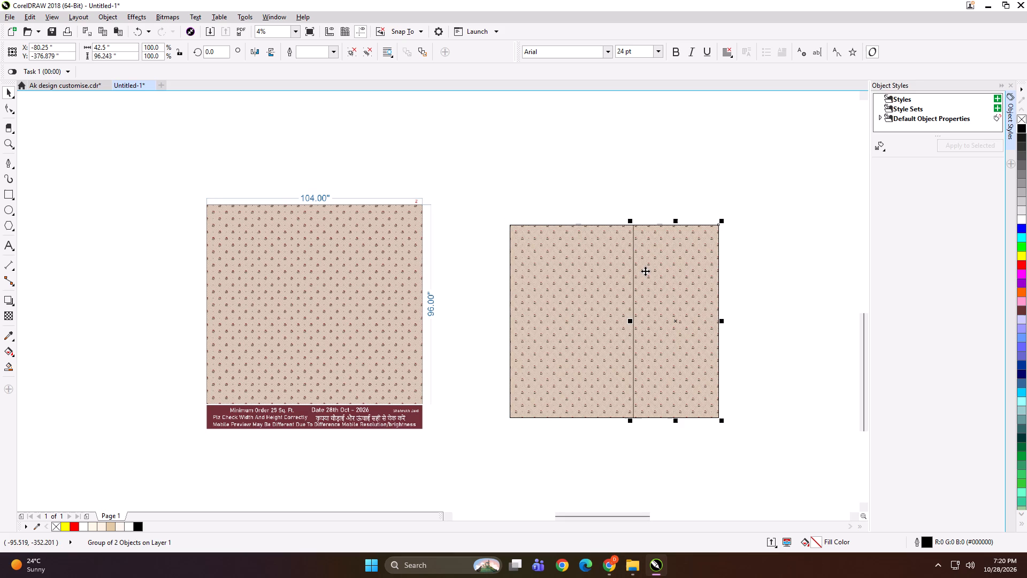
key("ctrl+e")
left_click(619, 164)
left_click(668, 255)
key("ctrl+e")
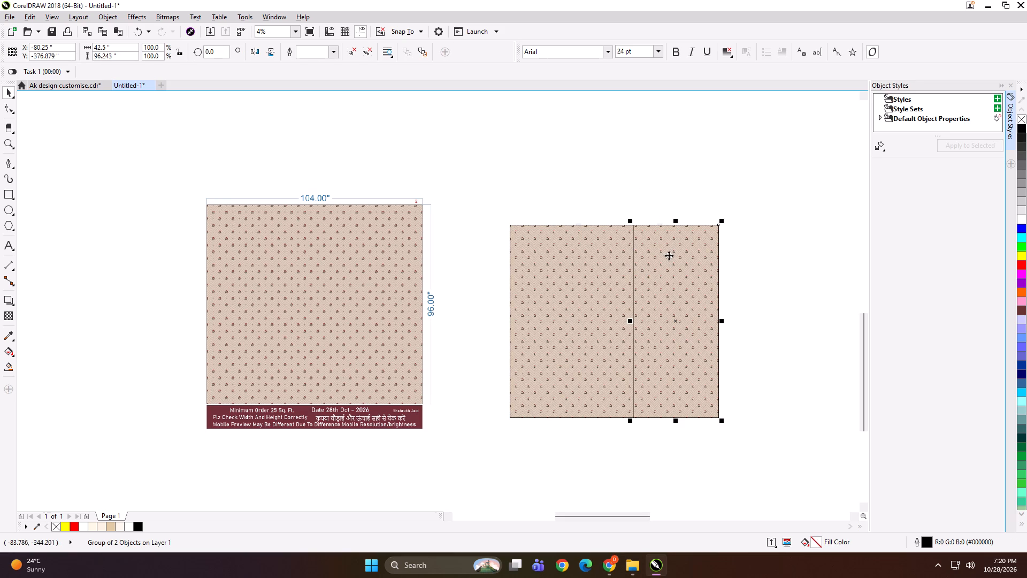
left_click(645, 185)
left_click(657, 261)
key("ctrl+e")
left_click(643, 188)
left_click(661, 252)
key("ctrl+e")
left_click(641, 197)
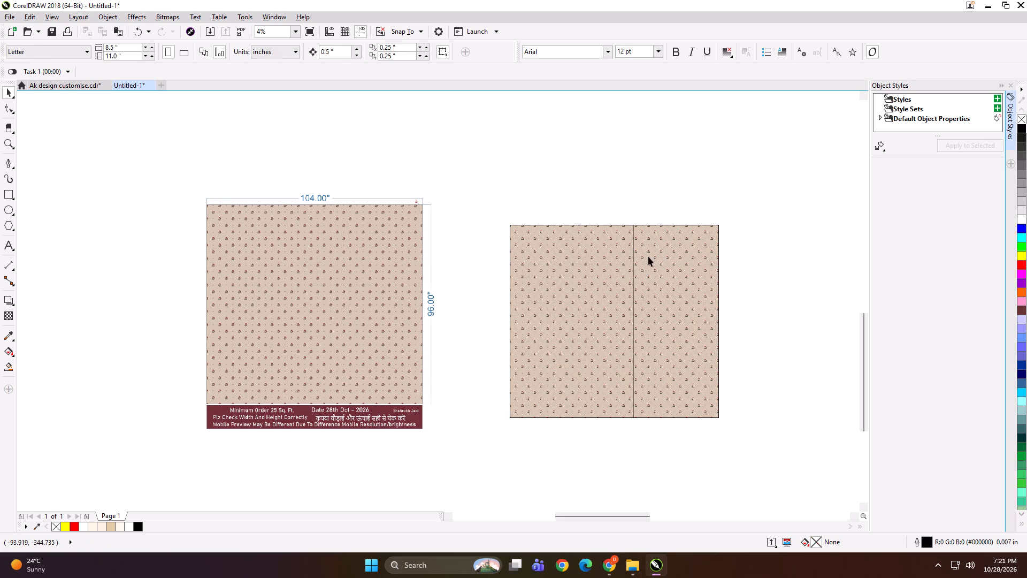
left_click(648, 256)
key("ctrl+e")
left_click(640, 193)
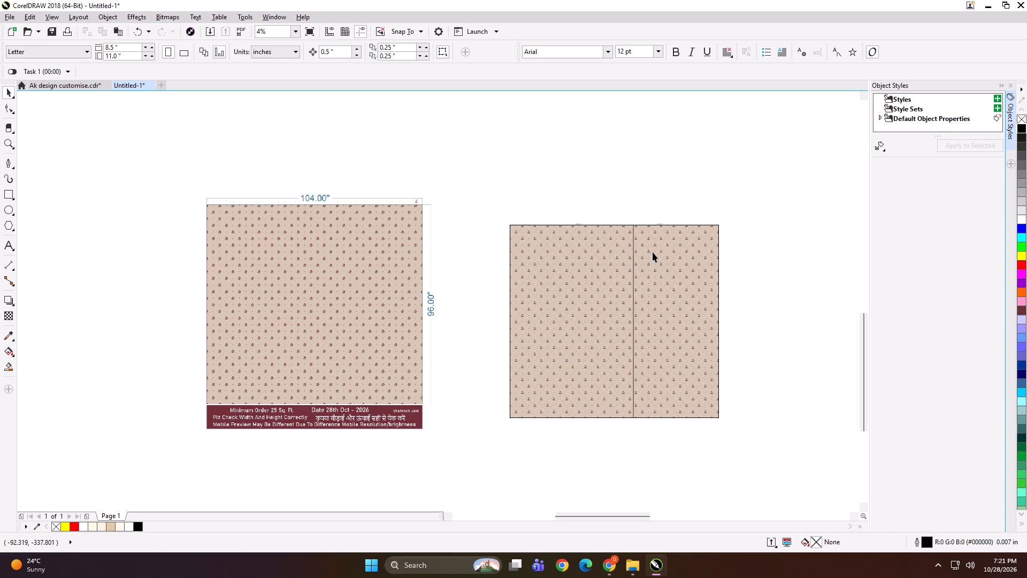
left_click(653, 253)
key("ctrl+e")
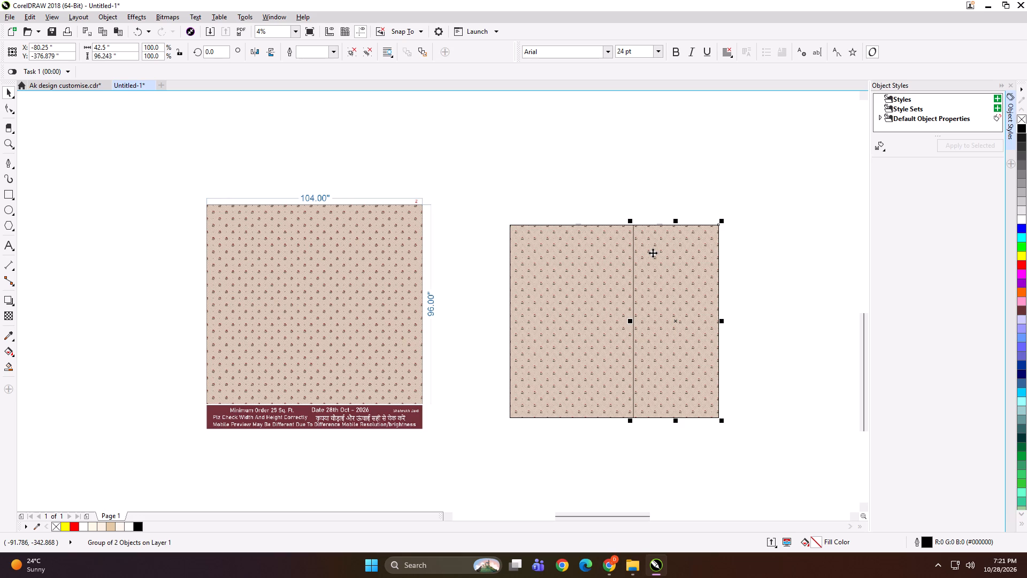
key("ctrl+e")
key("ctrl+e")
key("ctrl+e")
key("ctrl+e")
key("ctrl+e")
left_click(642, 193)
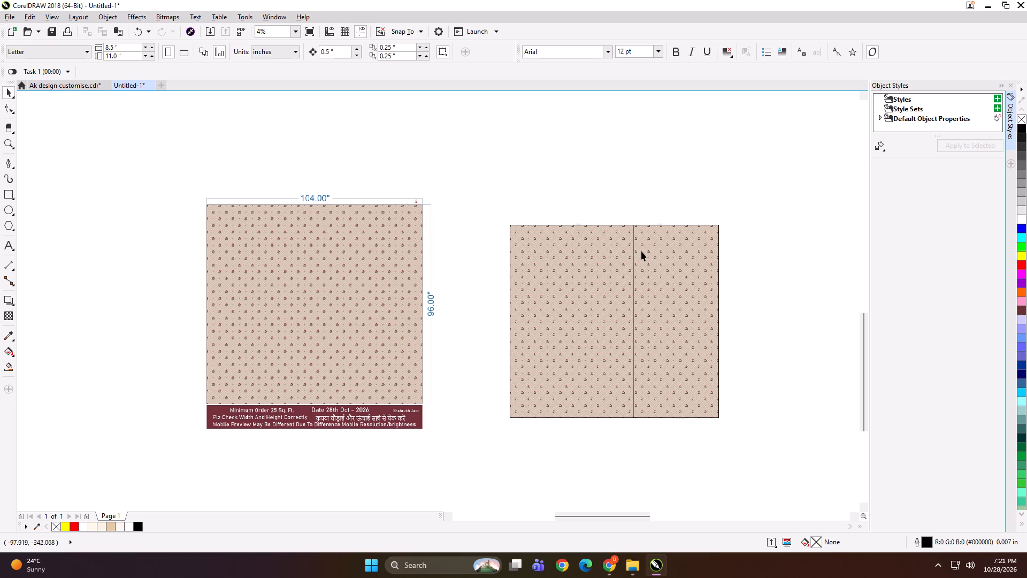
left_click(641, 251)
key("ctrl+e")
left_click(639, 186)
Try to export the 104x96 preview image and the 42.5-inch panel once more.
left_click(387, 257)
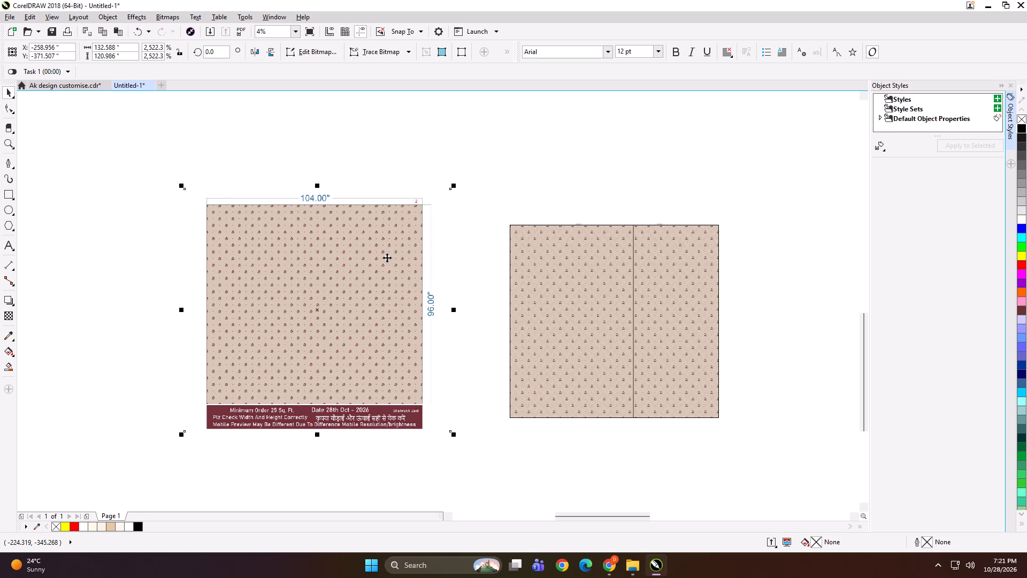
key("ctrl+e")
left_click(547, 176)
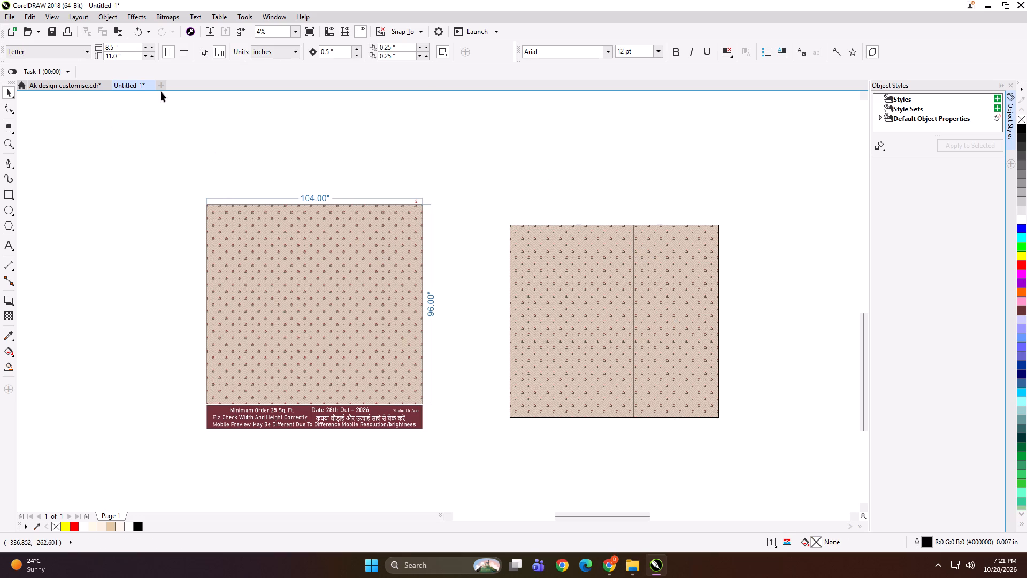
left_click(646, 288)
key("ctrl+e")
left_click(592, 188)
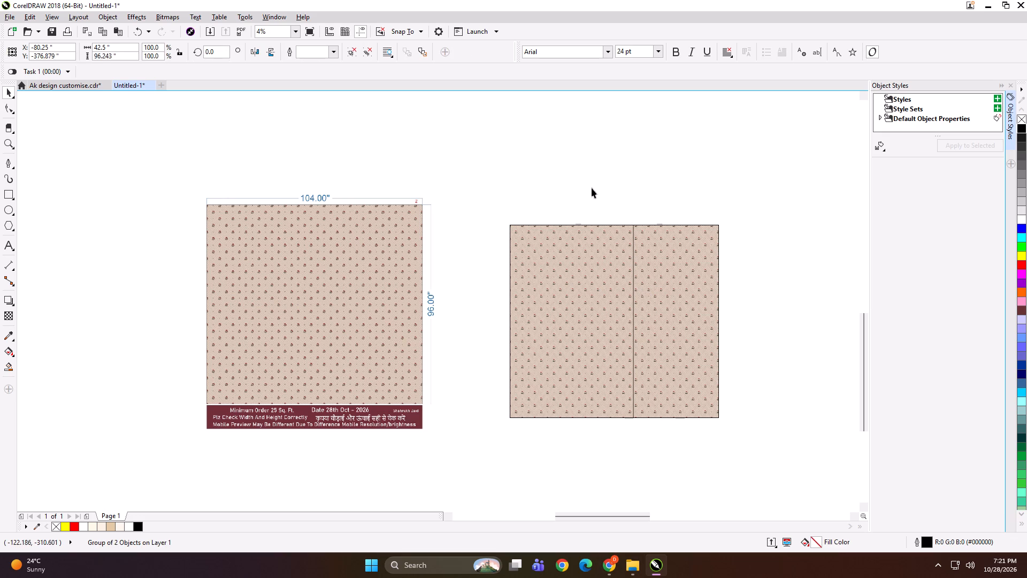
Select the 24.5 by 37.5-inch PowerClip panel in the middle of the small framed design.
scroll(573, 218, "down", 2)
left_click(802, 316)
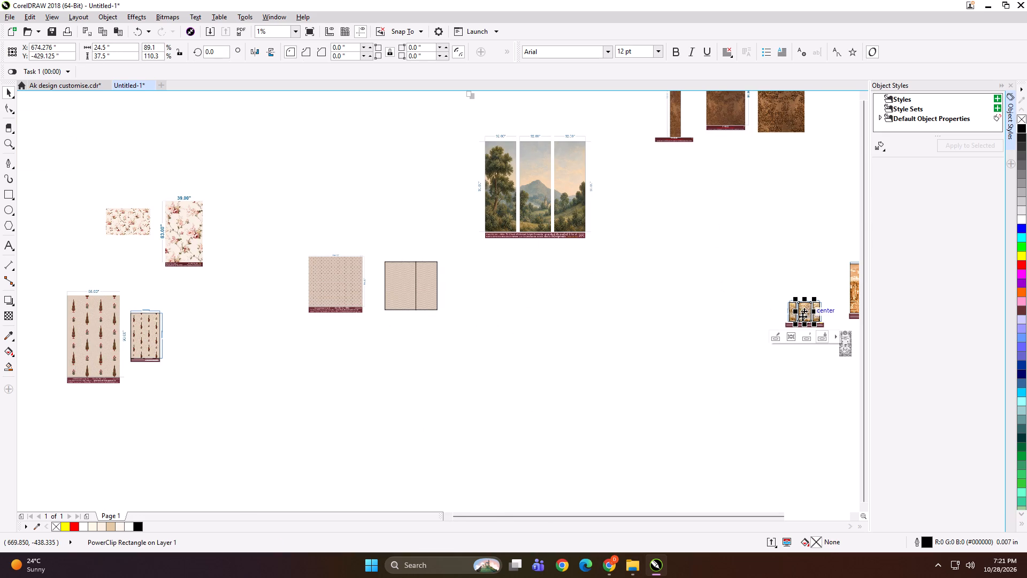
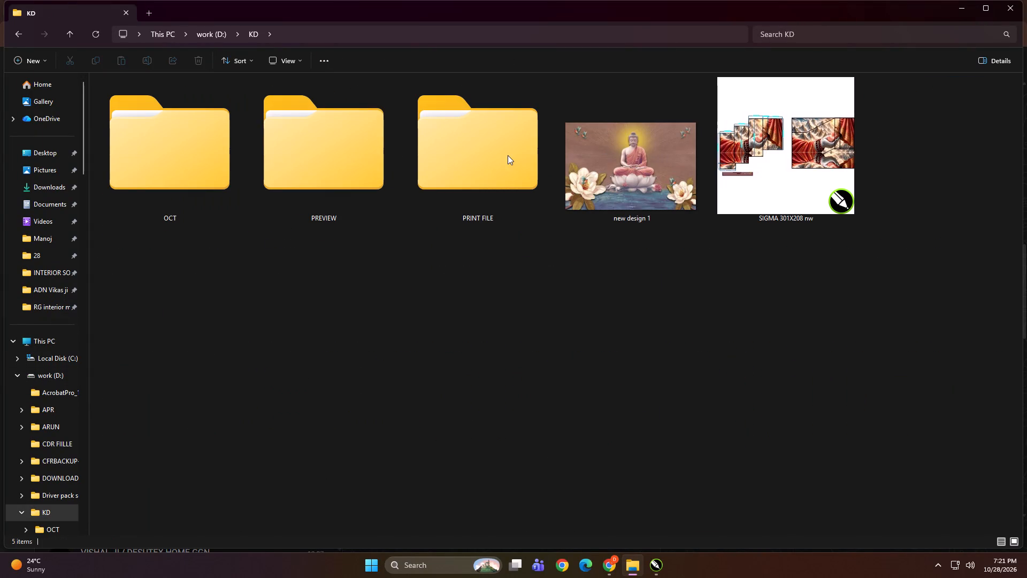
Check the exported files in the 101x95 and 104x96 folders under 28 > Wall Art.
double_click(510, 155)
double_click(625, 277)
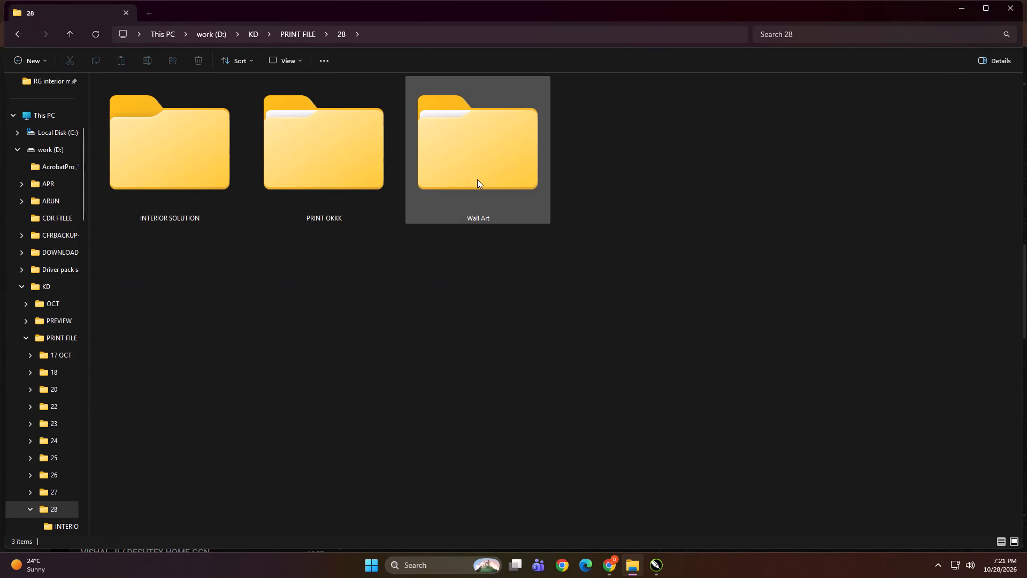
double_click(478, 177)
double_click(160, 107)
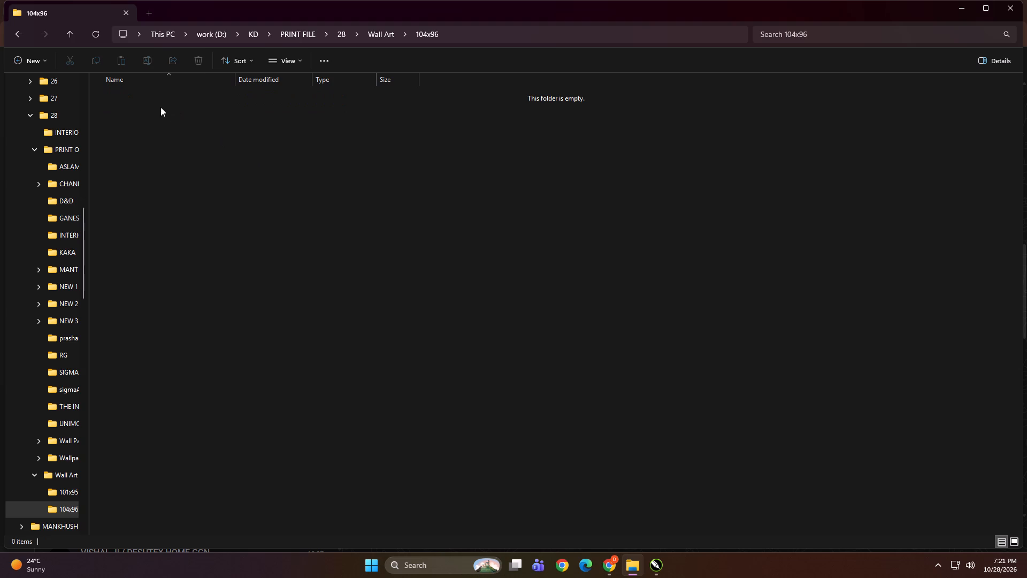
right_click(340, 225)
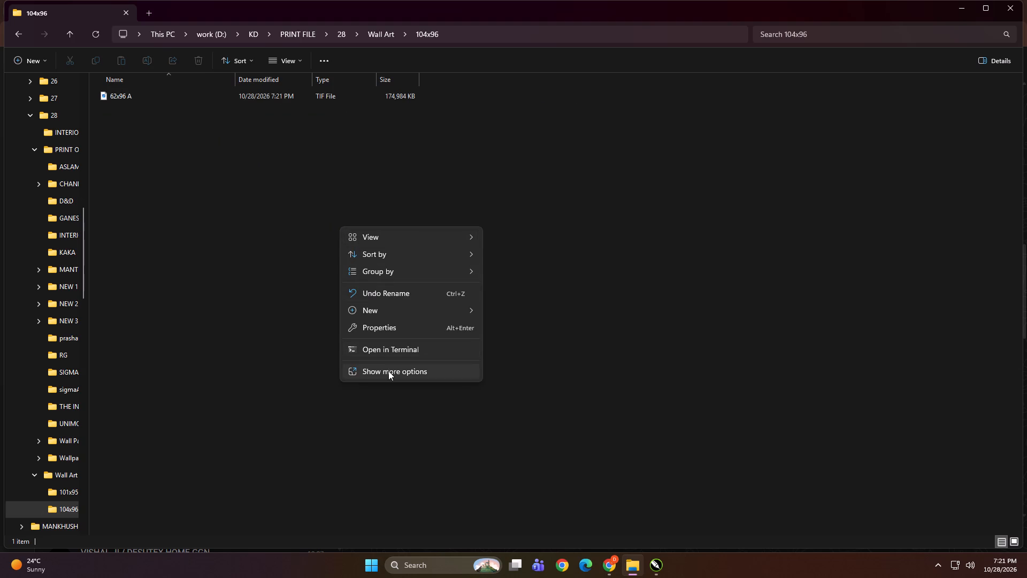
left_click(388, 371)
left_click(392, 276)
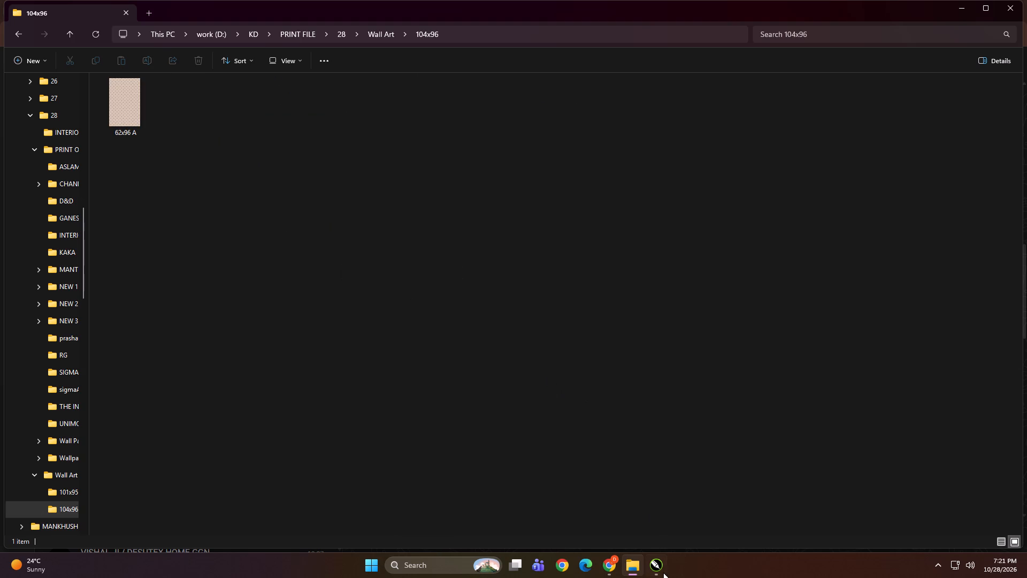
left_click(375, 256)
key("BackSpace")
double_click(156, 99)
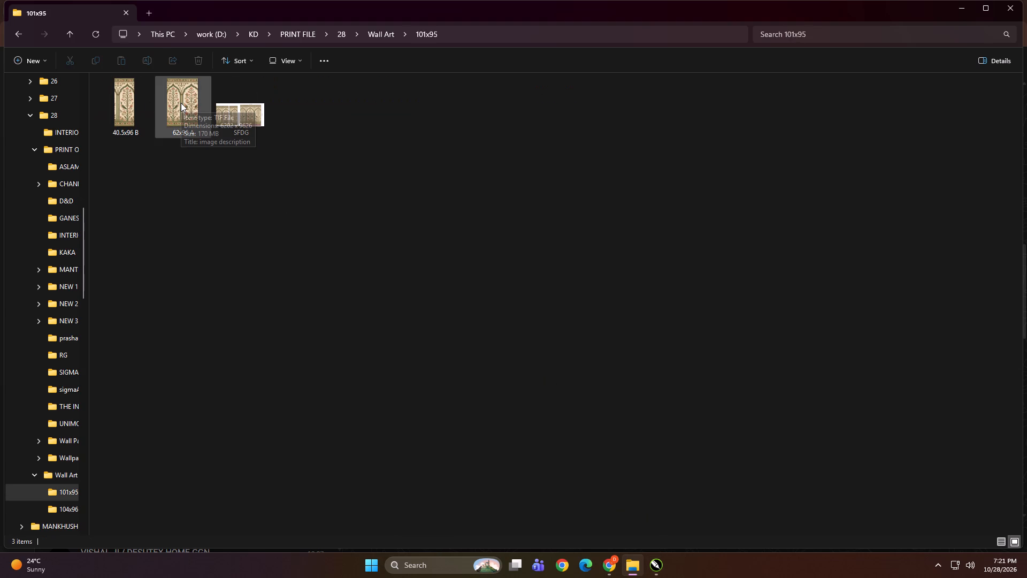
left_click(294, 248)
key("BackSpace")
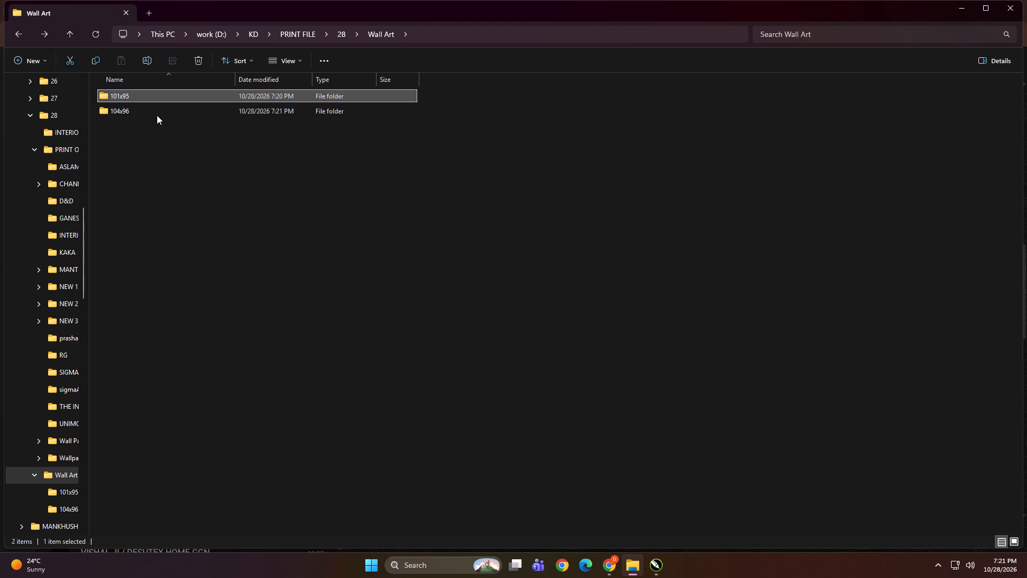
double_click(157, 115)
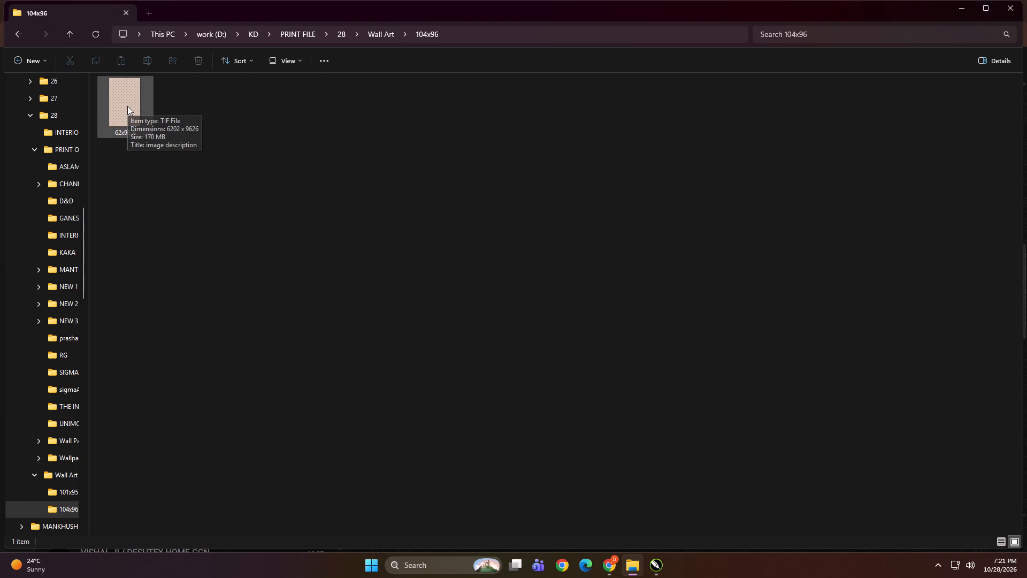
left_click(617, 383)
Export the 42.5-inch panel of the 104x96 pattern into the 104x96 folder as a TIFF named 42.5x96 B.
left_click(657, 563)
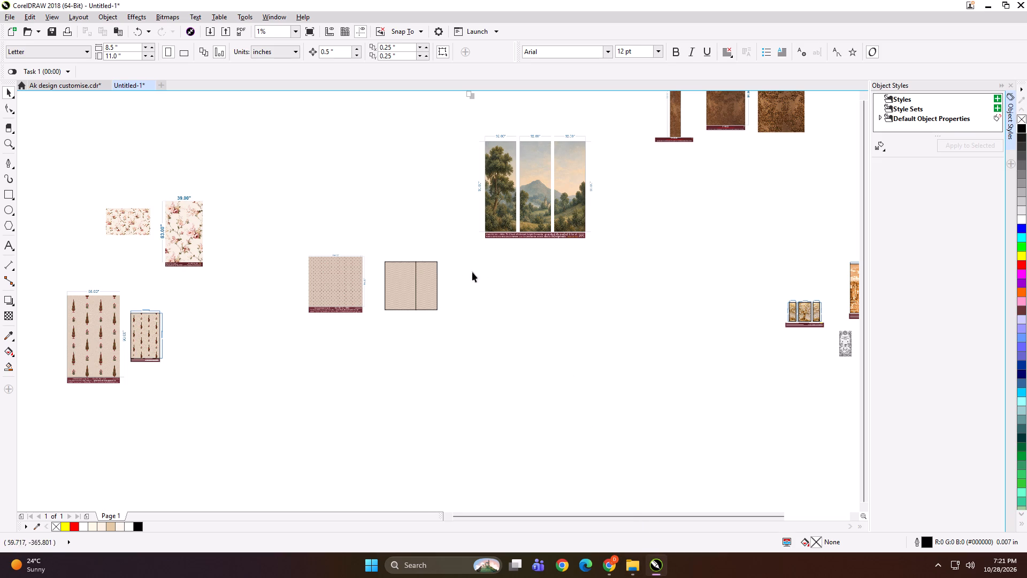
left_click(431, 269)
scroll(363, 260, "up", 1)
scroll(596, 300, "up", 1)
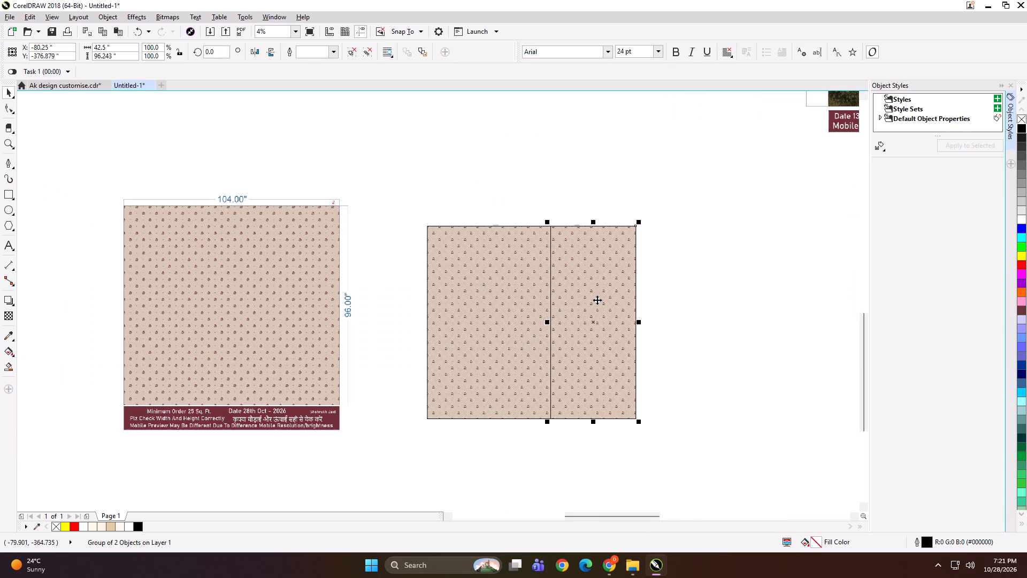
key("ctrl+e")
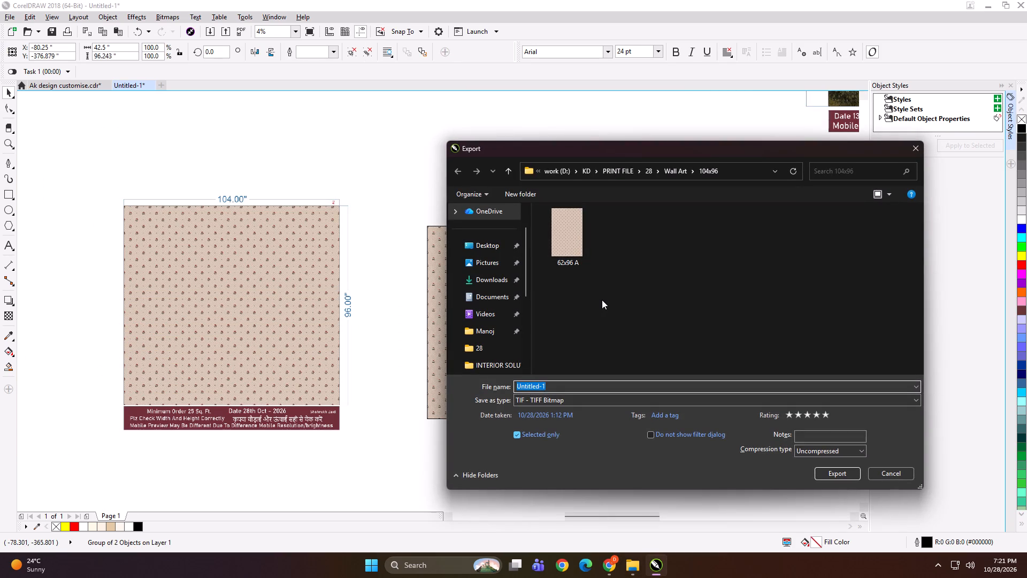
type(".x62")
key("space")
key("BackSpace")
key("BackSpace")
key("BackSpace")
type("96 B")
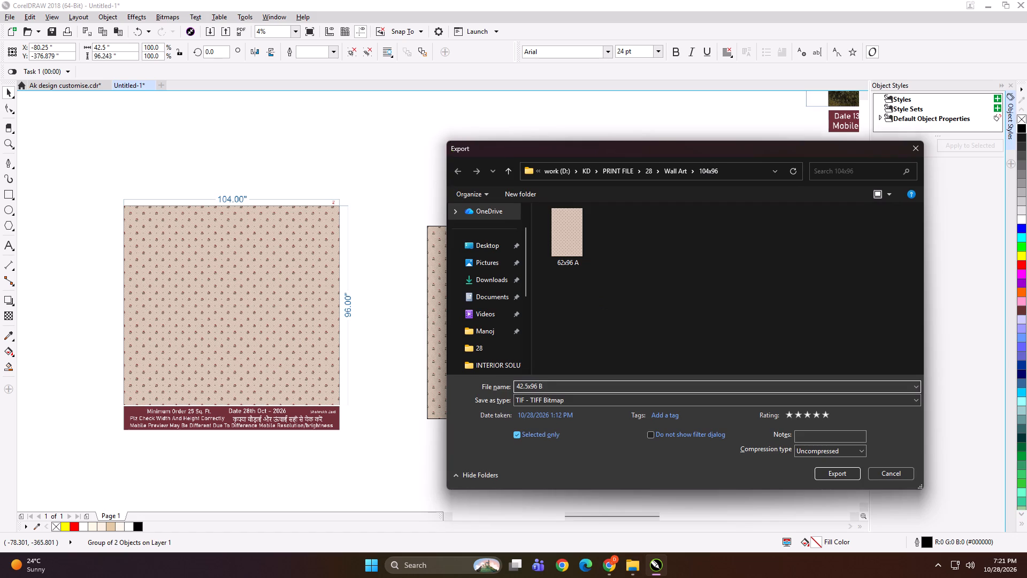
key("Return")
key("Return")
Nudge the 42.5-inch panel clear of the 62-inch panel and move both panels closer to the 104x96 preview.
key("Right")
key("Right")
key("Right")
key("Right")
key("Right")
key("Right")
key("Right")
key("Right")
key("Right")
key("Right")
key("Right")
key("Right")
key("Right")
key("Right")
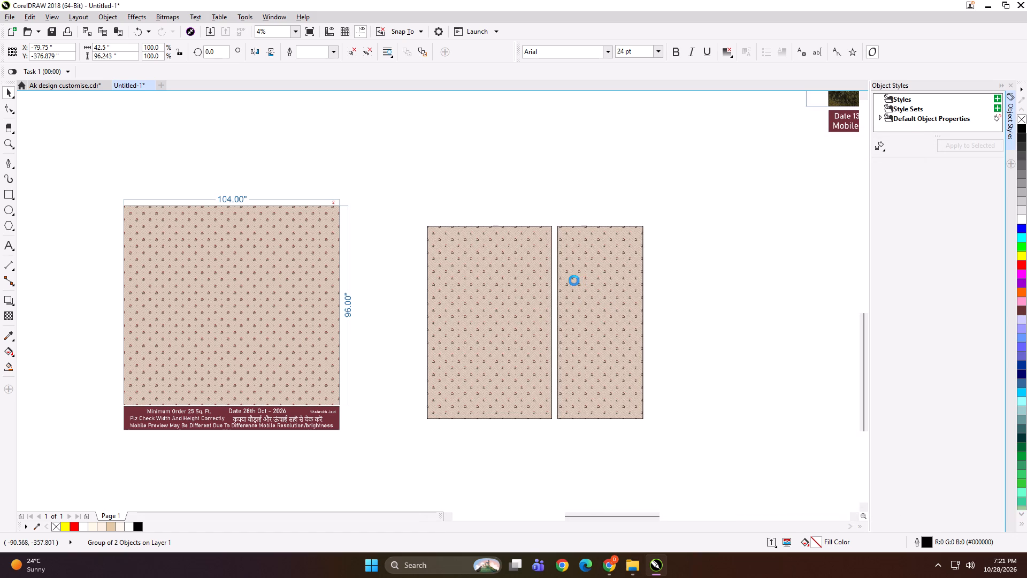
left_click(505, 300, "shift")
left_click_drag(508, 304, 457, 282)
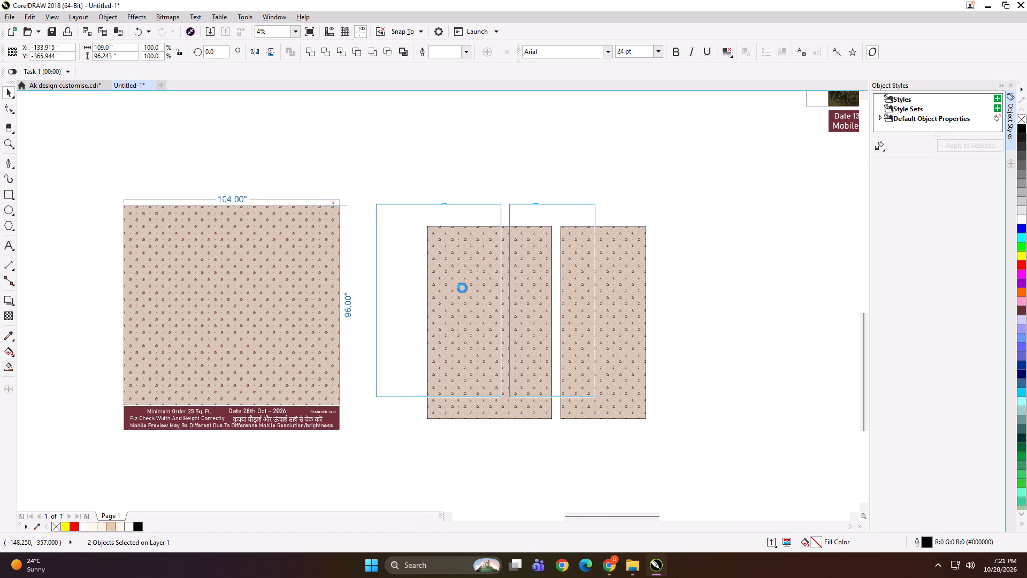
Group the 104x96 preview with its two panels and shrink the group to about 4 by 2 inches.
left_click(598, 404)
left_click(538, 344)
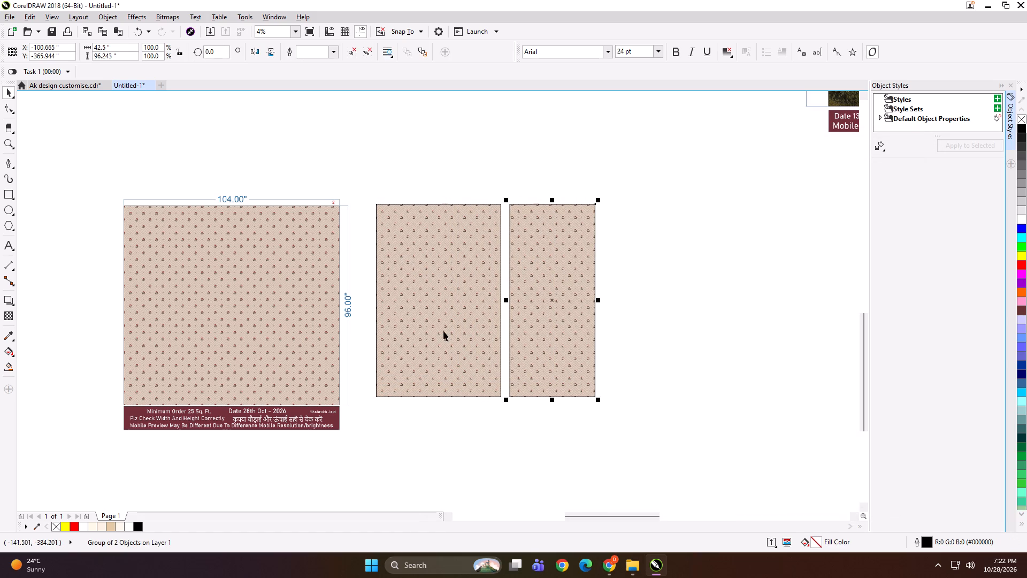
left_click(442, 330, "shift")
left_click(315, 337, "shift")
key("ctrl+g")
left_click_drag(599, 438, 367, 358, "shift")
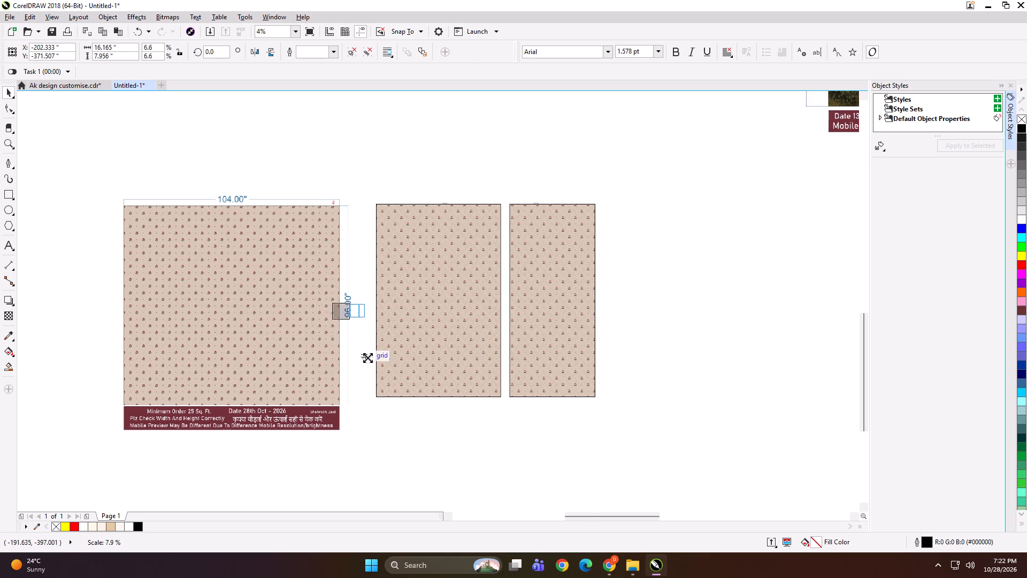
left_click_drag(367, 358, 361, 334, "shift")
scroll(351, 308, "up", 5)
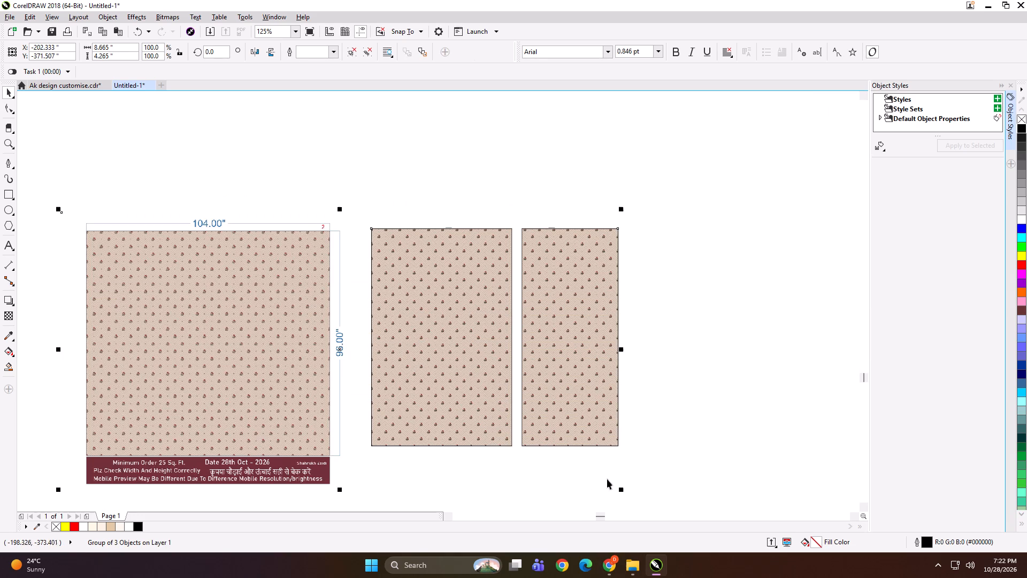
left_click_drag(620, 490, 472, 422, "shift")
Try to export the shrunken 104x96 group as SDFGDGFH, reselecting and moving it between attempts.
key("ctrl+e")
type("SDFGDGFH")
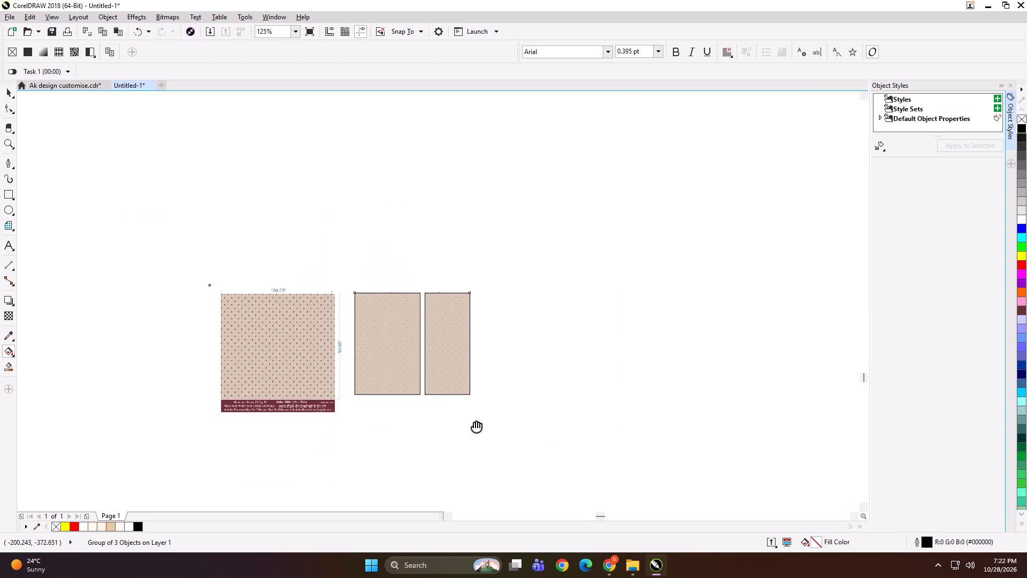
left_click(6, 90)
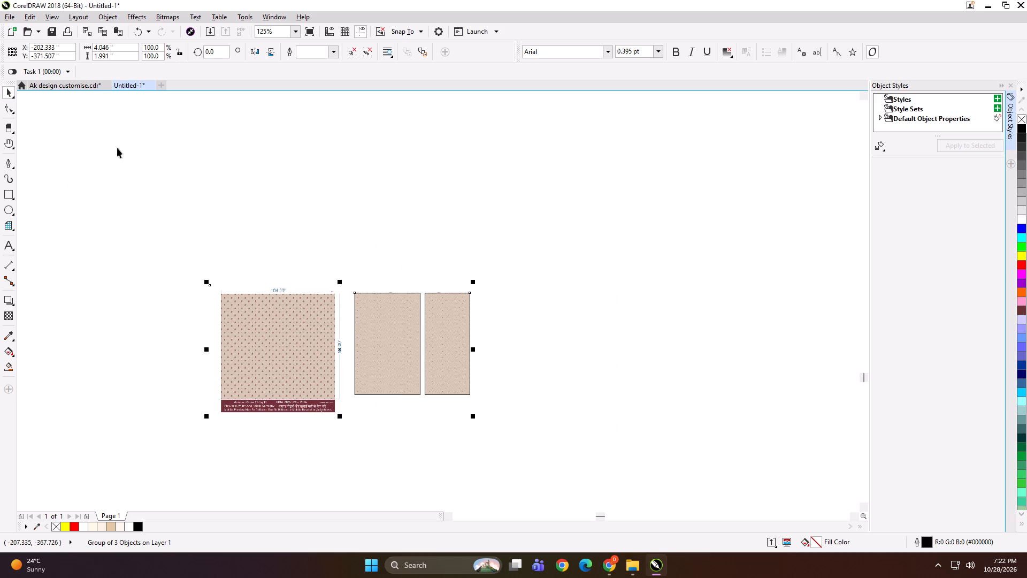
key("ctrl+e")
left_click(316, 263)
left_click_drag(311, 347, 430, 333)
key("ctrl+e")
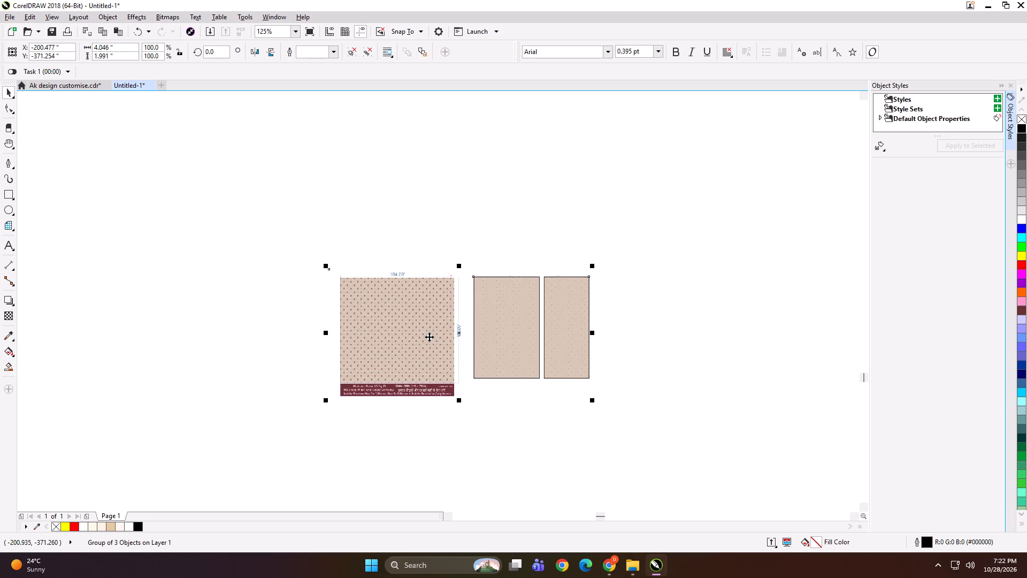
Check the 104x96 folder, export the shrunken 104x96 group under the name SGDH and delete the group from the drawing.
left_click(632, 571)
right_click(537, 336)
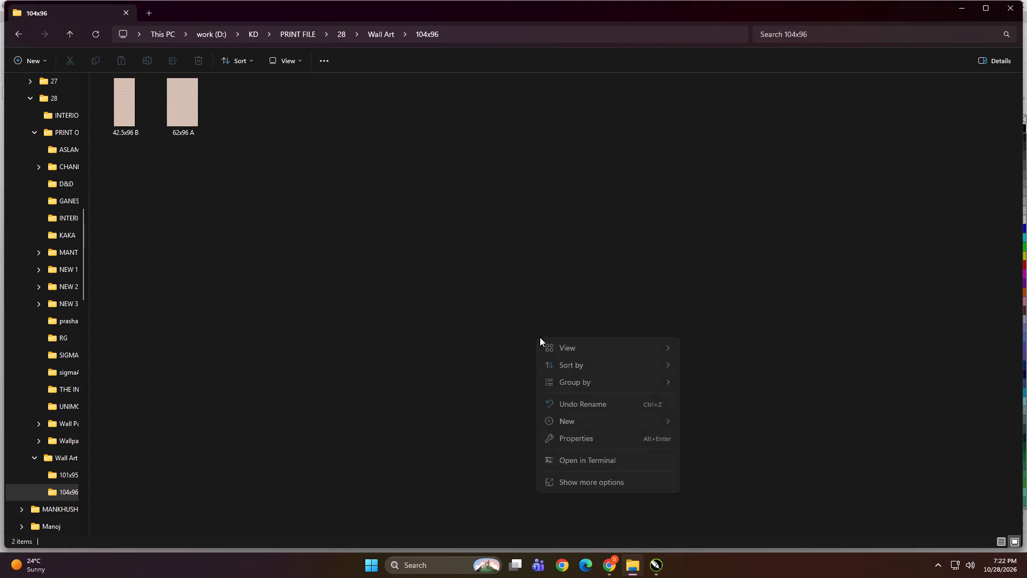
left_click(566, 479)
left_click(581, 390)
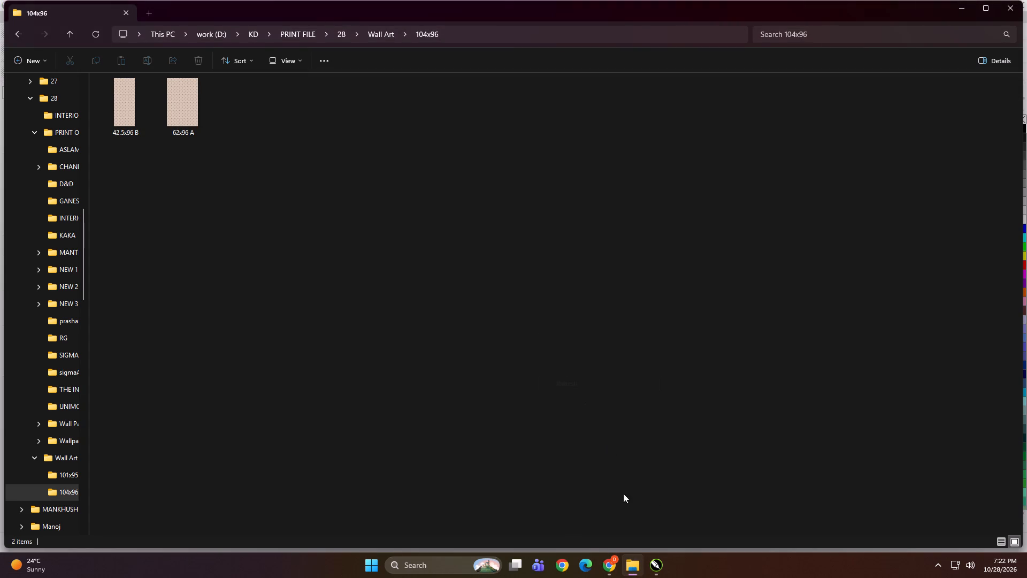
left_click(653, 577)
key("ctrl+e")
type("SGDH")
key("Return")
key("Return")
key("Return")
key("Delete")
Move the 39 by 63-inch floral preview and its source bitmap to widen the gap between them.
key("F4")
left_click(268, 294)
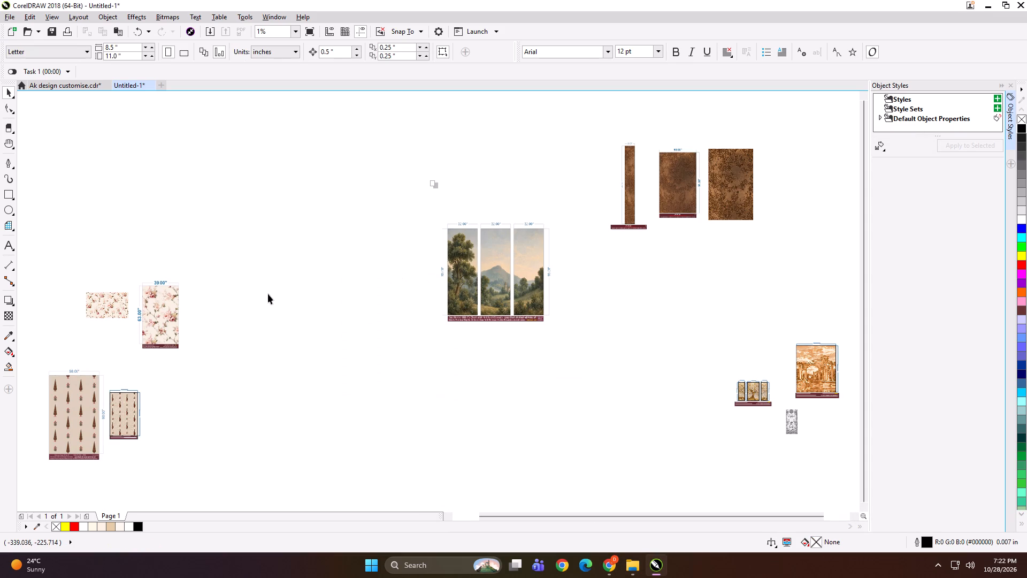
scroll(109, 308, "up", 2)
left_click_drag(360, 302, 504, 267)
left_click_drag(171, 288, 265, 266)
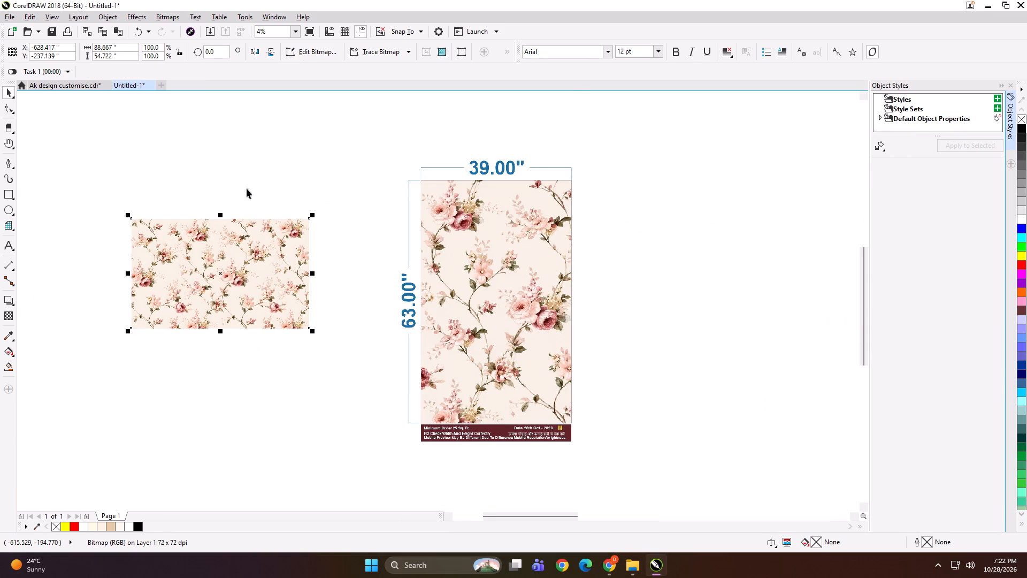
Add a rectangle matching the floral bitmap and narrow it to about 34.5 inches wide over the bitmap's middle.
double_click(7, 193, "shift")
key("shift+space")
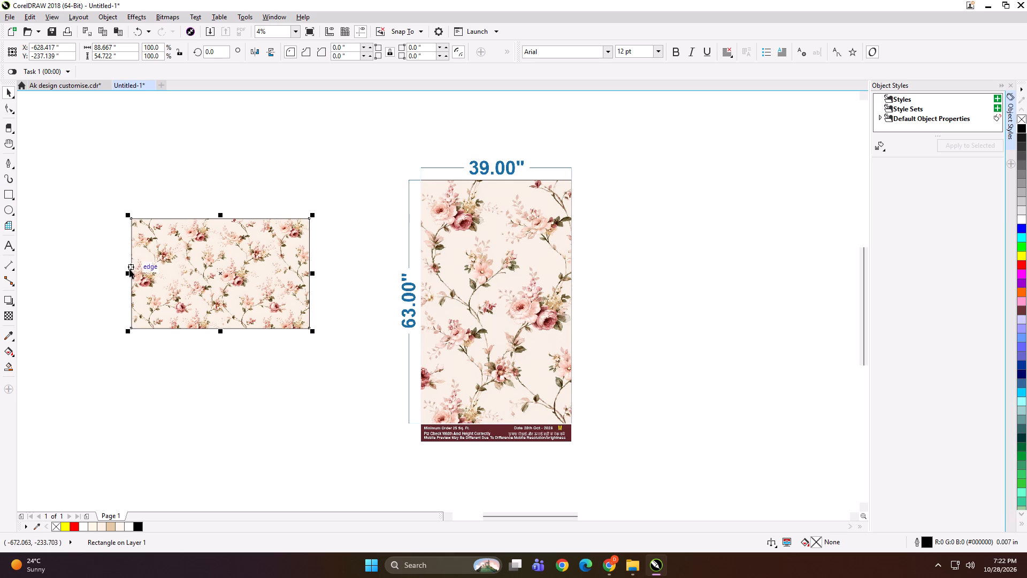
left_click_drag(128, 274, 166, 290)
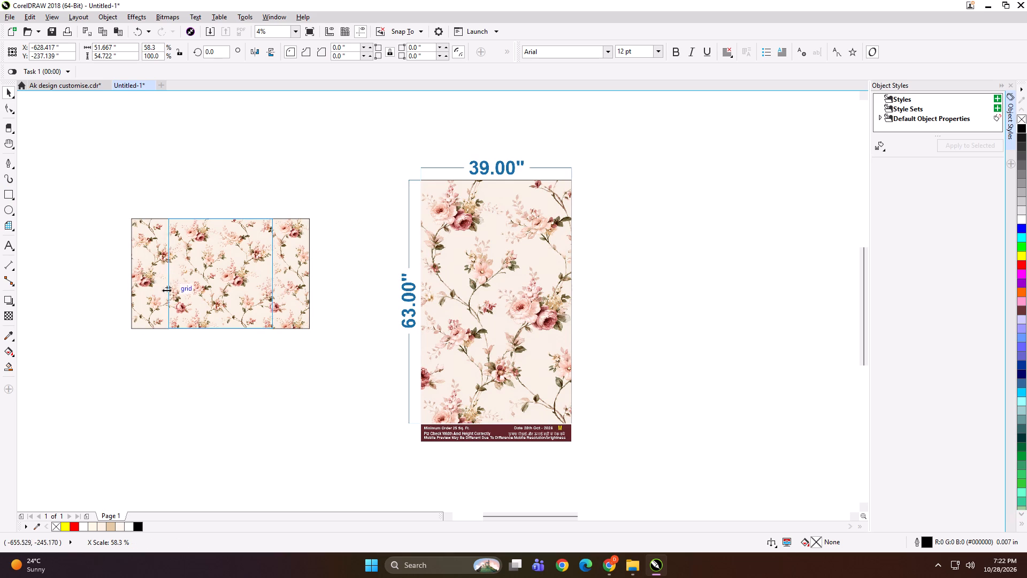
left_click_drag(166, 290, 179, 299)
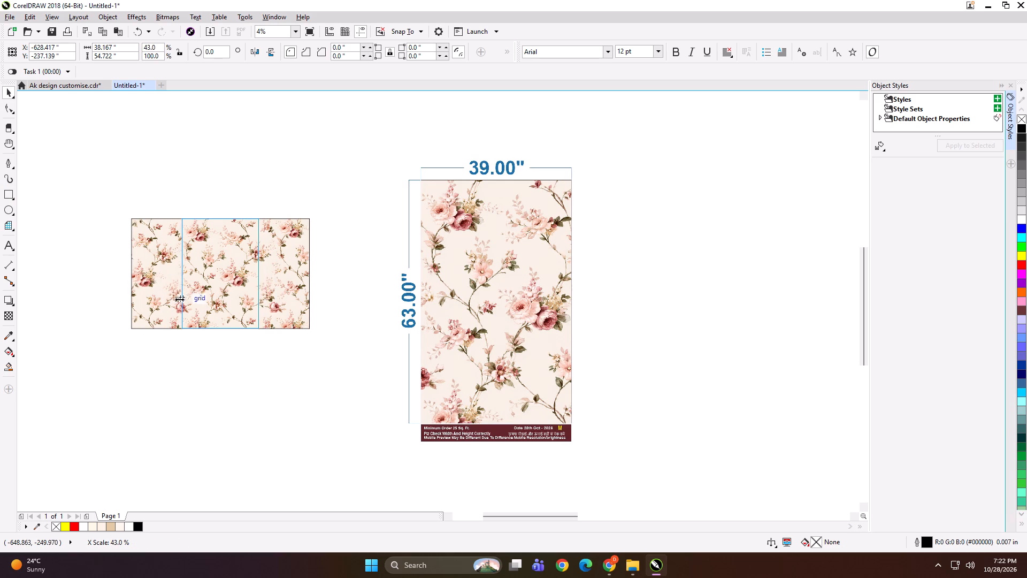
left_click_drag(179, 299, 186, 303)
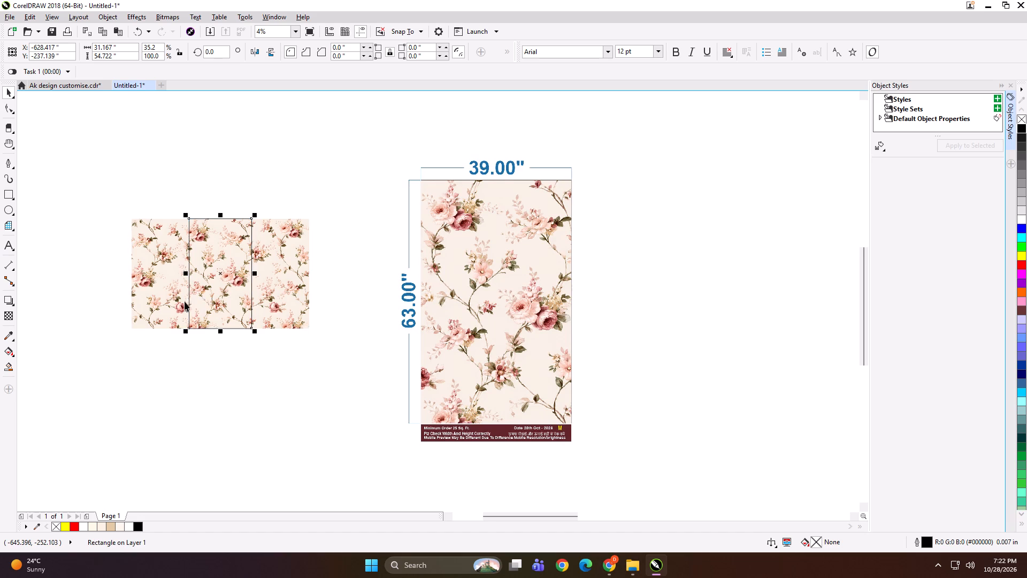
scroll(168, 286, "up", 2)
scroll(386, 271, "down", 1)
scroll(446, 199, "up", 1)
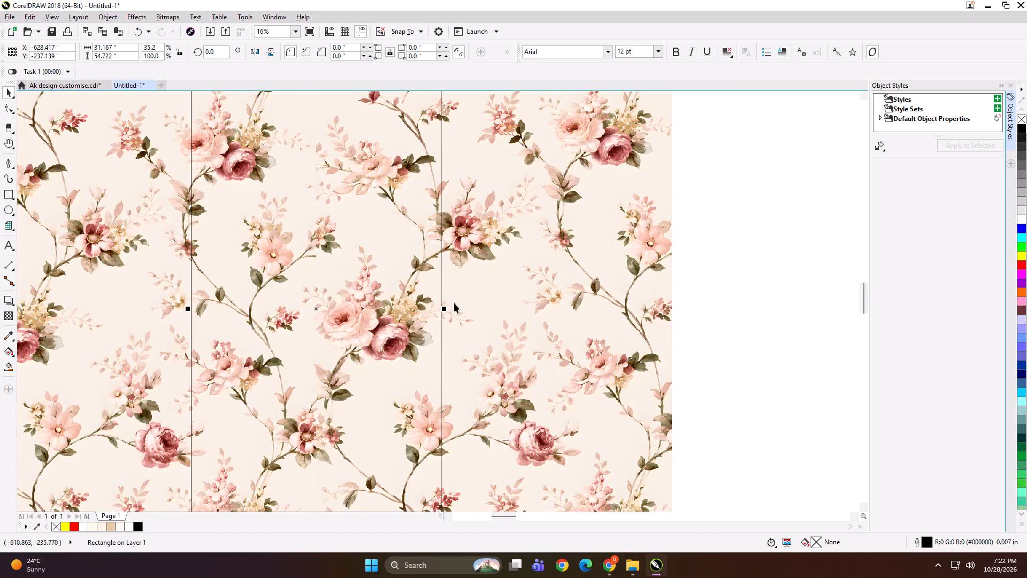
left_click_drag(446, 309, 439, 307)
scroll(447, 299, "down", 1)
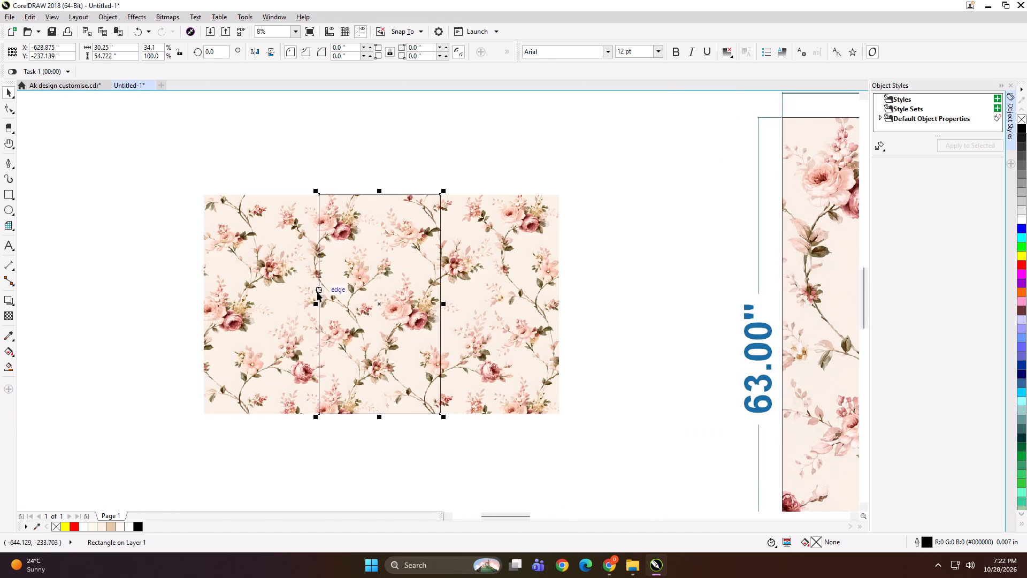
left_click_drag(315, 302, 305, 303)
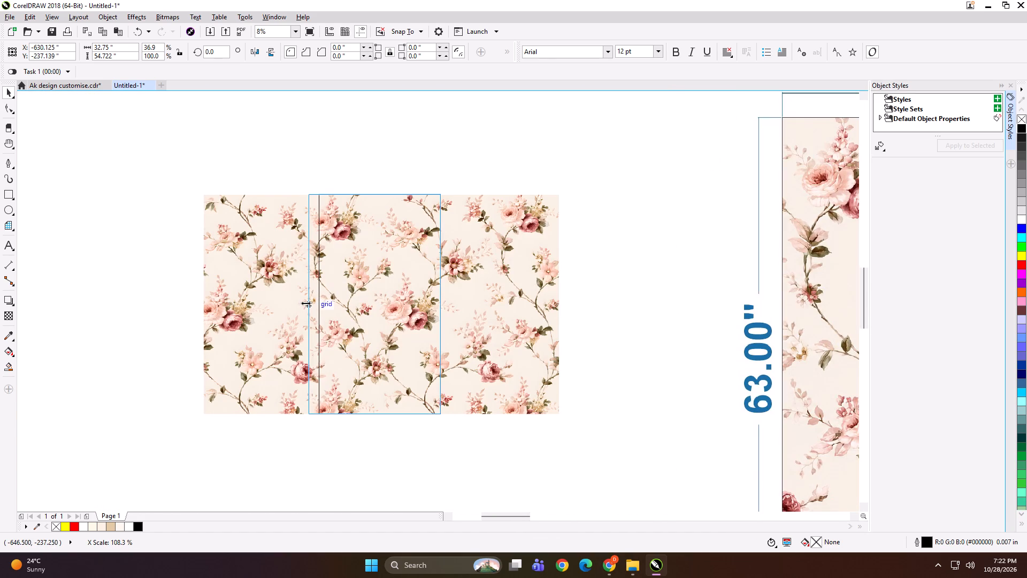
left_click_drag(305, 303, 298, 302)
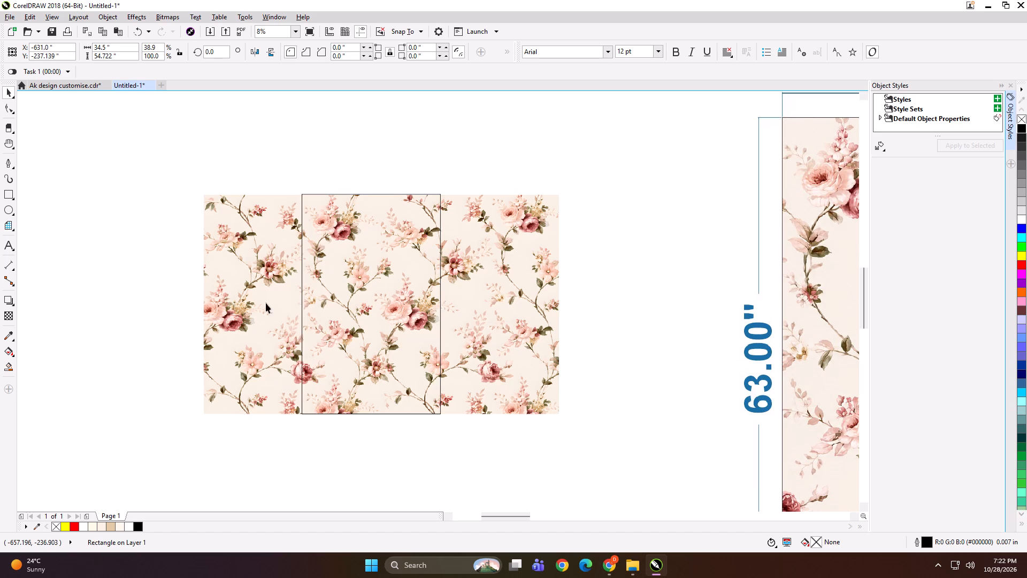
PowerClip the floral bitmap inside the narrowed rectangle.
left_click(266, 303)
key("shift+Return")
left_click(355, 279)
Set the floral PowerClip panel's size to 39 by 63 inches.
scroll(309, 284, "down", 2)
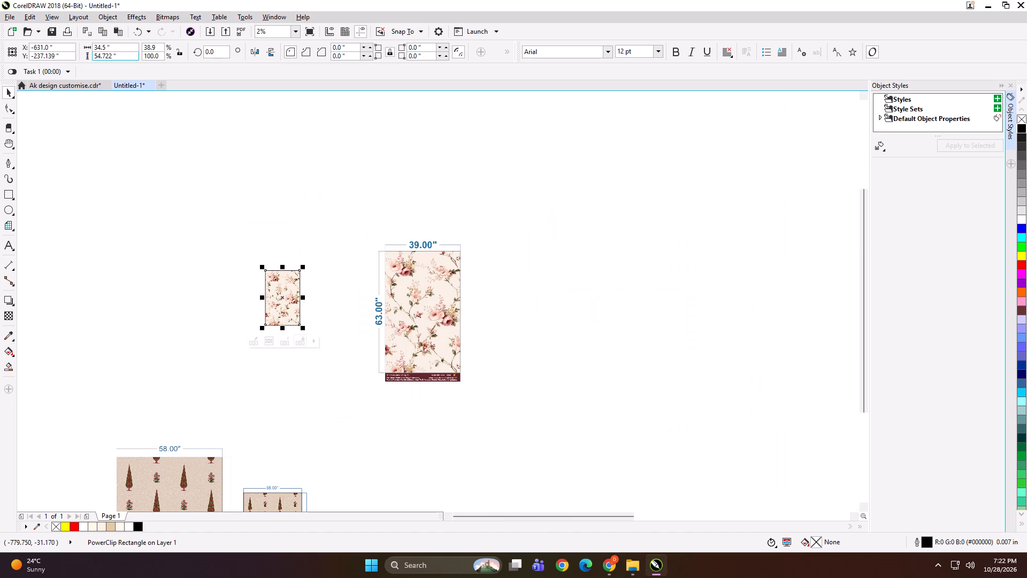
left_click(122, 50)
key("ctrl+a")
type("39")
key("Tab")
type("63")
key("Return")
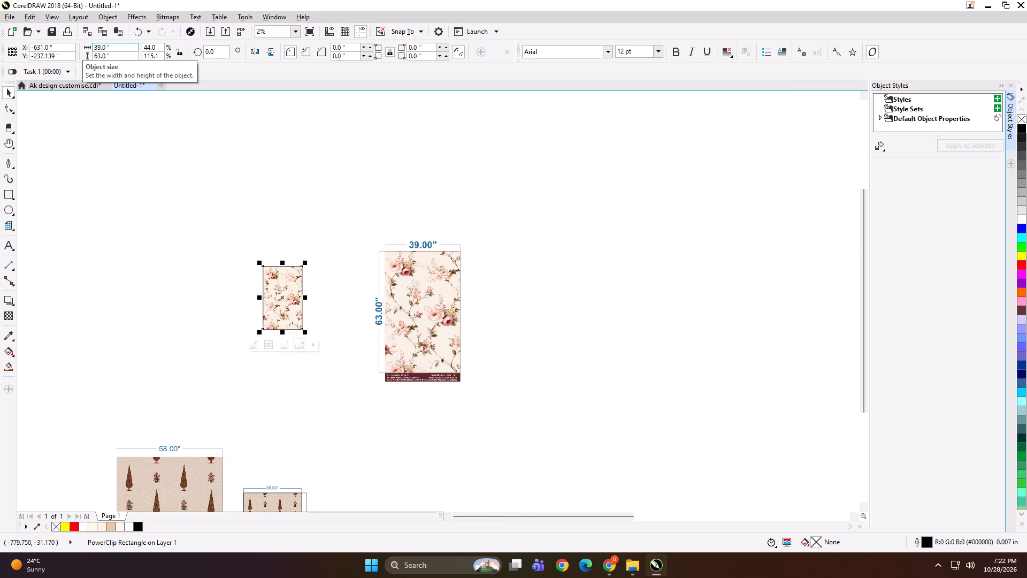
Export the selected floral panel as a TIFF named 39x63 in folder 28's Wall Art folder.
key("ctrl+e")
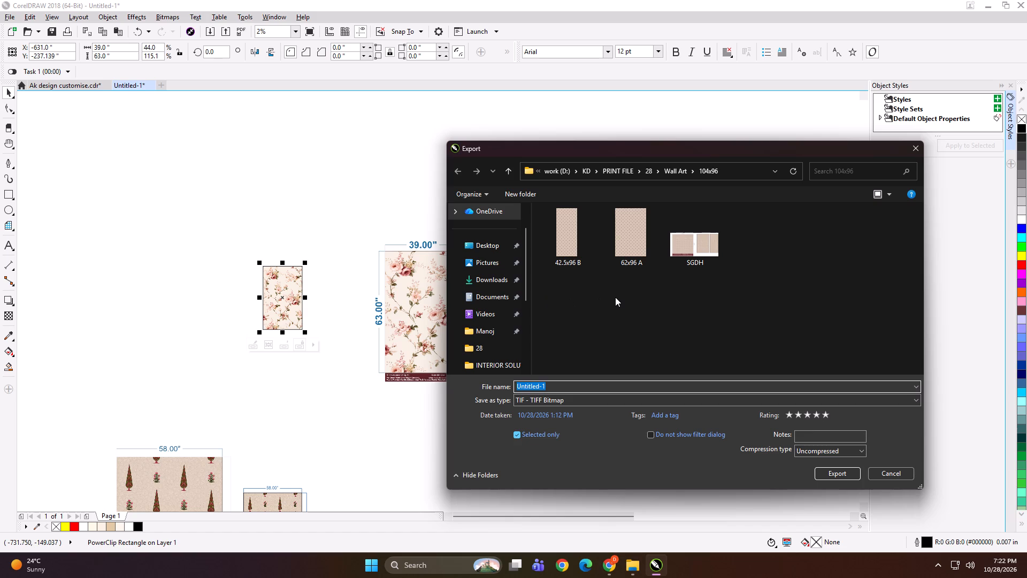
type("39x63")
key("space")
left_click(510, 172)
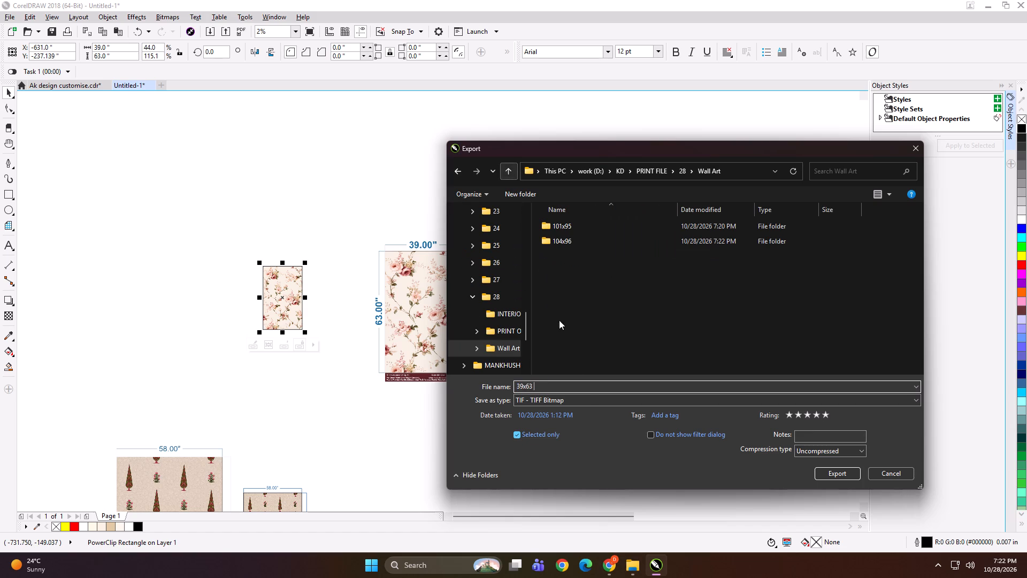
key("Return")
key("Return")
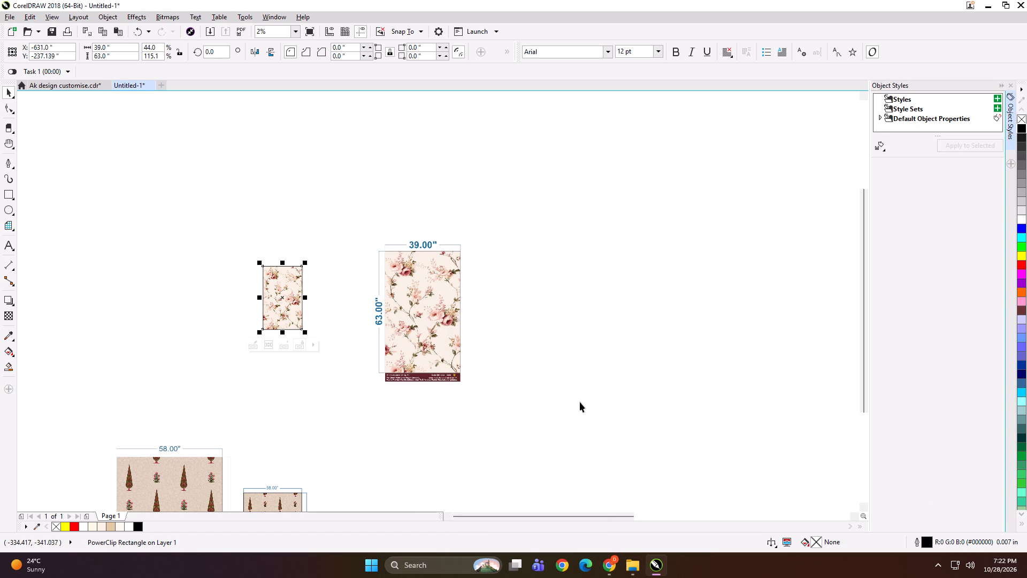
Enlarge the floral PowerClip panel to about 91 by 147 inches and move it closer to its 39 by 63-inch preview.
left_click_drag(305, 337, 344, 379, "shift")
left_click_drag(316, 302, 342, 313)
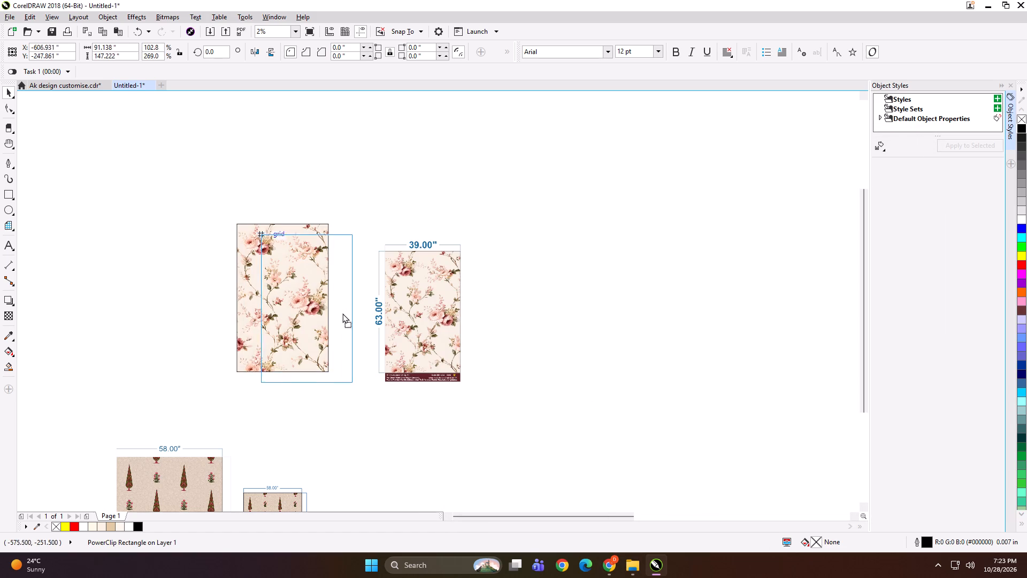
left_click_drag(342, 313, 343, 313)
Group the enlarged floral panel with its dimensioned preview and move the group beside the tree-pattern designs.
left_click(497, 318, "shift")
key("ctrl+g")
left_click(432, 321, "shift")
key("ctrl+g")
left_click_drag(415, 314, 540, 270)
scroll(441, 313, "down", 1)
left_click_drag(223, 280, 200, 418)
scroll(103, 459, "up", 1)
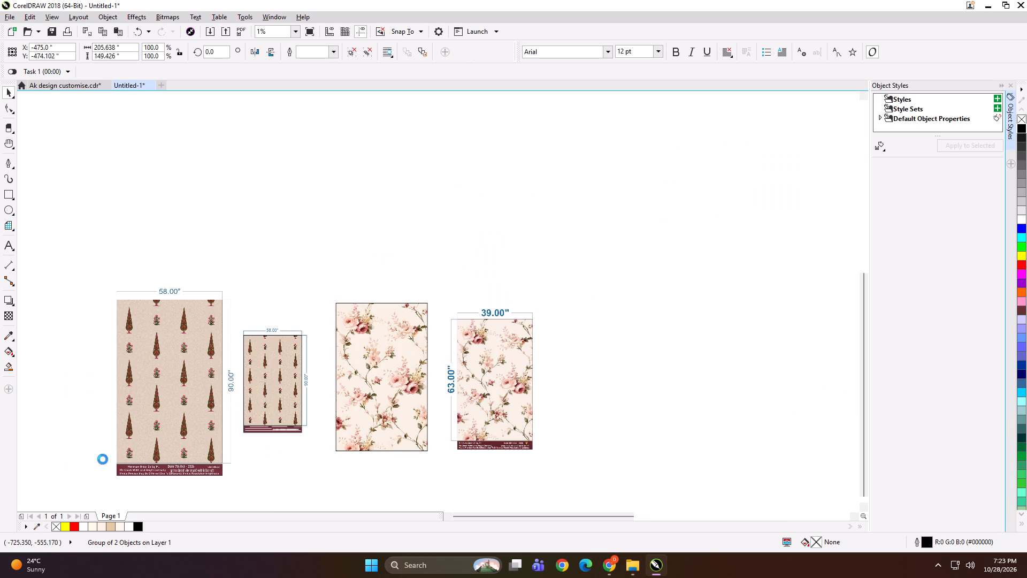
Move the large tree-pattern preview aside, then ungroup the smaller copy and delete its dimension lines and footer strip.
scroll(147, 405, "up", 1)
left_click_drag(305, 340, 213, 312)
left_click_drag(496, 229, 601, 362)
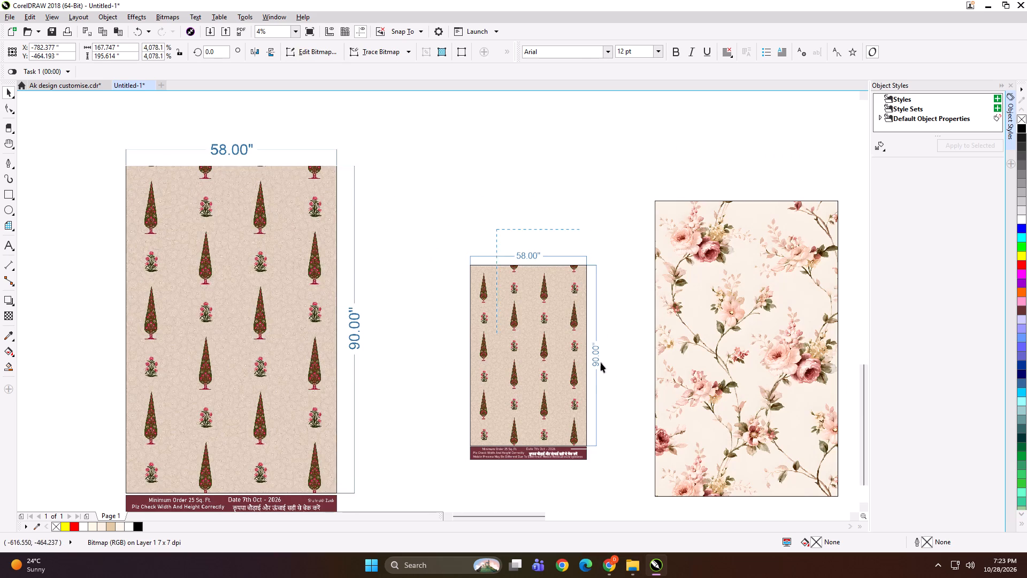
left_click_drag(601, 362, 616, 391)
left_click(567, 367)
key("ctrl+u")
left_click(510, 218)
left_click_drag(501, 211, 583, 330)
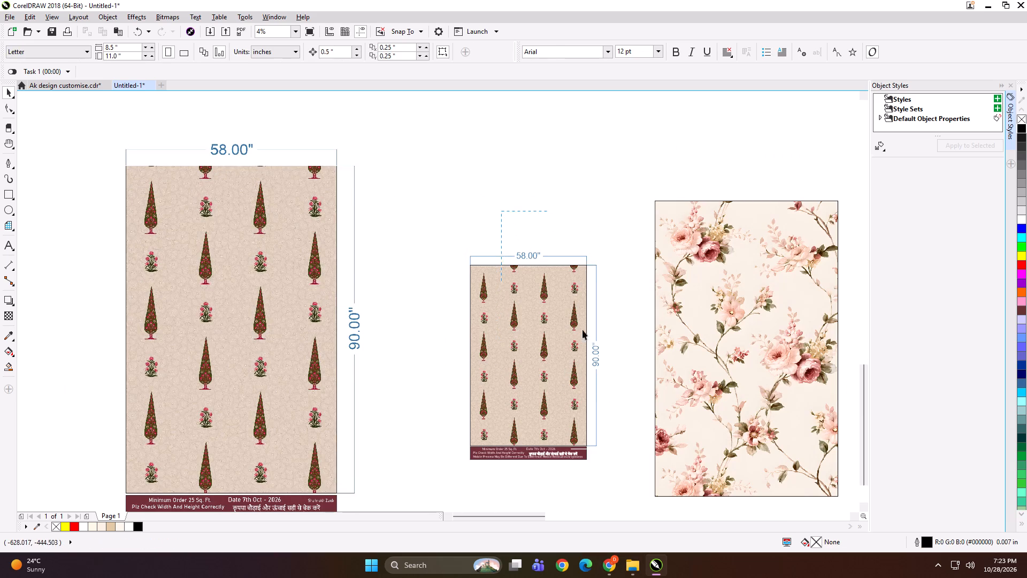
left_click_drag(583, 330, 610, 377)
key("Delete")
left_click(558, 453)
key("Delete")
Export the stripped tree-pattern panel as a TIFF named 58x90 in the Wall Art folder.
left_click(546, 392)
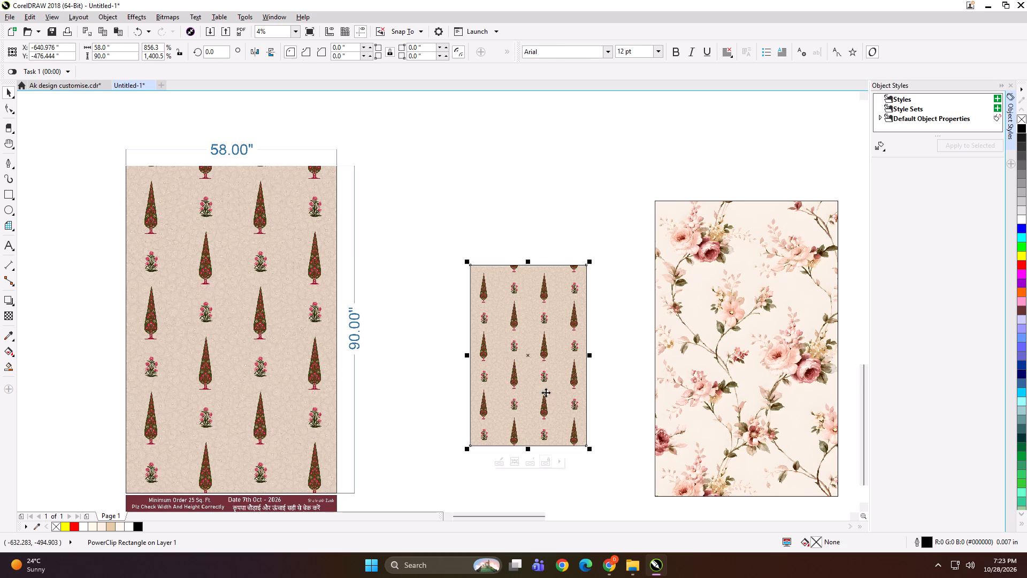
left_click_drag(542, 362, 519, 355)
left_click_drag(507, 329, 524, 328)
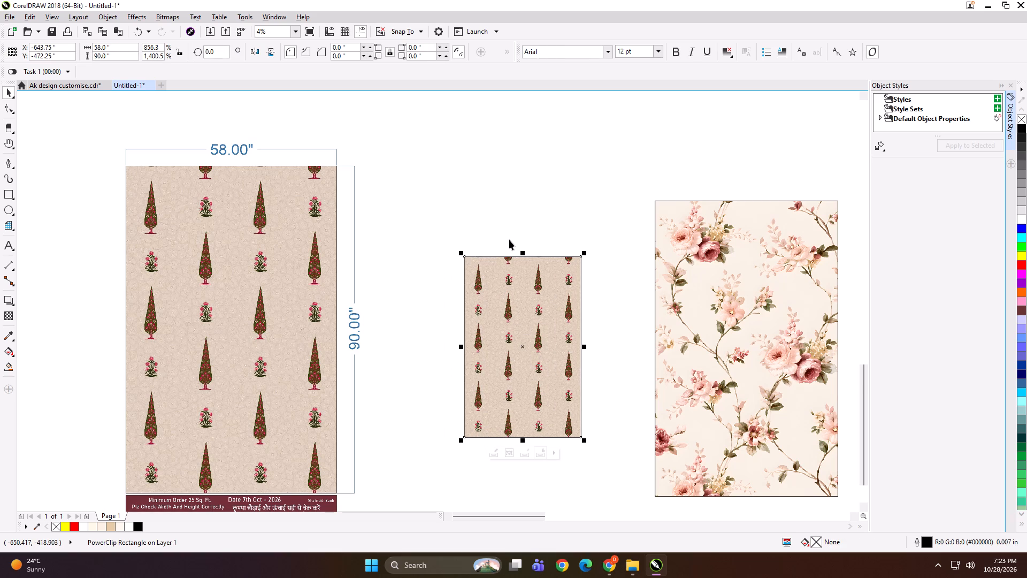
key("ctrl+e")
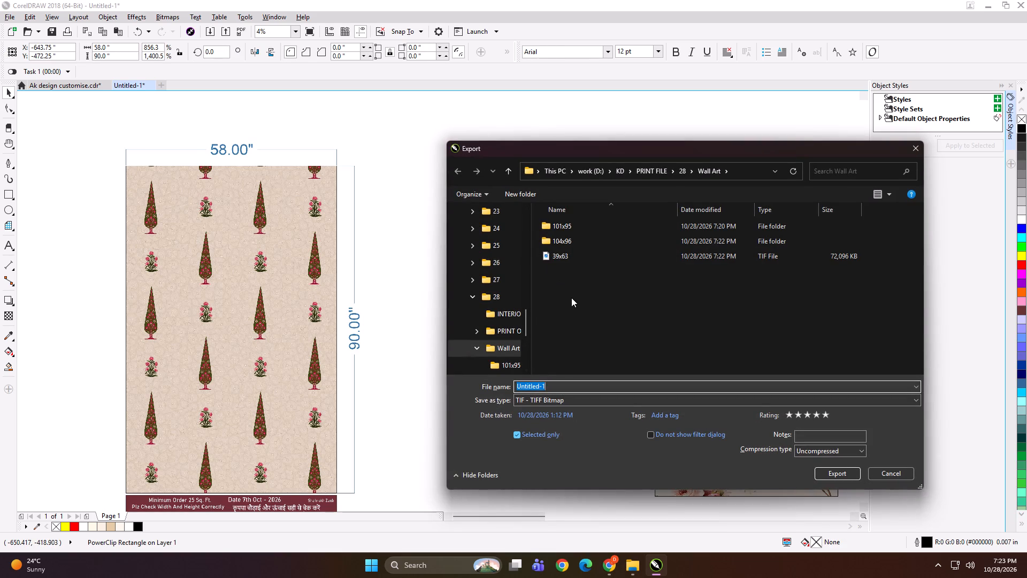
type("8x")
type("0")
key("space")
key("Return")
key("Return")
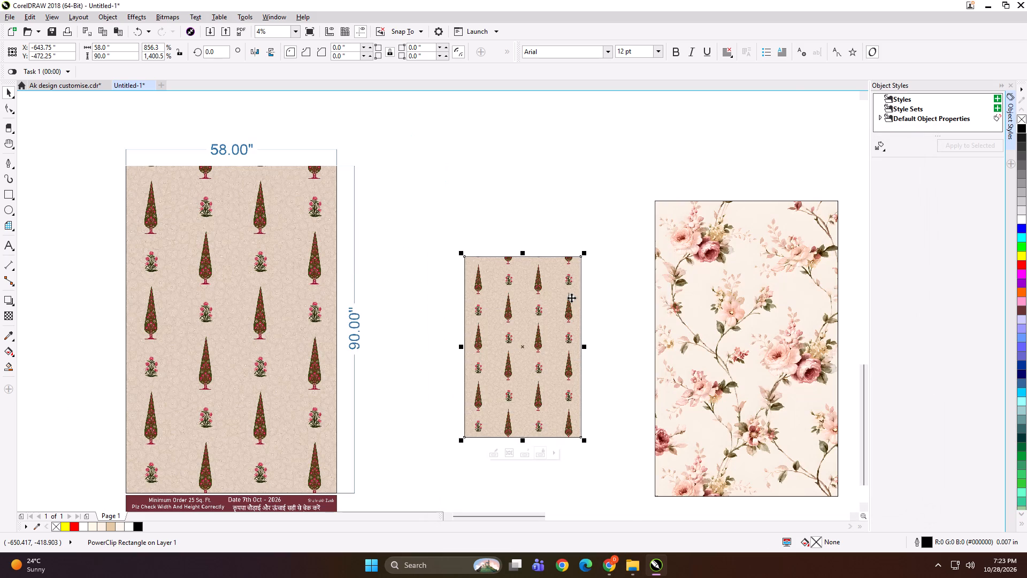
Enlarge the tree-pattern panel to about 94 by 145.5 inches, then scale it down with its preview and place both beside the floral pair.
scroll(571, 299, "down", 1)
left_click_drag(304, 375, 323, 402, "shift")
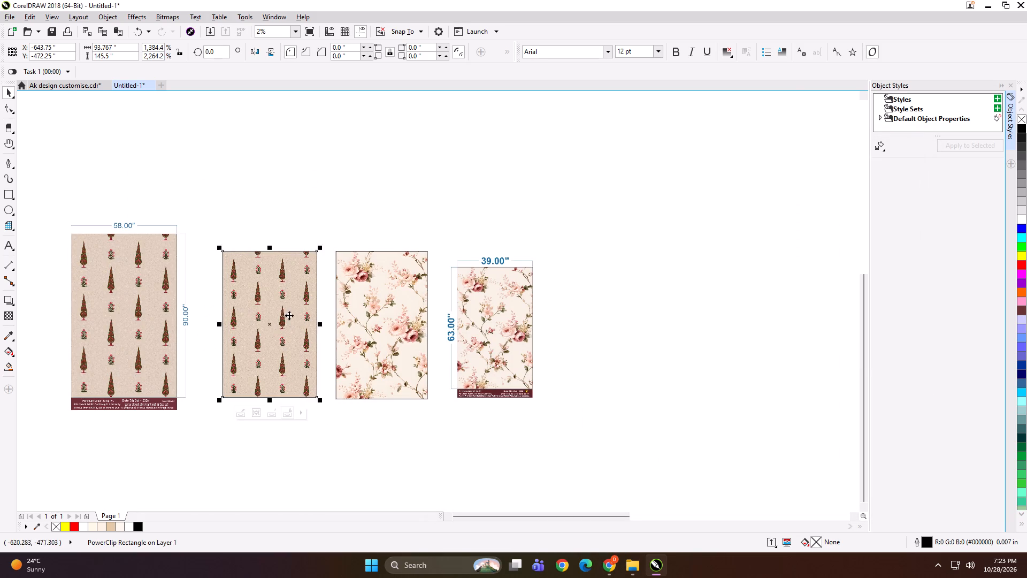
left_click_drag(289, 315, 269, 311)
left_click(151, 304, "shift")
left_click_drag(302, 418, 279, 419, "shift")
left_click_drag(252, 329, 284, 343)
Group the tree-pattern preview, its panel and the floral pair, and shift the combined group sideways.
left_click(407, 314, "shift")
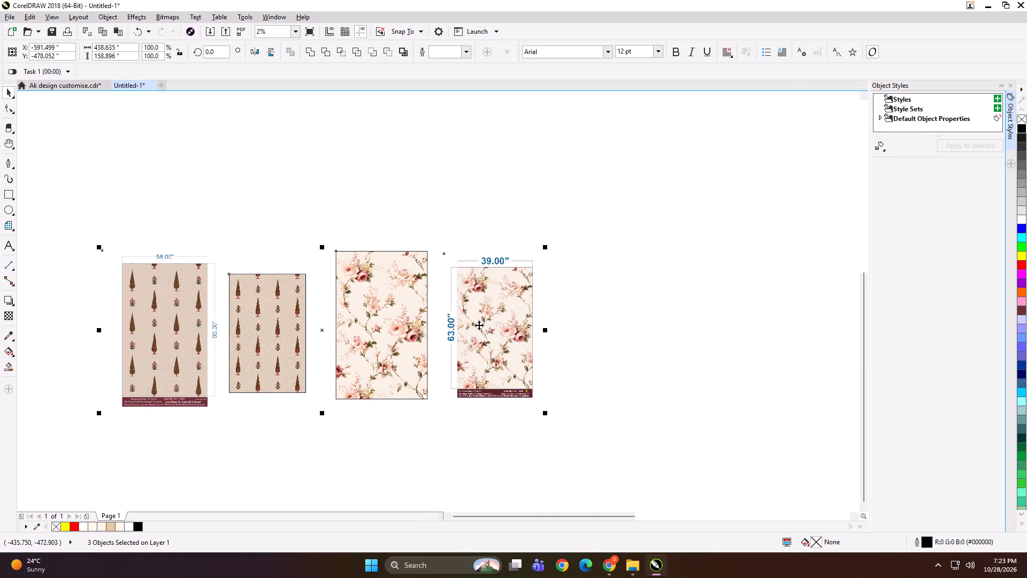
key("ctrl+g")
left_click_drag(490, 331, 585, 332)
Scale the combined group of tree and floral designs down to about 5.4 by 1.9 inches.
left_click_drag(627, 415, 511, 379, "shift")
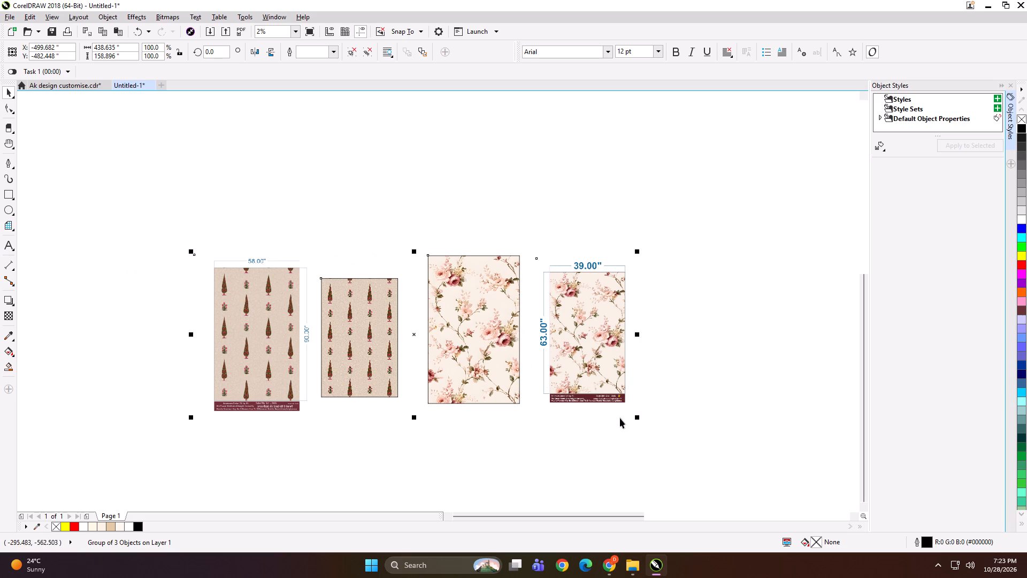
left_click_drag(636, 419, 425, 344, "shift")
scroll(419, 337, "up", 2)
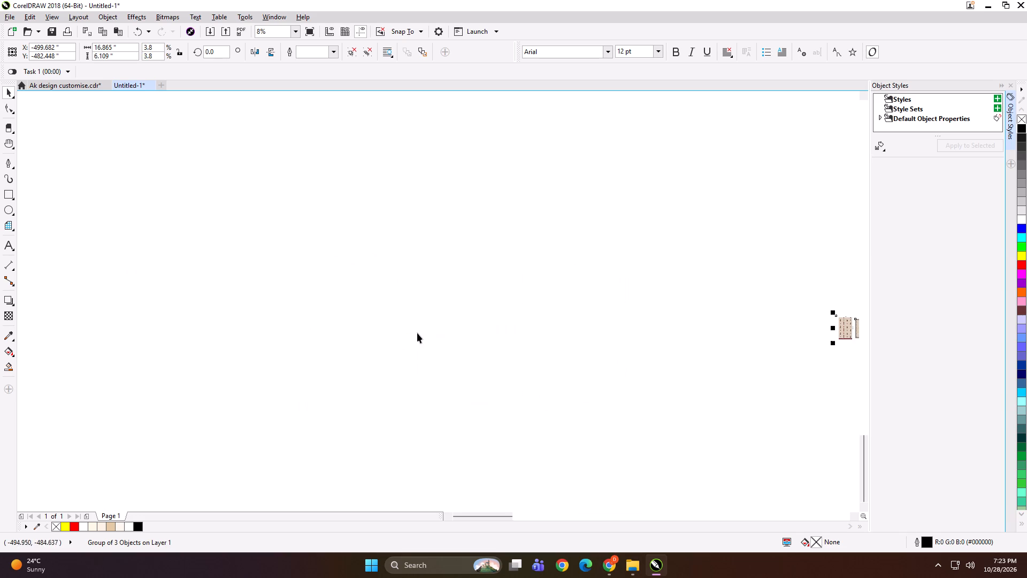
scroll(348, 320, "down", 1)
scroll(487, 322, "up", 1)
scroll(756, 328, "up", 3)
left_click_drag(752, 328, 633, 319)
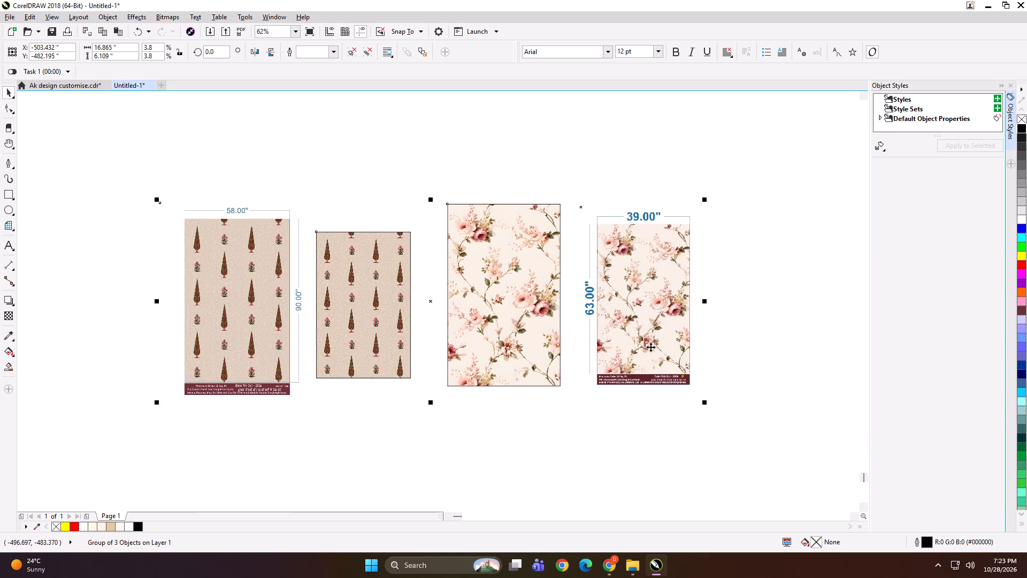
left_click_drag(704, 404, 520, 343, "shift")
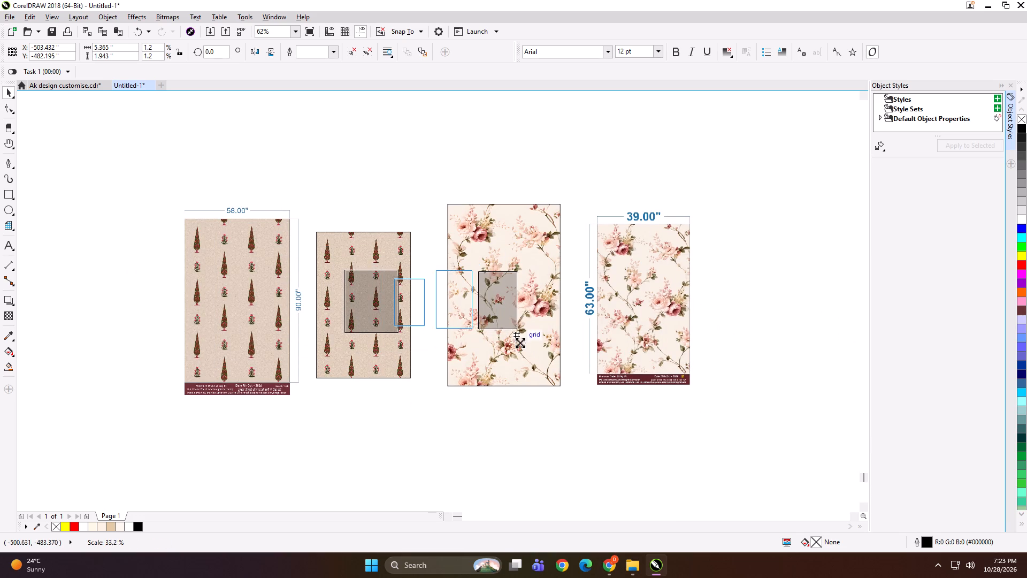
left_click_drag(520, 343, 517, 340, "shift")
Export the scaled-down group as an overview image named FSGFDFH.
key("ctrl+e")
type("FSGFDFH")
key("Return")
key("Return")
key("Return")
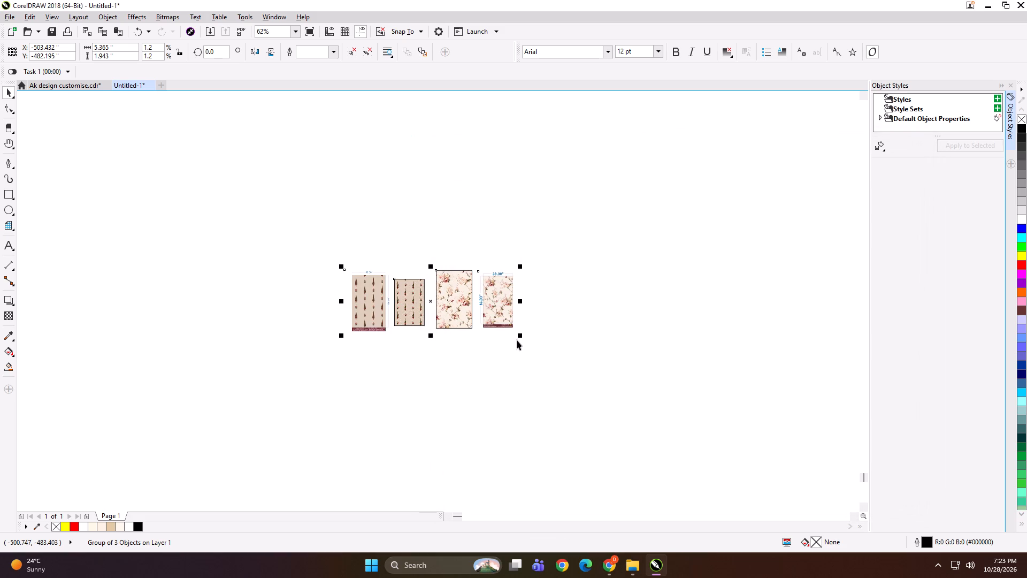
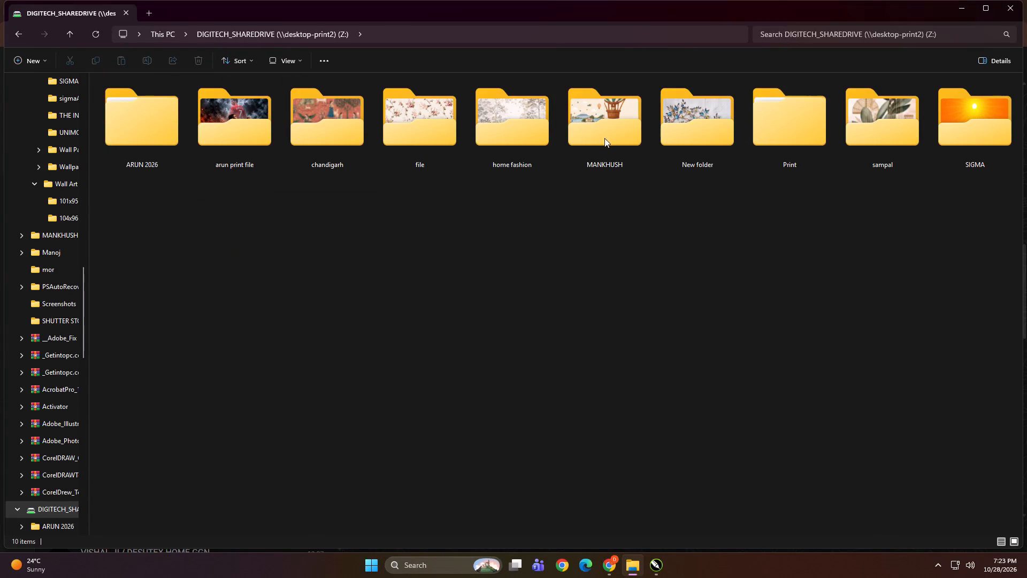
Open folder 28 inside the file folder on the DIGITECH_SHAREDRIVE print drive.
double_click(459, 119)
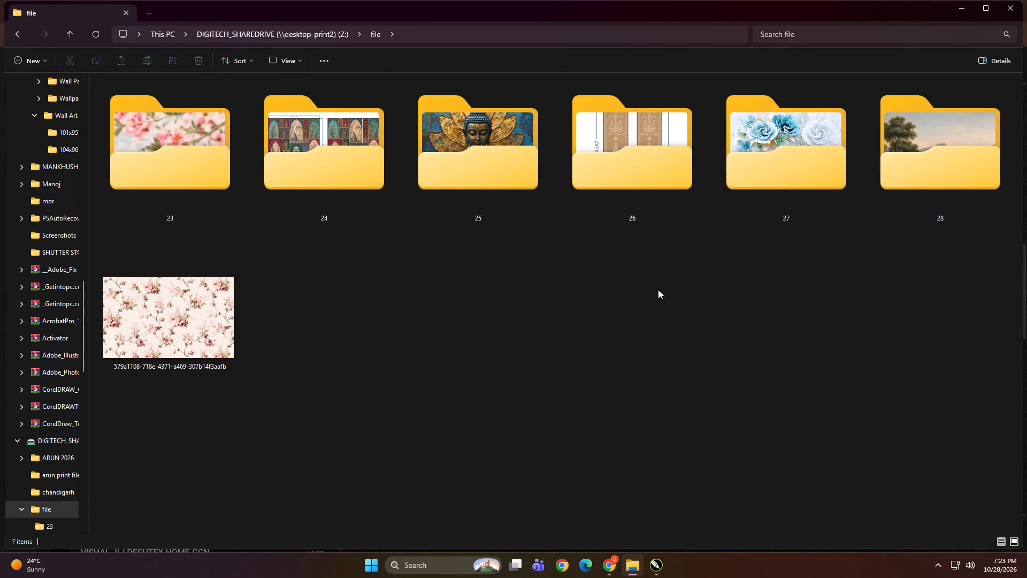
left_click(844, 174)
double_click(941, 169)
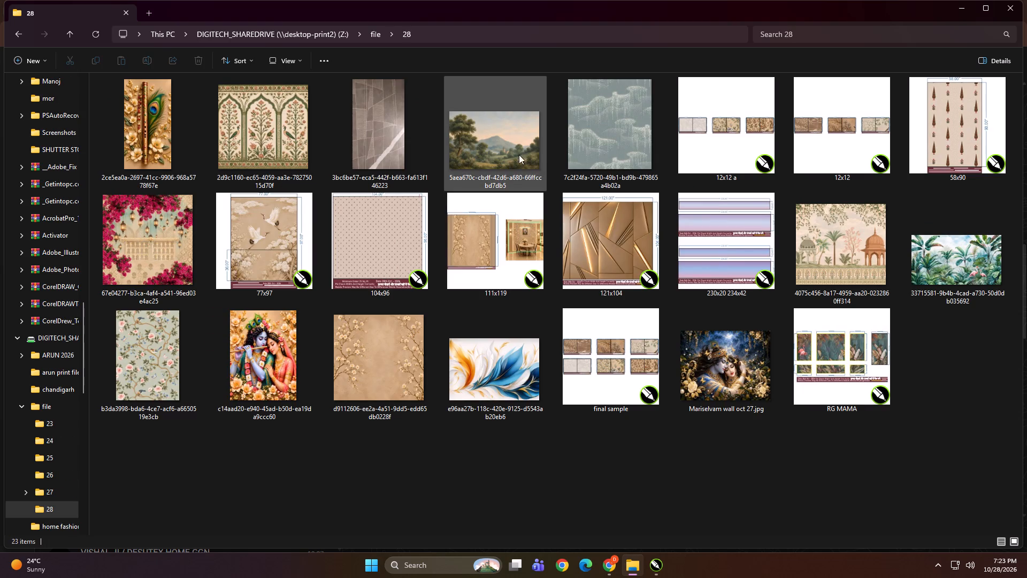
Bring the mountain landscape image from folder 28 into the Untitled-1 CorelDRAW document, beside the three landscape panels.
left_click(519, 155)
left_click_drag(495, 136, 541, 446)
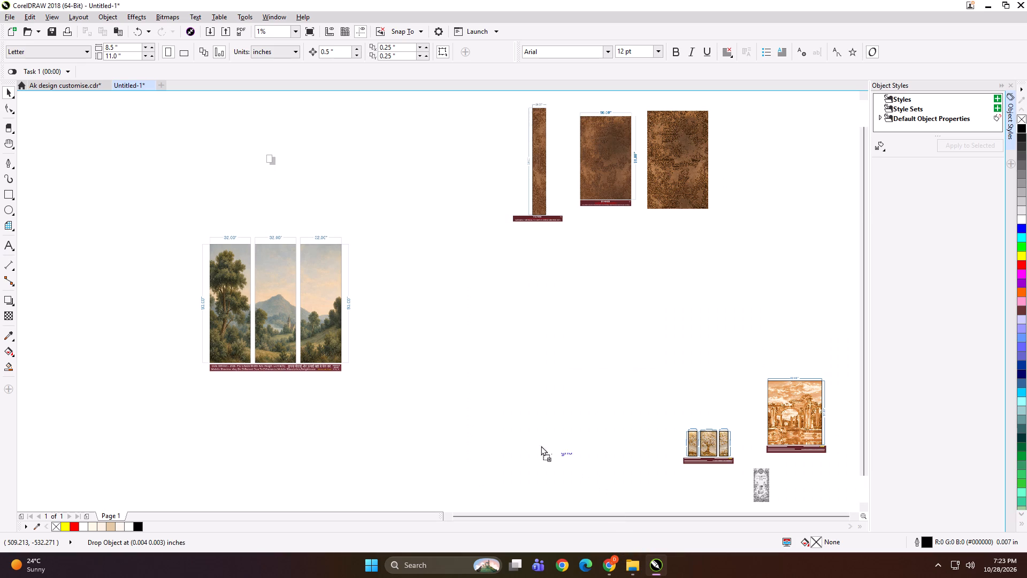
left_click_drag(541, 446, 394, 273)
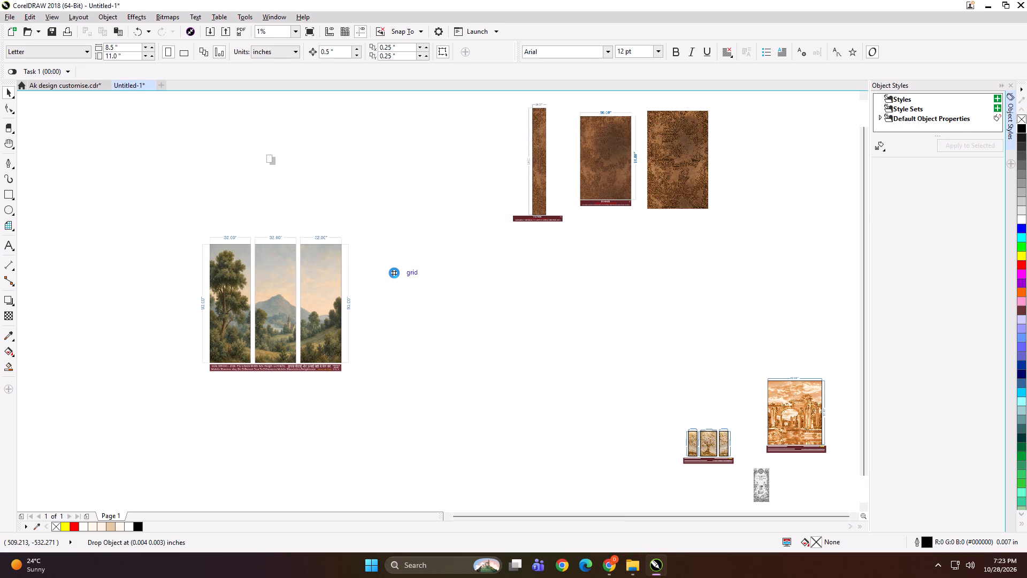
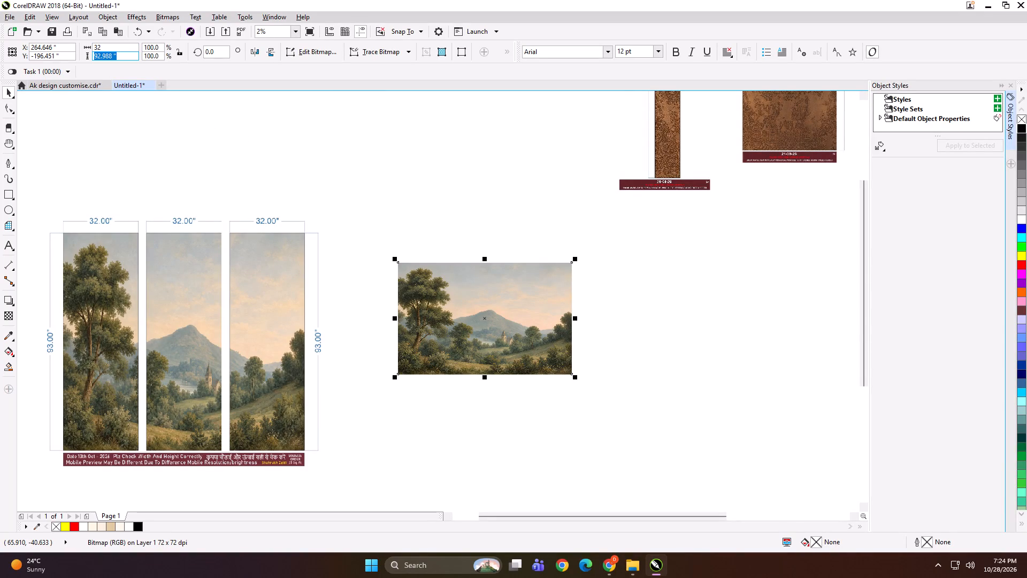
Resize the mountain landscape bitmap to 96 inches wide (three 32-inch panels) by 93 inches high.
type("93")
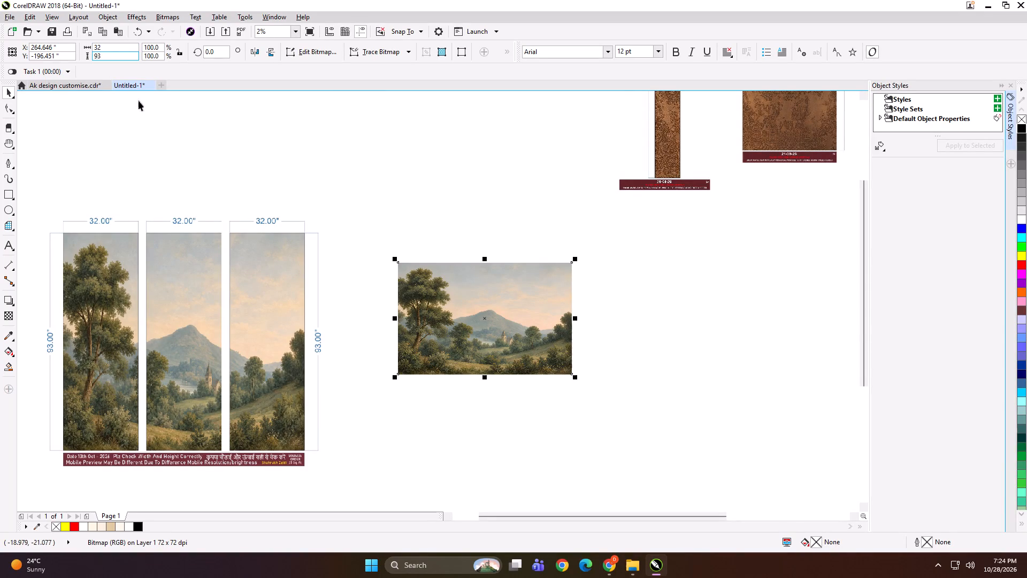
double_click(117, 51)
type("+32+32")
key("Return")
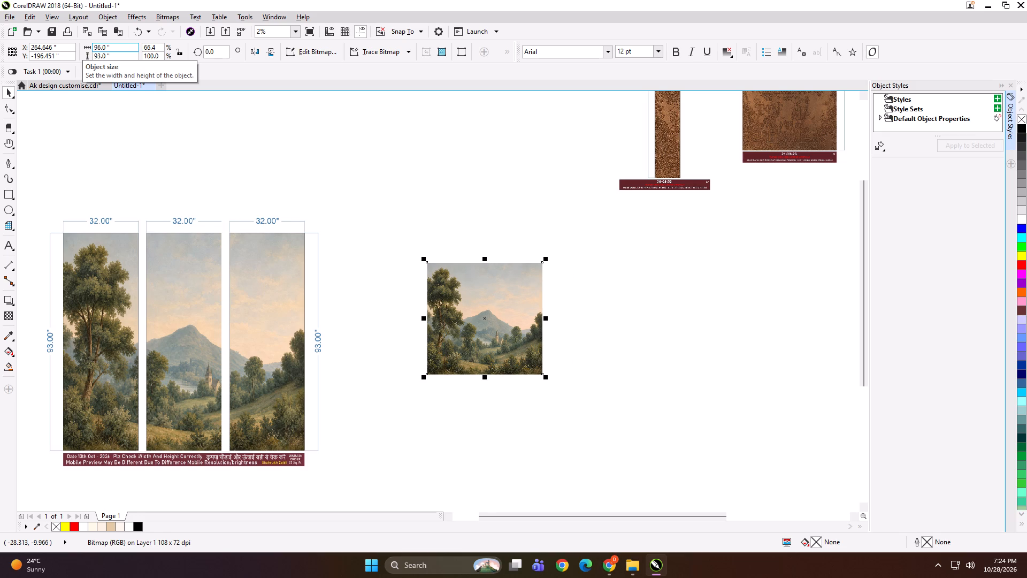
Move the three-panel landscape preview closer to the resized landscape bitmap.
left_click_drag(167, 346, 209, 326)
left_click(377, 331)
Add a rectangle over the landscape bitmap, set its width to 32 inches, and align it with the bitmap's left edge.
left_click(458, 326)
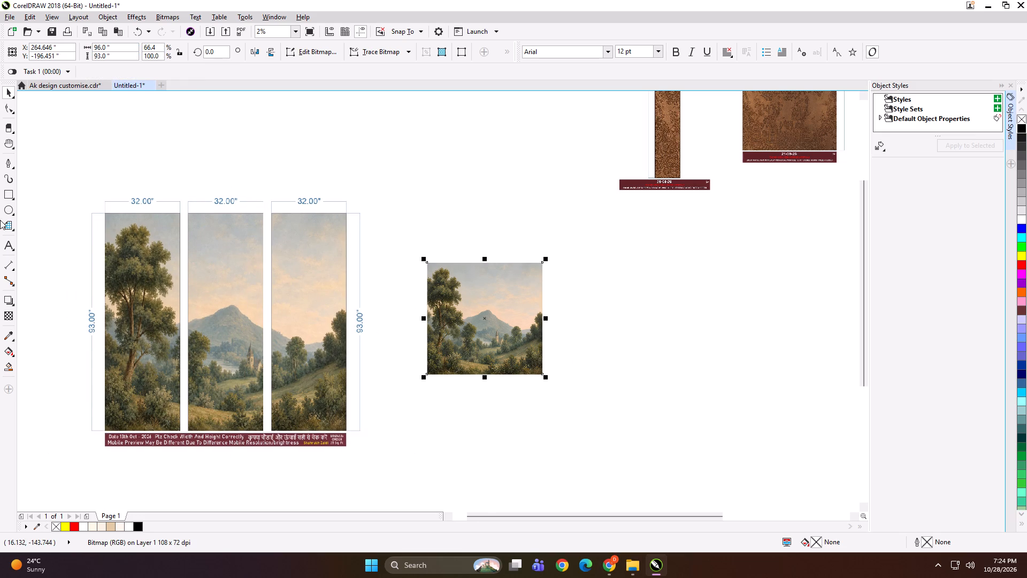
double_click(3, 193, "shift")
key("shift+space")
left_click_drag(118, 41, 71, 56)
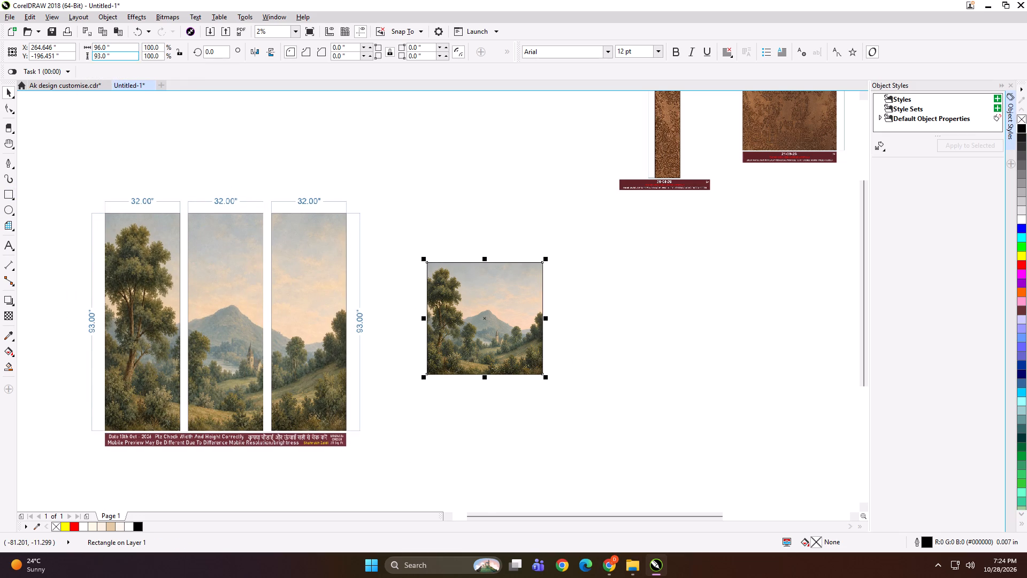
left_click_drag(116, 46, 50, 57)
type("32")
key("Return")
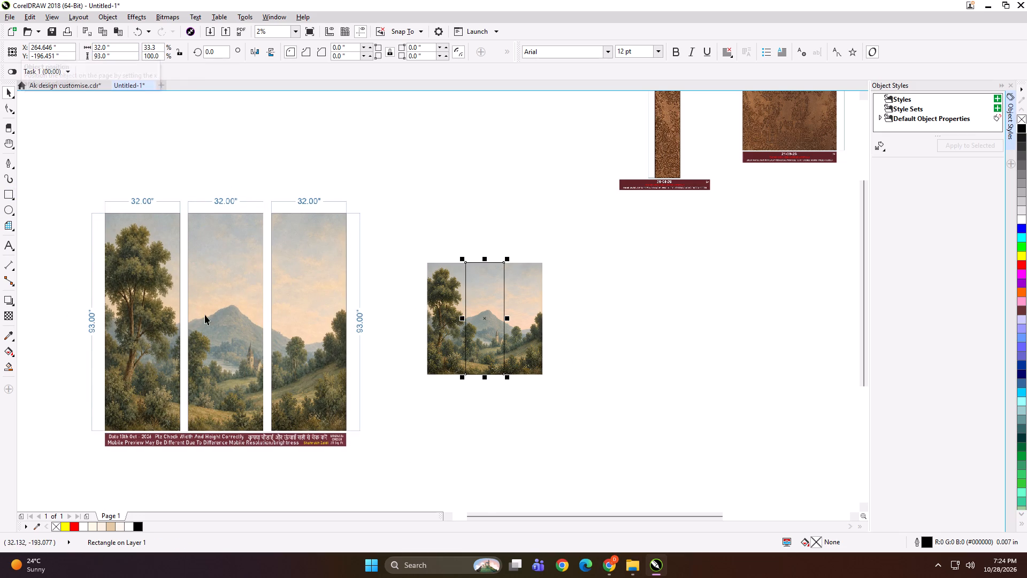
left_click(455, 303, "shift")
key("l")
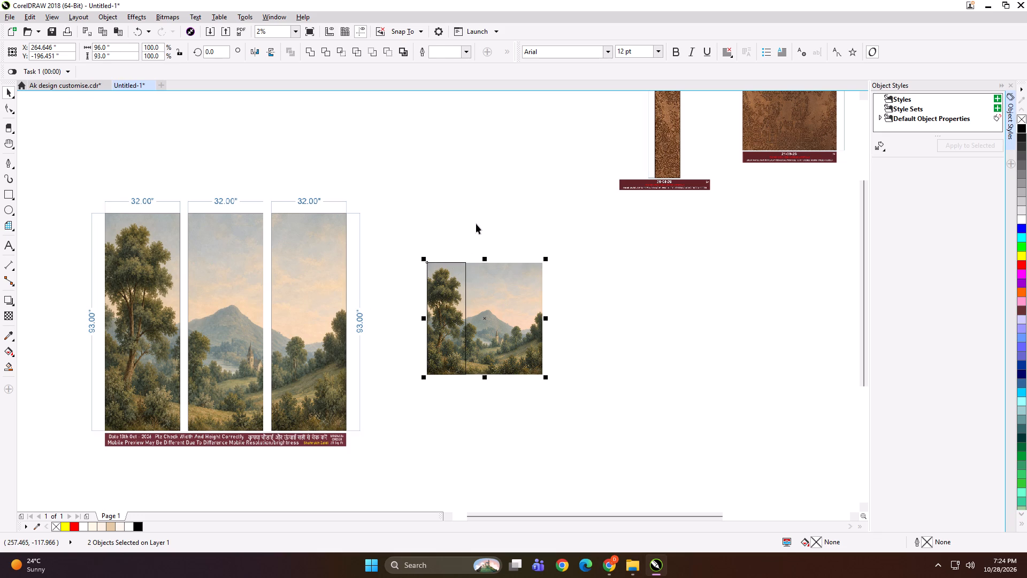
Make a mirrored copy of the 32-inch panel rectangle directly beside it, over the middle third of the landscape.
left_click(476, 224)
left_click_drag(476, 224, 408, 459)
left_click_drag(424, 320, 424, 320)
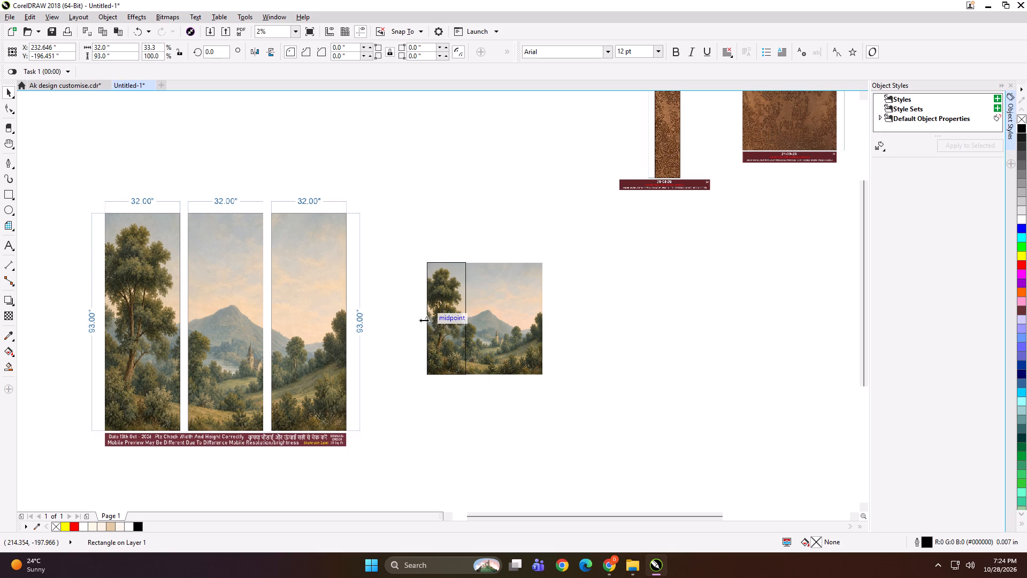
left_click_drag(424, 320, 472, 316)
right_click(472, 316, "ctrl")
scroll(467, 313, "up", 1)
scroll(467, 315, "down", 1)
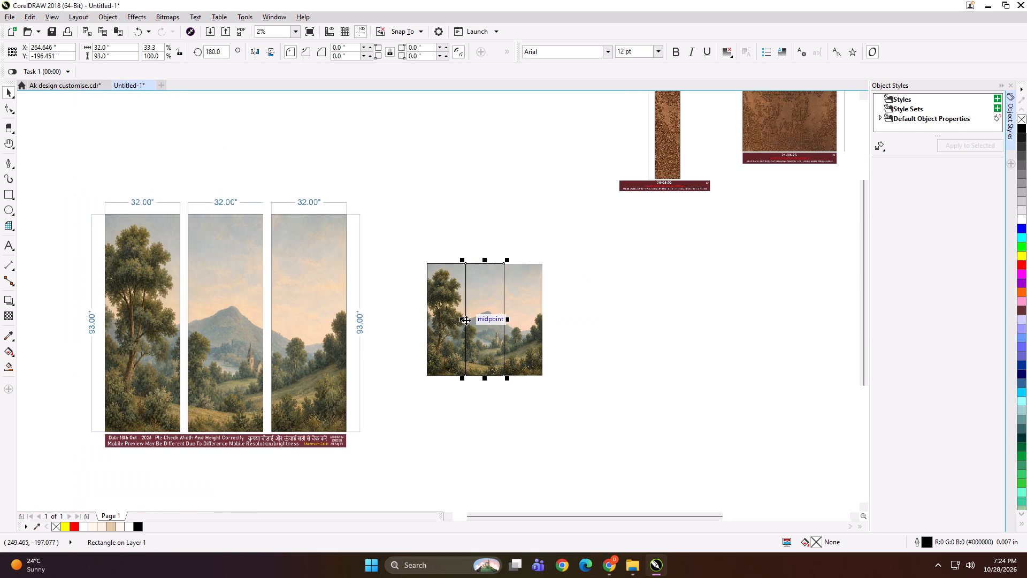
Duplicate the 32 x 93 inch panel rectangle onto the remaining right third of the landscape image.
left_click_drag(462, 321, 515, 318)
right_click(515, 318, "ctrl")
scroll(512, 310, "up", 1)
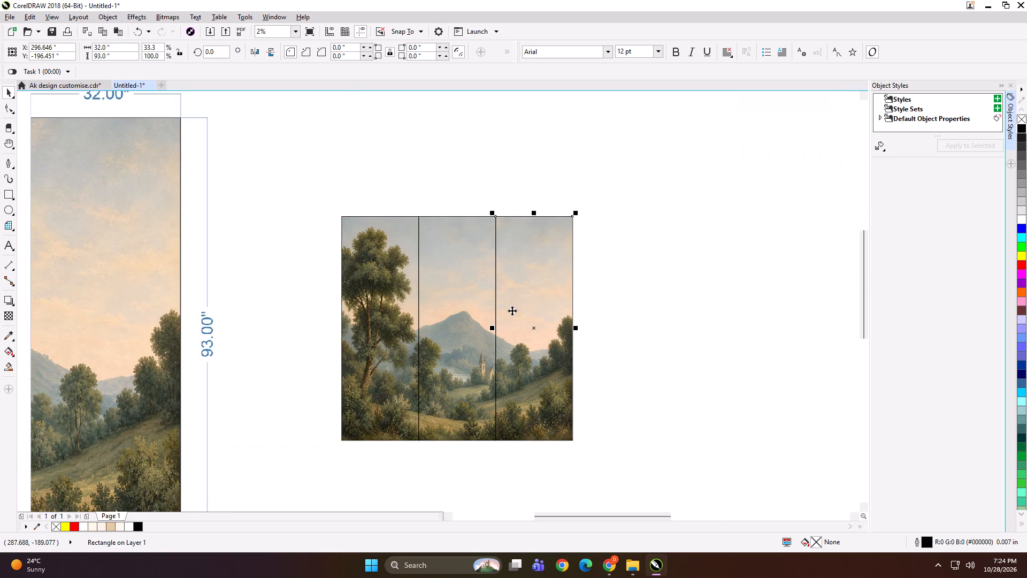
scroll(525, 323, "down", 1)
Group the three panel rectangles, PowerClip the landscape image into the group, and ungroup it into separate panels.
left_click(495, 313, "shift")
left_click(464, 310, "shift")
key("ctrl+g")
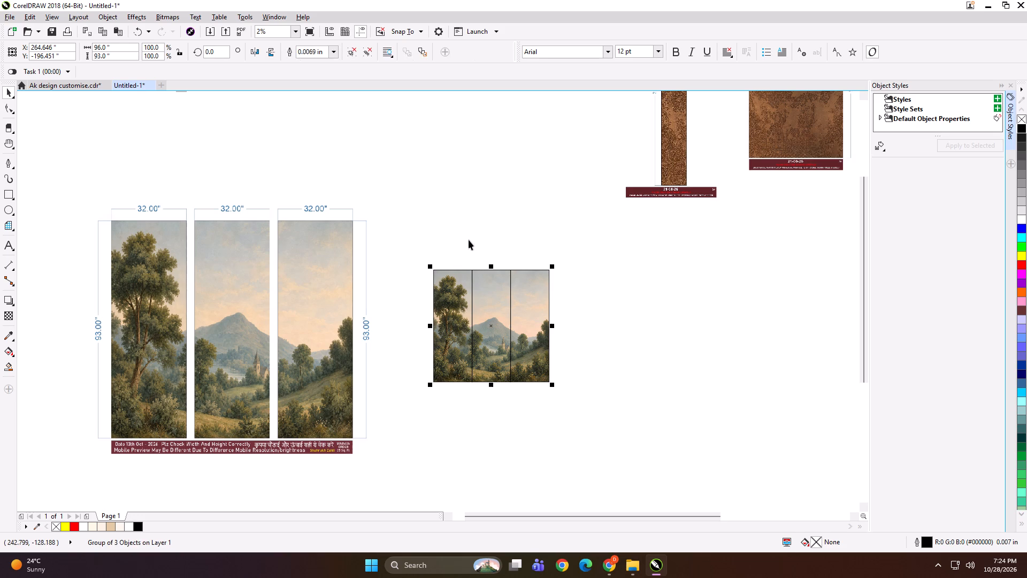
left_click(471, 237)
left_click(501, 297, "alt")
key("shift+Return")
left_click(501, 297)
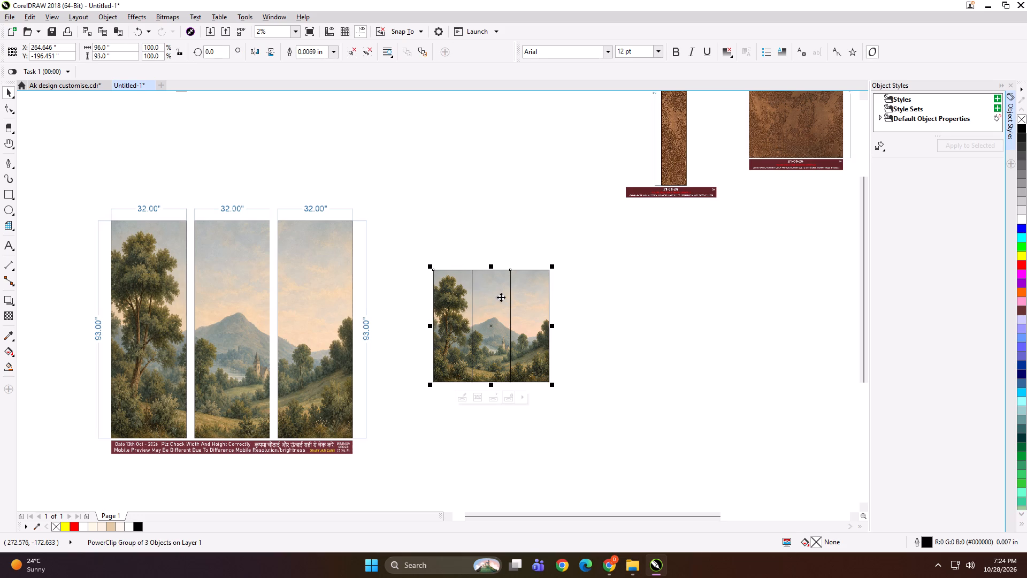
key("ctrl+u")
key("ctrl+u")
key("ctrl+u")
left_click(460, 226)
Nudge the second and third landscape panels rightward to leave gaps of about 2 inches between the three panels.
left_click_drag(455, 232, 574, 443)
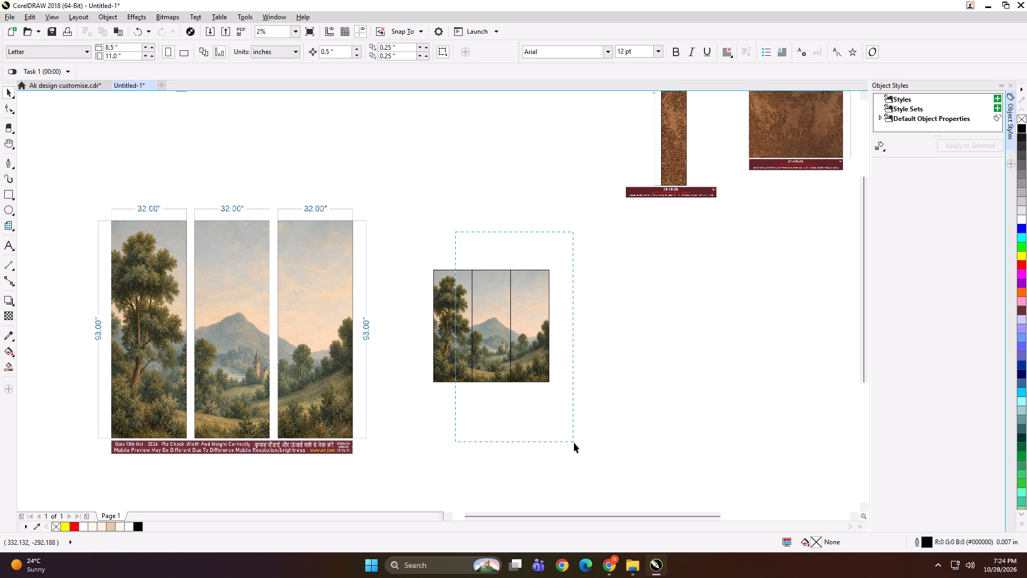
left_click_drag(574, 443, 578, 446)
key("Right")
key("Right")
key("Right")
key("Right")
left_click(499, 222)
left_click_drag(499, 222, 597, 415)
key("Right")
key("Right")
key("Right")
key("Right")
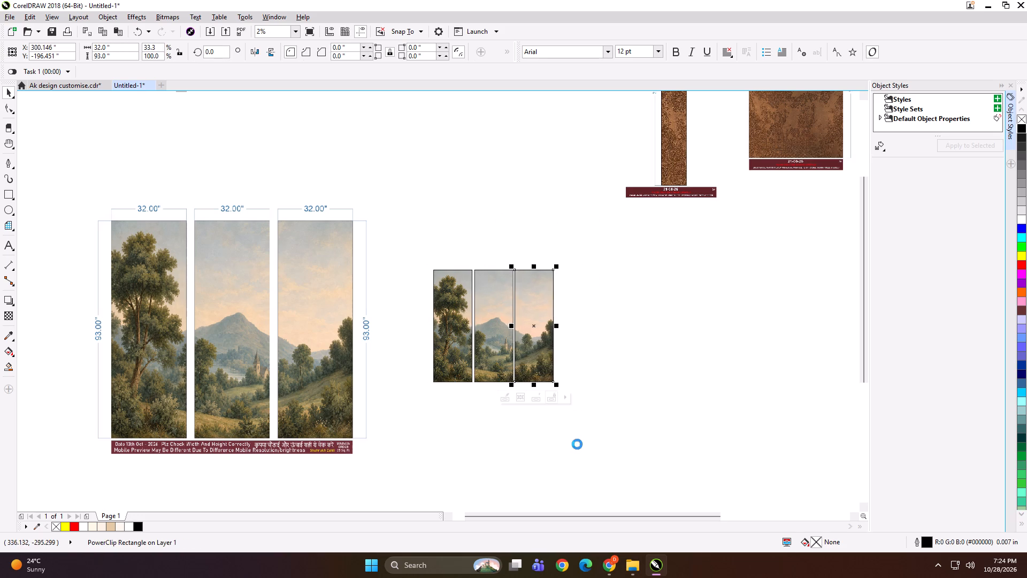
key("Right")
left_click(603, 368)
left_click(473, 223)
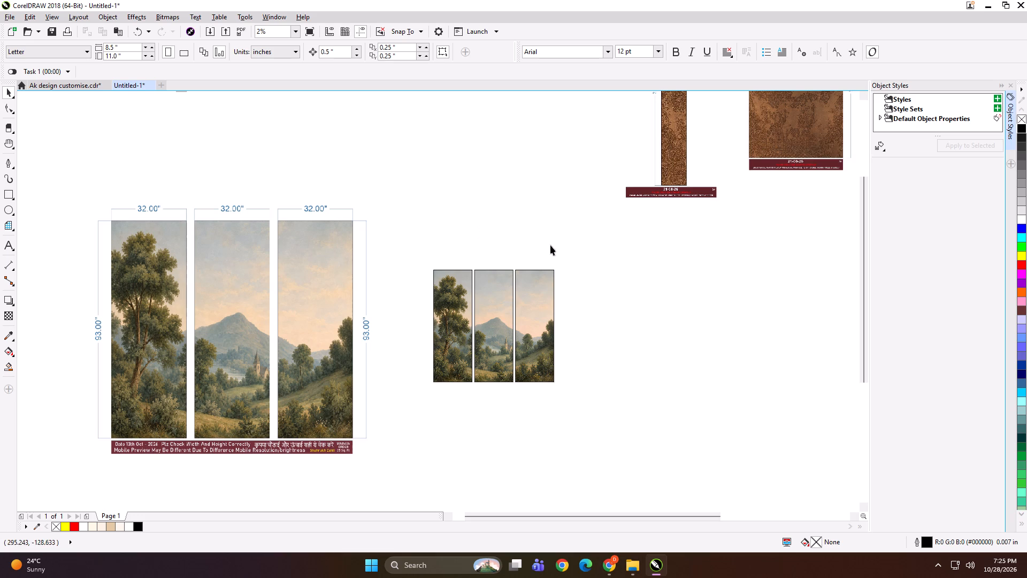
left_click_drag(573, 242, 419, 420)
left_click(500, 234)
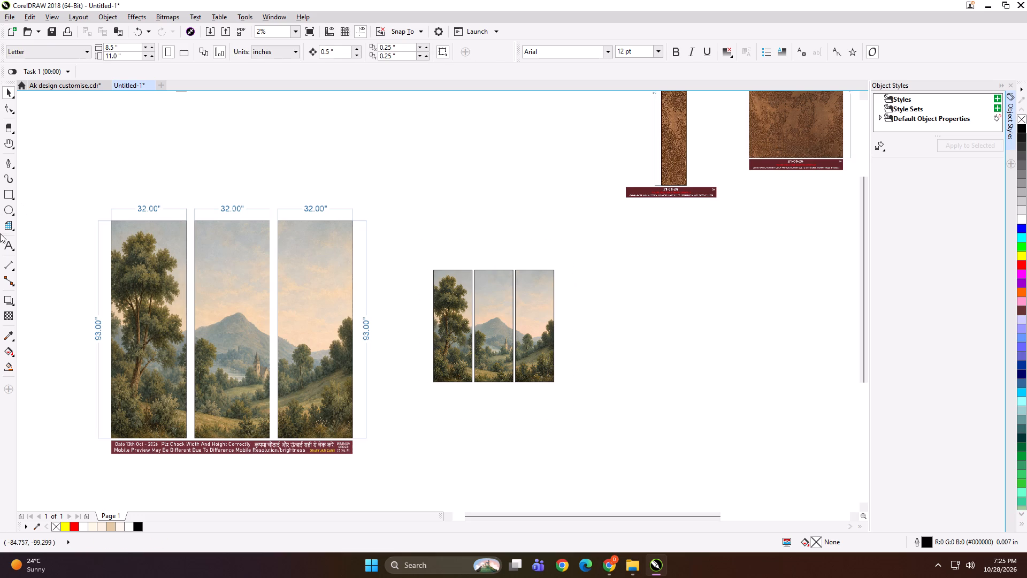
Label the three landscape panels A, B and C along their top edges in 24 pt Arial text.
left_click(4, 245)
left_click(441, 269)
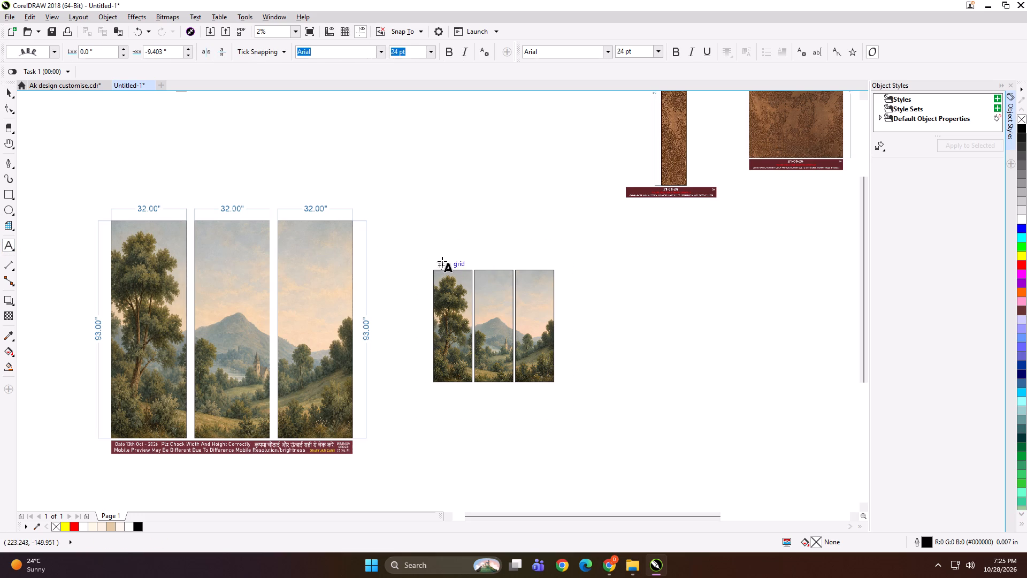
key("a")
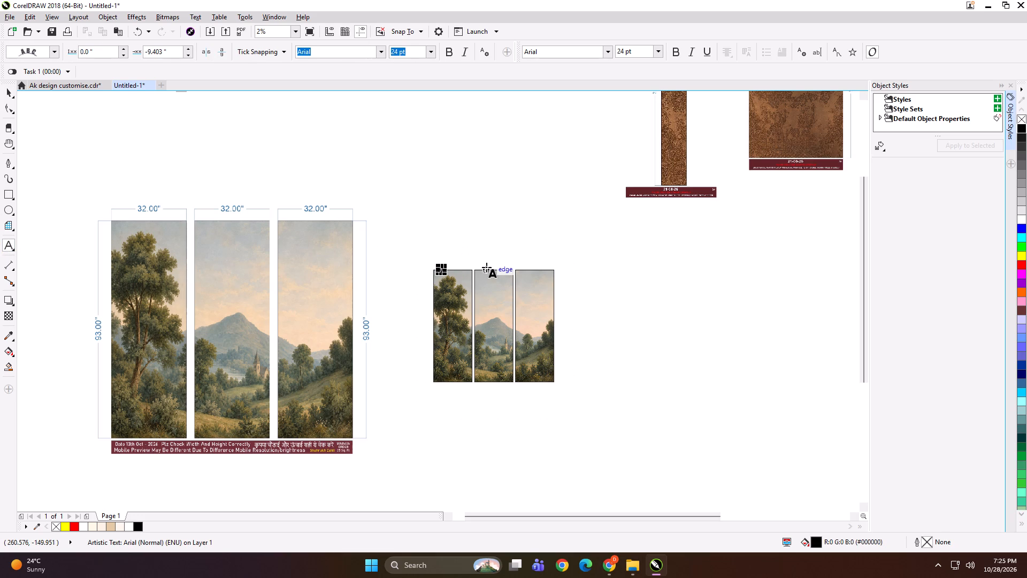
left_click(486, 268)
key("b")
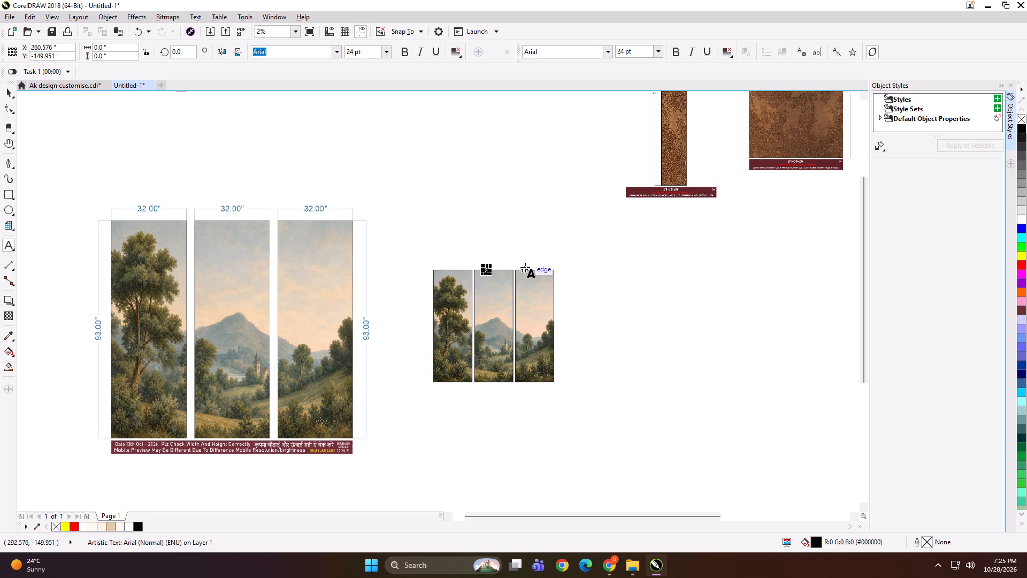
left_click(525, 268)
key("c")
left_click(7, 96)
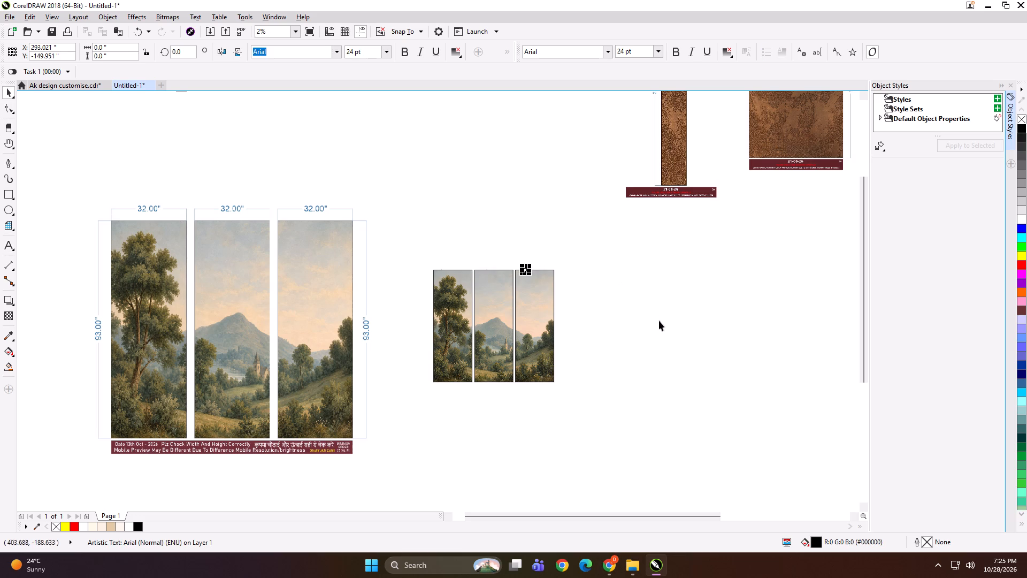
Group each of the labels C, B and A with its own landscape panel.
left_click(545, 311, "shift")
key("ctrl+g")
left_click_drag(517, 248, 482, 307)
left_click(488, 301, "shift")
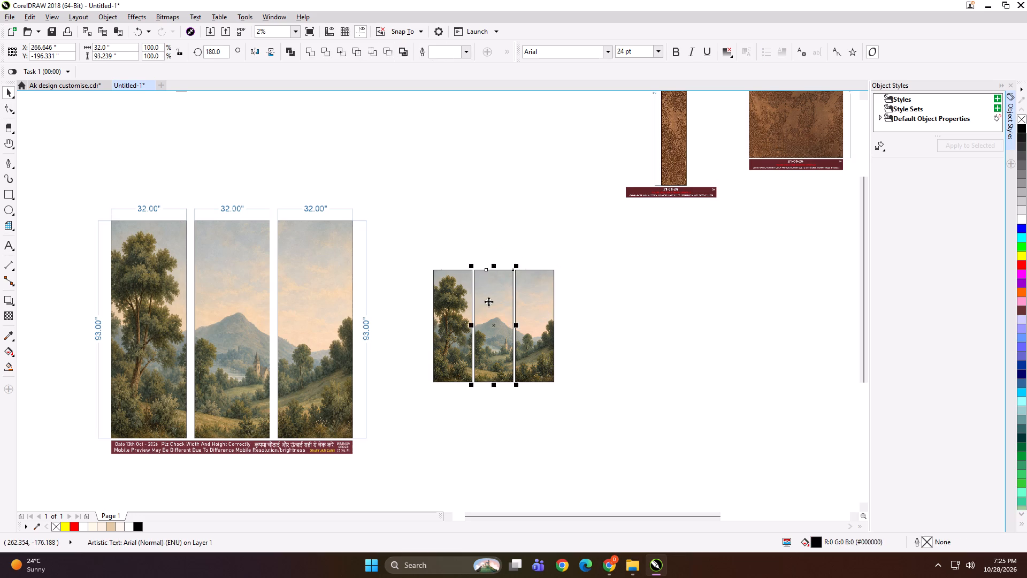
key("ctrl+g")
left_click_drag(474, 252, 445, 293)
left_click_drag(466, 249, 443, 303)
left_click(444, 301, "shift")
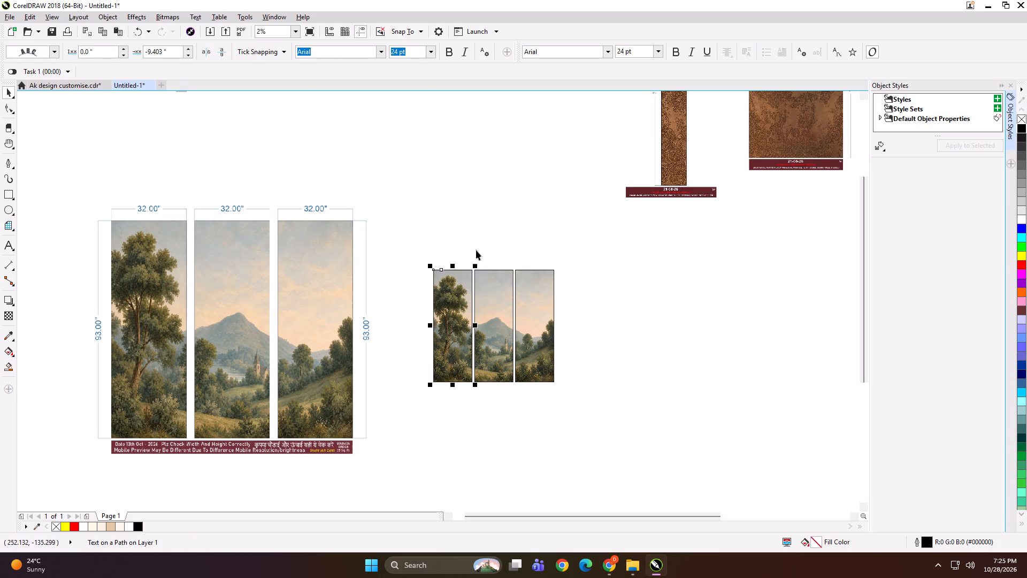
key("ctrl+g")
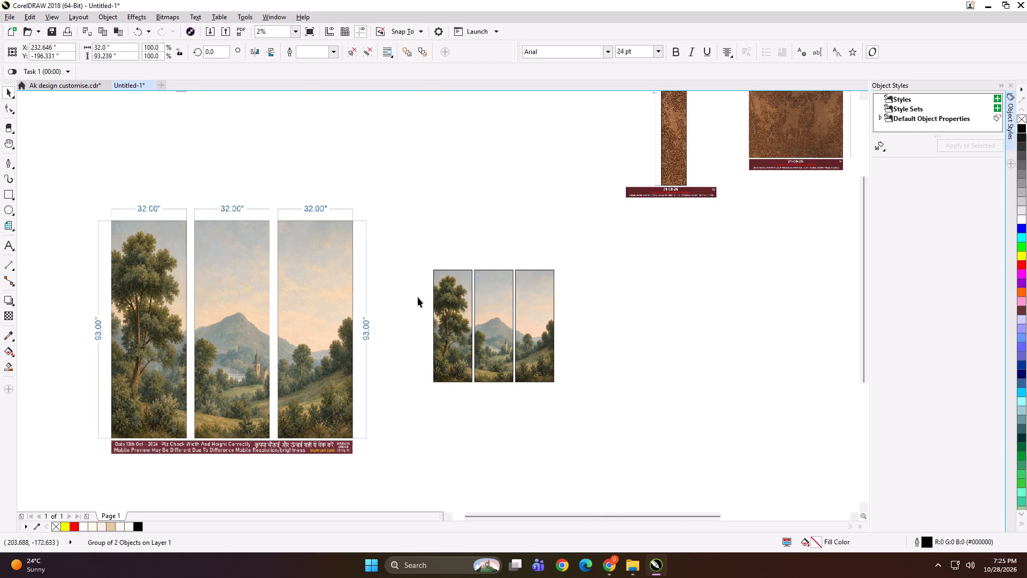
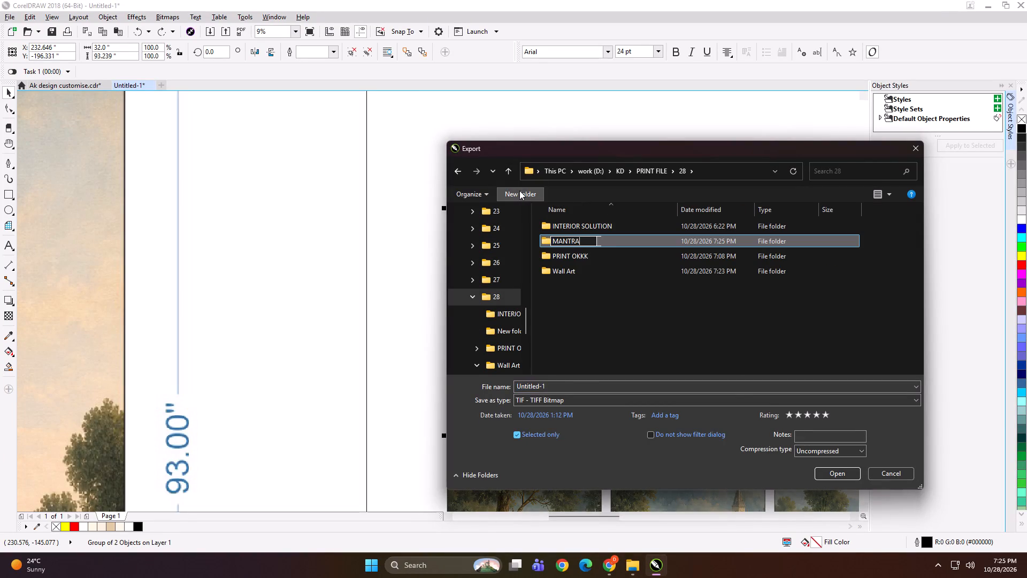
Name the new export folder MANTRAAA inside folder 28 and open it.
type("AA")
key("Return")
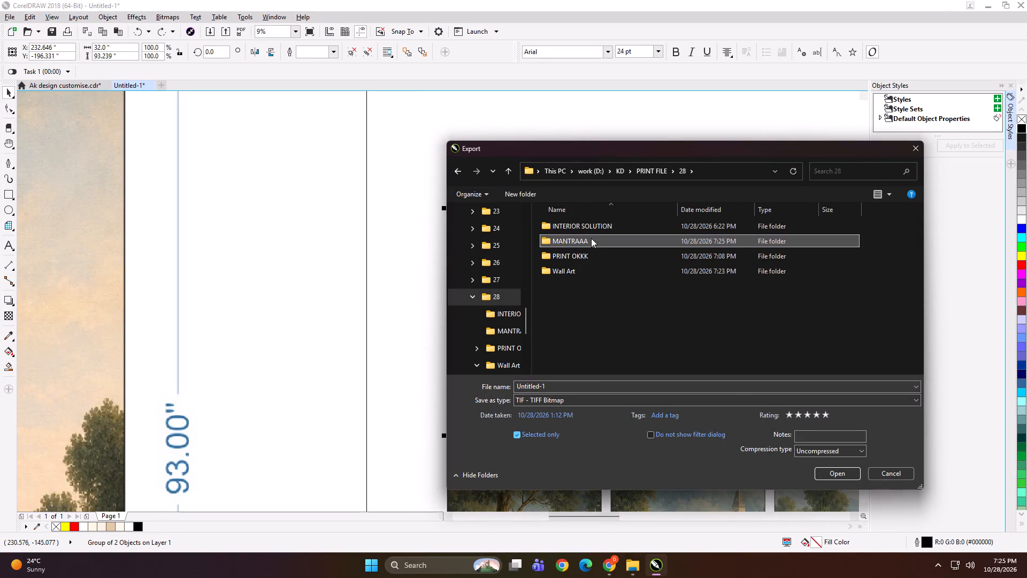
double_click(597, 244)
Export the selected panel A as an uncompressed TIFF named 32x93 A in the MANTRAAA folder.
left_click(572, 387)
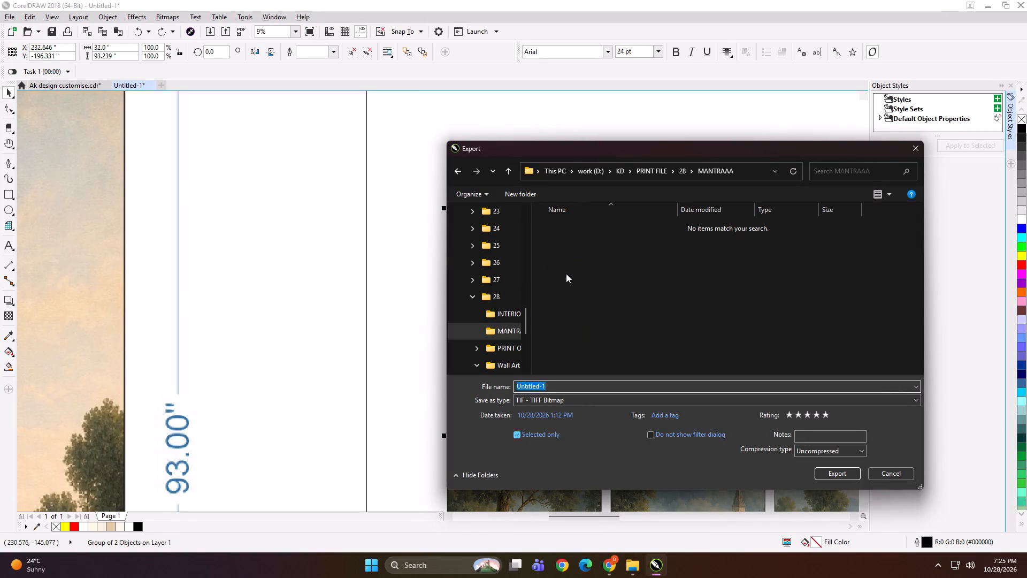
type("32x93 A")
key("space")
key("Return")
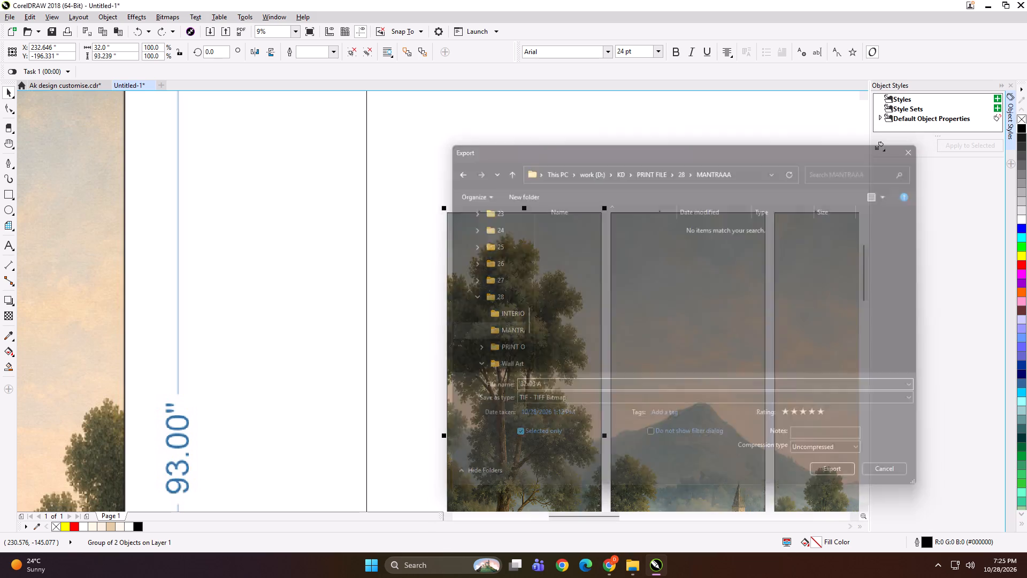
key("Return")
Export the middle landscape panel B as a TIFF named 32x93 B in the MANTRAAA folder.
scroll(549, 215, "down", 1)
left_click(627, 287)
key("ctrl+e")
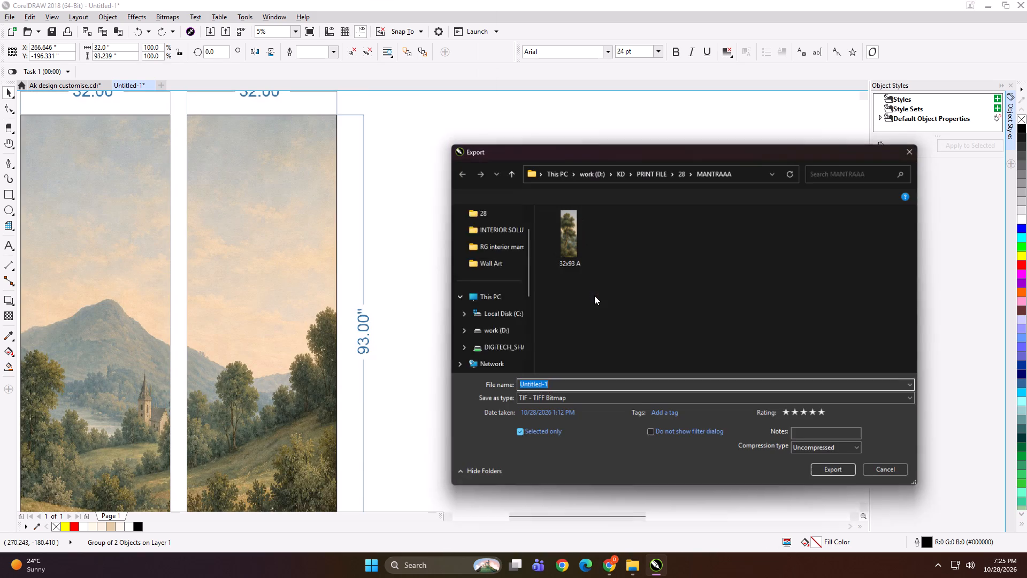
left_click(563, 246)
double_click(541, 385)
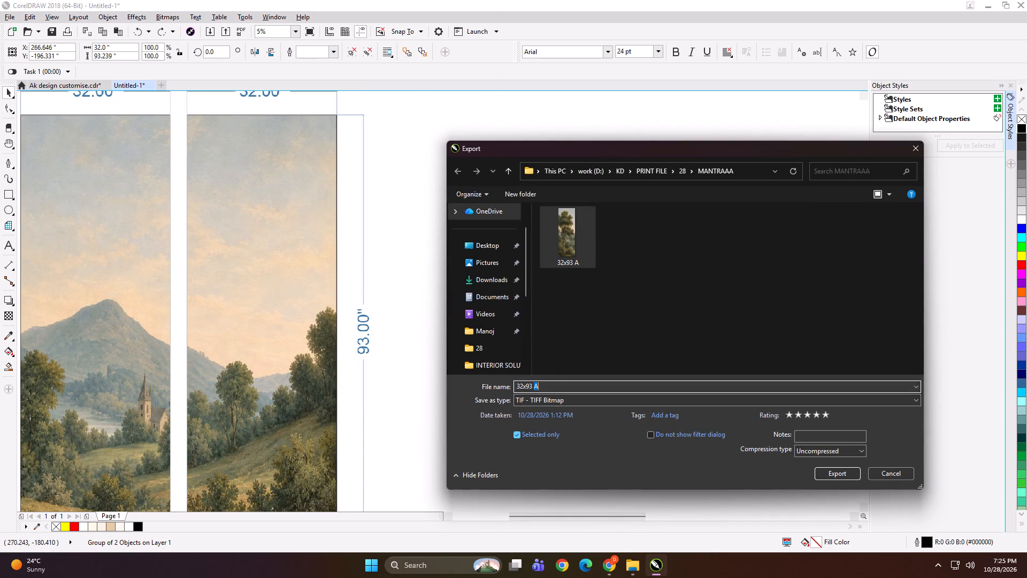
key("b")
key("Return")
key("Return")
Export the third landscape panel C as a TIFF named 32x93 C in the MANTRAAA folder.
left_click(714, 314)
key("ctrl+e")
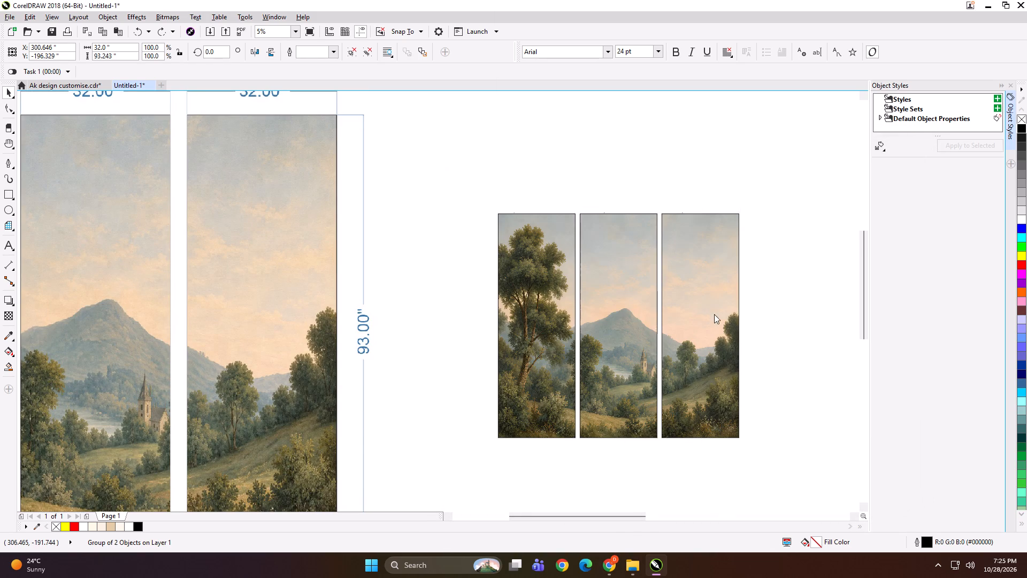
left_click(634, 253)
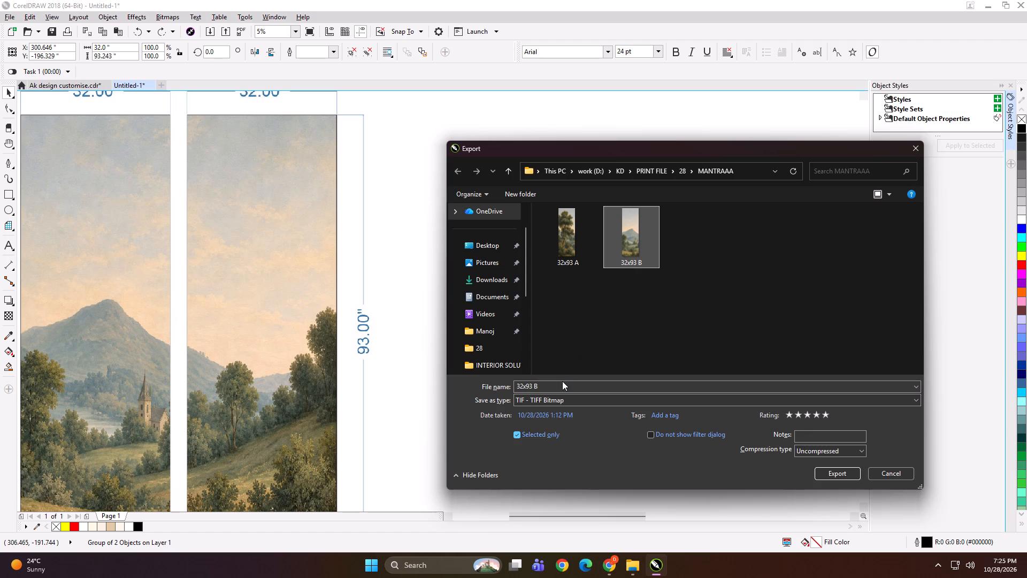
double_click(562, 381)
double_click(543, 388)
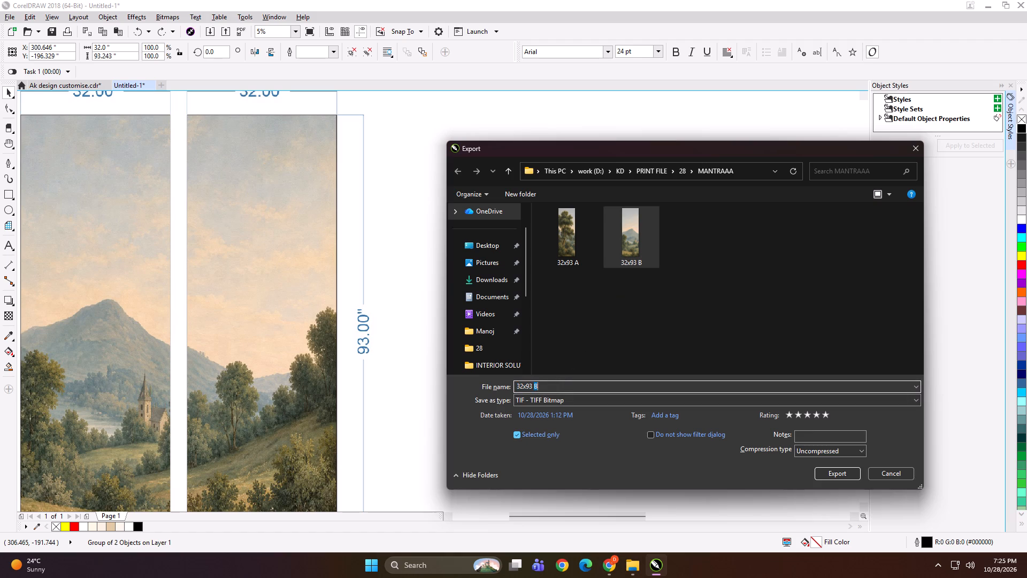
key("c")
key("Return")
key("Return")
Enlarge the three labelled panels together to about the height of the dimensioned preview and place them beside it.
scroll(547, 65, "down", 2)
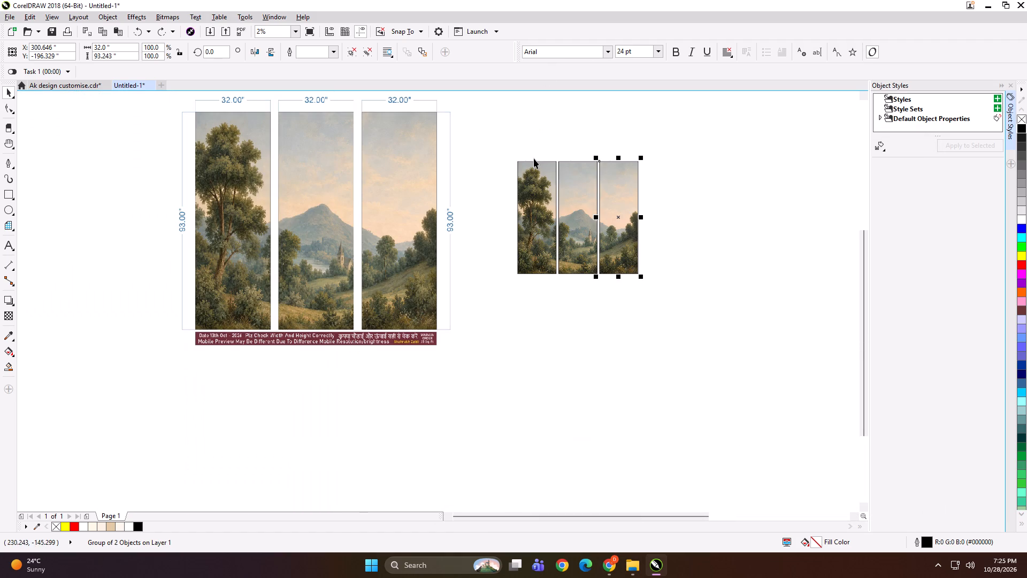
left_click_drag(684, 124, 479, 322)
left_click_drag(642, 277, 673, 311, "shift")
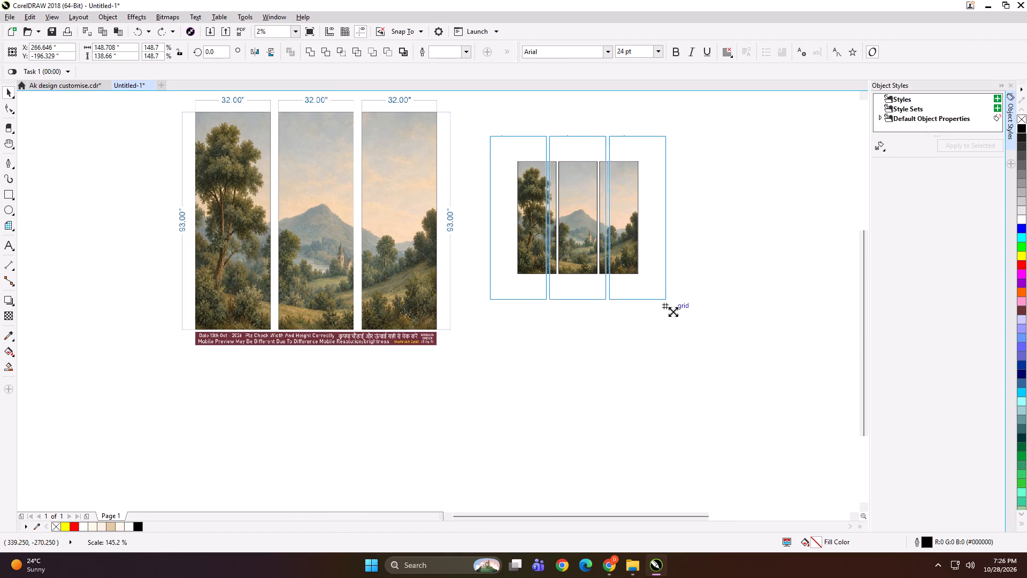
left_click_drag(673, 311, 704, 347, "shift")
left_click_drag(515, 185, 525, 189)
Group the enlarged panels with the dimensioned landscape preview and shrink the group to about 5 x 2.3 inches.
left_click(434, 210, "shift")
key("ctrl+g")
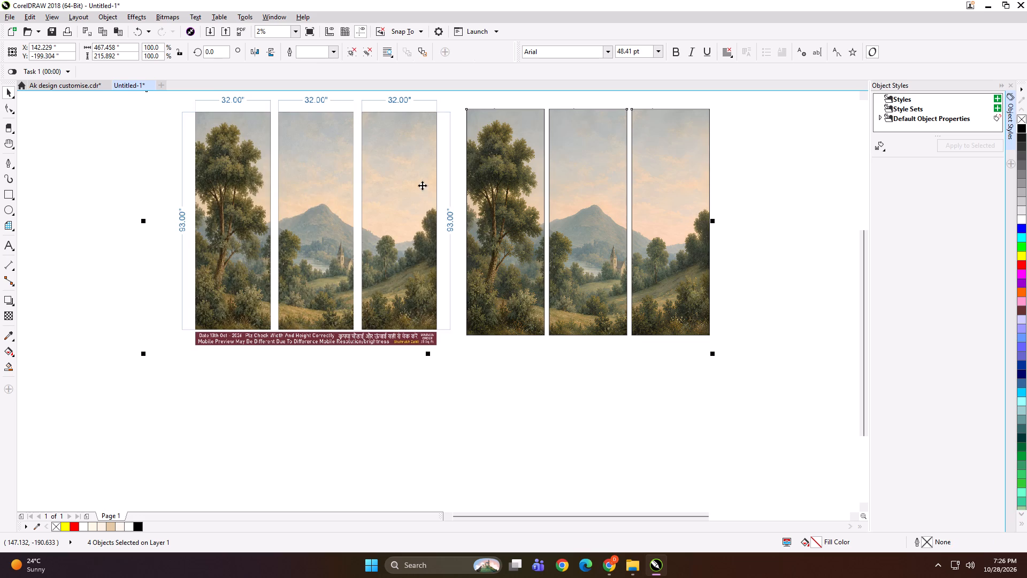
left_click_drag(421, 185, 419, 221)
left_click_drag(711, 392, 448, 277, "shift")
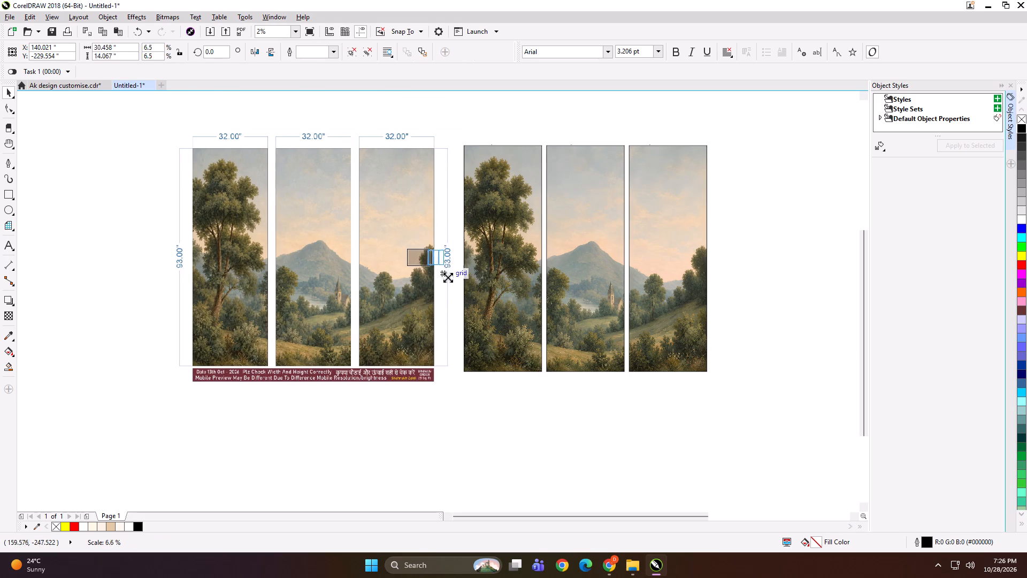
left_click_drag(448, 277, 438, 269, "shift")
scroll(427, 257, "up", 5)
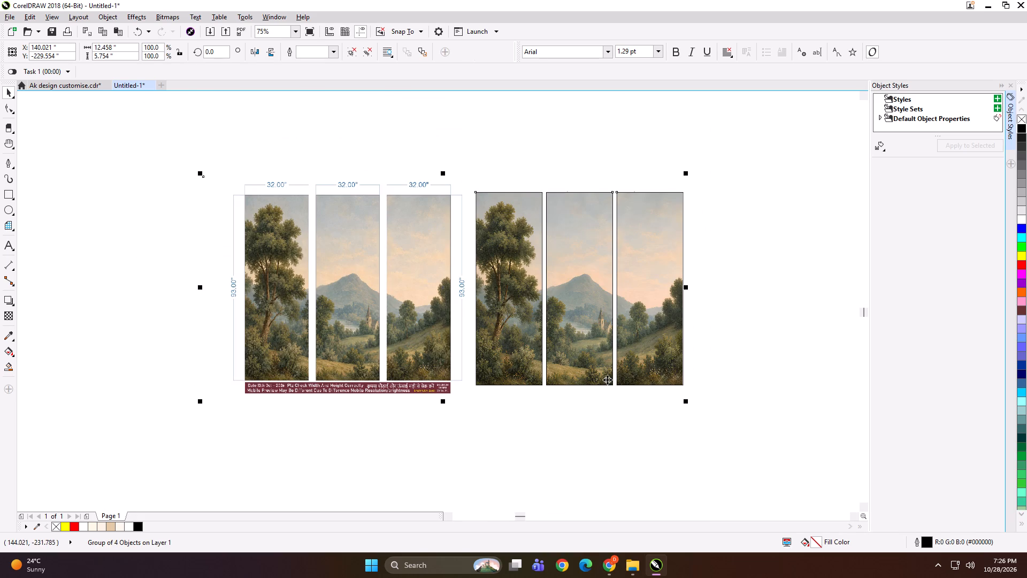
left_click_drag(686, 402, 543, 333, "shift")
Export the shrunken group of panels and preview under the file name SFDG.
key("ctrl+e")
type("SFDG")
key("Return")
key("Return")
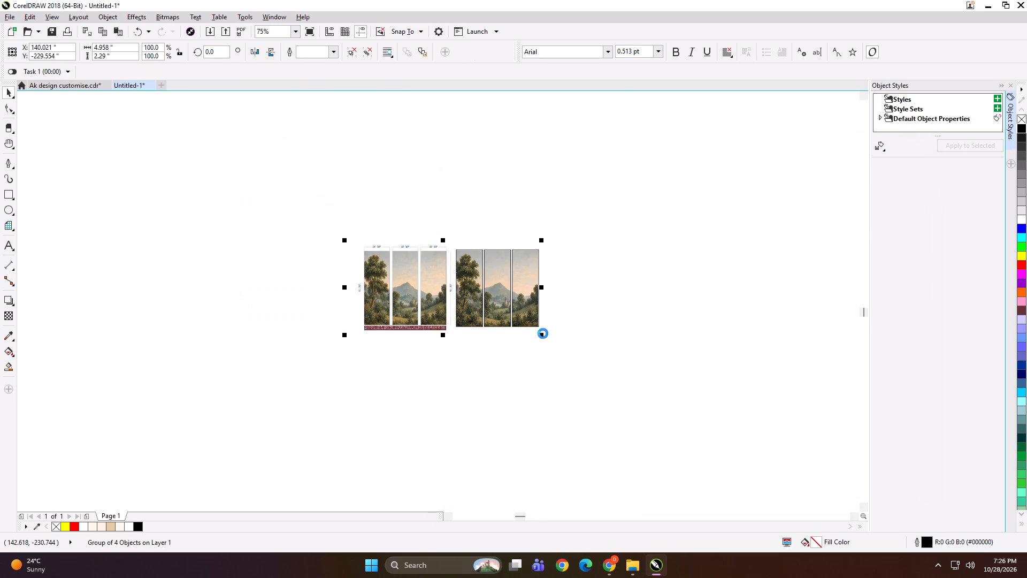
key("Return")
key("Return")
Delete the exported landscape group from the drawing and bring all remaining designs into view.
key("Delete")
key("F4")
left_click(543, 333)
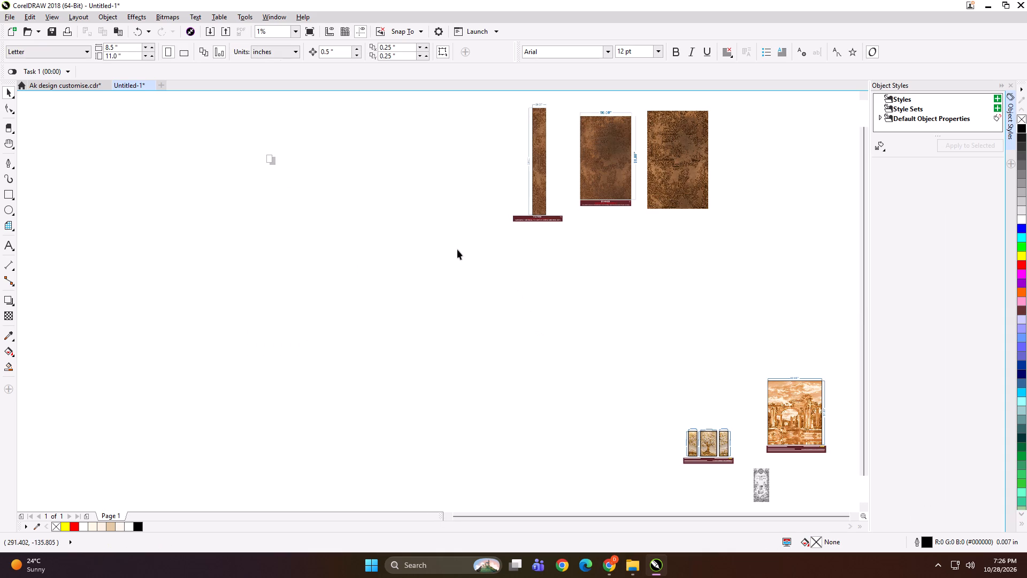
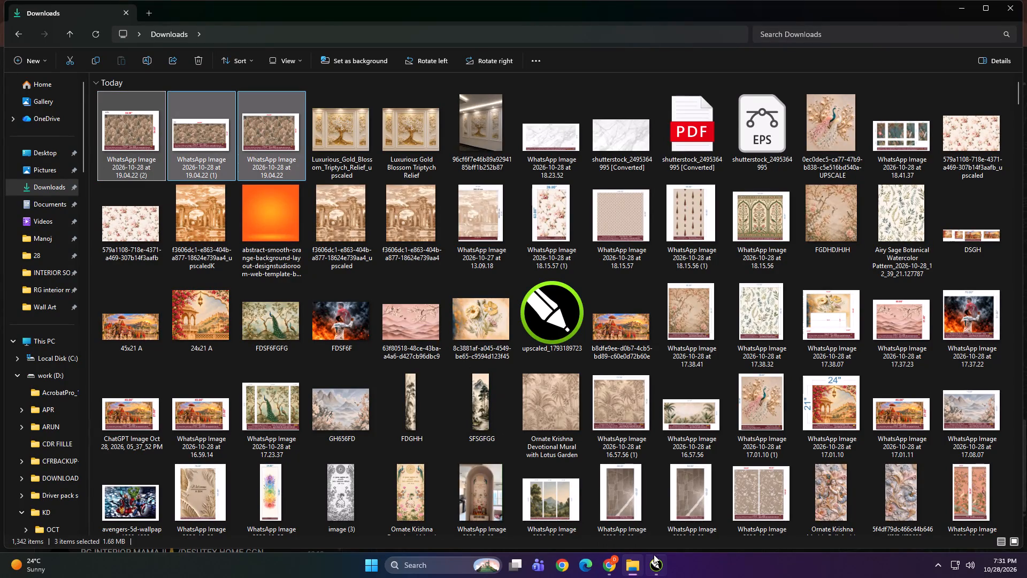
Import the three selected 19.04.22 WhatsApp previews into the CorelDRAW drawing, enlarged to about the other designs' scale, and spread them apart in empty space.
left_click_drag(654, 554, 342, 299)
left_click_drag(302, 259, 383, 358)
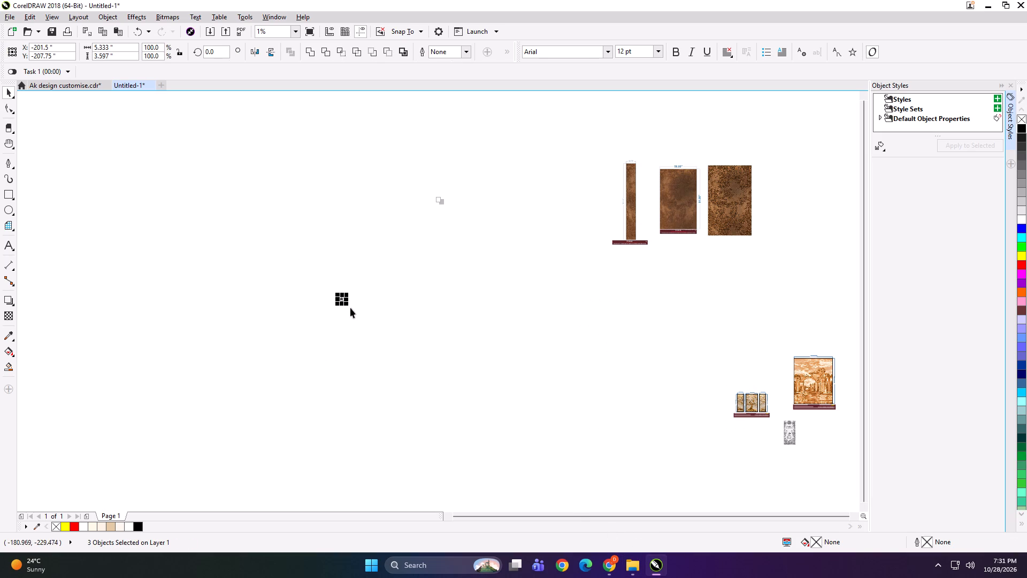
left_click_drag(350, 306, 404, 367, "shift")
left_click(424, 374)
left_click_drag(350, 288, 172, 210)
left_click_drag(363, 294, 298, 308)
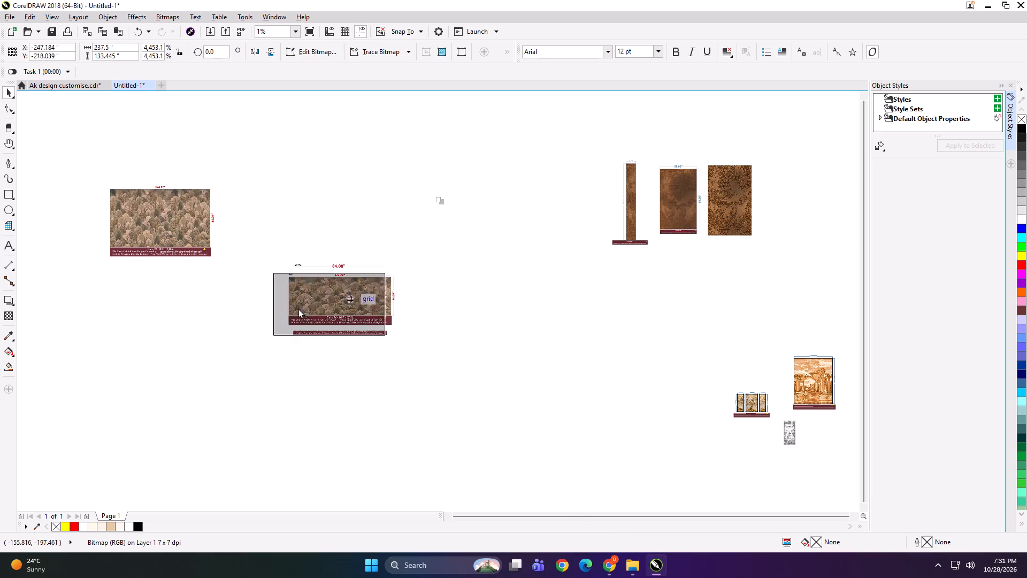
left_click_drag(298, 308, 191, 328)
left_click_drag(337, 311, 315, 261)
left_click(365, 388)
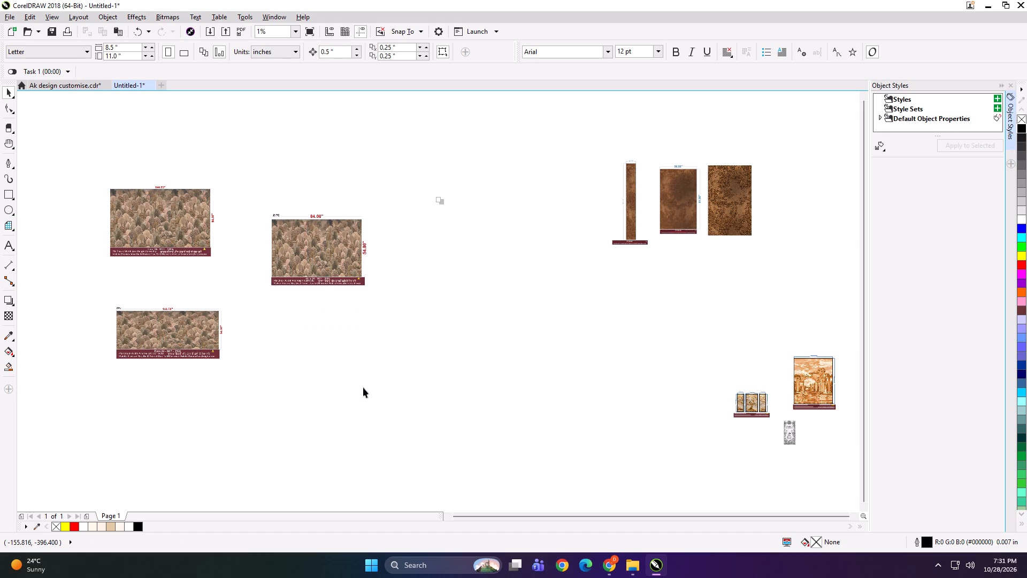
Switch to File Explorer and open folder 28 inside KD > PRINT FILE on the work (D:) drive.
left_click(632, 564)
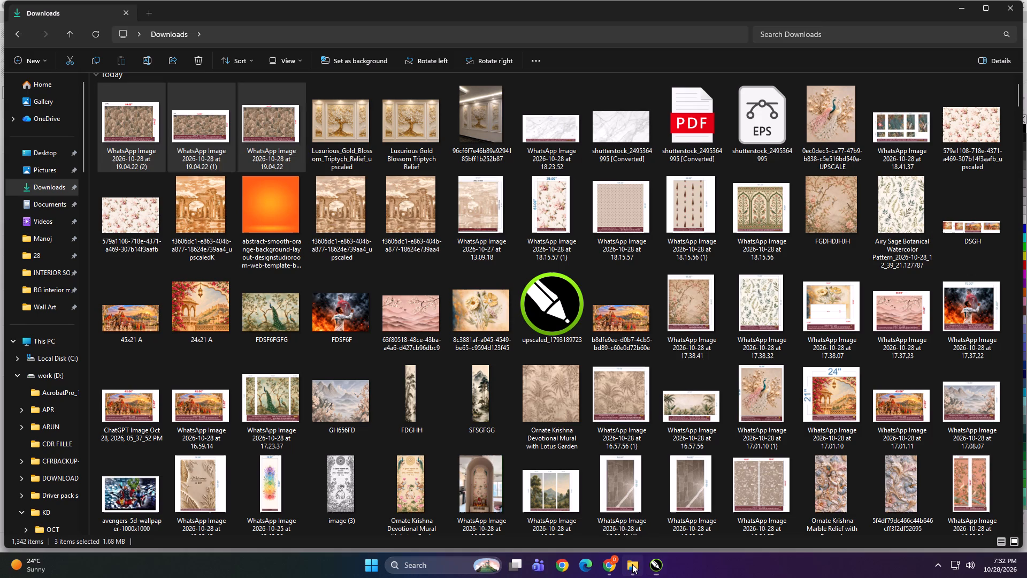
left_click(34, 341)
double_click(346, 195)
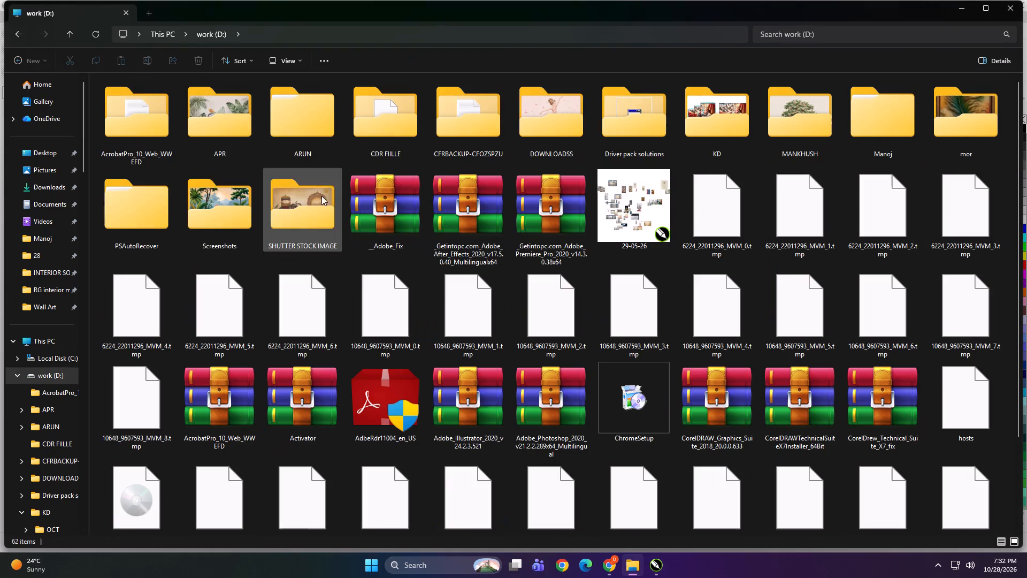
double_click(686, 115)
double_click(473, 186)
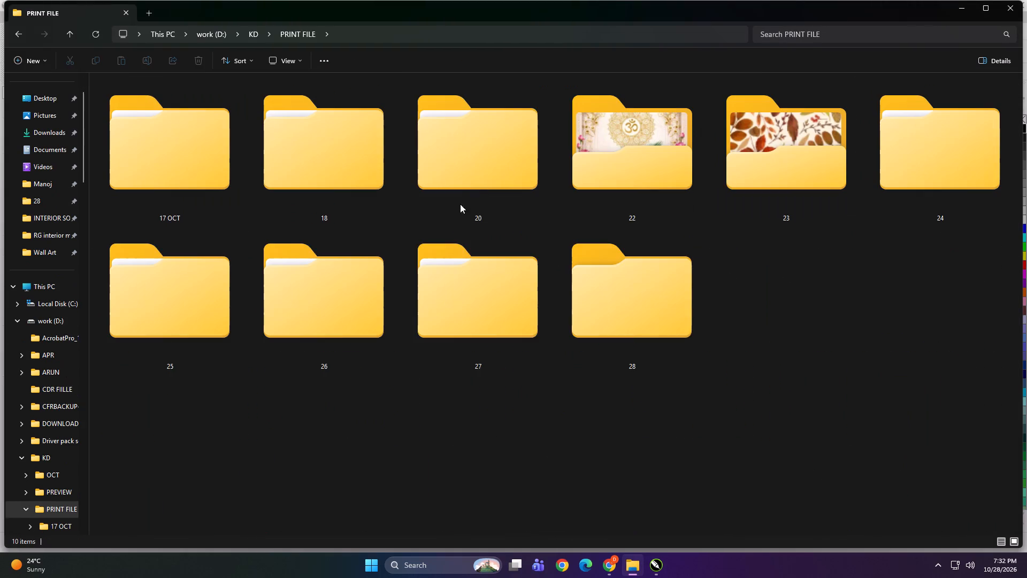
double_click(617, 286)
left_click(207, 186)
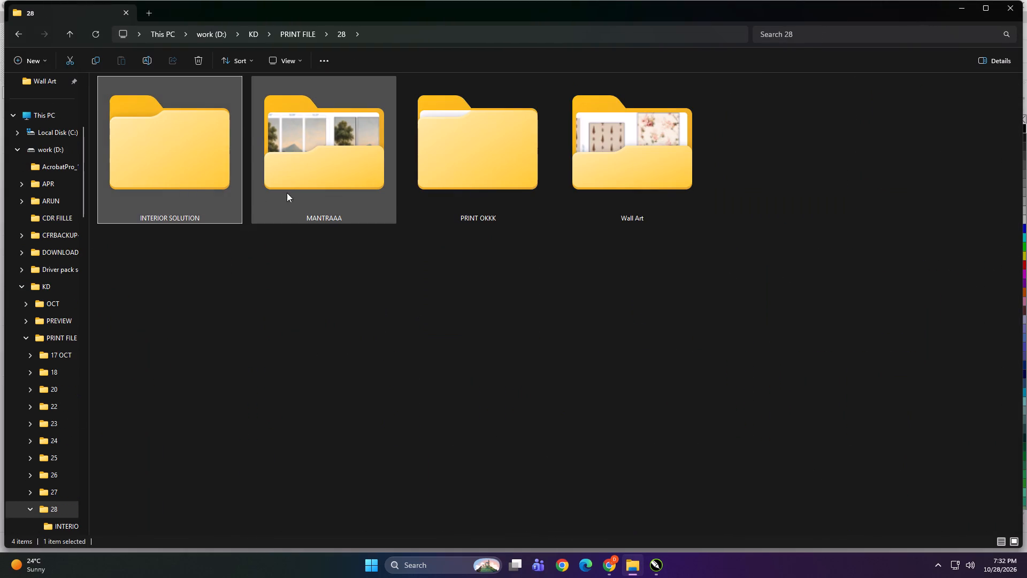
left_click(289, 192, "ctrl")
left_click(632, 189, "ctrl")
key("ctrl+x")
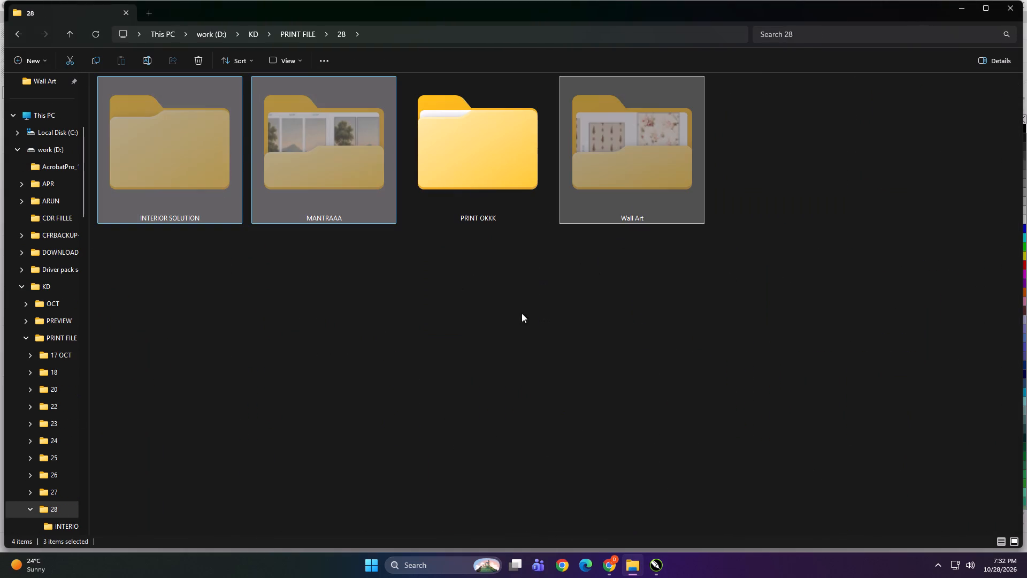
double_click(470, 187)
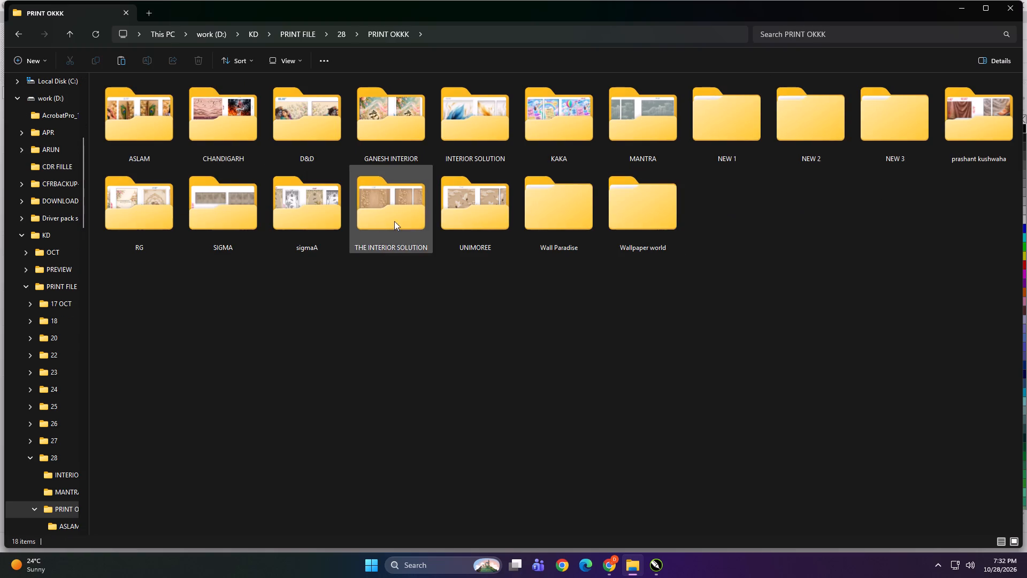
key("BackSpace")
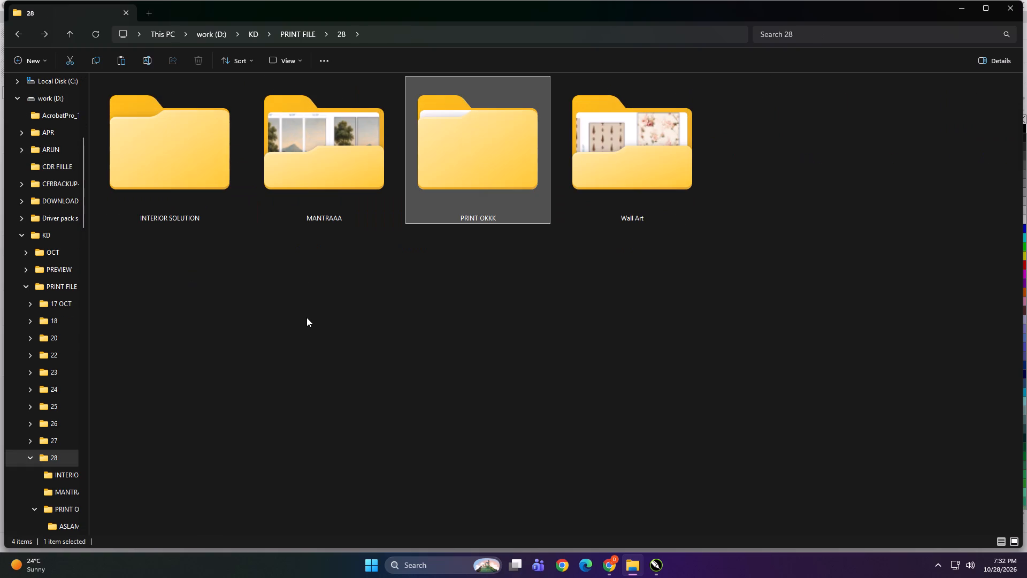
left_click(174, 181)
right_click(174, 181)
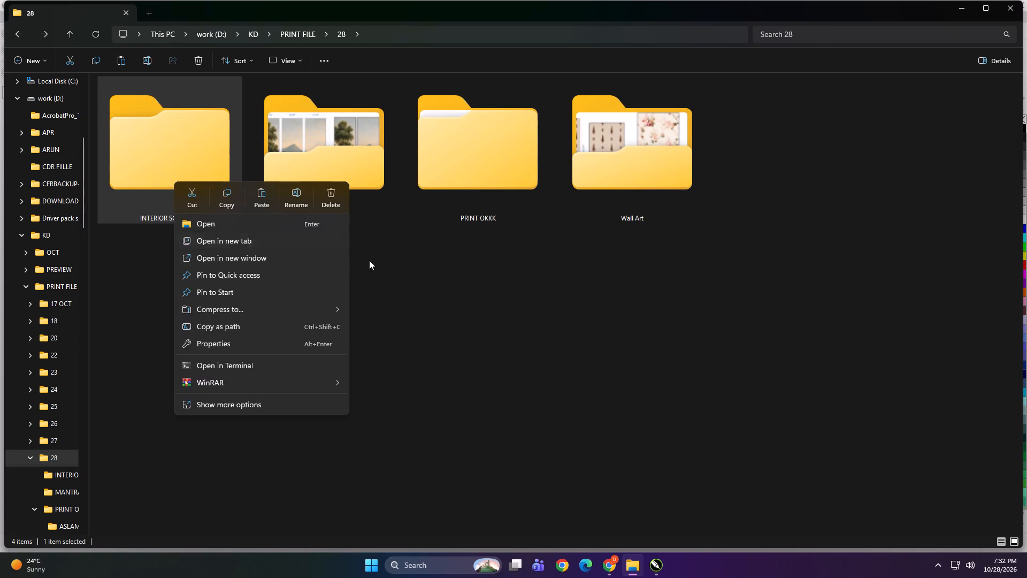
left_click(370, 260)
Move the MANTRAAA and Wall Art folders into the PRINT OKKK folder.
left_click(332, 174)
left_click(648, 165, "ctrl")
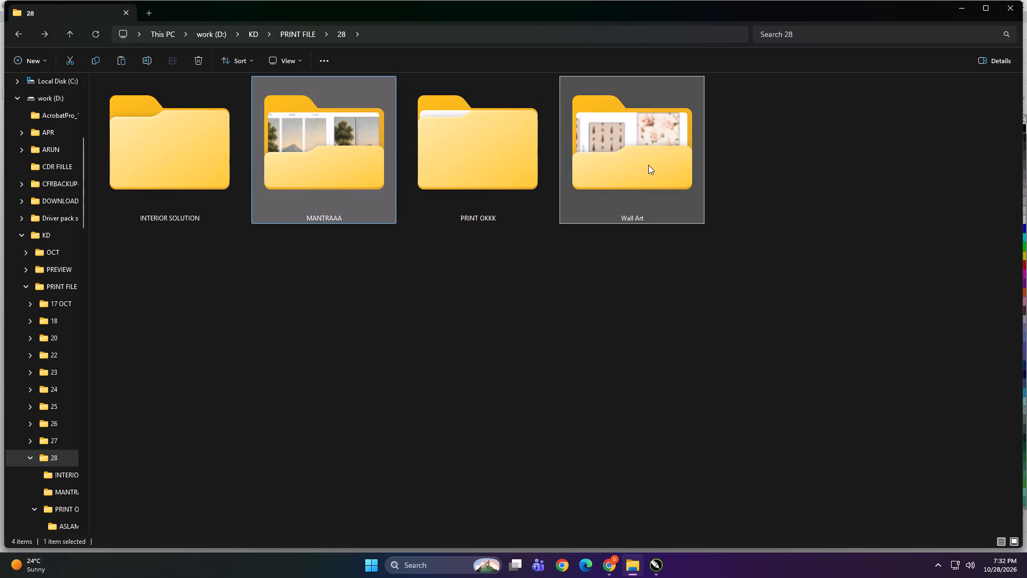
key("ctrl+x")
double_click(490, 186)
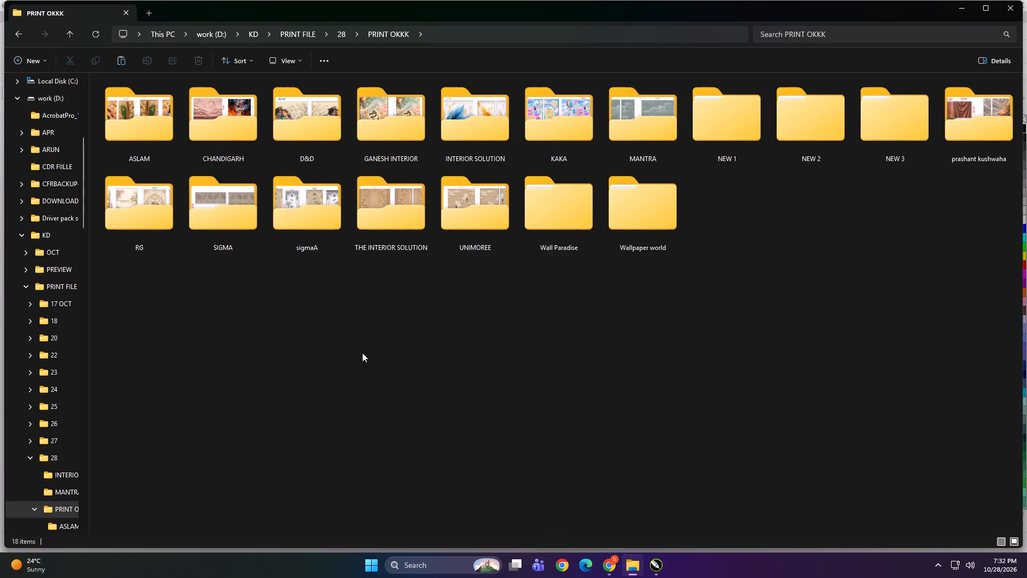
right_click(485, 393)
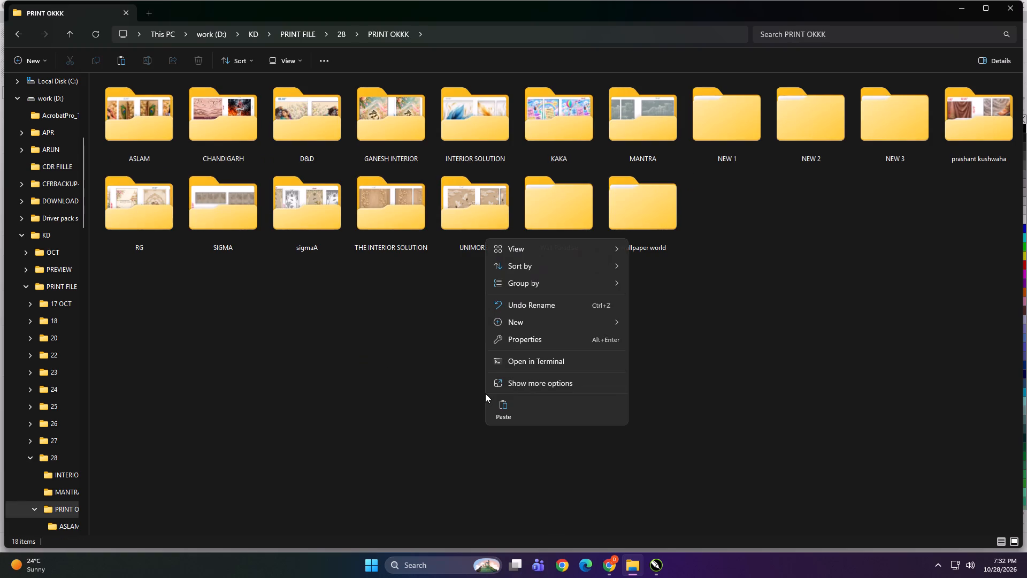
left_click(505, 413)
Copy the moved MANTRAAA and Wall Art folders into Print > 28 on the DIGITECH_SHAREDRIVE (Z:) drive.
key("ctrl+c")
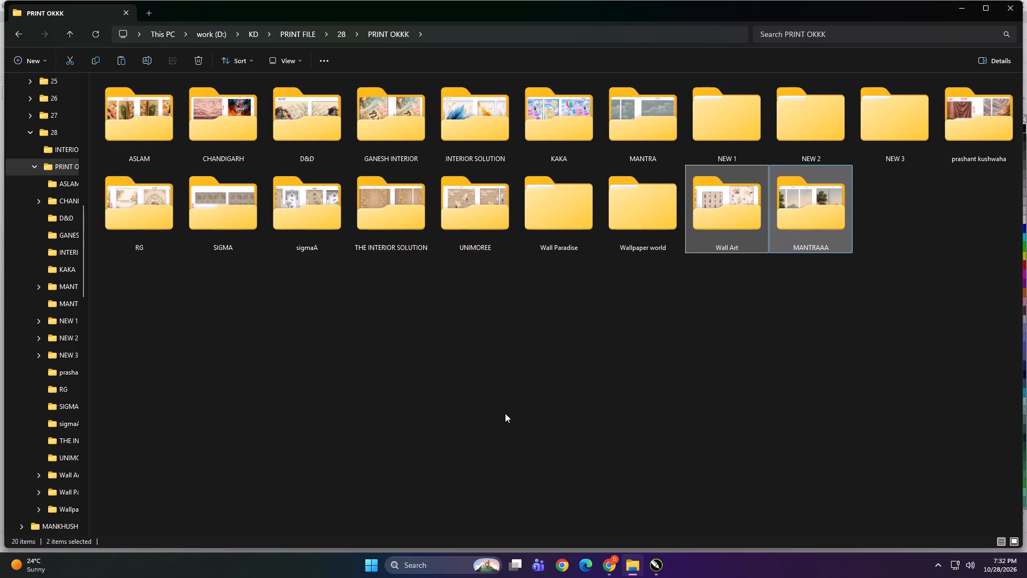
key("ctrl+c")
scroll(241, 366, "down", 1)
scroll(0, 428, "up", 10)
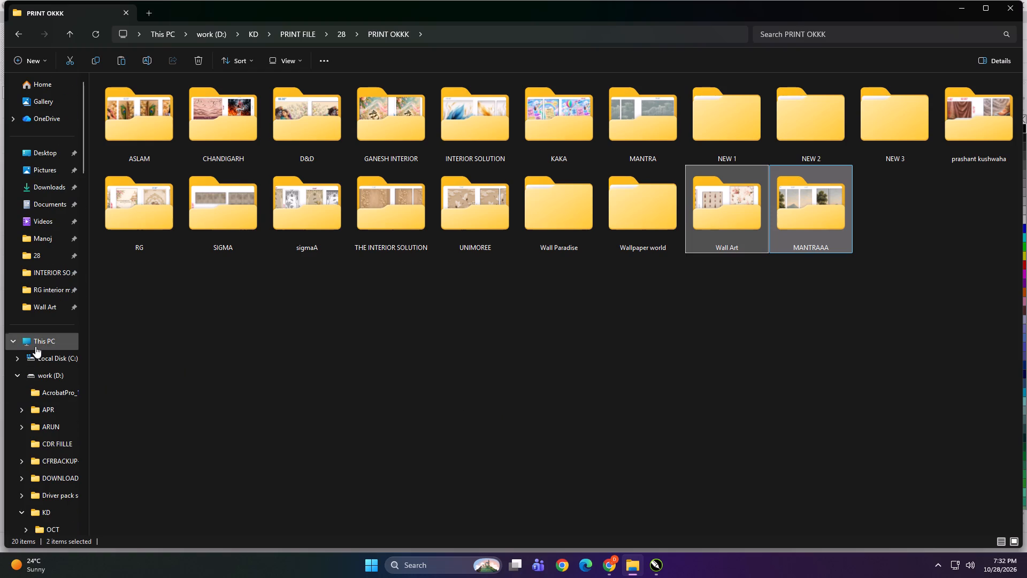
left_click(35, 346)
double_click(154, 305)
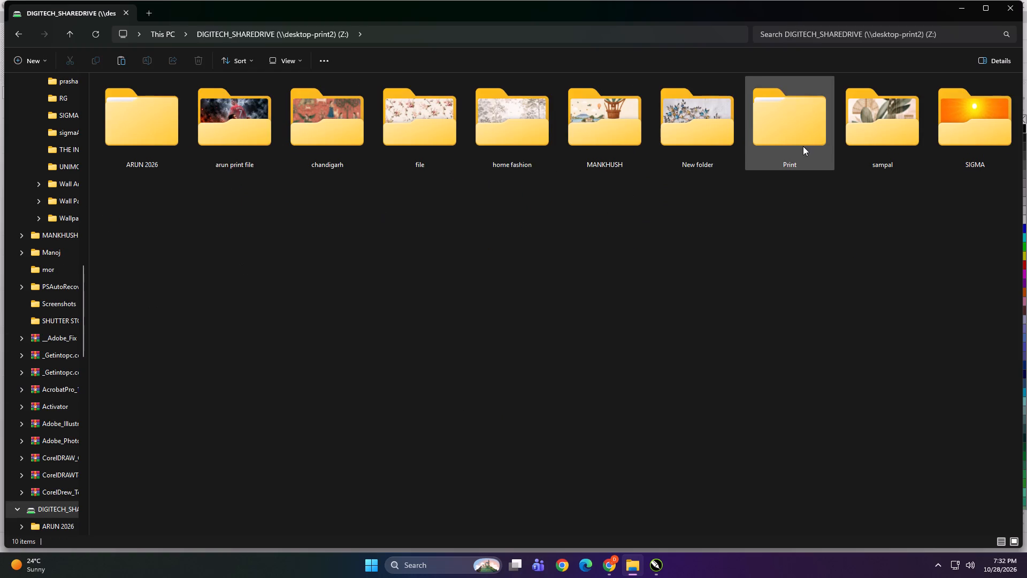
double_click(802, 138)
double_click(665, 120)
right_click(637, 336)
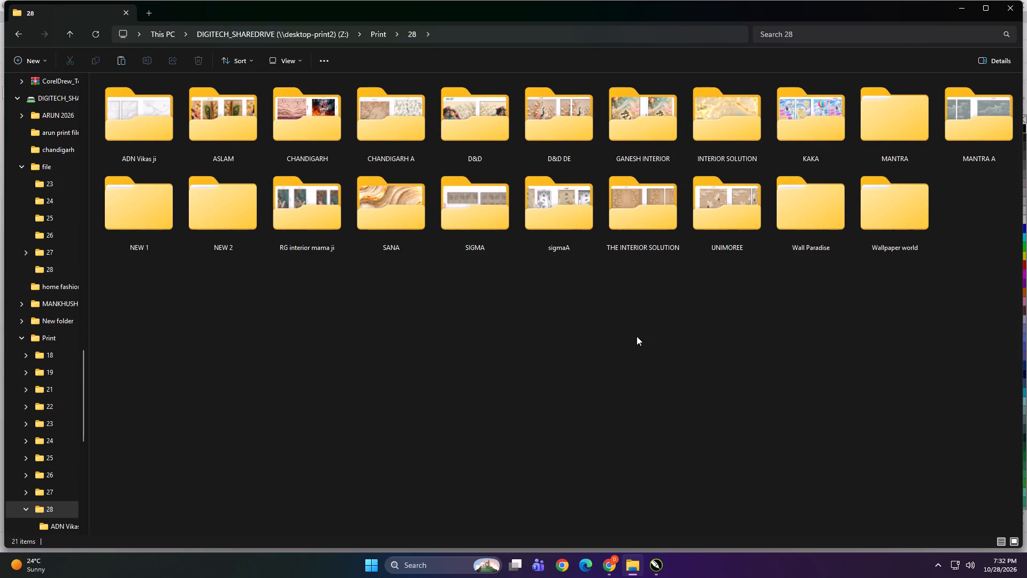
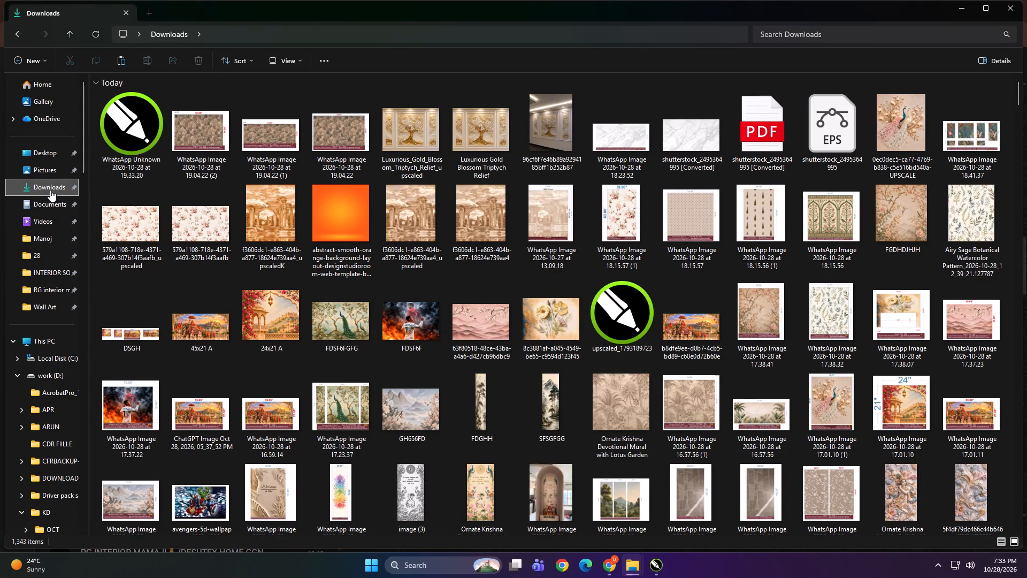
Extract the WhatsApp Unknown 2026-10-28 at 19.33.20 archive from Downloads into its own folder.
left_click(139, 107)
right_click(139, 107)
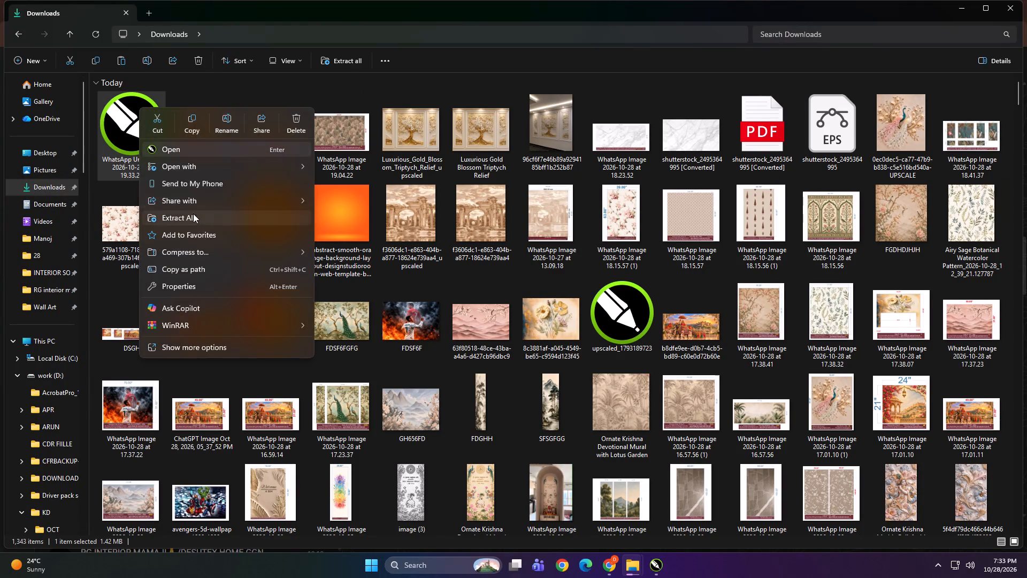
left_click(193, 214)
key("Return")
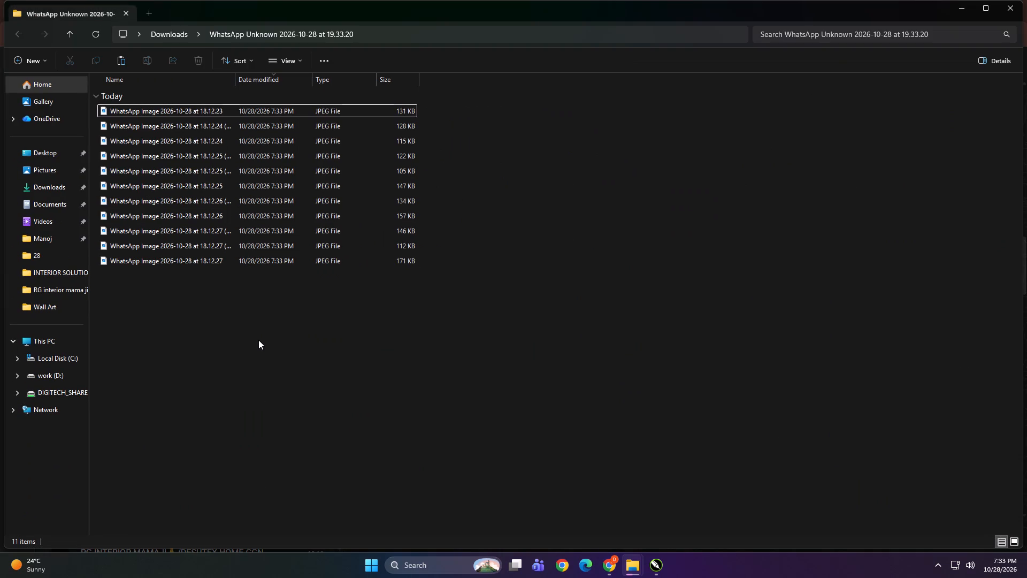
Import all eleven extracted WhatsApp images into empty space in the CorelDRAW drawing and enlarge them together to about 85 by 93.5 inches overall.
left_click(259, 341)
key("ctrl+a")
left_click_drag(224, 108, 316, 191)
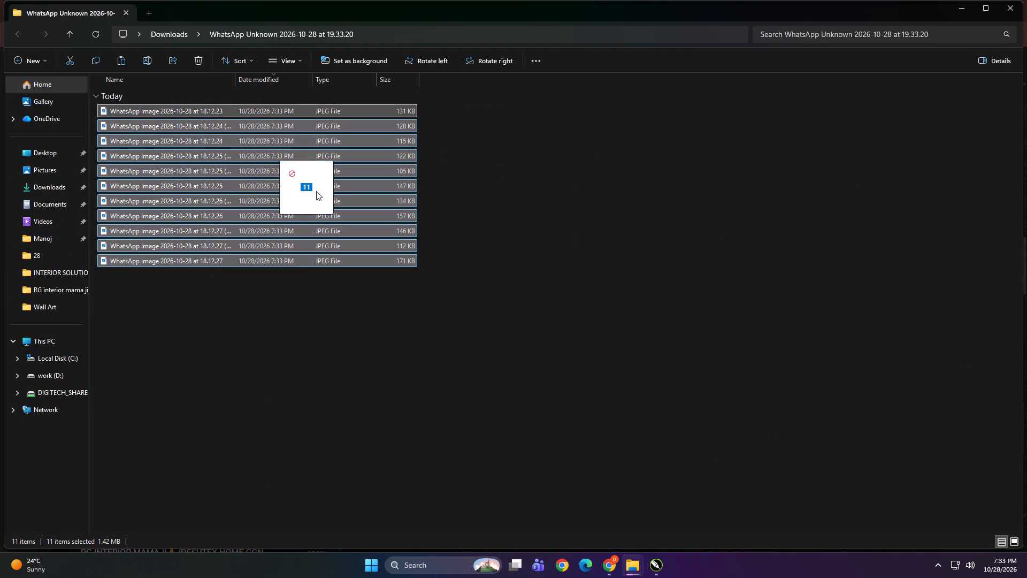
left_click_drag(316, 191, 504, 387)
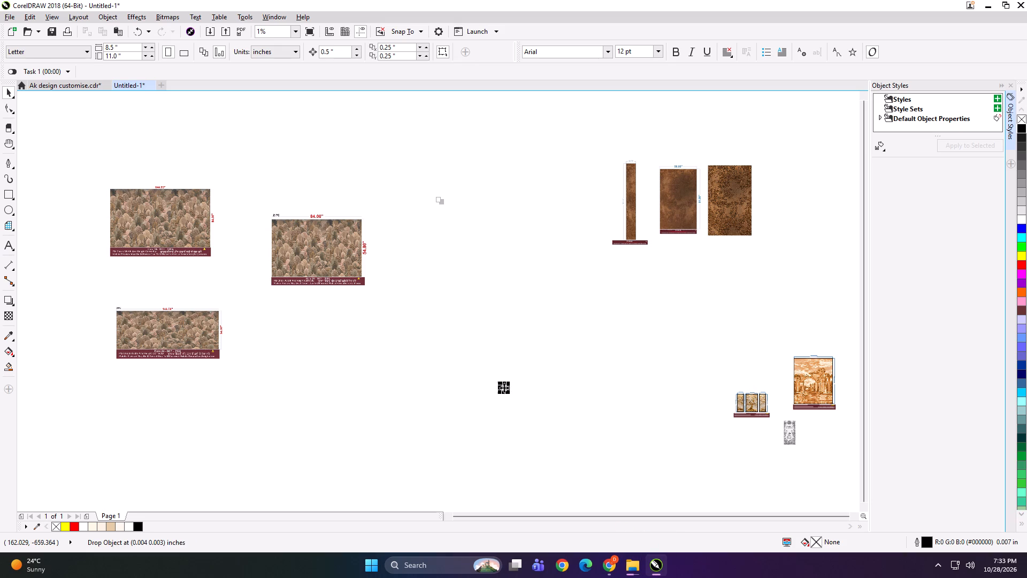
left_click_drag(481, 374, 542, 413)
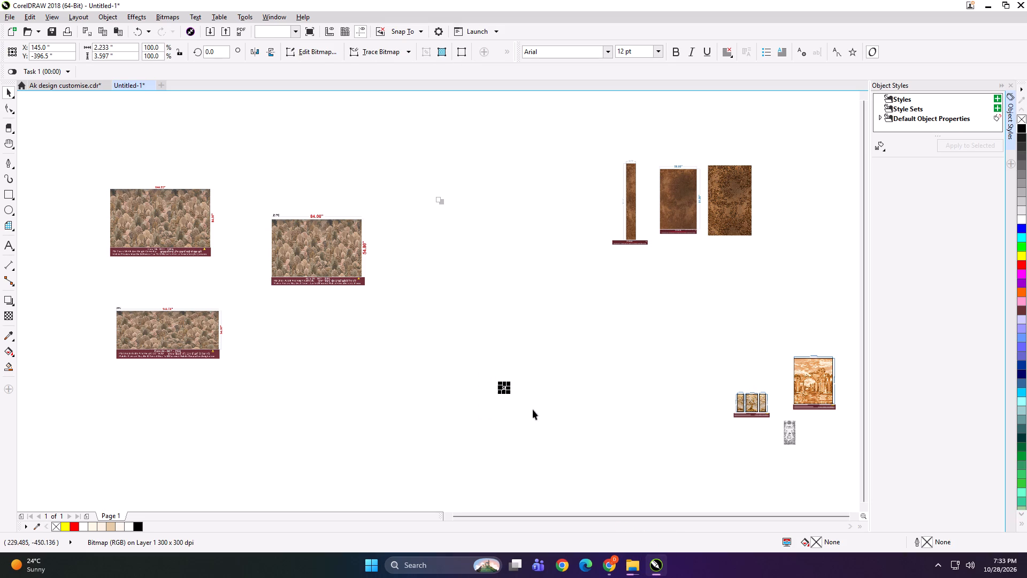
left_click_drag(507, 394, 537, 415, "shift")
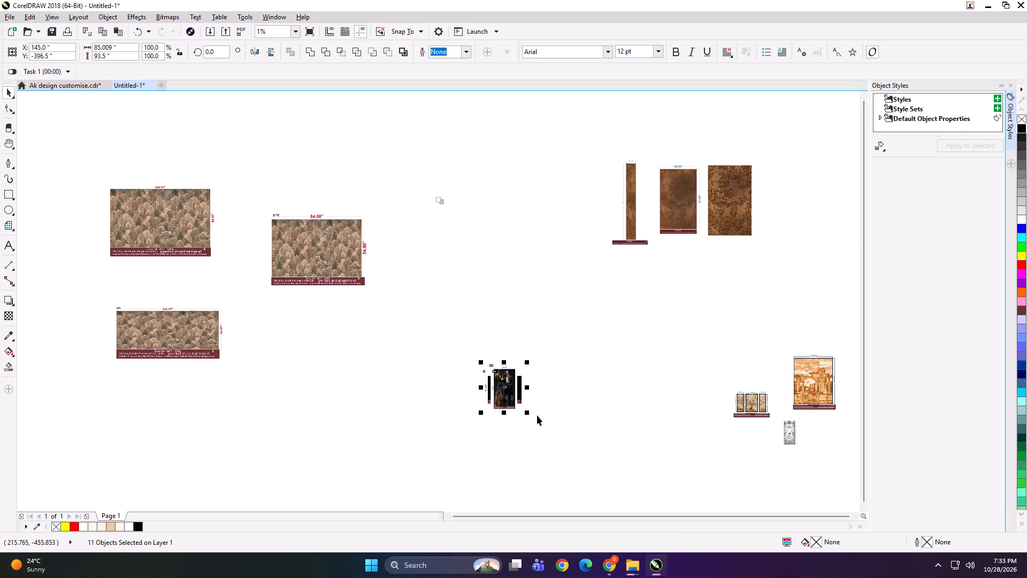
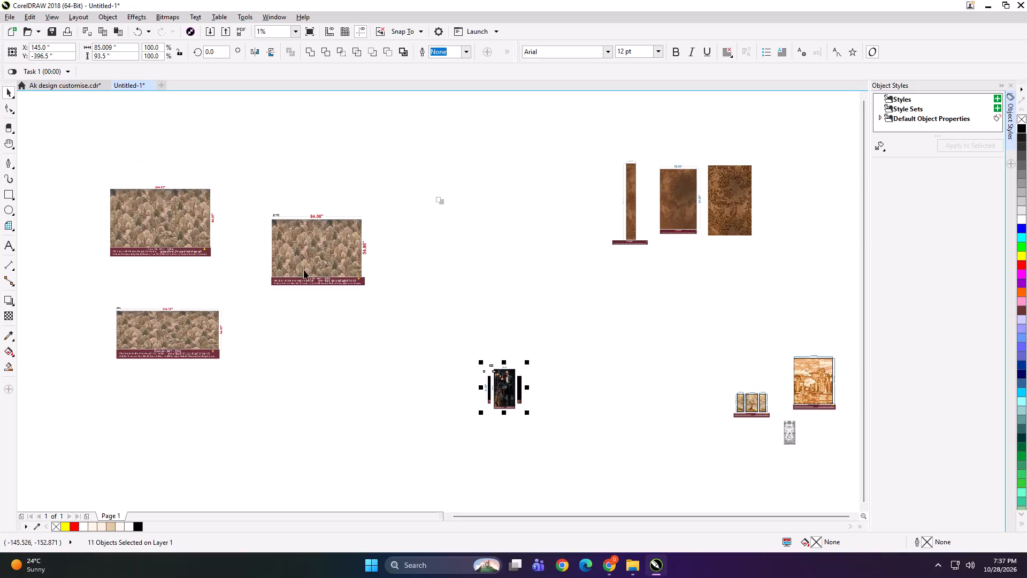
Examine the three forest-tree wallpaper previews, checking their width and height labels and the note strips beneath them.
scroll(189, 338, "up", 2)
scroll(307, 292, "down", 2)
scroll(112, 294, "up", 1)
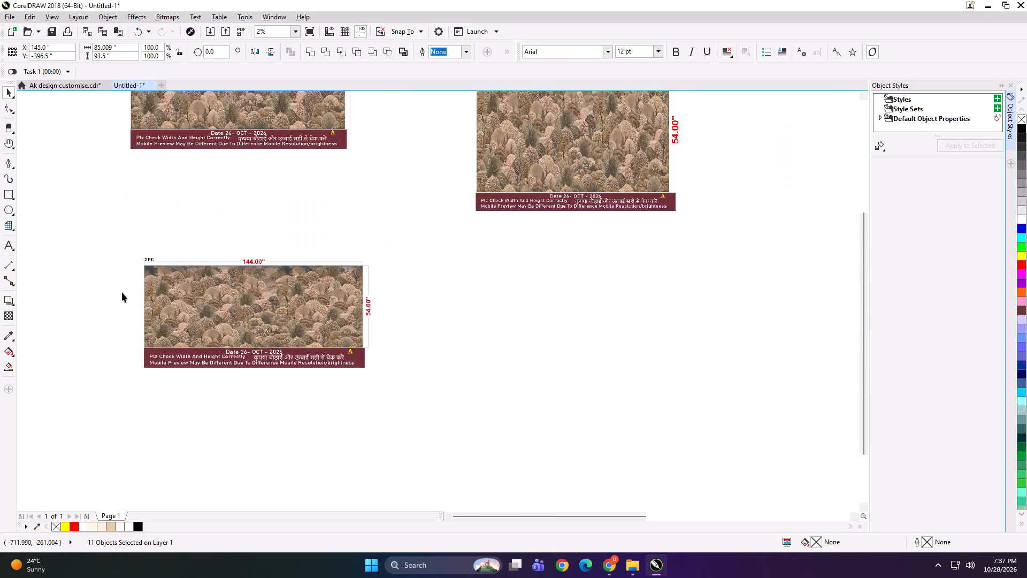
scroll(215, 267, "up", 1)
scroll(275, 312, "down", 2)
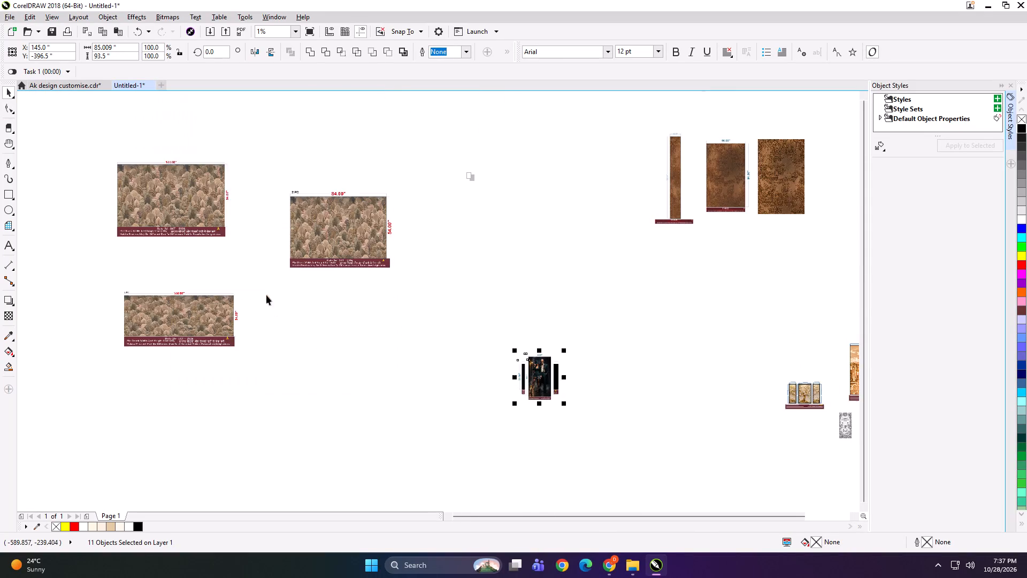
scroll(162, 153, "up", 2)
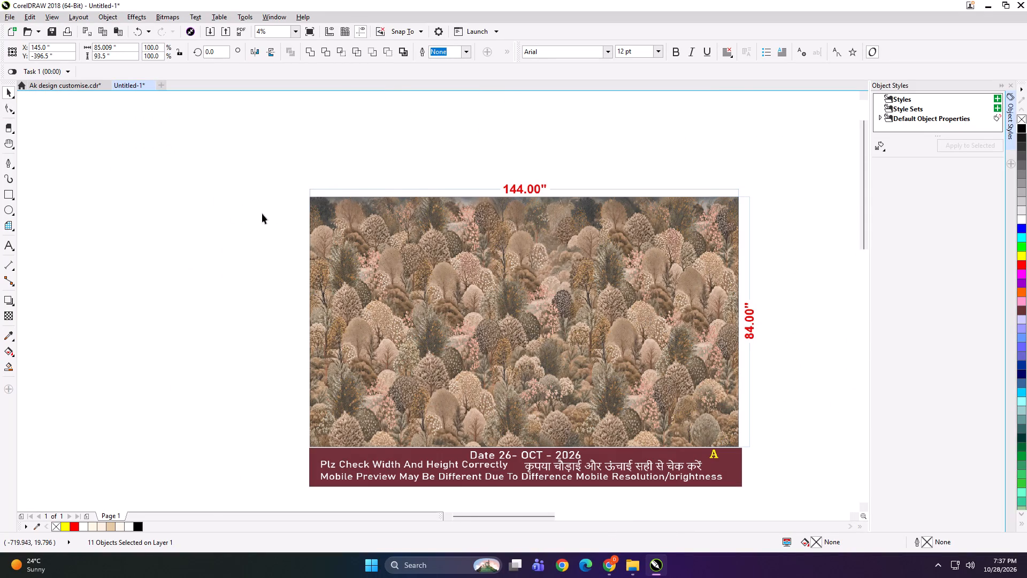
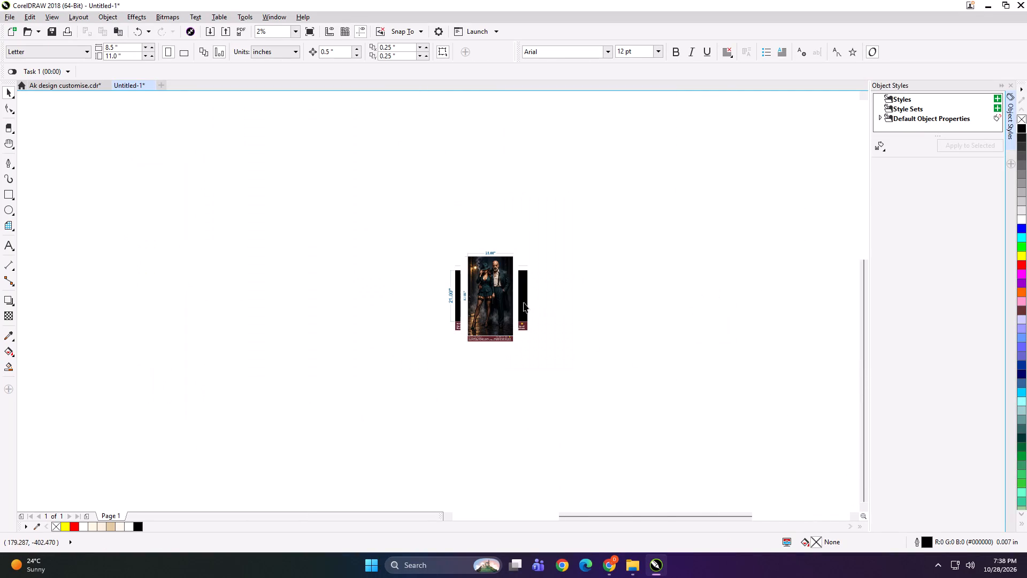
Spread the stacked previews into an upper row: suited couple, skeleton billiard player, partying women, and flaming reaper at the row's start.
left_click_drag(425, 275, 328, 255)
left_click_drag(488, 290, 278, 232)
left_click_drag(505, 298, 373, 232)
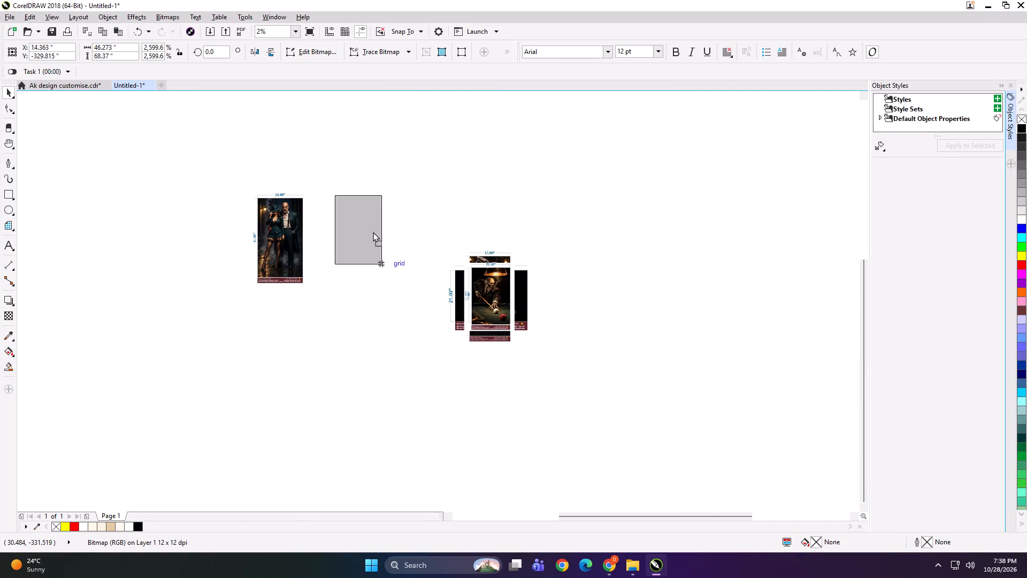
left_click_drag(373, 232, 373, 236)
left_click_drag(506, 293, 438, 244)
left_click_drag(497, 303, 370, 267)
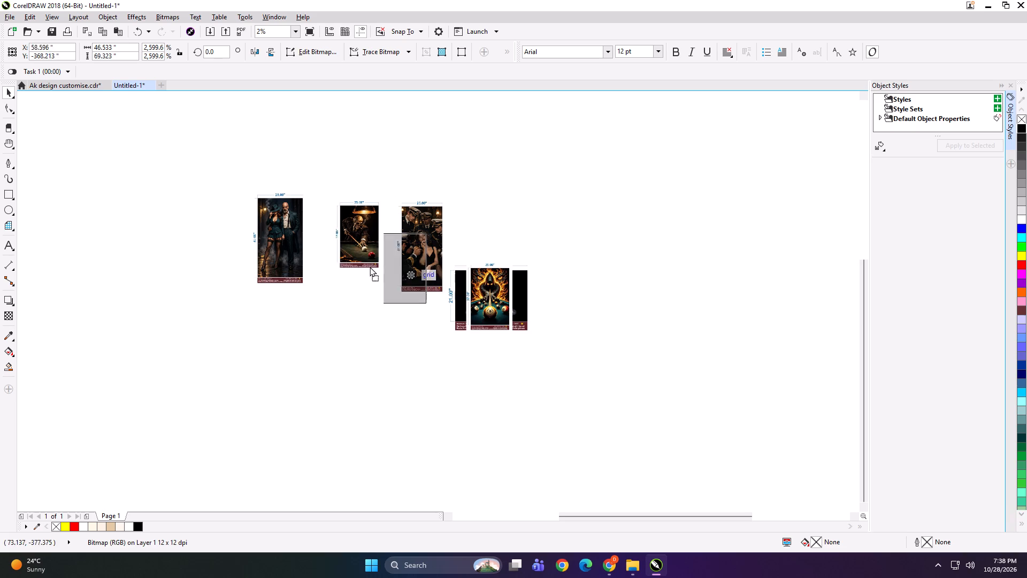
left_click_drag(370, 267, 220, 244)
Lay out the remaining previews, five in a lower row starting with the smoking ashtray and two at the end of the upper row.
left_click_drag(490, 288, 219, 340)
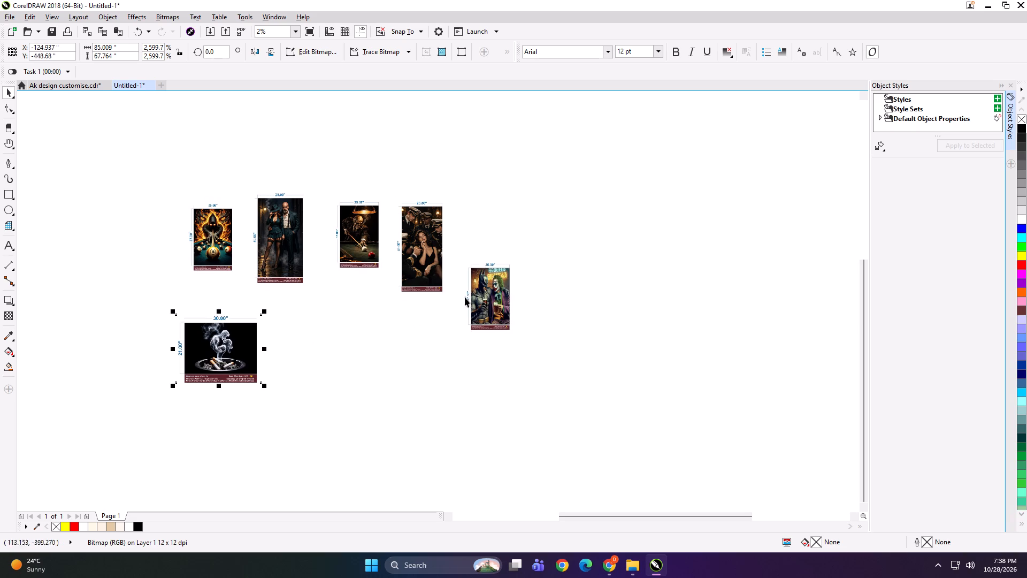
left_click_drag(484, 298, 297, 359)
left_click_drag(502, 288, 365, 358)
left_click_drag(488, 286, 412, 371)
left_click_drag(494, 287, 478, 389)
left_click_drag(491, 308, 482, 251)
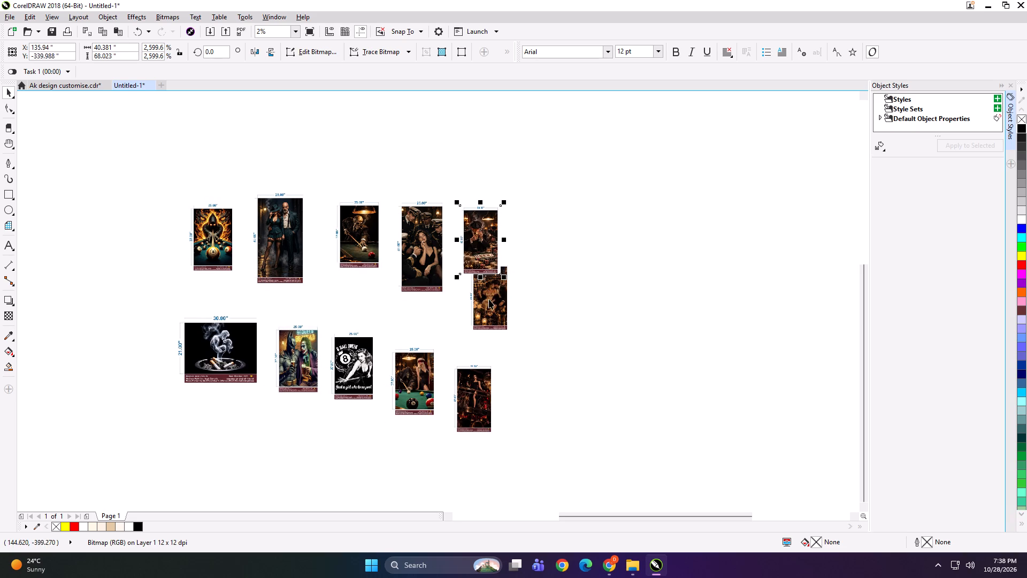
left_click_drag(489, 300, 541, 245)
left_click(482, 348)
left_click_drag(479, 397, 489, 347)
left_click_drag(411, 382, 418, 357)
left_click(560, 352)
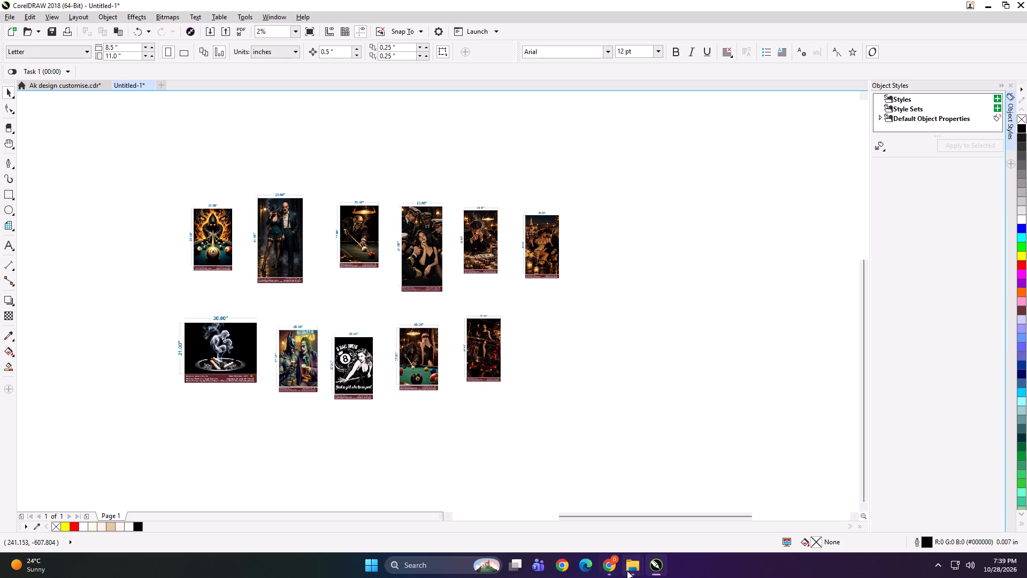
Switch to File Explorer and open file > 28 on the DIGITECH_SHAREDRIVE (Z:) drive.
left_click(628, 571)
left_click(666, 500)
left_click(527, 366)
scroll(72, 341, "up", 3)
left_click(63, 341)
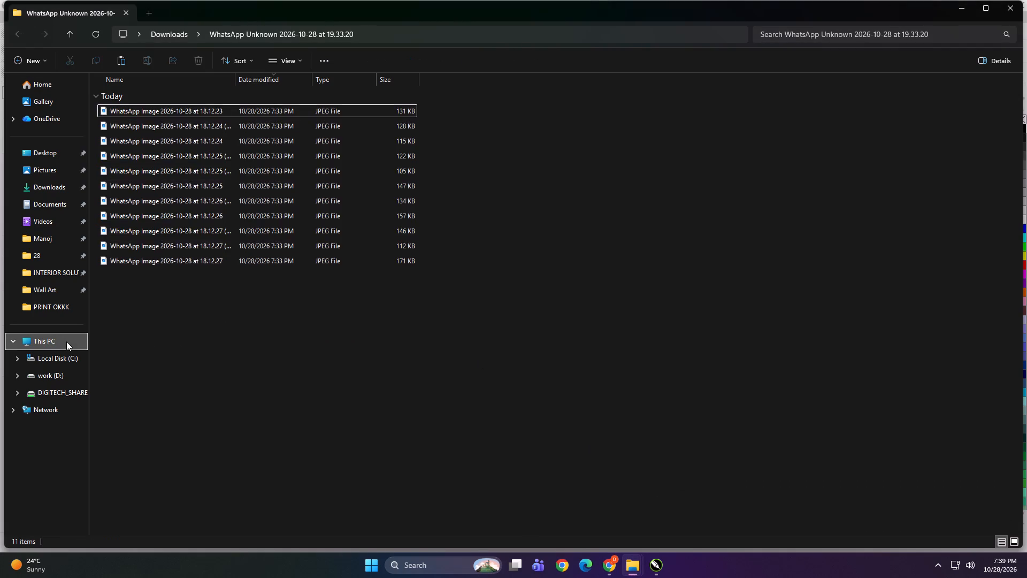
double_click(302, 202)
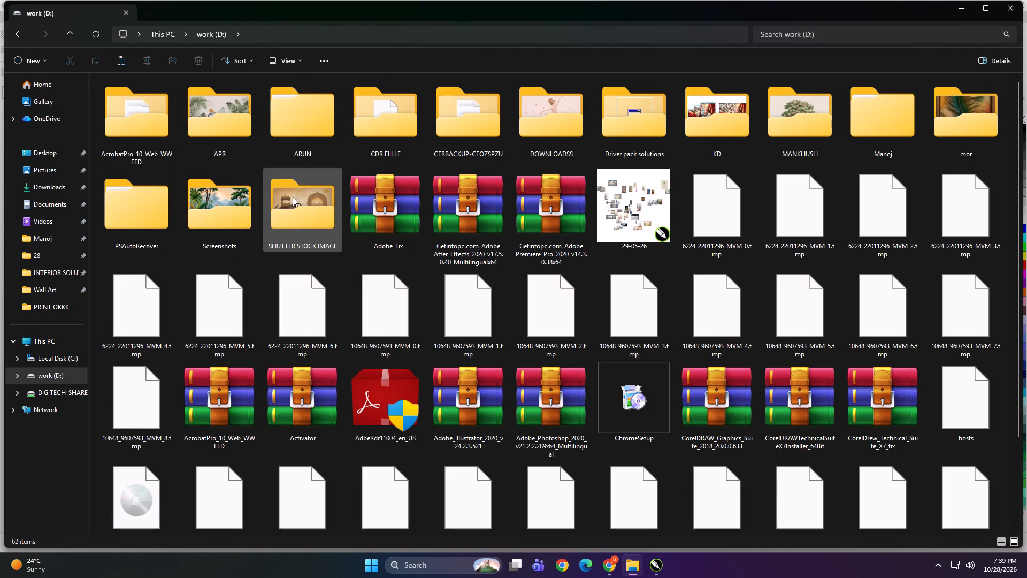
left_click(45, 348)
double_click(158, 331)
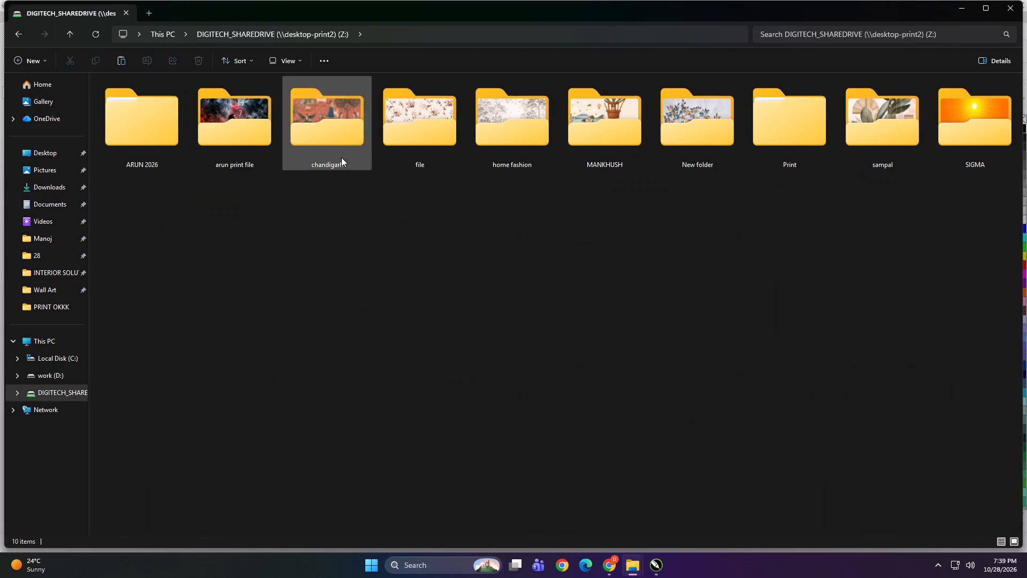
double_click(418, 124)
left_click(550, 258)
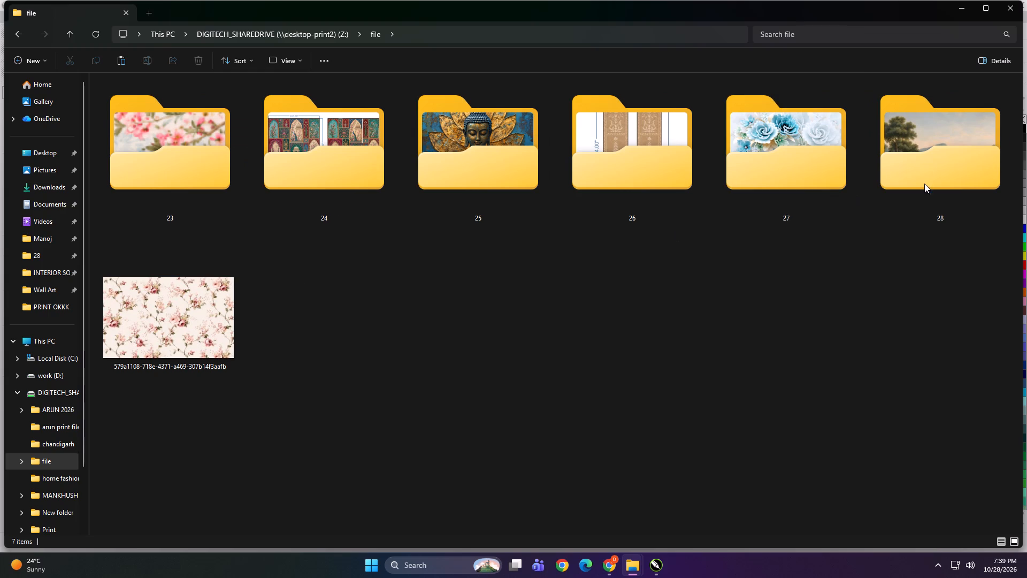
double_click(924, 184)
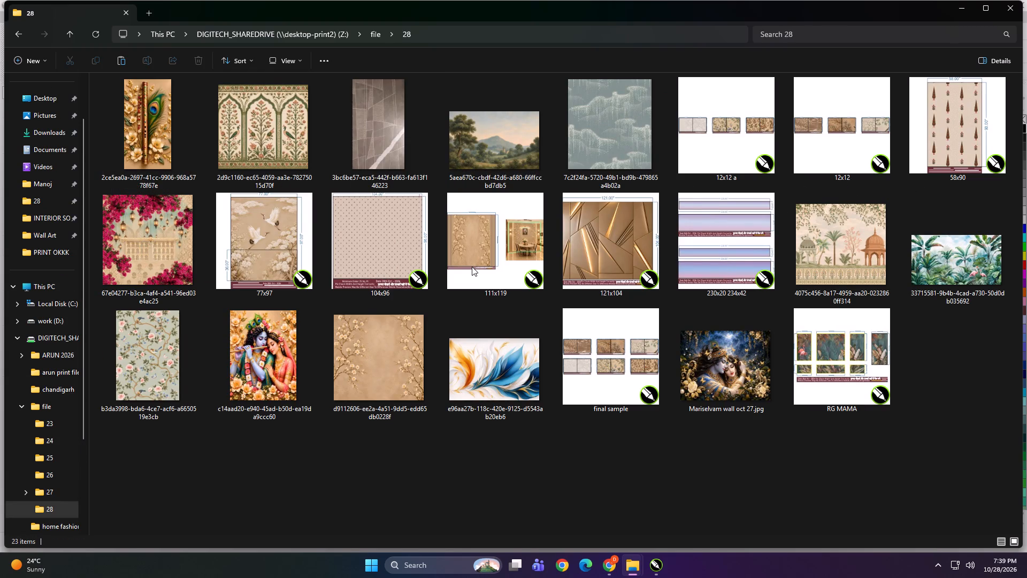
Look through the arun print file folder on the shared drive and return to file > 28.
key("BackSpace")
key("BackSpace")
double_click(241, 119)
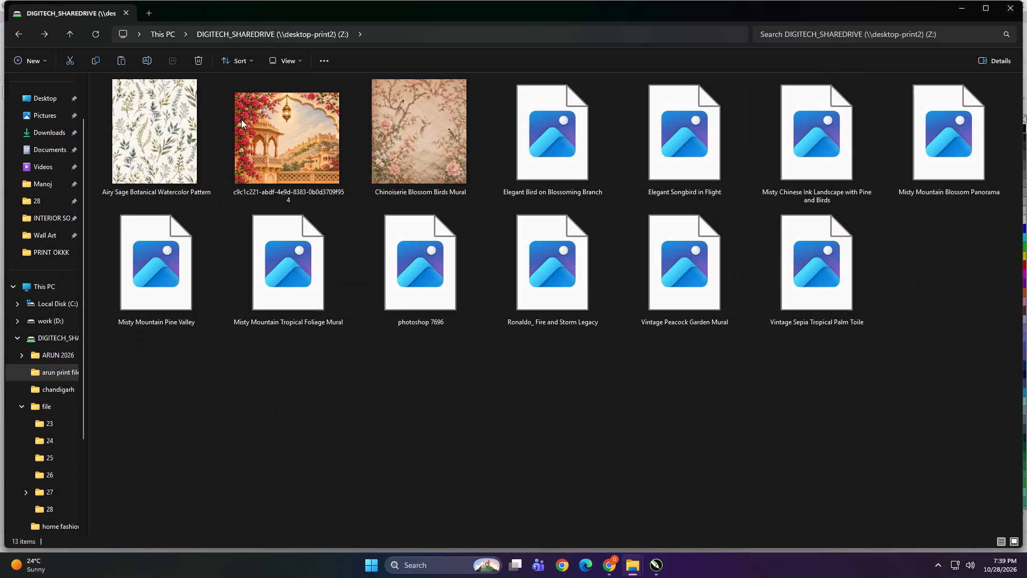
key("BackSpace")
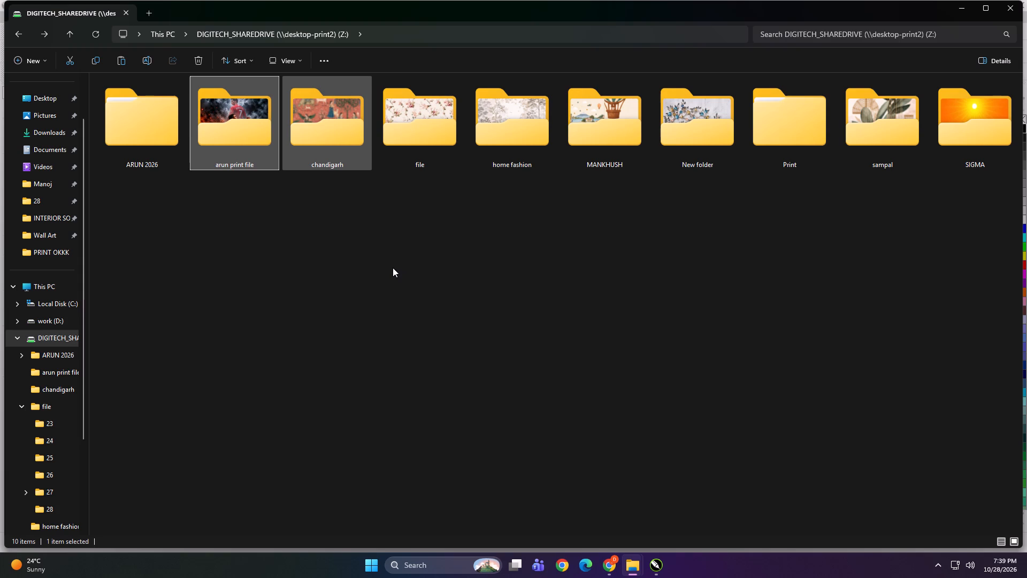
double_click(452, 136)
left_click(442, 284)
key("BackSpace")
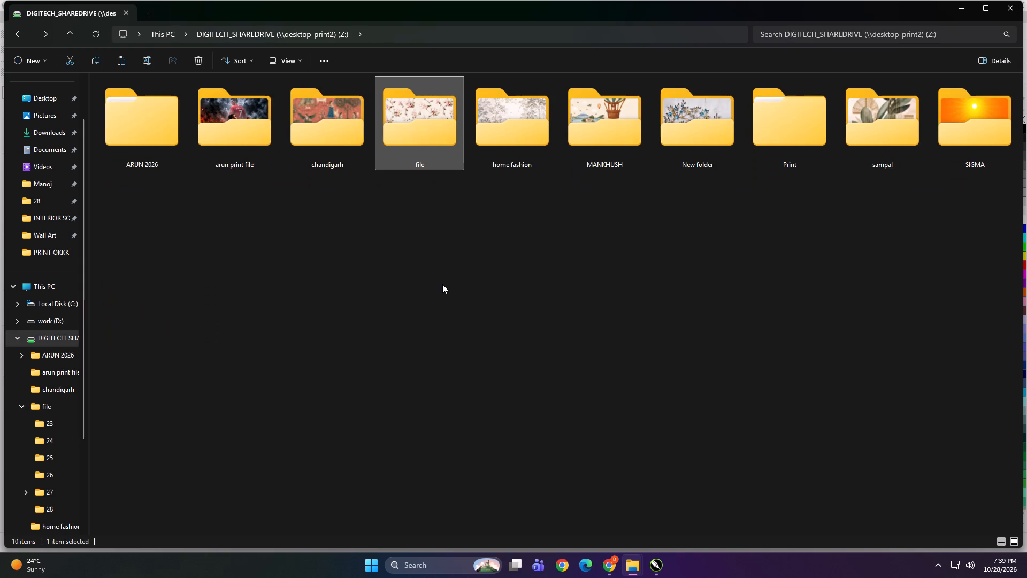
double_click(440, 145)
double_click(904, 203)
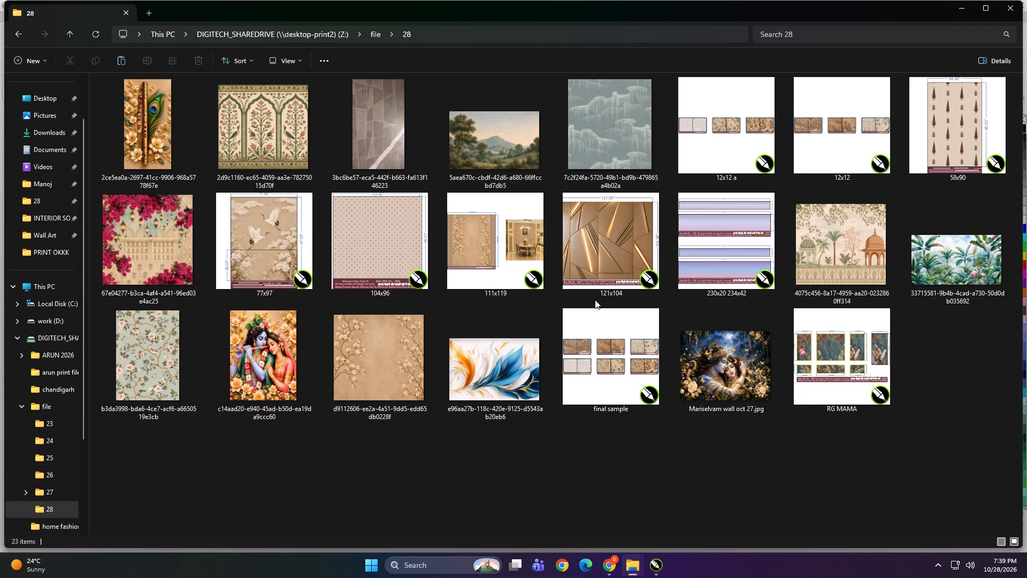
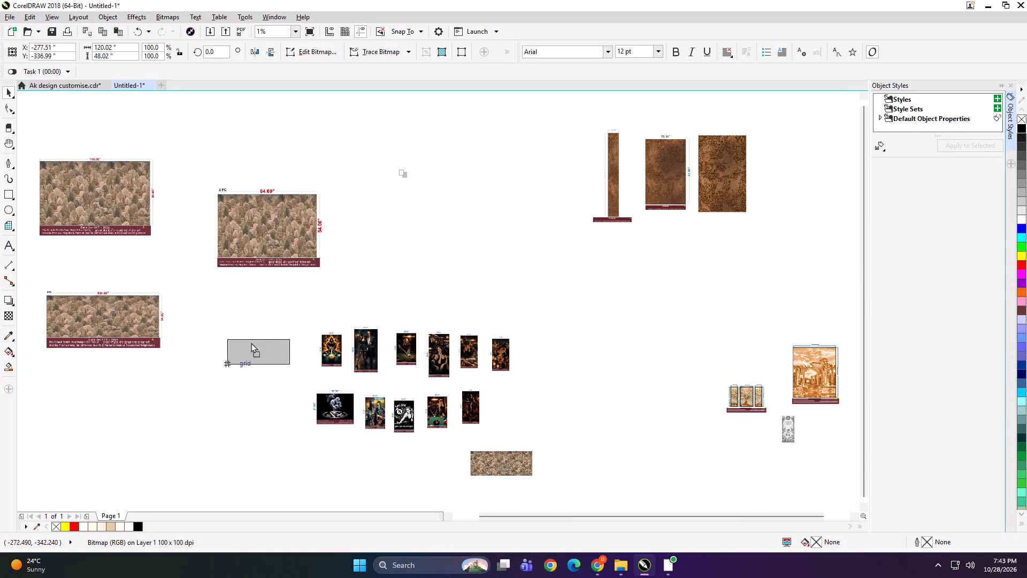
Move the unlabelled forest-tree bitmap beside the 144 × 54 inch forest-tree preview.
left_click_drag(251, 343, 227, 325)
scroll(177, 308, "up", 1)
scroll(295, 338, "up", 2)
scroll(563, 356, "down", 2)
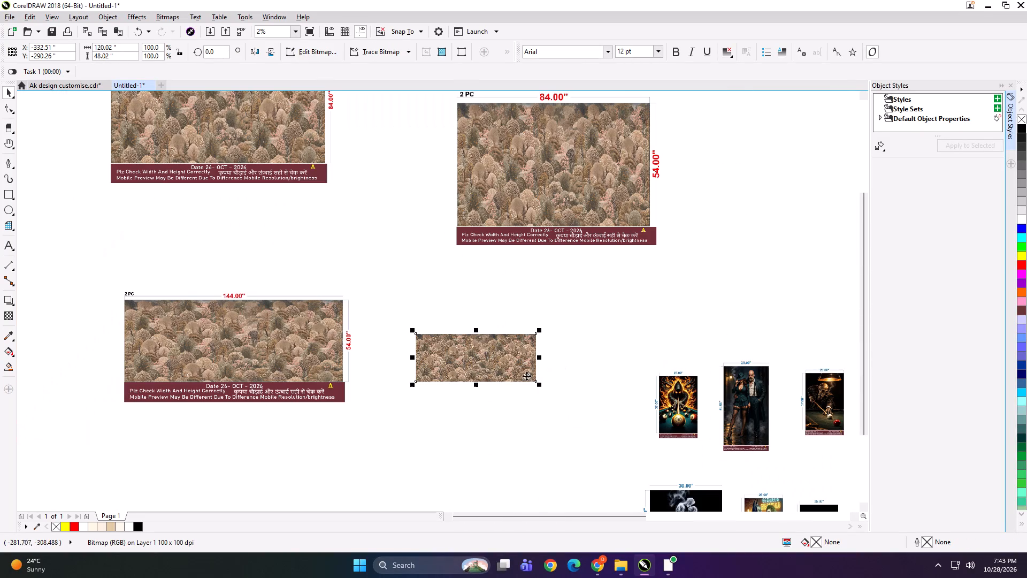
Place a copy of the unlabelled forest-tree bitmap just above the 84 × 54 inch preview.
scroll(489, 372, "down", 1)
left_click_drag(307, 333, 282, 189)
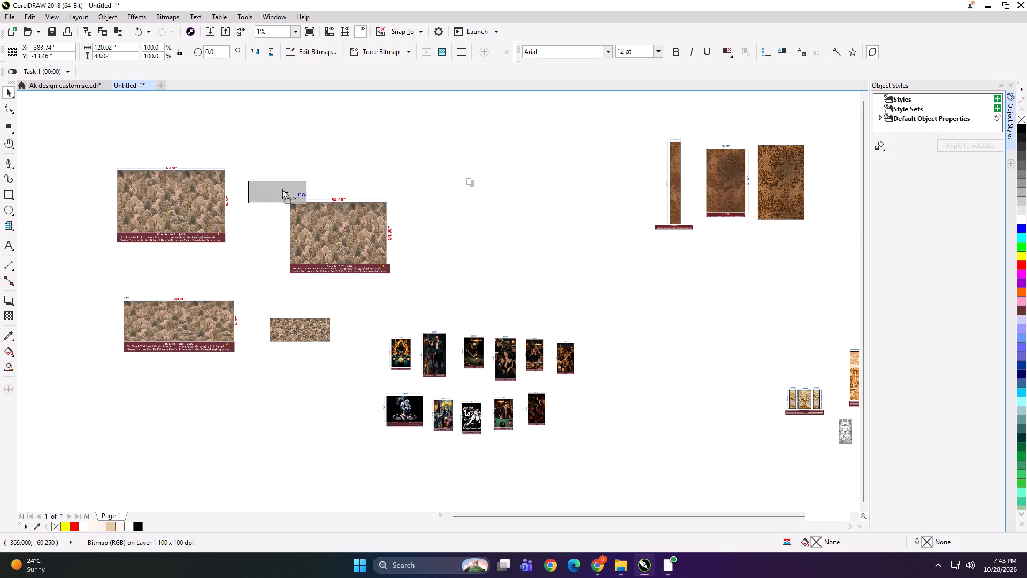
left_click_drag(282, 189, 367, 173)
right_click(367, 173)
Shift the original forest-tree bitmap closer to the 144 × 54 inch preview.
scroll(301, 327, "up", 2)
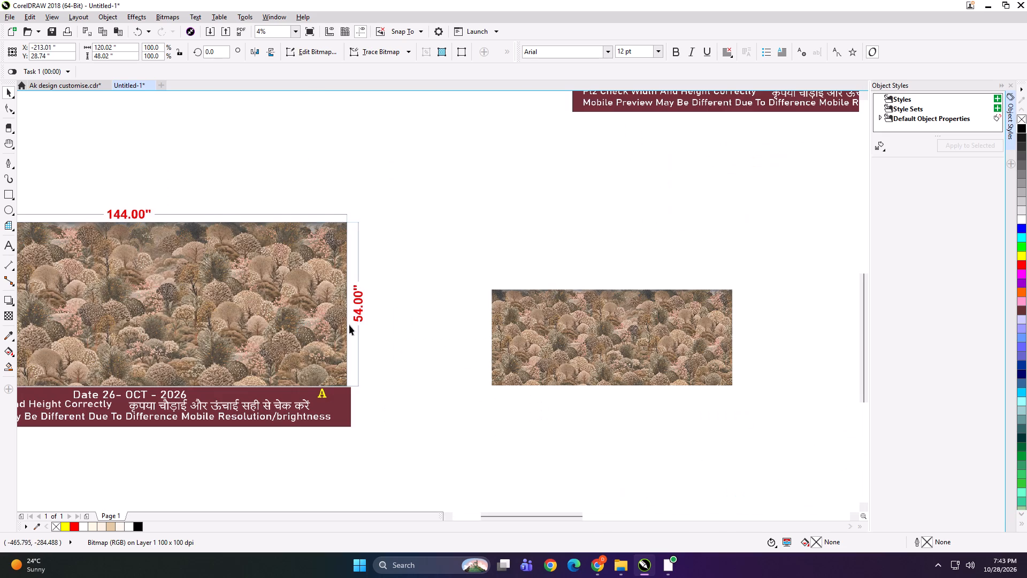
scroll(455, 348, "down", 1)
left_click_drag(498, 342, 468, 334)
Resize the forest-tree bitmap beside the 144 × 54 inch preview to 144 inches wide and 53.5 inches high.
scroll(454, 343, "down", 1)
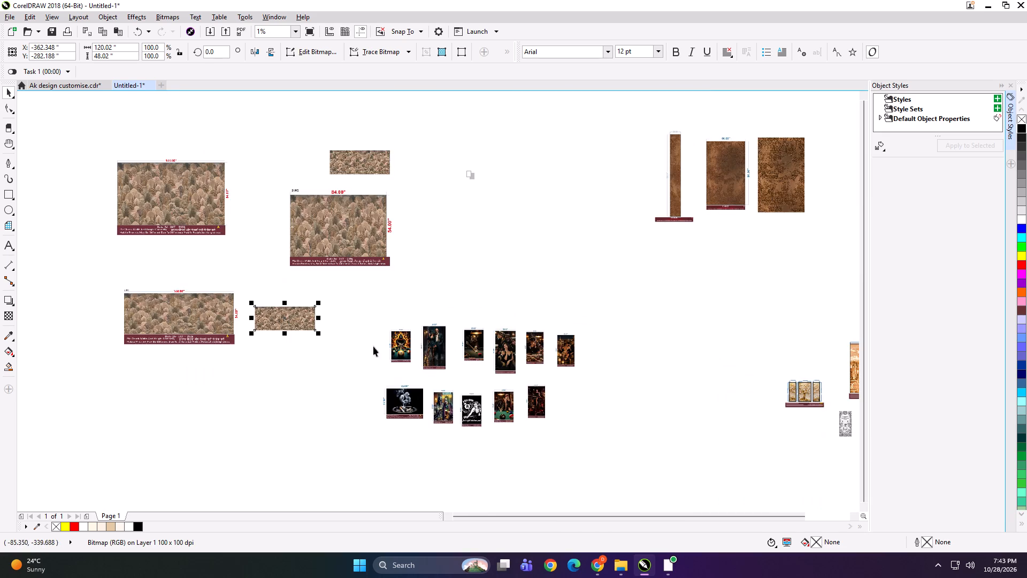
scroll(179, 317, "up", 1)
left_click(373, 319, "shift")
key("shift+F2")
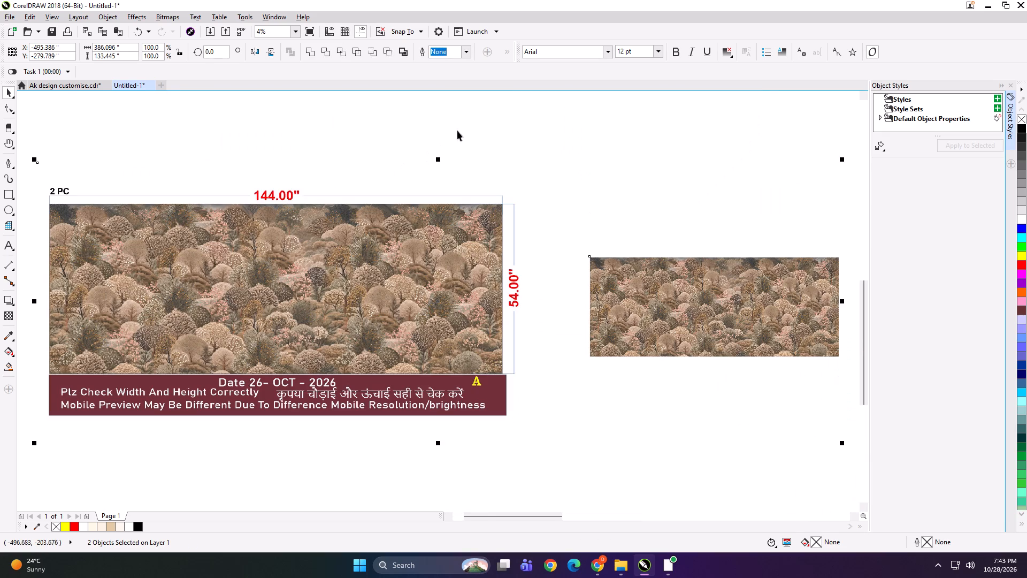
left_click(459, 130)
left_click(669, 260)
left_click(122, 45)
key("ctrl+a")
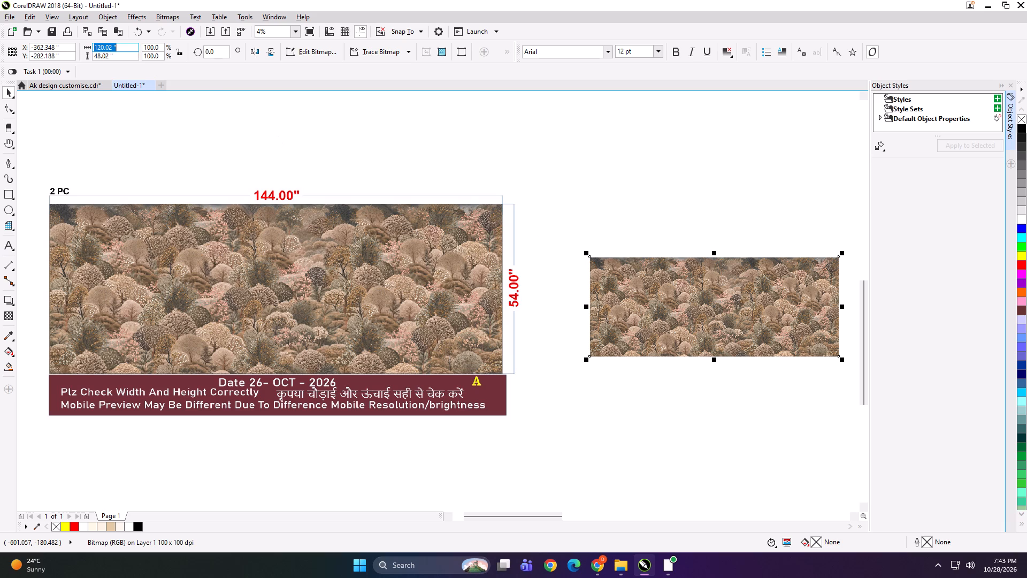
type("144")
key("Tab")
type("53.5")
key("Return")
PowerClip the resized forest-tree bitmap into a rectangle frame of the same 144 × 53.5 inch size.
scroll(398, 302, "down", 1)
left_click(397, 288, "shift")
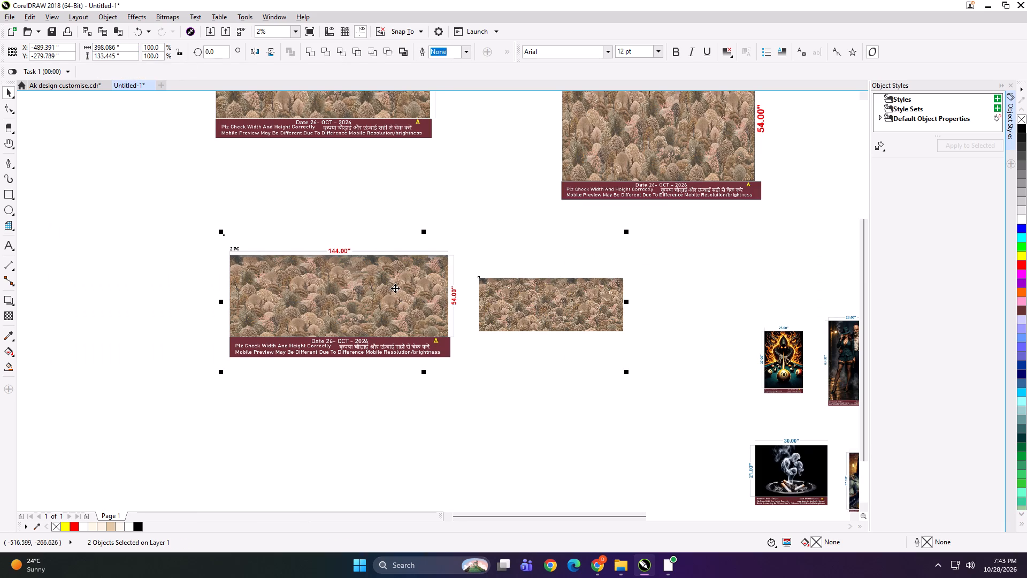
key("shift+F2")
left_click(462, 200)
left_click(613, 260)
left_click(614, 180)
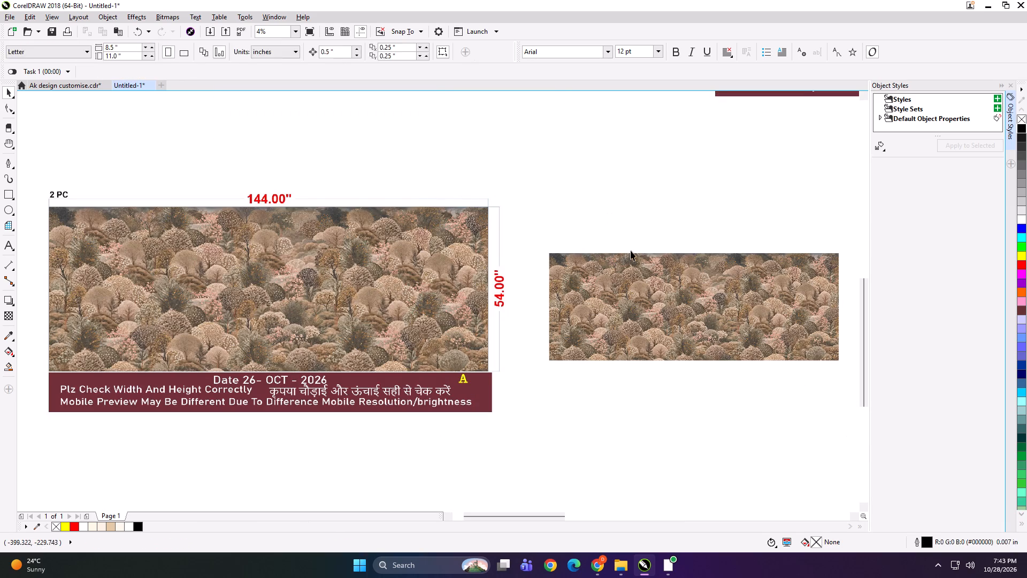
left_click(633, 273)
double_click(7, 190, "shift")
key("shift+space")
left_click(700, 193)
left_click(673, 267, "alt")
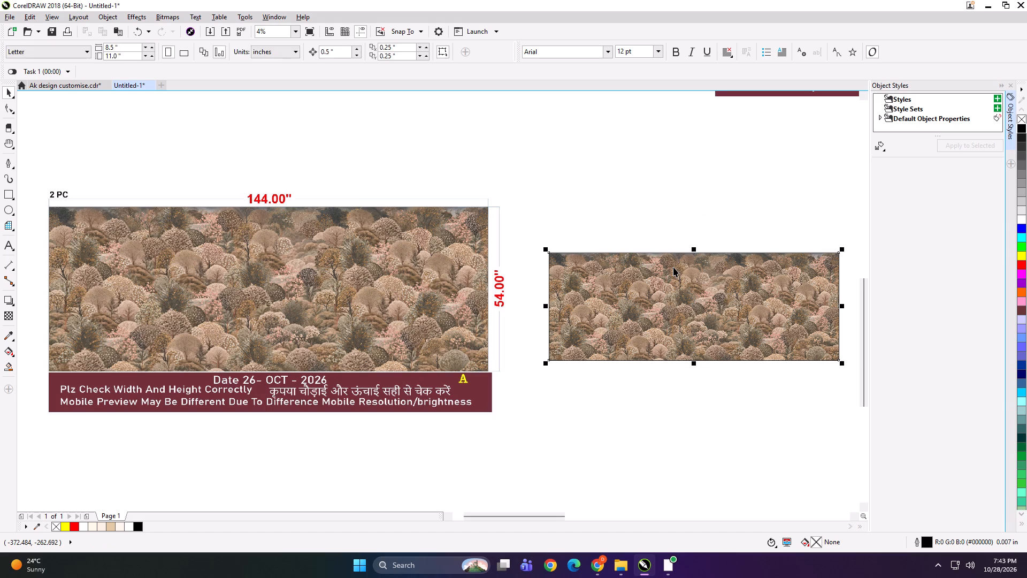
key("shift+Return")
left_click(673, 267)
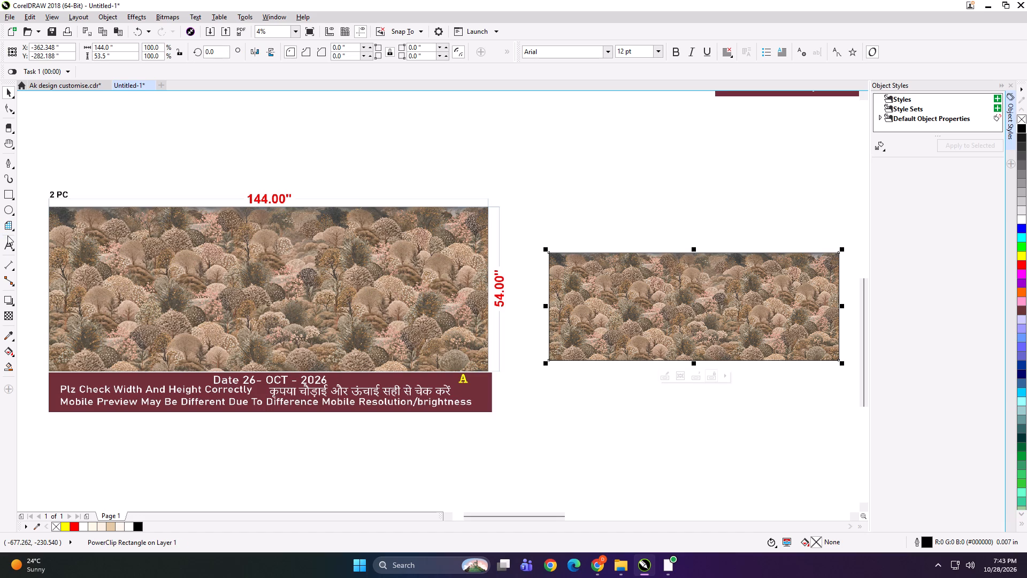
left_click(673, 220)
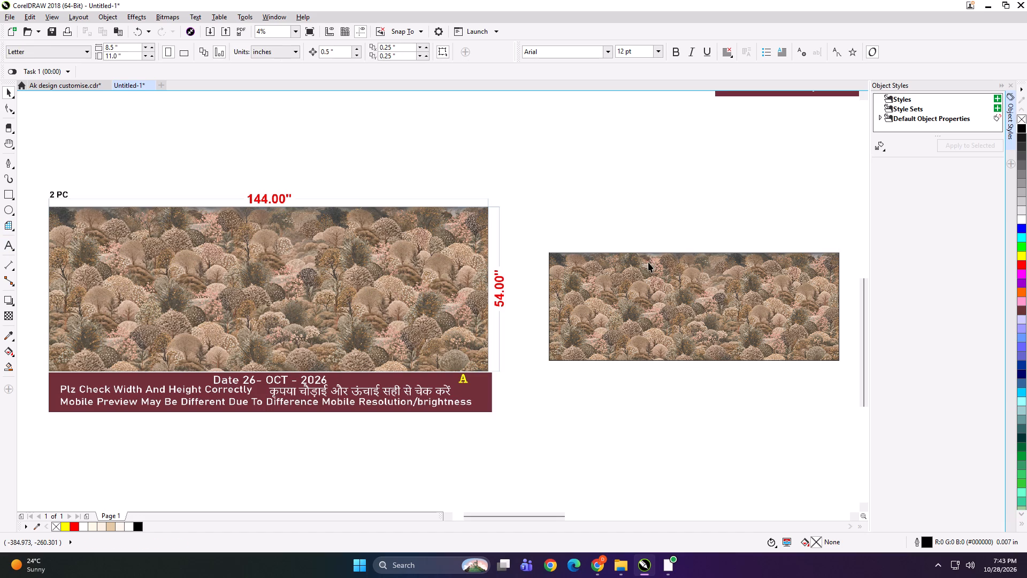
left_click(648, 262)
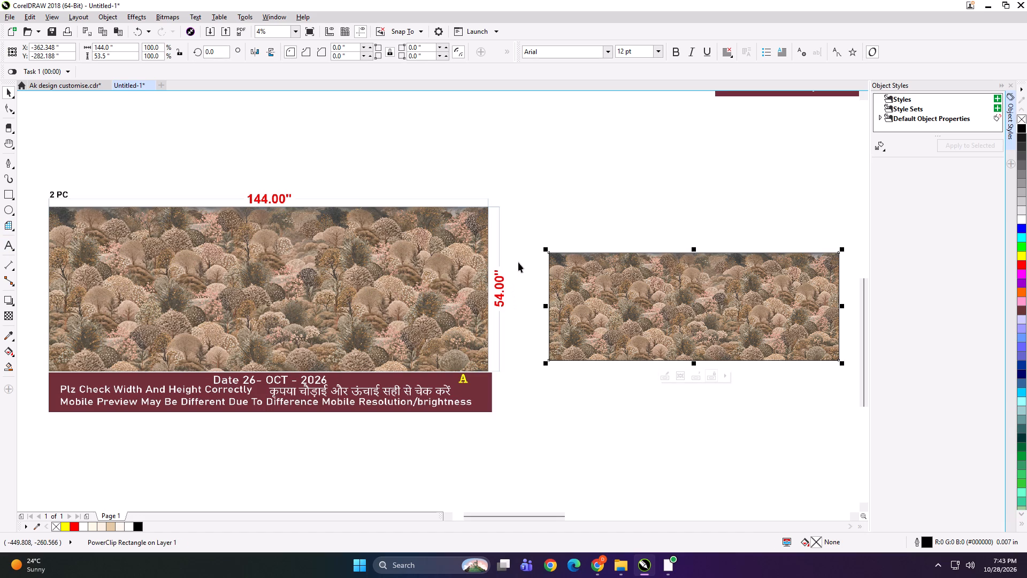
Start a text label just outside the left edge of the framed 144 × 53.5 inch forest-tree wallpaper.
left_click(6, 242)
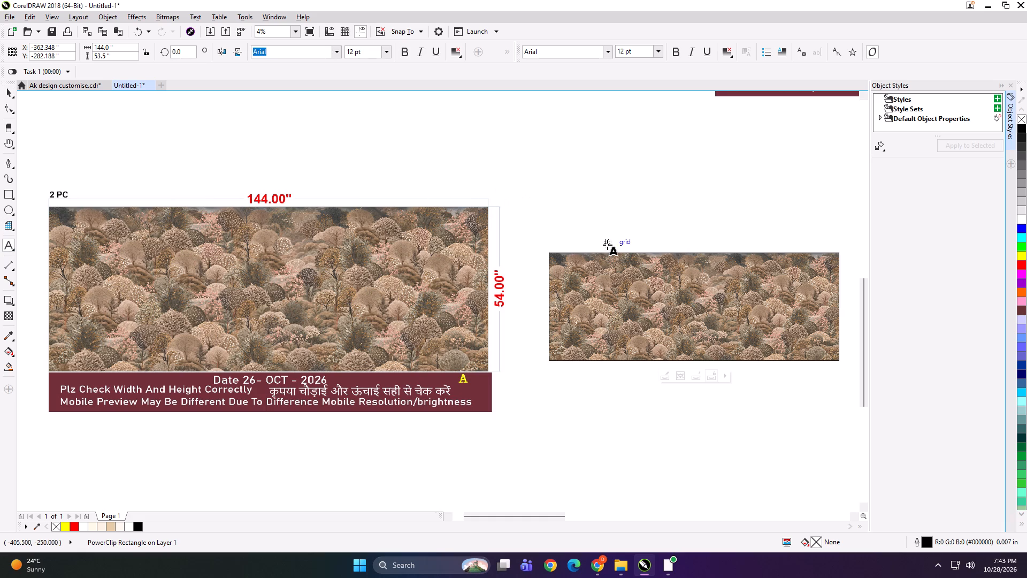
left_click(540, 306)
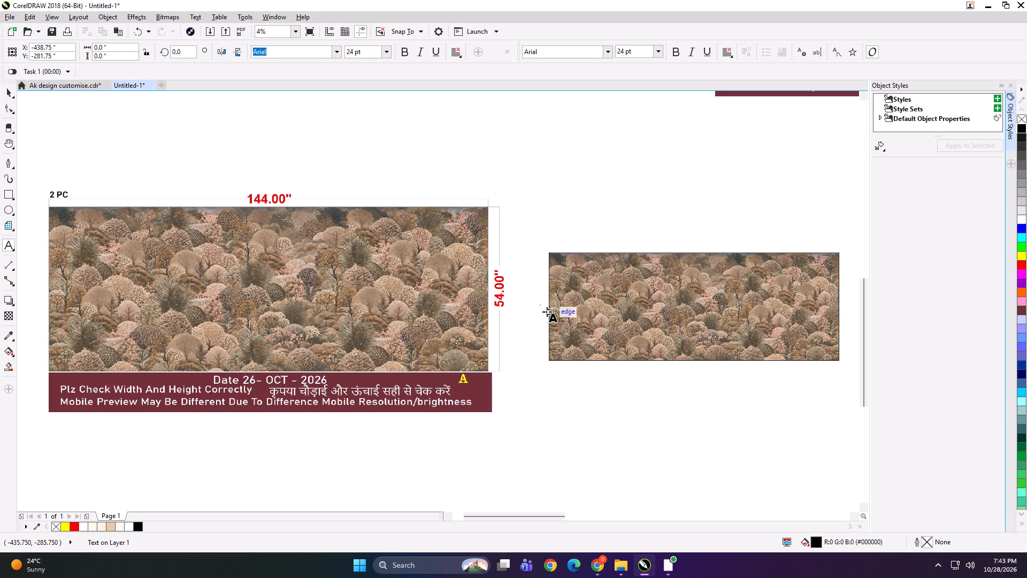
Enter 144*54 as the size label beside the framed forest-tree wallpaper.
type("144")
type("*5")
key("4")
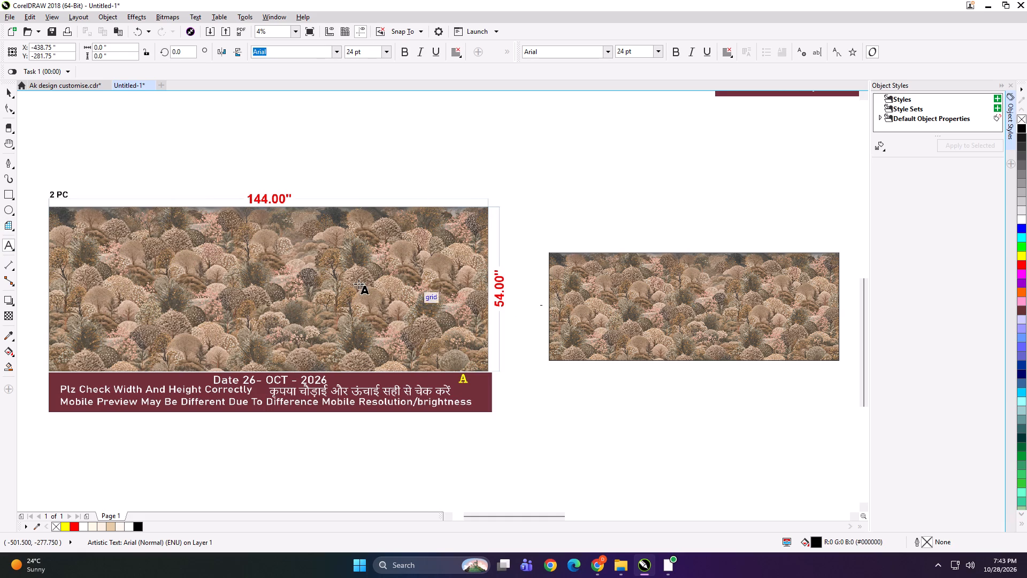
Rotate the 144*54 label beside the framed forest-tree wallpaper to 90 degrees.
left_click(10, 96)
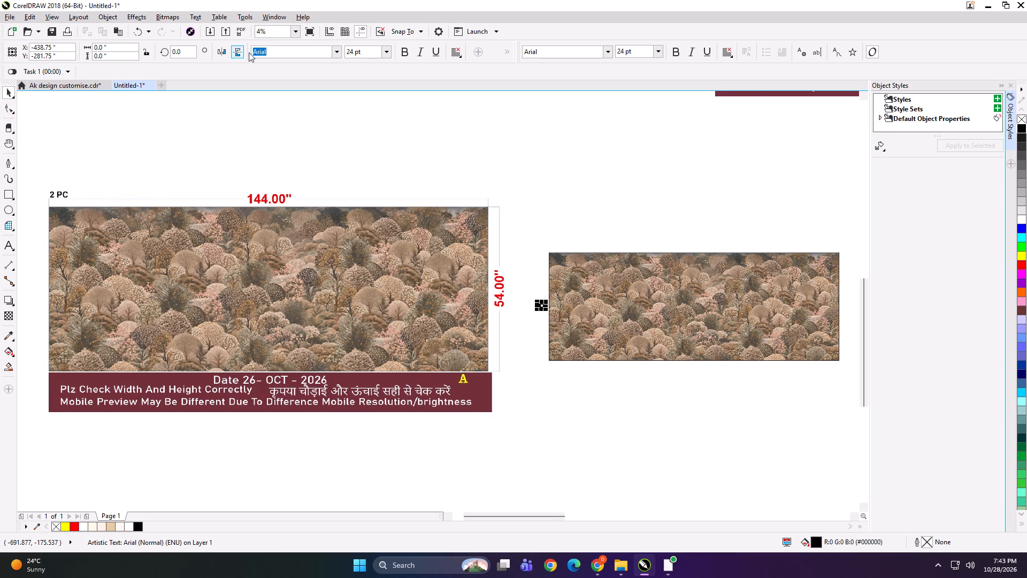
left_click(366, 53)
left_click(370, 112)
left_click_drag(542, 240, 537, 342)
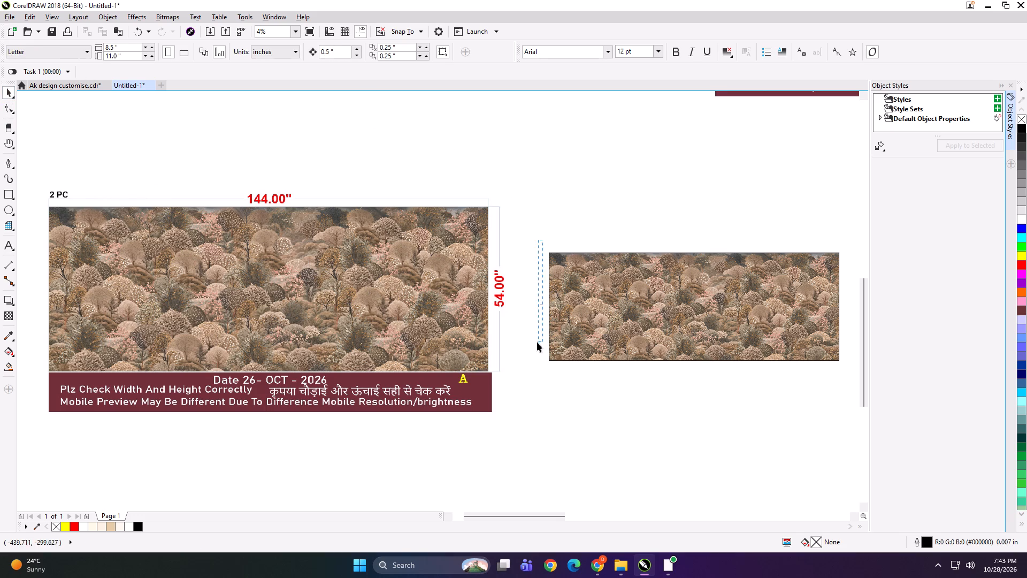
left_click_drag(537, 342, 536, 343)
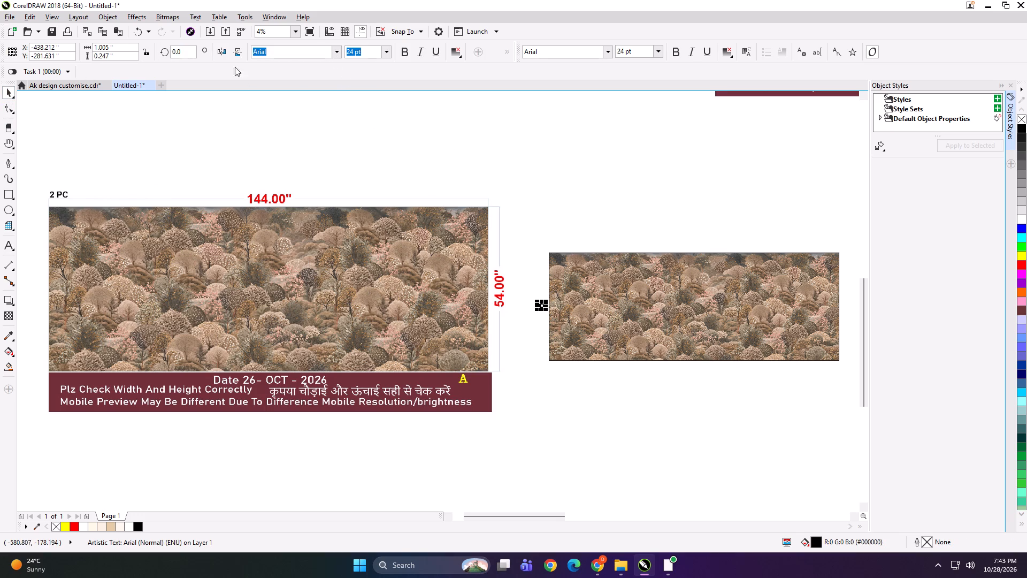
left_click(185, 49)
key("ctrl+a")
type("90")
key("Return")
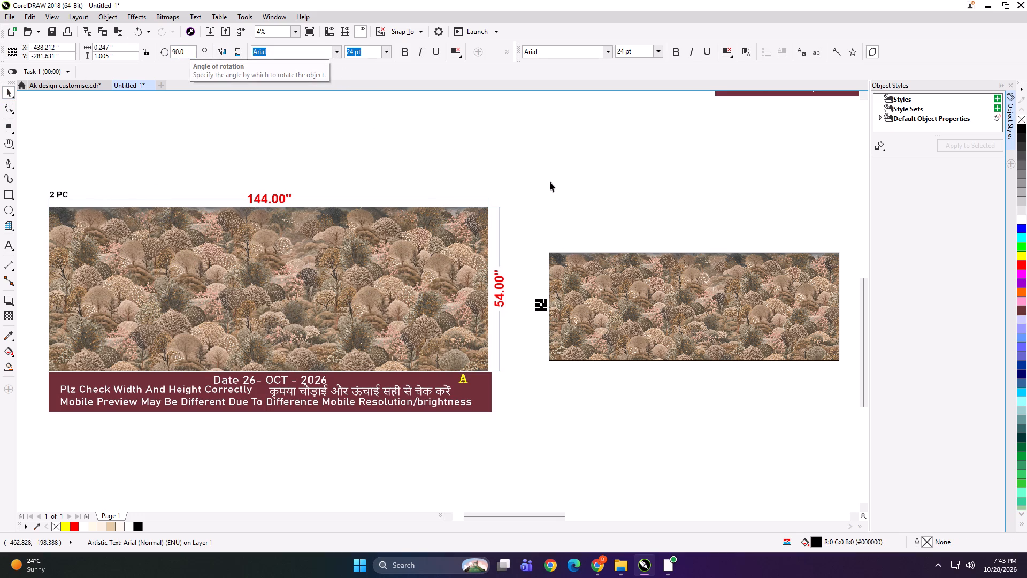
Move the rotated 144*54 label up against the outside of the framed wallpaper's left edge.
scroll(564, 296, "up", 2)
scroll(511, 320, "up", 2)
scroll(438, 311, "up", 1)
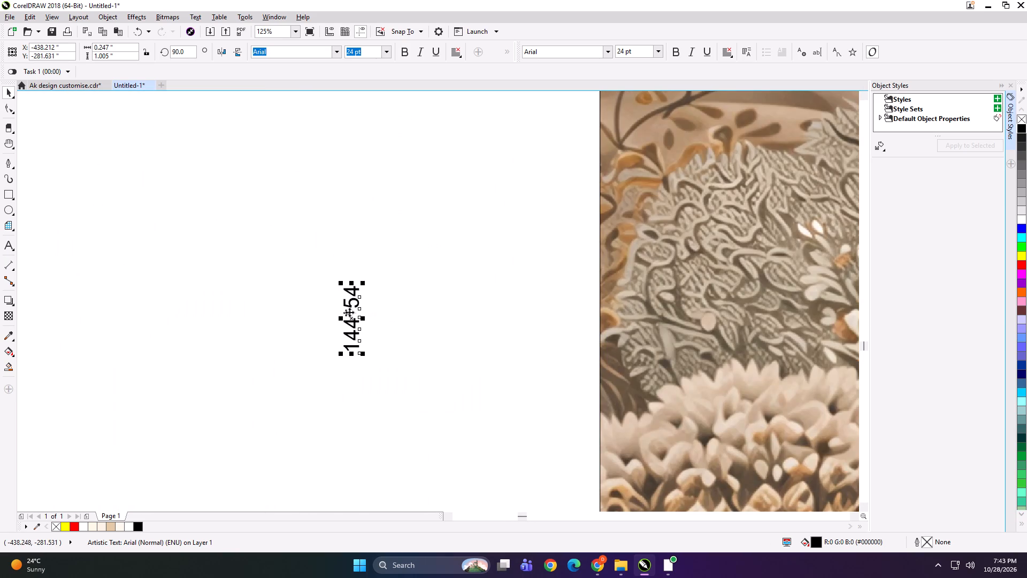
left_click_drag(348, 311, 589, 307)
Group the 144*54 label with the framed forest-tree wallpaper.
scroll(382, 244, "down", 3)
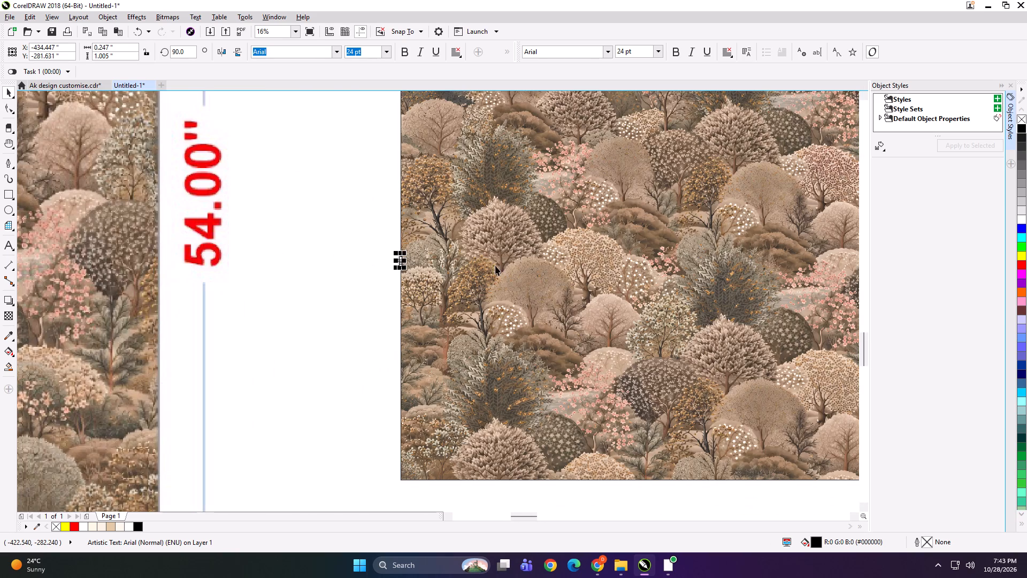
left_click(495, 265, "shift")
scroll(495, 265, "down", 3)
key("ctrl+g")
Start exporting the grouped forest-tree wallpaper as a TIFF bitmap and bring up the open File Explorer windows.
scroll(520, 282, "down", 1)
scroll(180, 287, "up", 1)
key("ctrl+e")
left_click(621, 572)
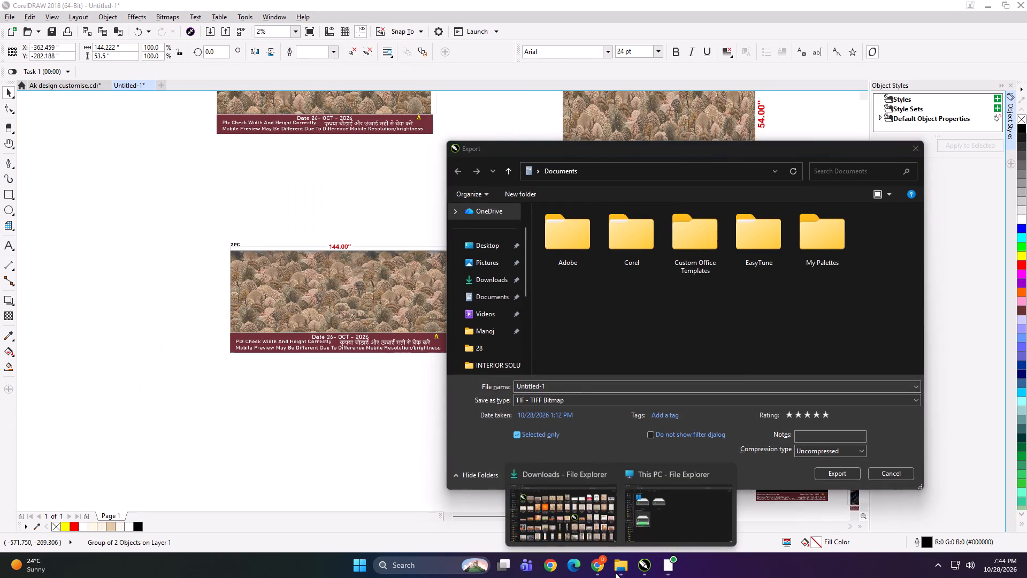
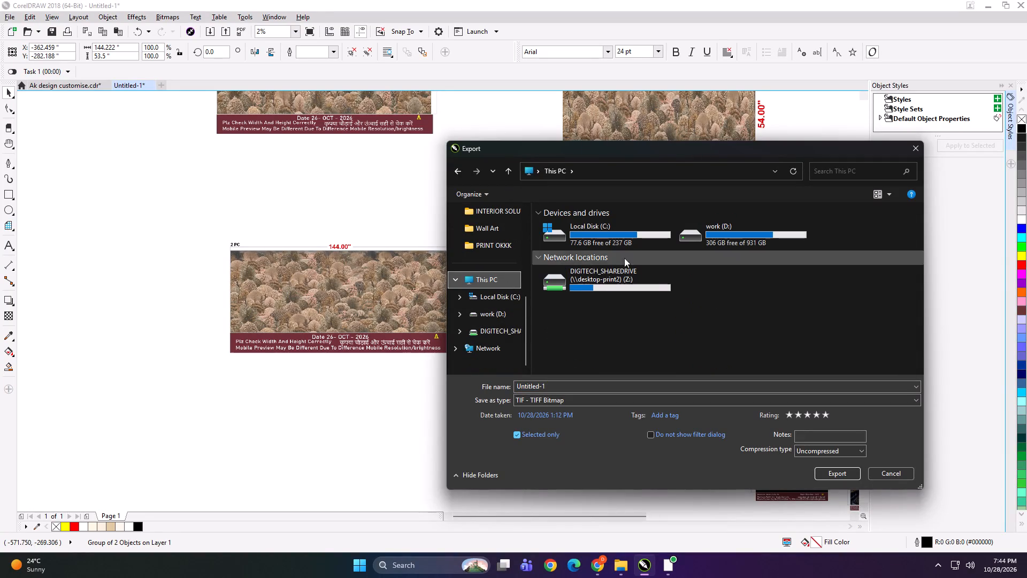
Create an export folder named CHANDIGARH WALLPAPER W inside KD > PRINT FILE > 28 on the work (D:) drive.
double_click(778, 234)
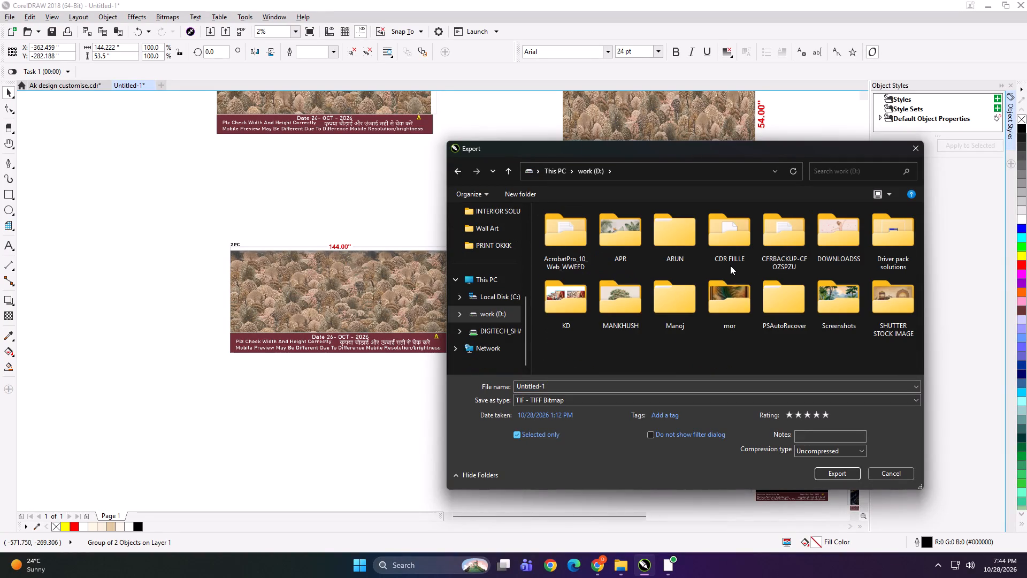
double_click(567, 301)
double_click(765, 257)
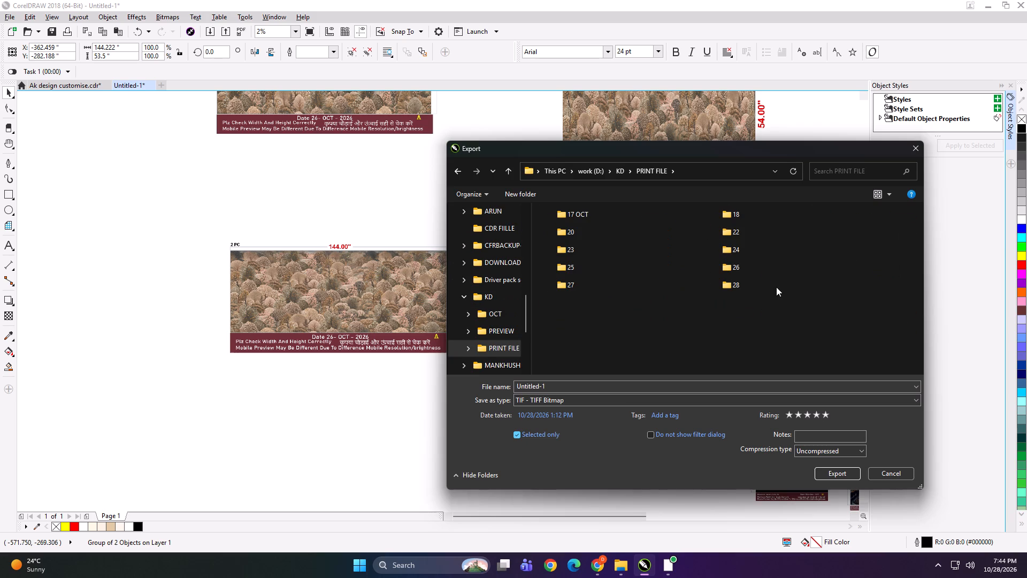
double_click(776, 287)
left_click(637, 300)
left_click(529, 195)
key("ctrl+v")
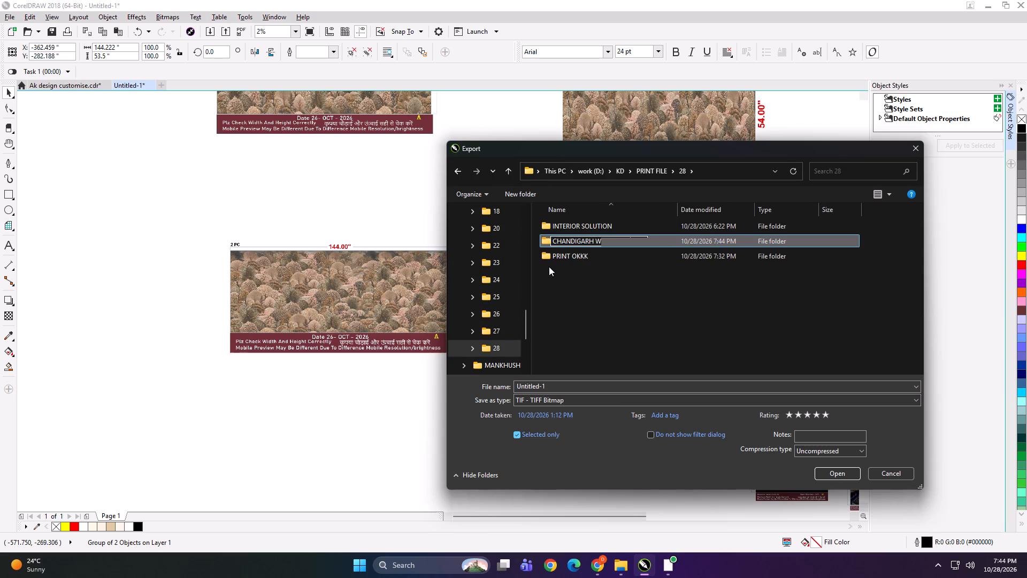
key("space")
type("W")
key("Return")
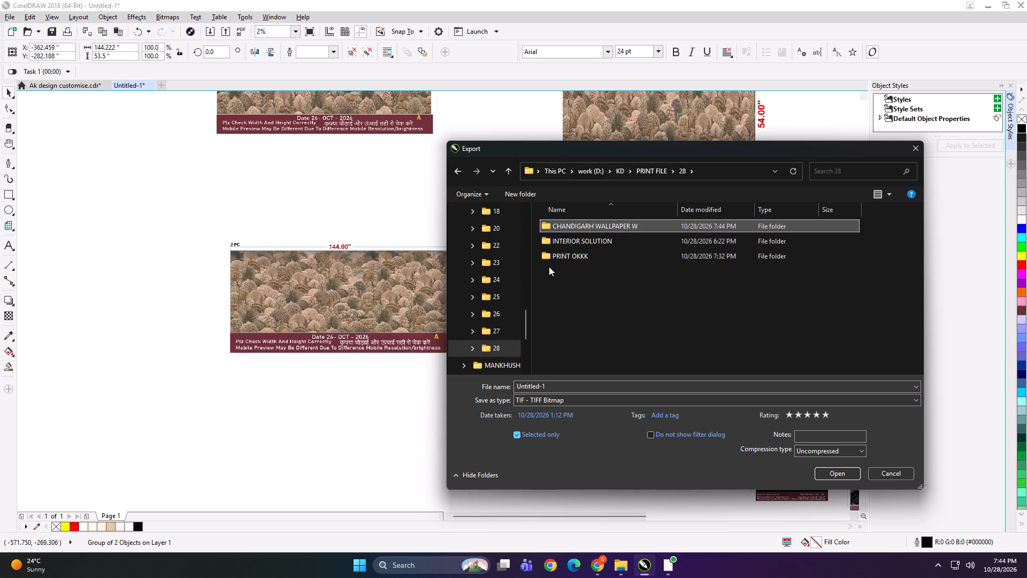
Open the CHANDIGARH WALLPAPER W folder and name the TIFF export file 144x53.5 NW 2PC.
double_click(646, 225)
left_click(620, 381)
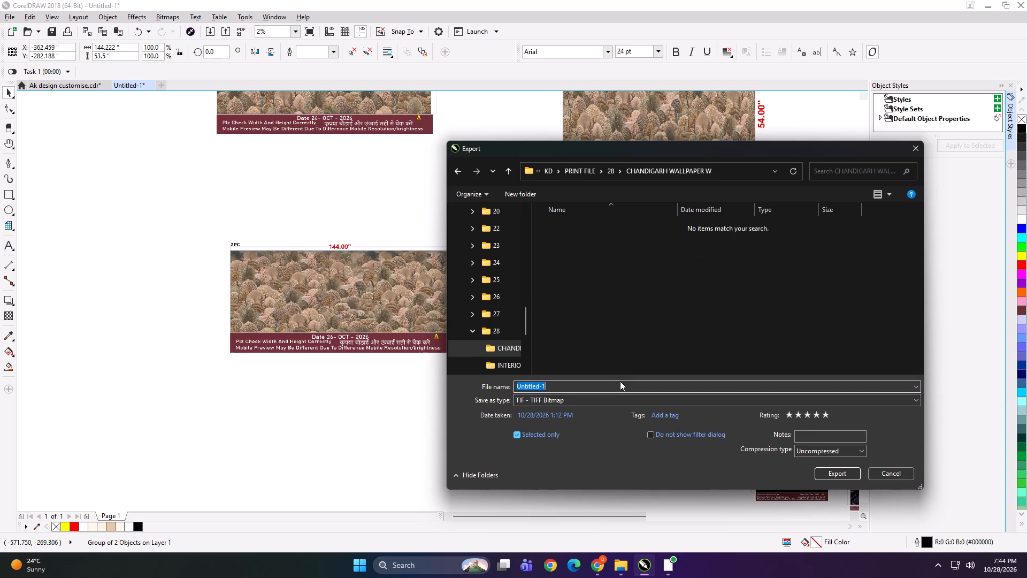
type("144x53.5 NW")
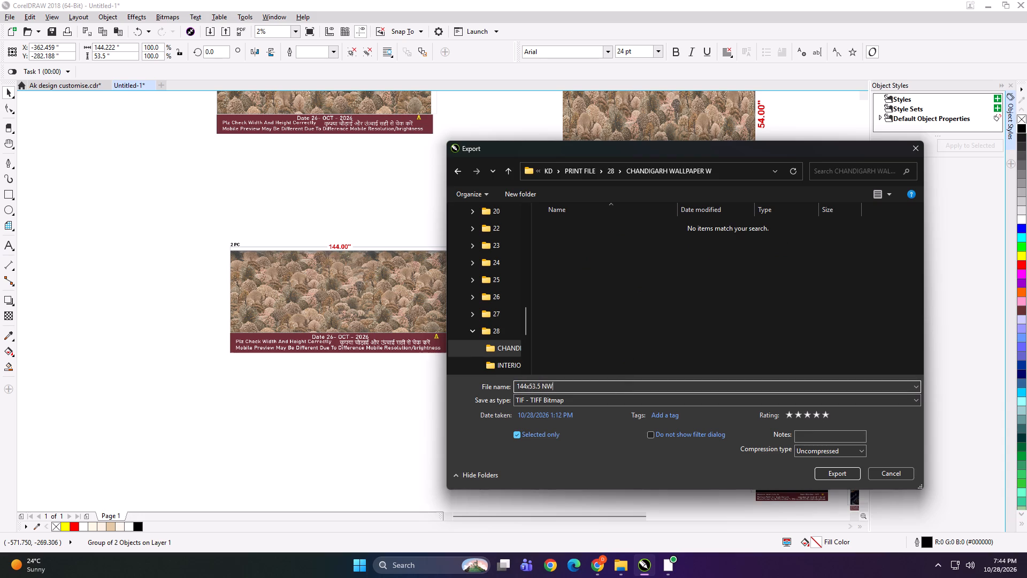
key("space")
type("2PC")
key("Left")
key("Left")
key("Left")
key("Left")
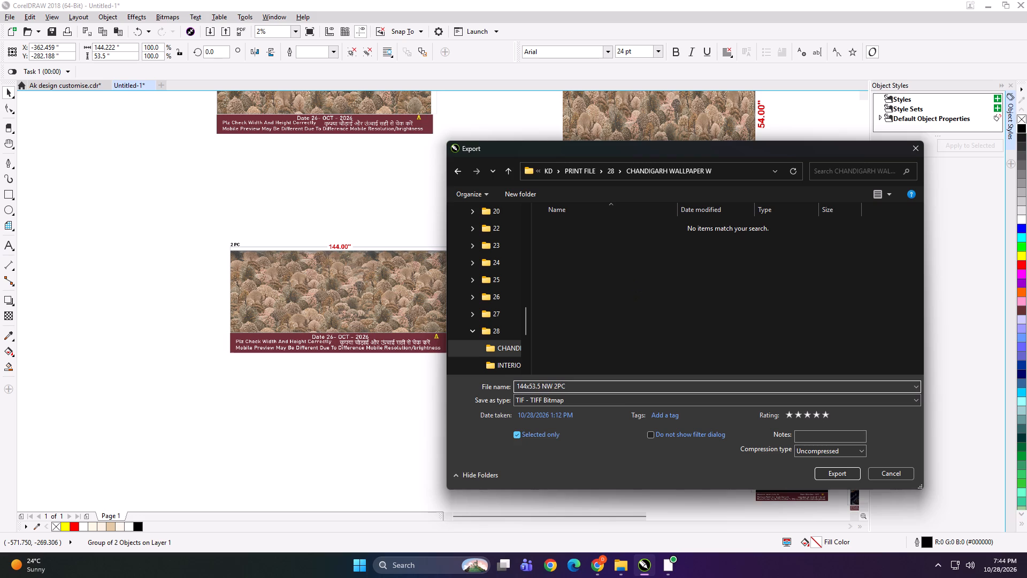
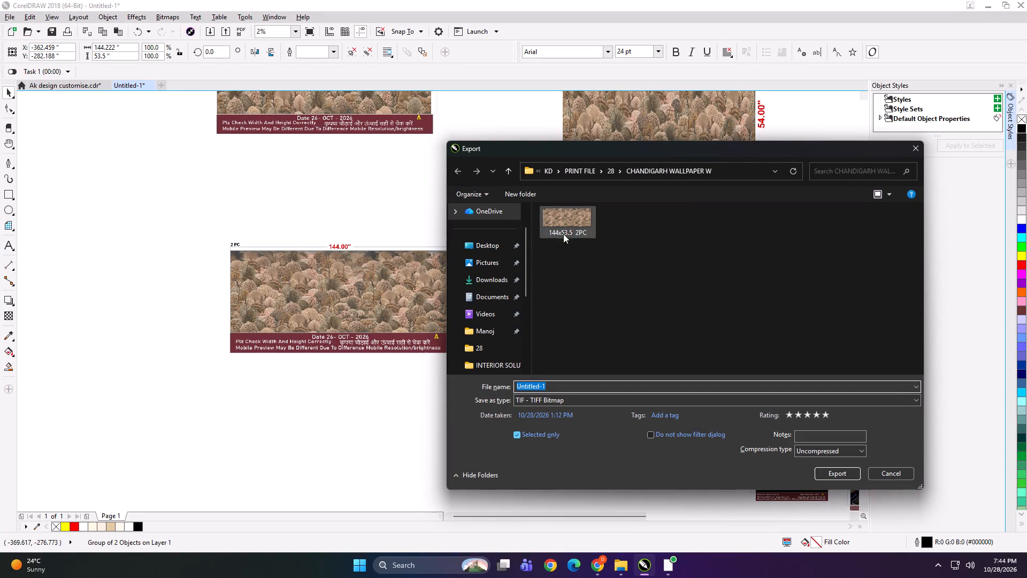
Rename the exported forest-tree TIFF in the CHANDIGARH WALLPAPER W folder as 144x53.5 NW 2PC.
left_click(564, 226)
right_click(564, 226)
left_click(600, 527)
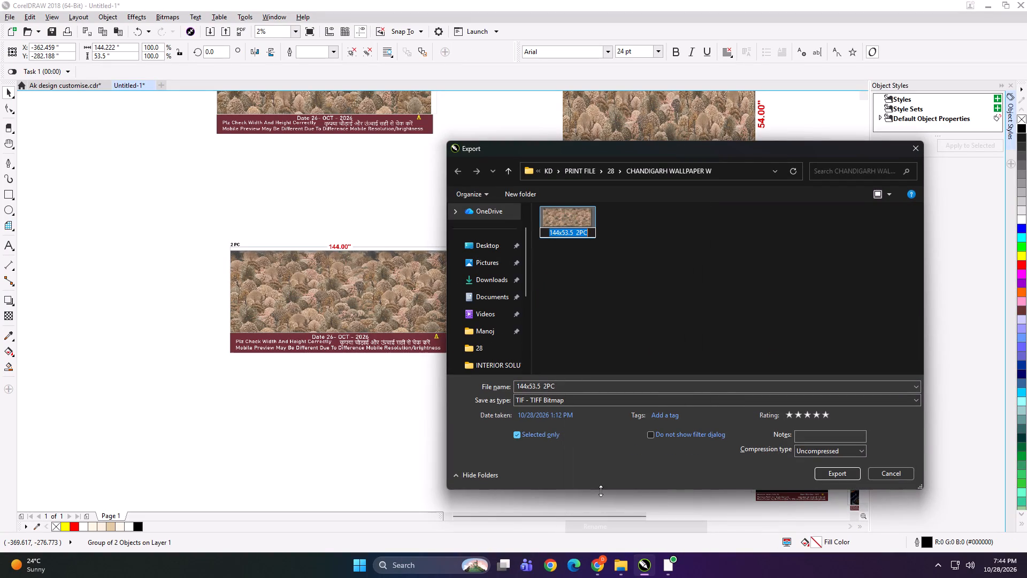
key("Right")
key("Left")
key("Left")
key("Left")
key("Left")
type("NW")
key("Return")
left_click(882, 470)
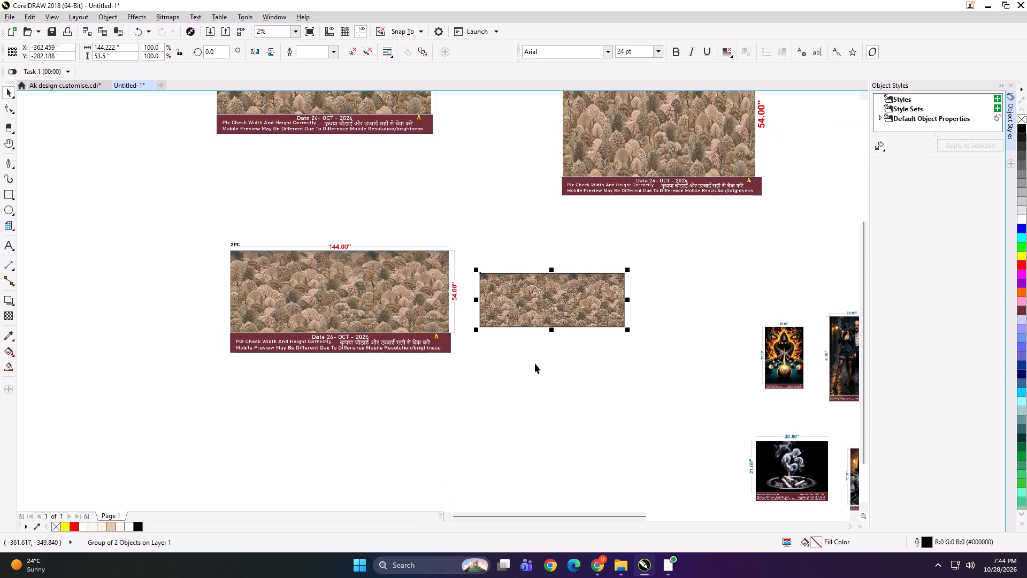
Enlarge the labelled 144 × 53.5 inch wallpaper to about 219 × 81 inches and group it beside its 144 × 54 preview.
left_click_drag(630, 333, 667, 354, "shift")
left_click_drag(549, 305, 573, 305)
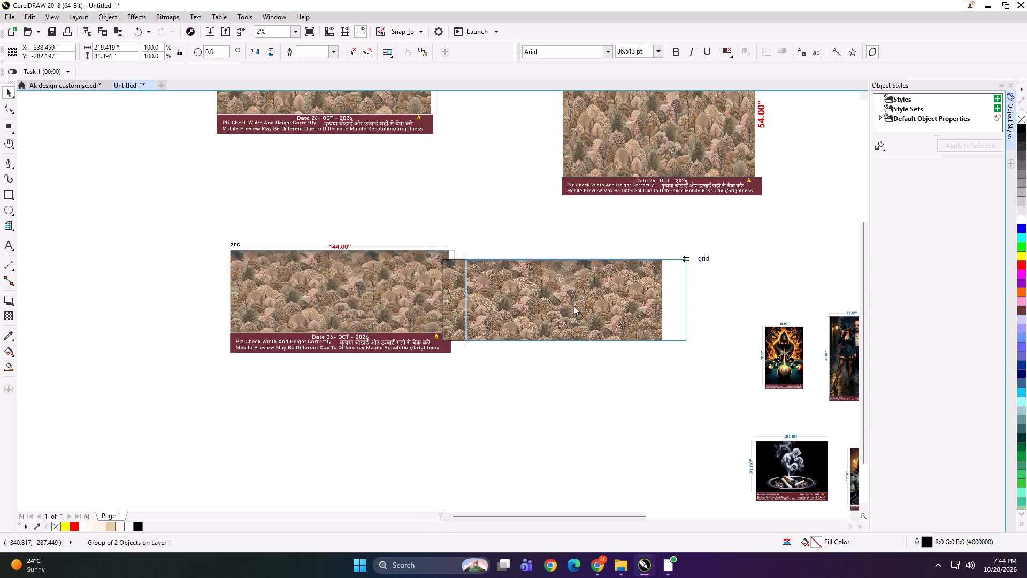
left_click_drag(573, 305, 571, 305)
left_click(424, 282, "shift")
key("ctrl+g")
left_click_drag(422, 282, 382, 296)
Shift the 144 × 84 inch and 84 × 54 inch previews leftward, away from the original forest-tree bitmap.
scroll(370, 324, "down", 1)
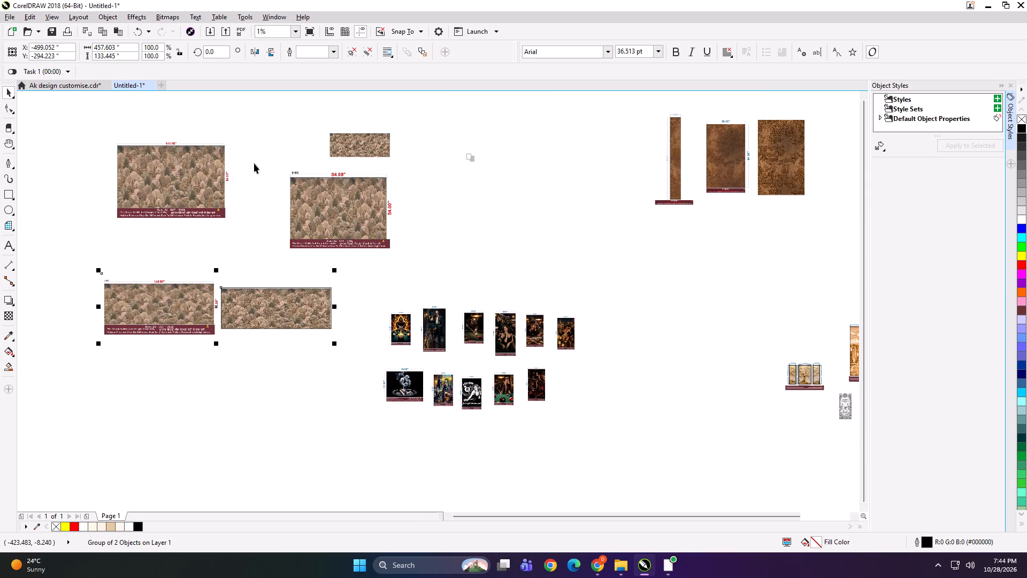
scroll(252, 149, "up", 1)
left_click_drag(402, 202, 290, 203)
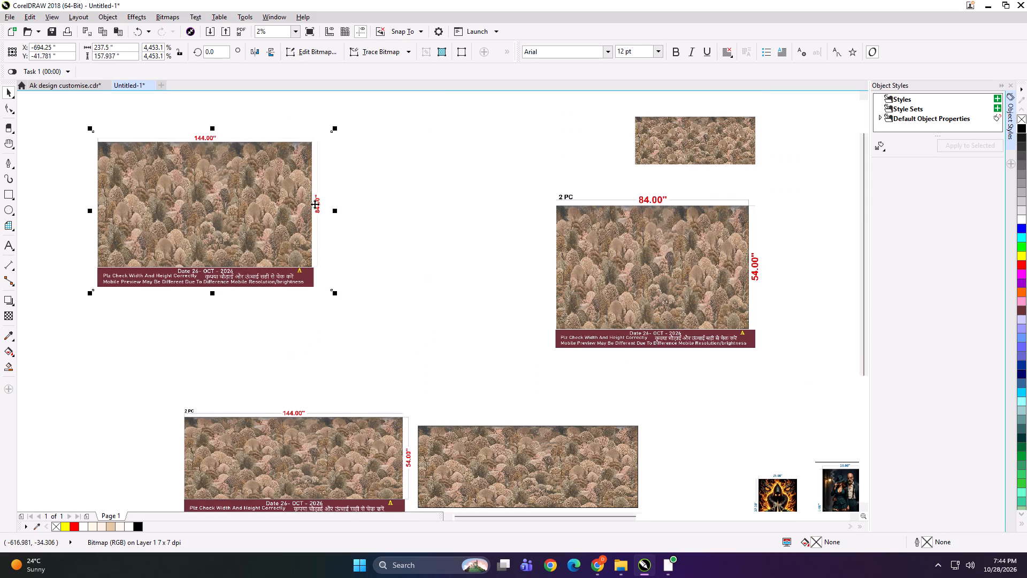
left_click_drag(626, 247, 446, 205)
Duplicate the original forest-tree bitmap and place one of the two just below the 144 × 84 inch preview.
left_click_drag(681, 128, 666, 225)
right_click_drag(669, 193, 666, 225)
left_click_drag(698, 138, 263, 298)
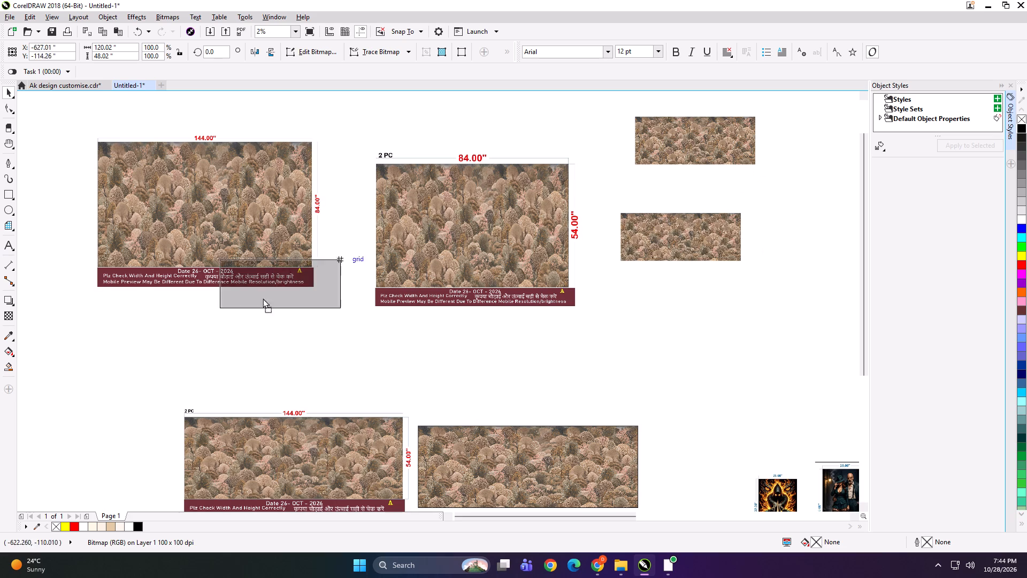
left_click_drag(263, 298, 208, 342)
Resize the forest-tree bitmap beside the 84 × 54 inch preview to 84 inches wide and 53.5 inches high.
scroll(728, 176, "up", 1)
left_click(648, 279)
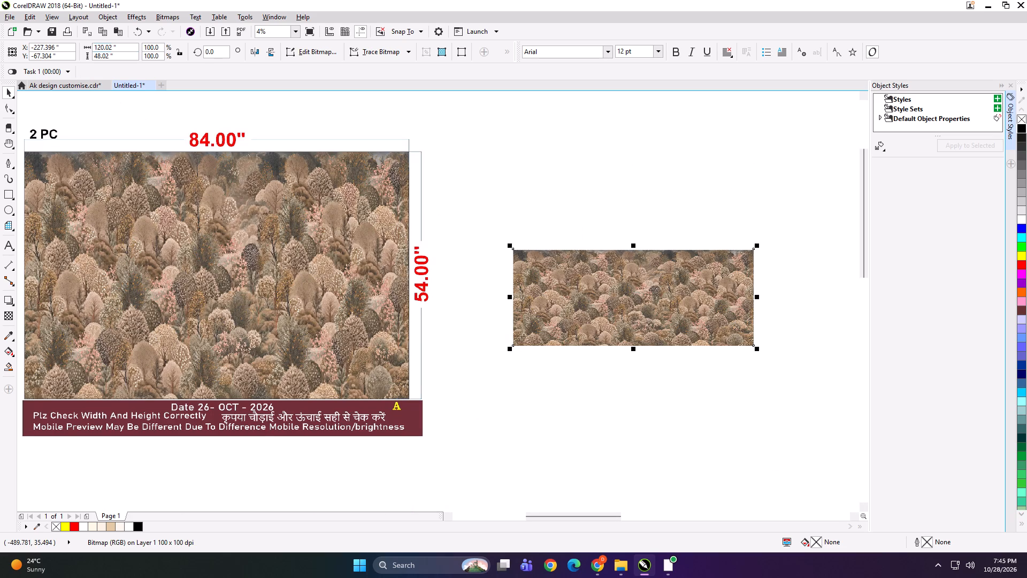
left_click_drag(130, 48, 64, 54)
type("84")
key("Tab")
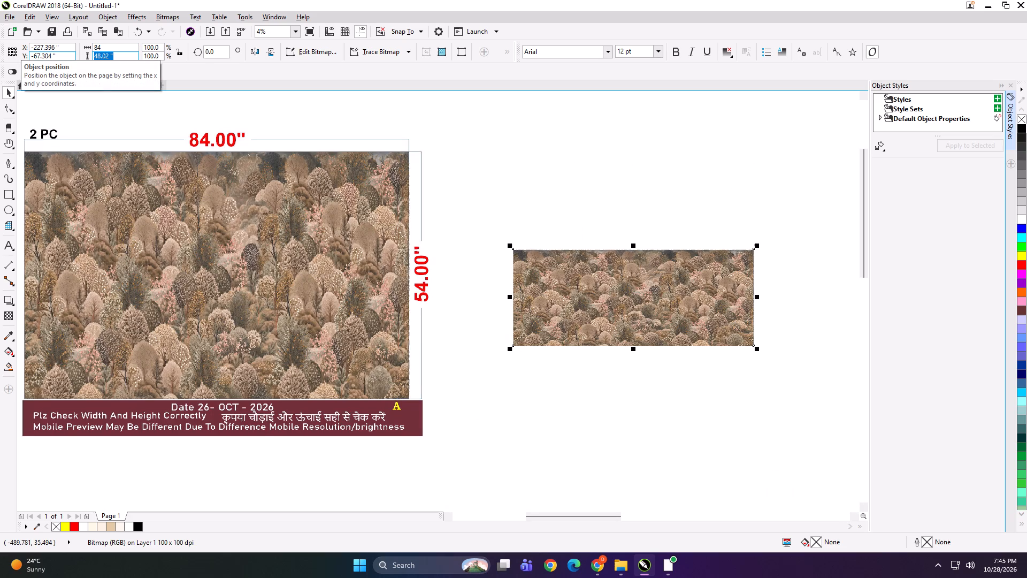
type("53.5")
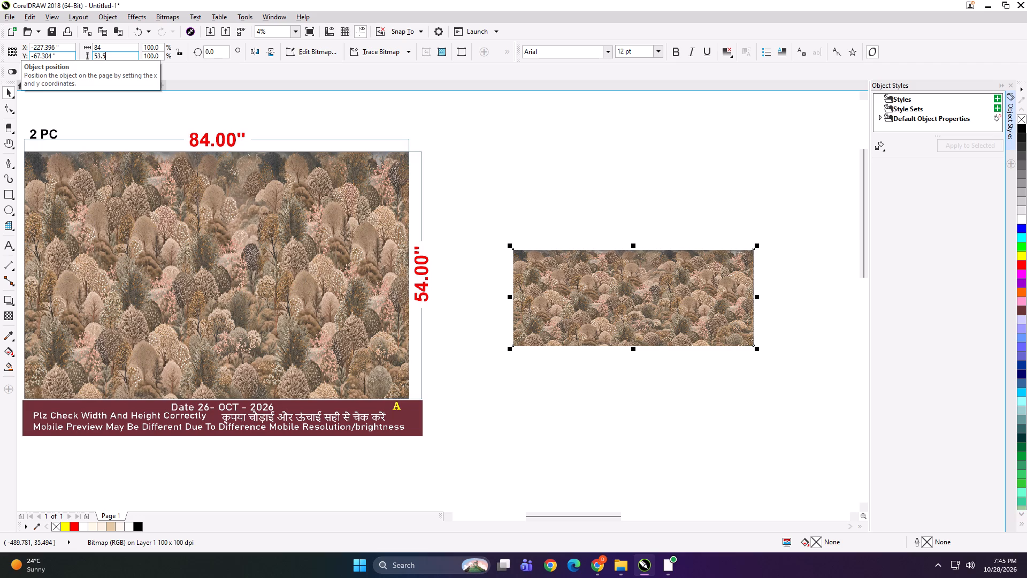
key("Return")
Shrink the 84 × 54 inch preview to about 91 × 65 inches overall and place it just left of the resized bitmap.
left_click(341, 186)
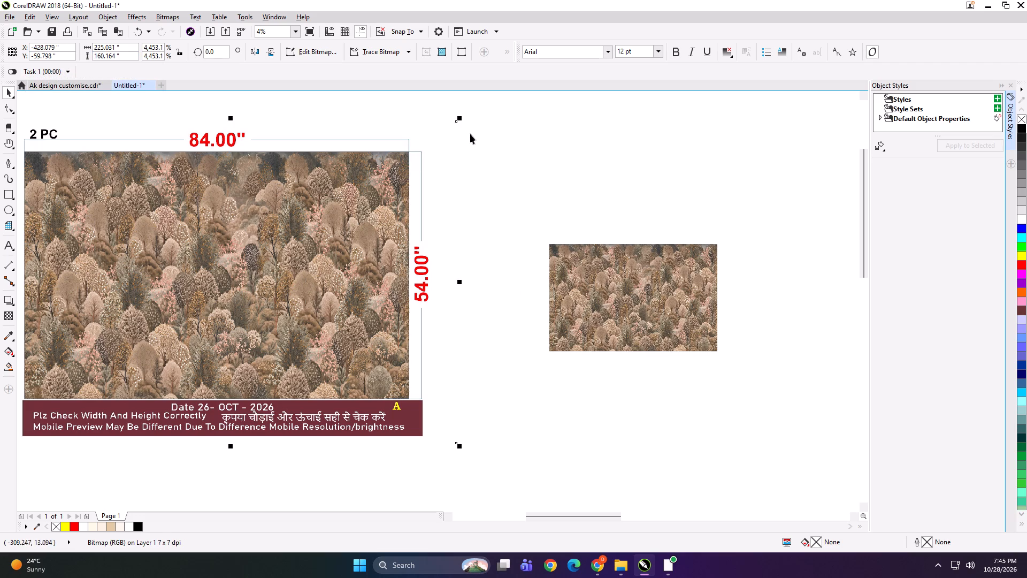
left_click_drag(464, 117, 454, 213, "shift")
left_click_drag(285, 245, 491, 260)
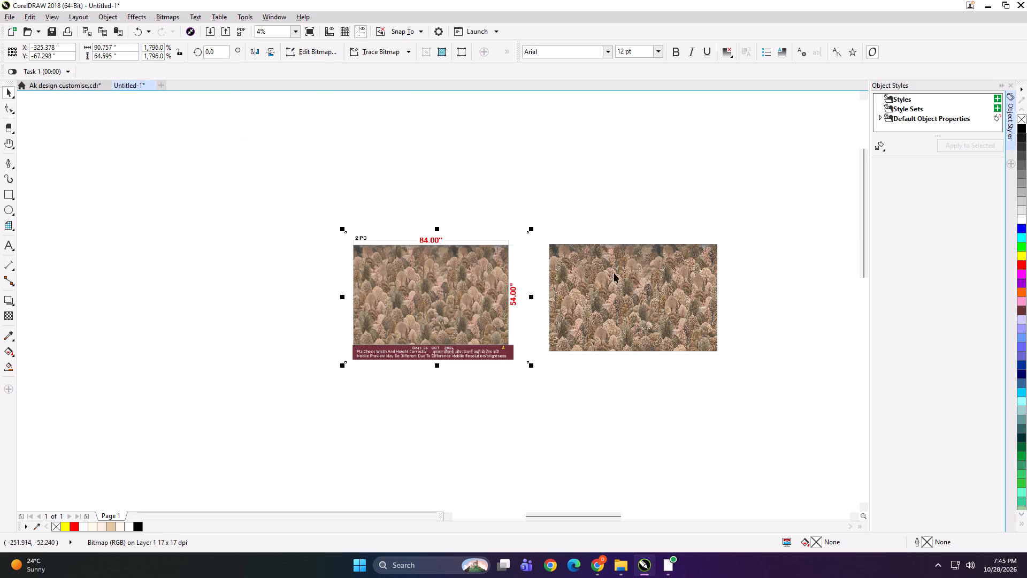
left_click(615, 273, "shift")
key("shift+F2")
left_click(468, 123)
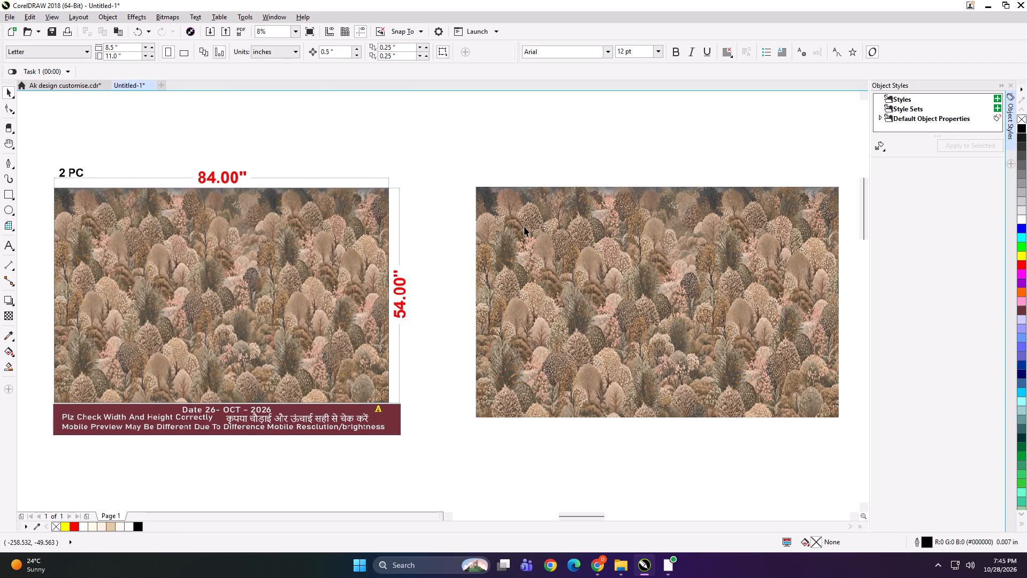
left_click(524, 226)
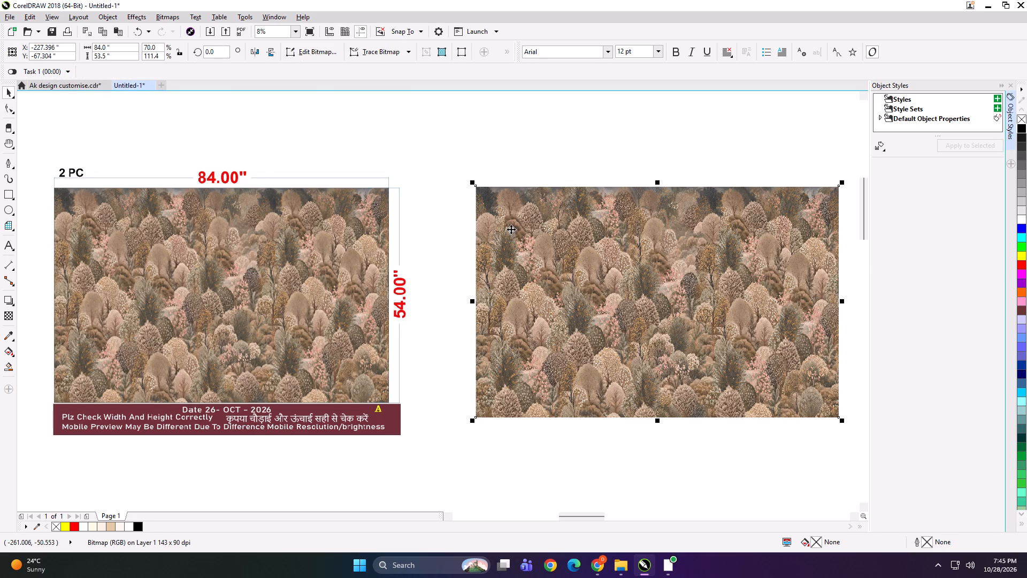
left_click_drag(405, 251, 389, 251)
left_click(490, 155)
Frame the 84 × 53.5 inch forest-tree bitmap with a rectangle of the same size.
left_click(495, 204)
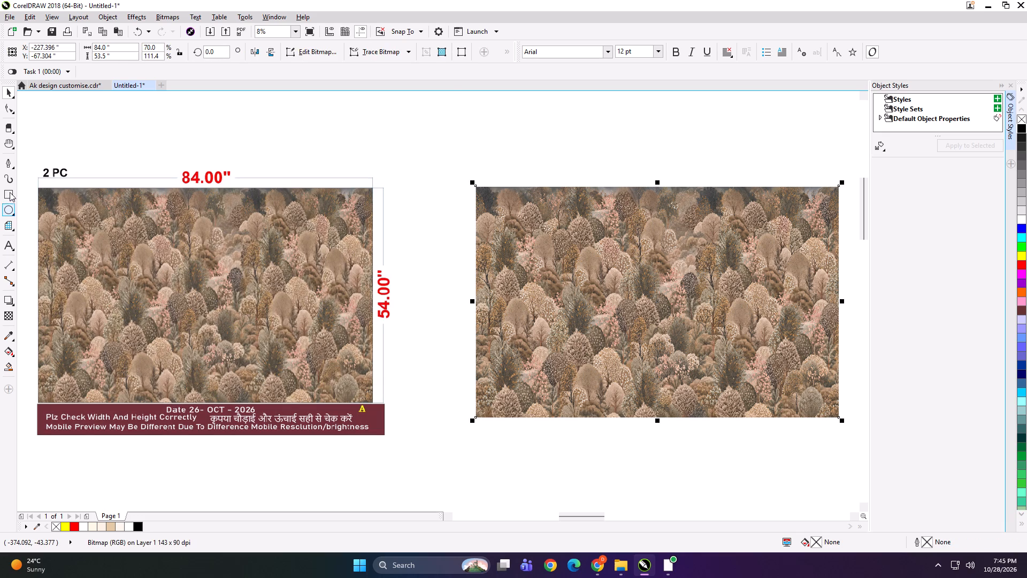
double_click(11, 188, "shift")
key("shift+space")
left_click(496, 135)
Add a text label reading 84*54 between the preview and the framed wallpaper, and rotate it 90 degrees.
left_click(5, 248)
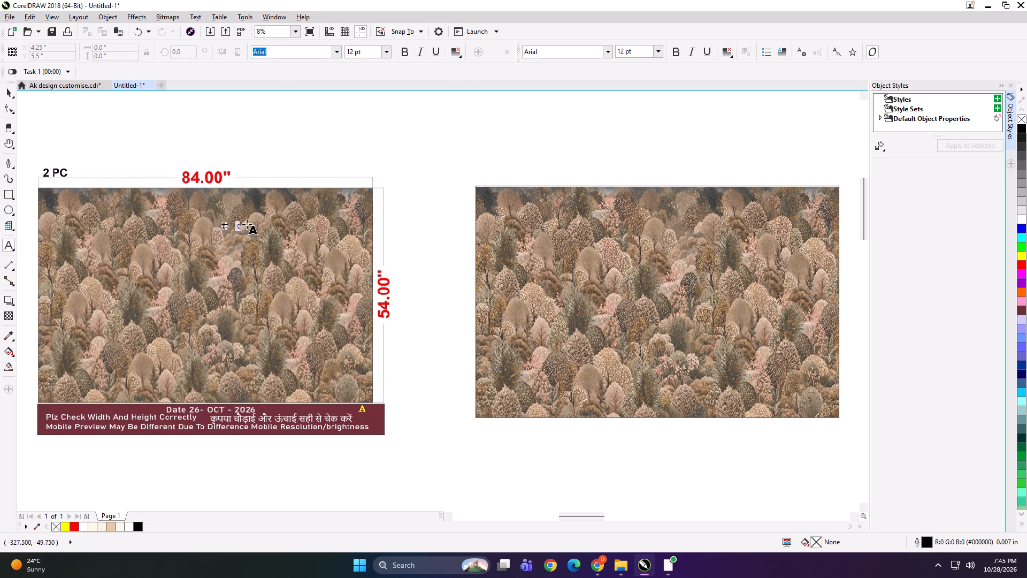
left_click(450, 280)
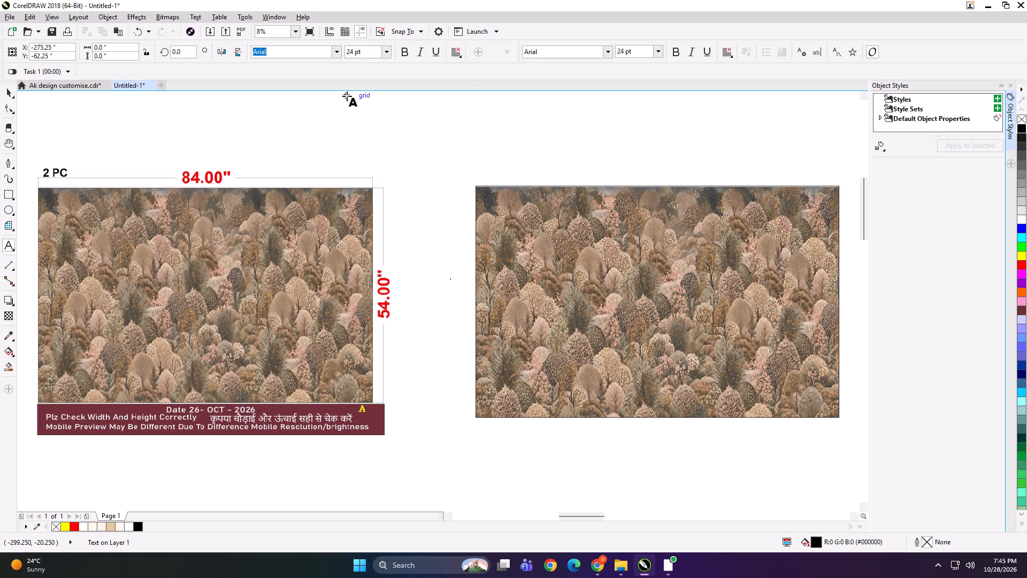
type("84*")
type("54")
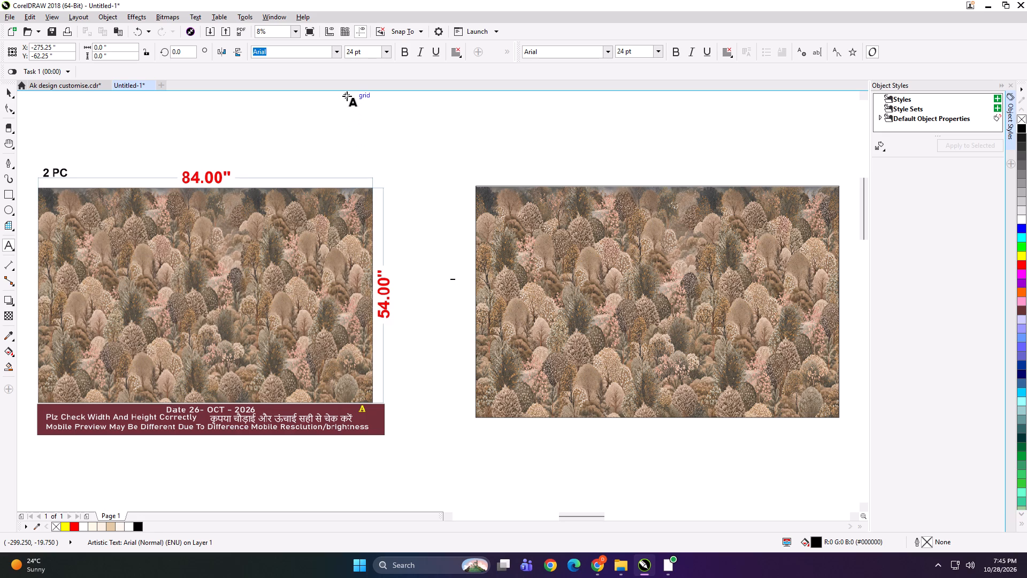
left_click(4, 87)
left_click_drag(182, 48, 177, 47)
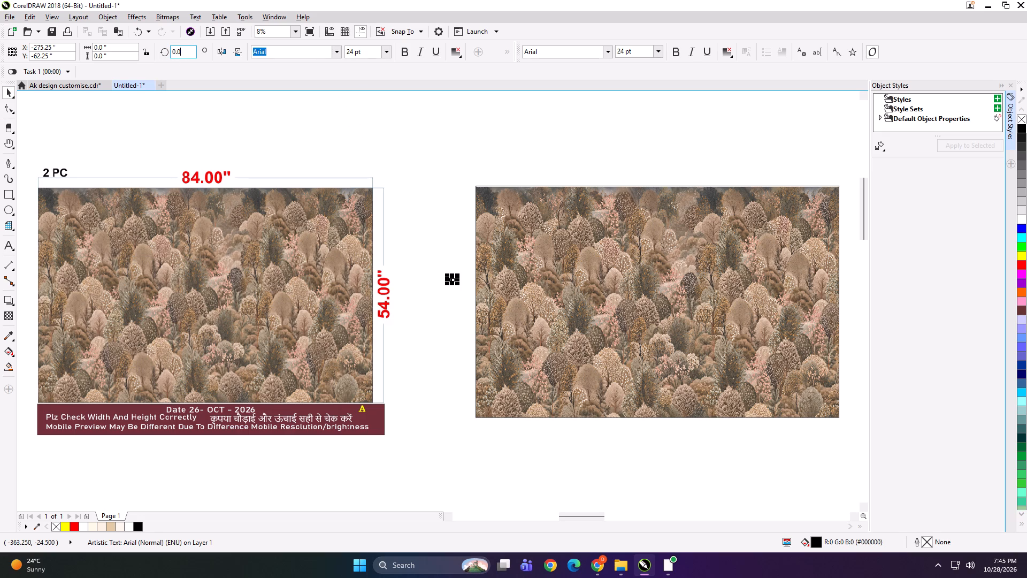
left_click_drag(177, 47, 140, 49)
type("90")
key("Return")
Position the rotated 84*54 label tightly against the left edge of the framed wallpaper.
scroll(494, 267, "up", 1)
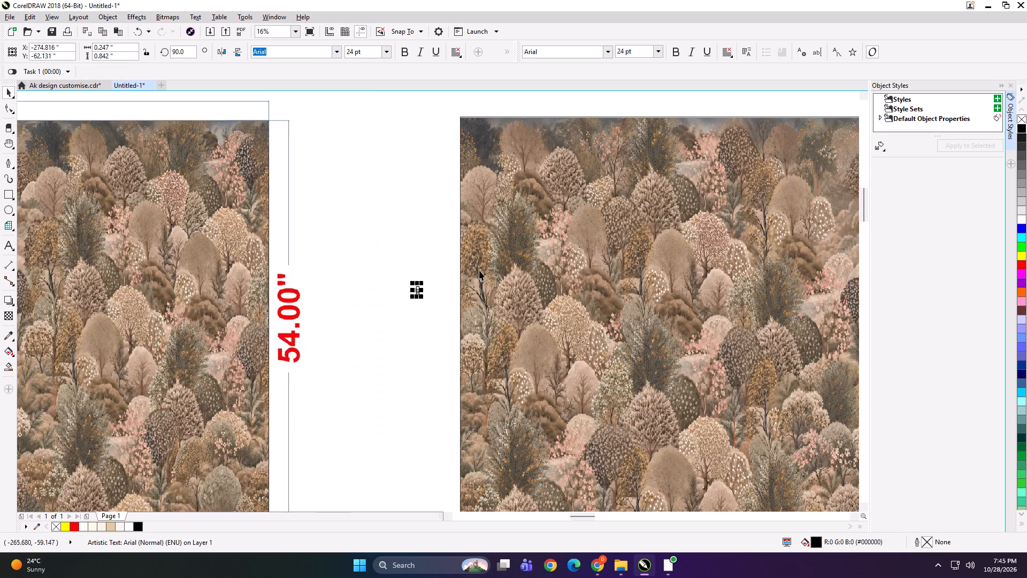
scroll(475, 275, "up", 1)
scroll(403, 305, "up", 1)
left_click_drag(313, 307, 470, 294)
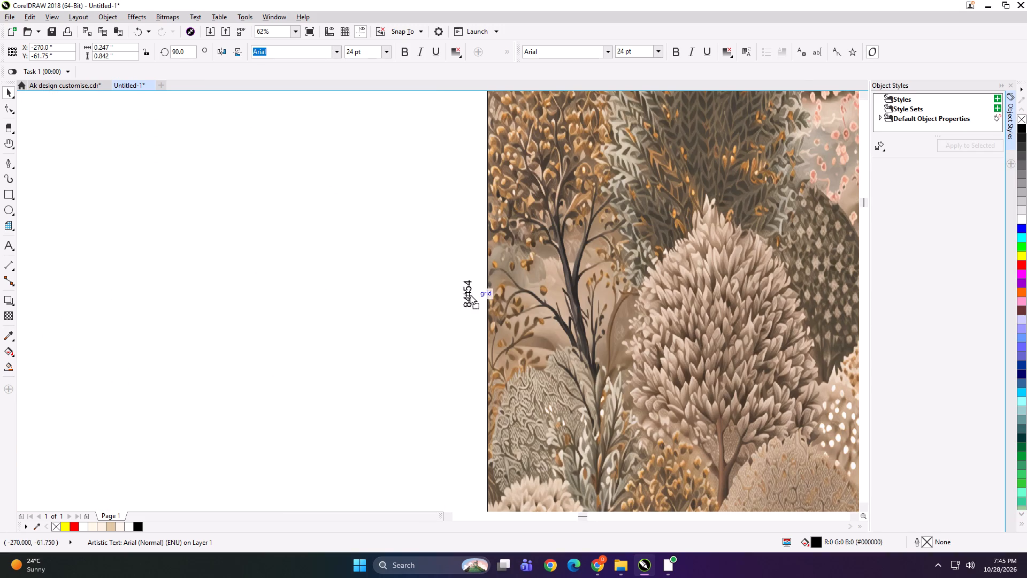
left_click_drag(470, 294, 480, 292)
scroll(482, 288, "up", 3)
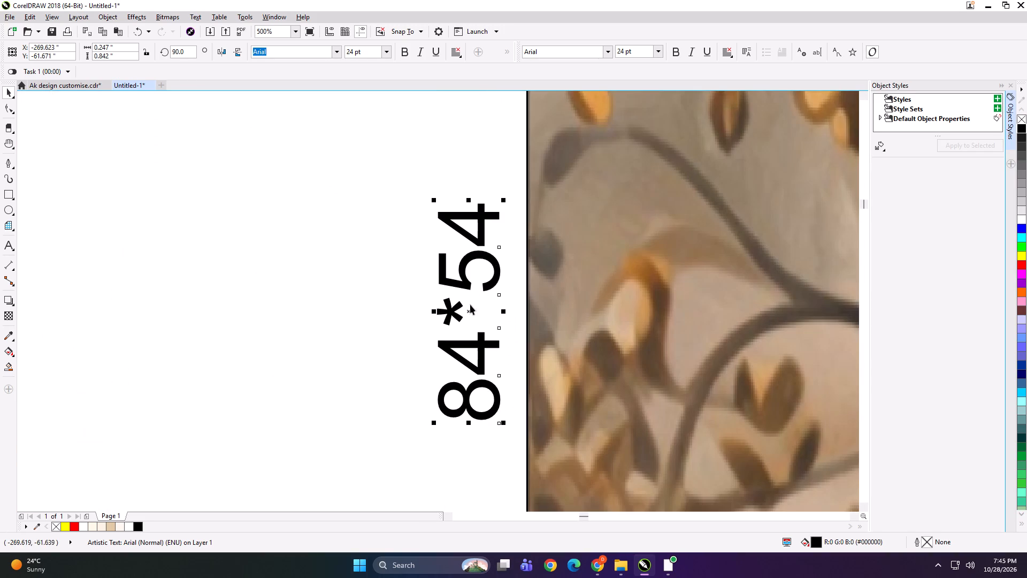
left_click_drag(468, 311, 495, 312)
Group the 84*54 label with the wallpaper's frame and export the selection as a TIFF named 84x53.5 NW 2PC.
scroll(442, 274, "down", 7)
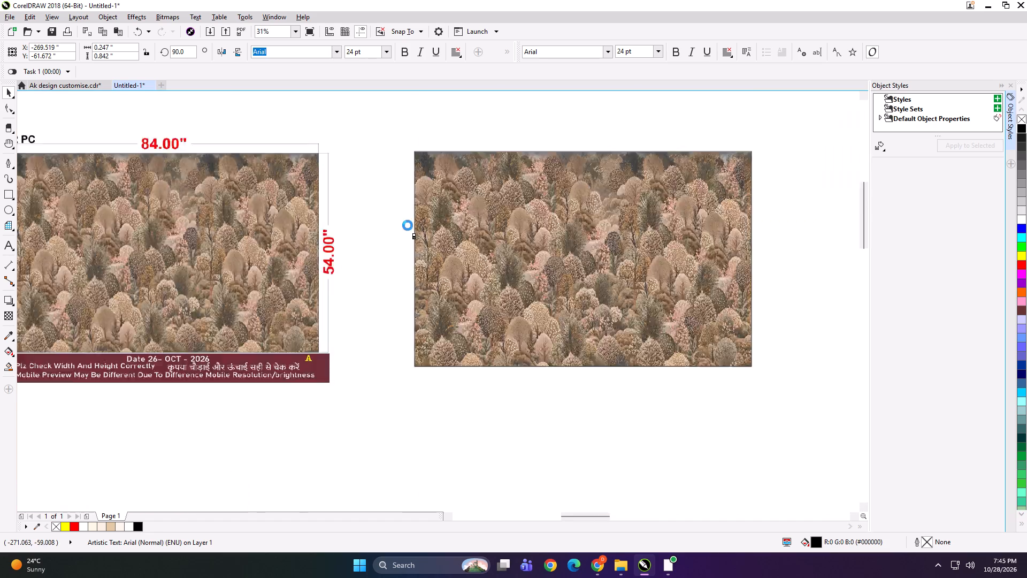
left_click(493, 243, "shift")
key("ctrl+g")
key("ctrl+e")
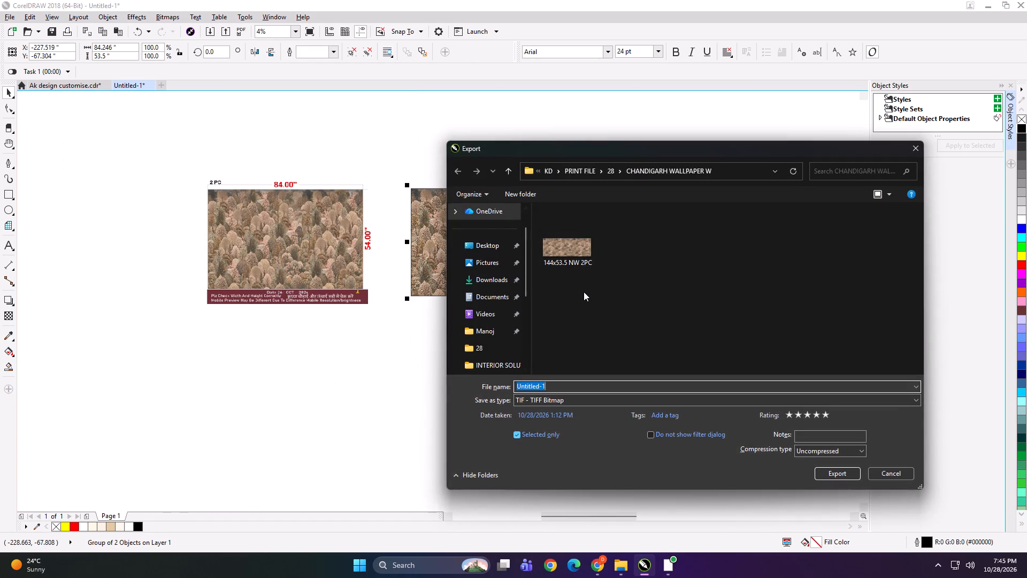
type("84x")
type("53.5")
key("space")
type("NW 2PC")
key("Return")
key("Return")
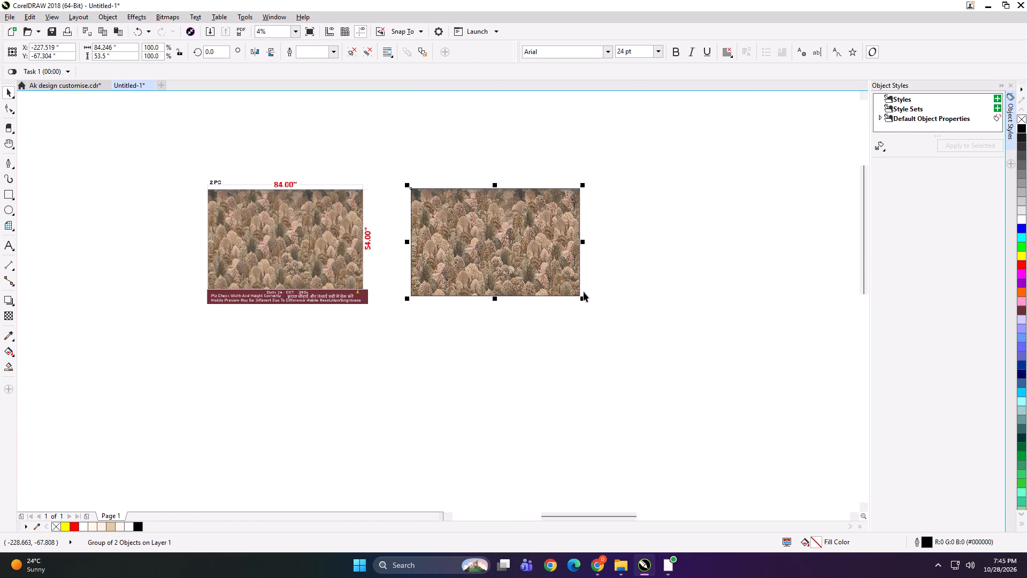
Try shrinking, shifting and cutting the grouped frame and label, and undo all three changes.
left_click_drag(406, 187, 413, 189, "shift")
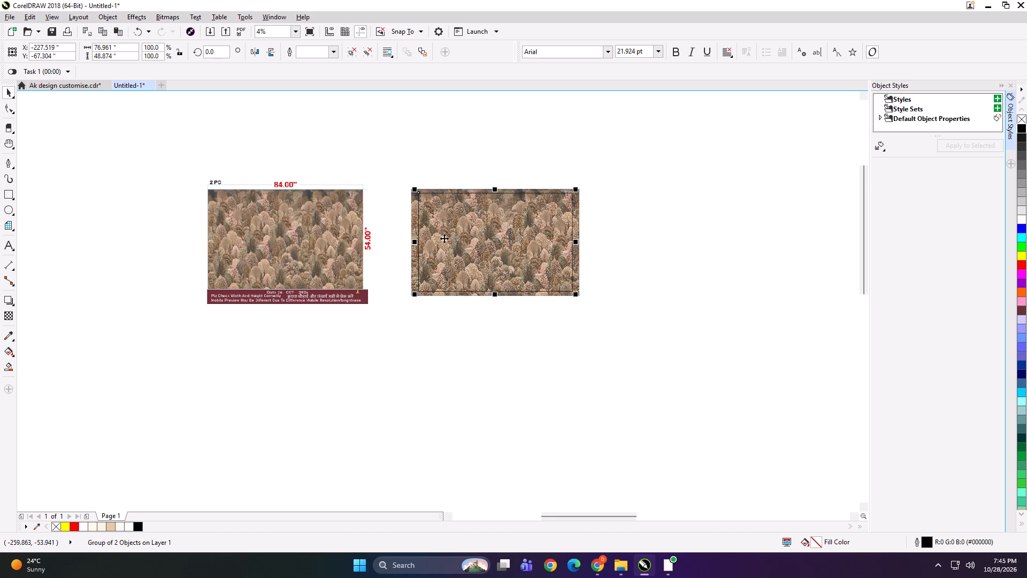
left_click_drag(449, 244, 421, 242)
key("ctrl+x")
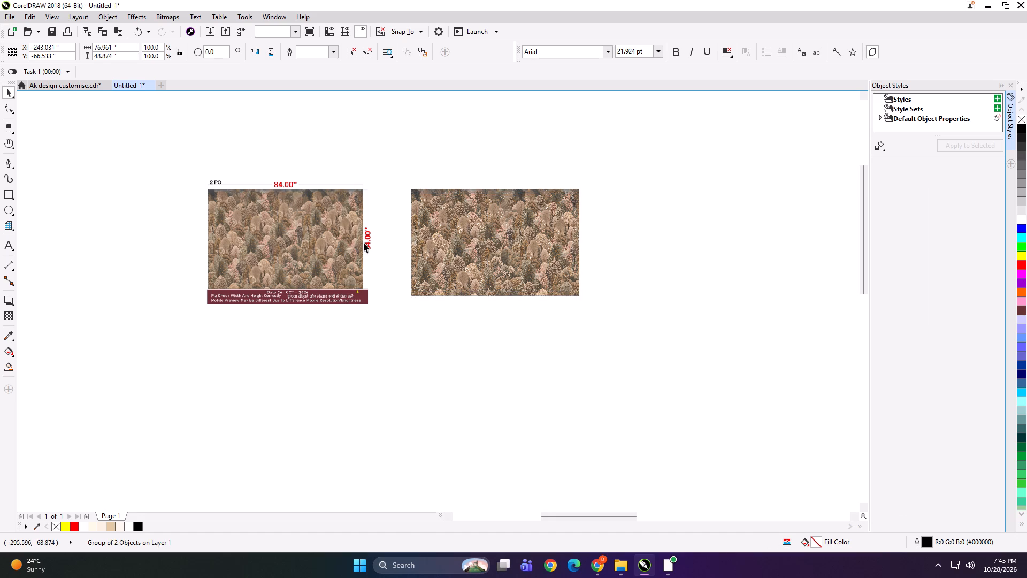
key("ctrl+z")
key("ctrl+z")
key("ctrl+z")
Group the forest-tree bitmap together with its frame and 84*54 label.
left_click_drag(611, 163, 339, 345)
key("ctrl+g")
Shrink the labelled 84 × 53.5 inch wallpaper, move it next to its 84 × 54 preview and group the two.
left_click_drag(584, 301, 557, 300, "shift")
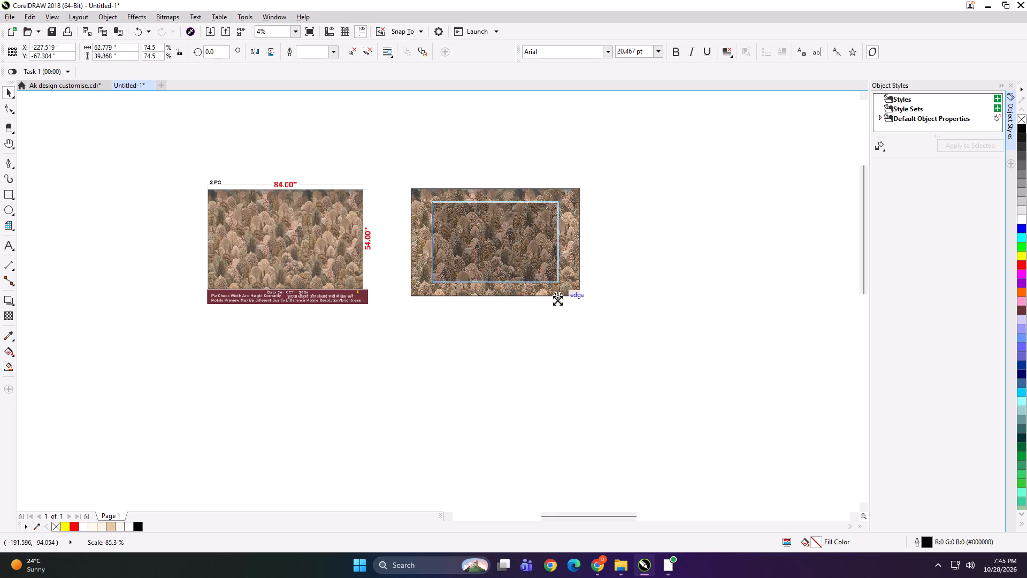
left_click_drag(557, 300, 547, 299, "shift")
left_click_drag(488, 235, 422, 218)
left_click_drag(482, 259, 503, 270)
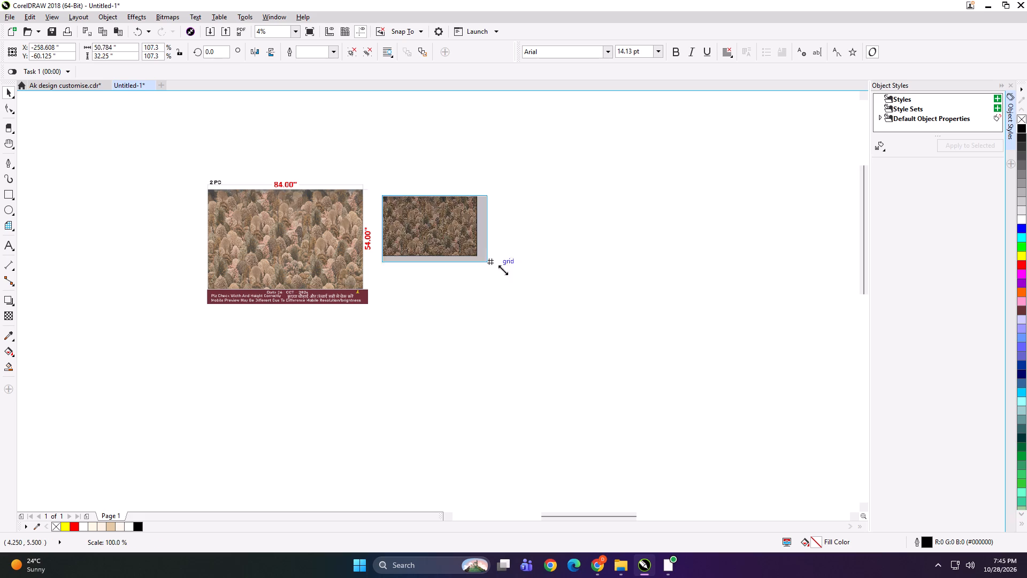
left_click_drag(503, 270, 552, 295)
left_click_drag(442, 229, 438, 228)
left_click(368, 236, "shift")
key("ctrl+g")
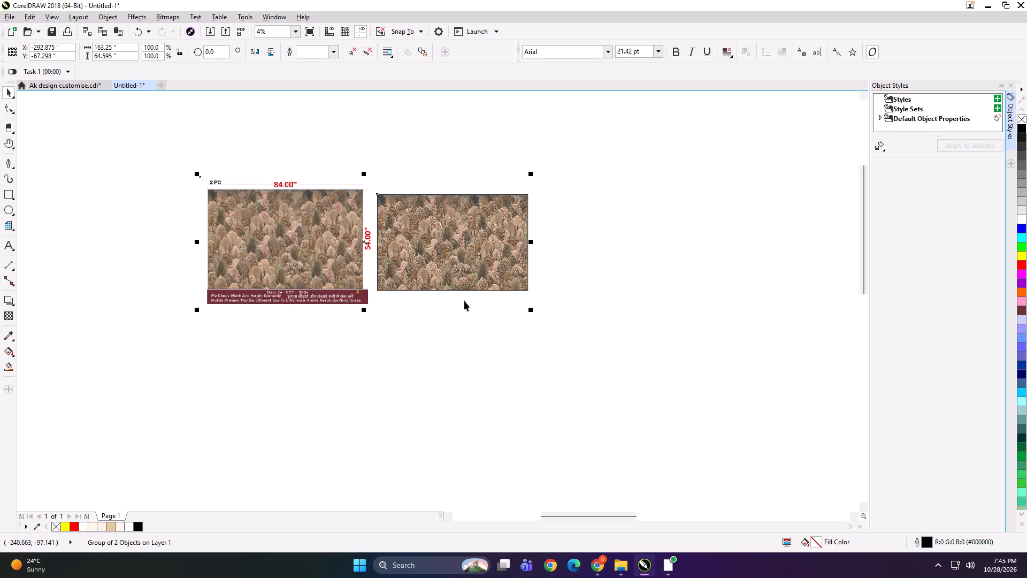
Shrink the combined preview and wallpaper group to about 7.25 × 2.87 inches and export it as a TIFF named FDSG.
scroll(242, 186, "up", 1)
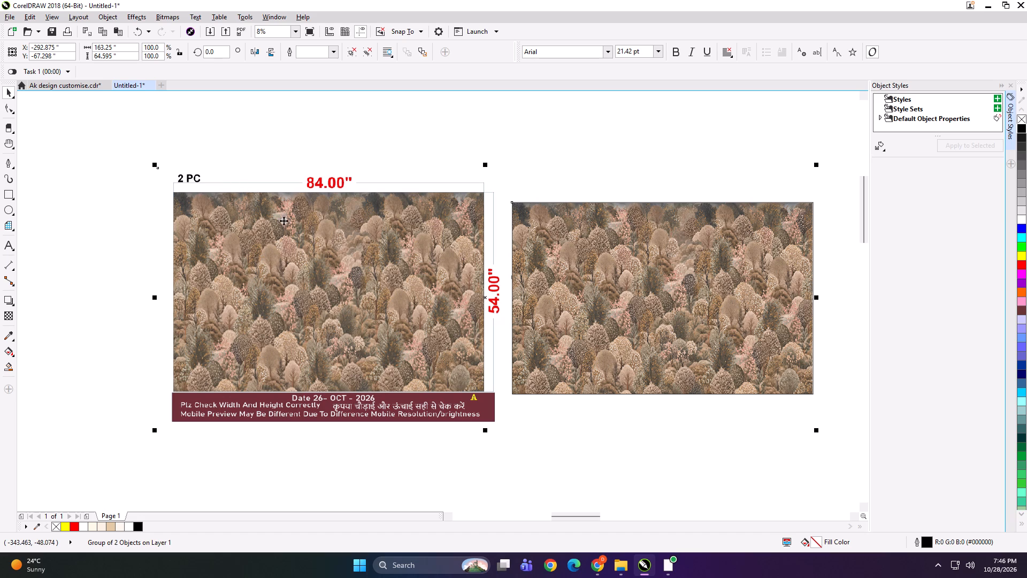
left_click_drag(819, 430, 555, 347, "shift")
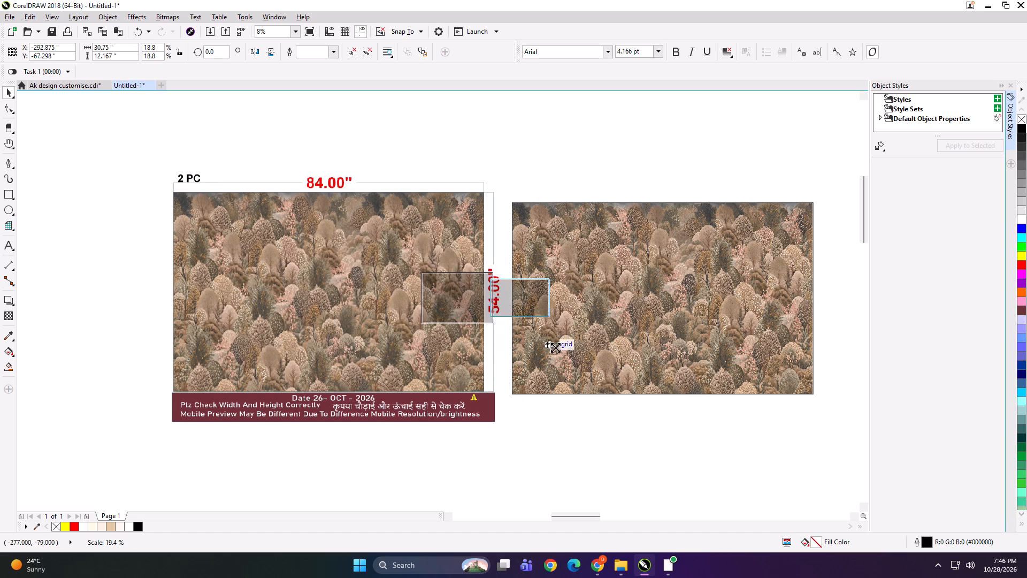
left_click_drag(555, 347, 506, 321, "shift")
key("ctrl+e")
type("FDSG")
key("Return")
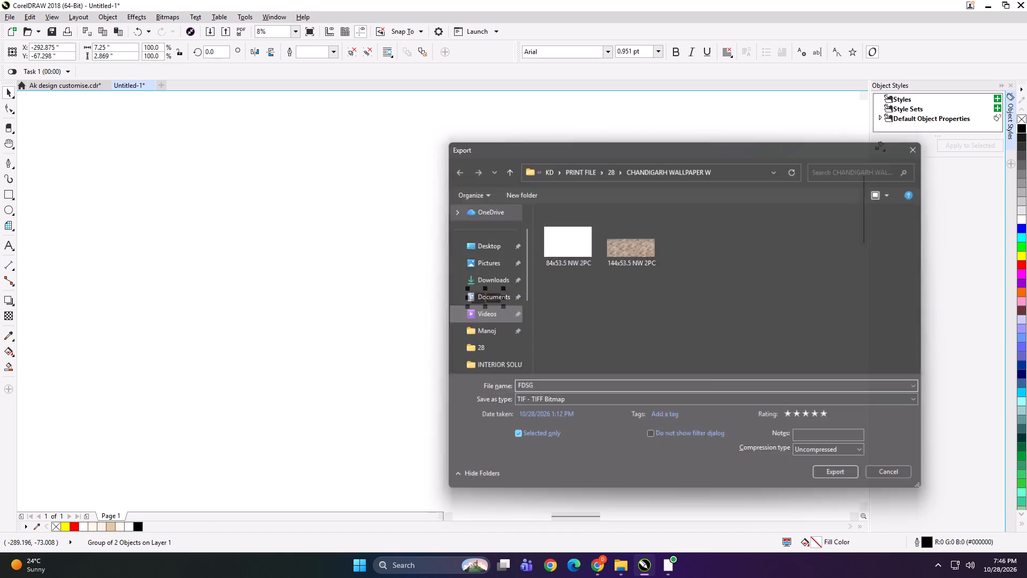
key("Return")
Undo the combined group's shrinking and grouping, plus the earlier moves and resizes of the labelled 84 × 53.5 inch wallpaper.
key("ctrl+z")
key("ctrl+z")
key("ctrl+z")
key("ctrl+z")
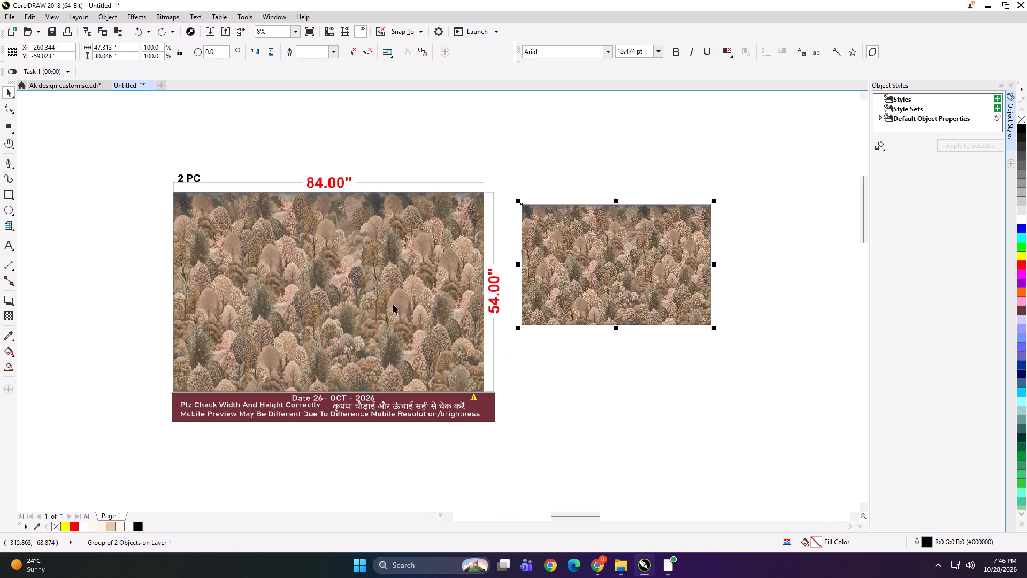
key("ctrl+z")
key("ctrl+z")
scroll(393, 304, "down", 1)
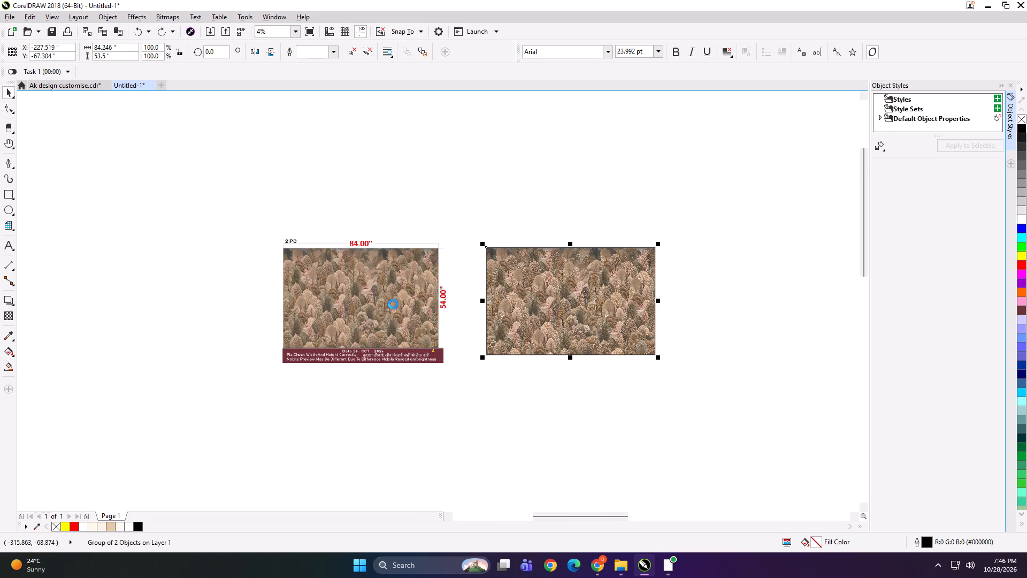
Group the labelled 84 × 53.5 inch wallpaper and export it as a 100 dpi TIFF, replacing the existing 84x53.5 NW 2PC file.
left_click(702, 210)
left_click_drag(702, 215, 462, 398)
scroll(492, 293, "up", 2)
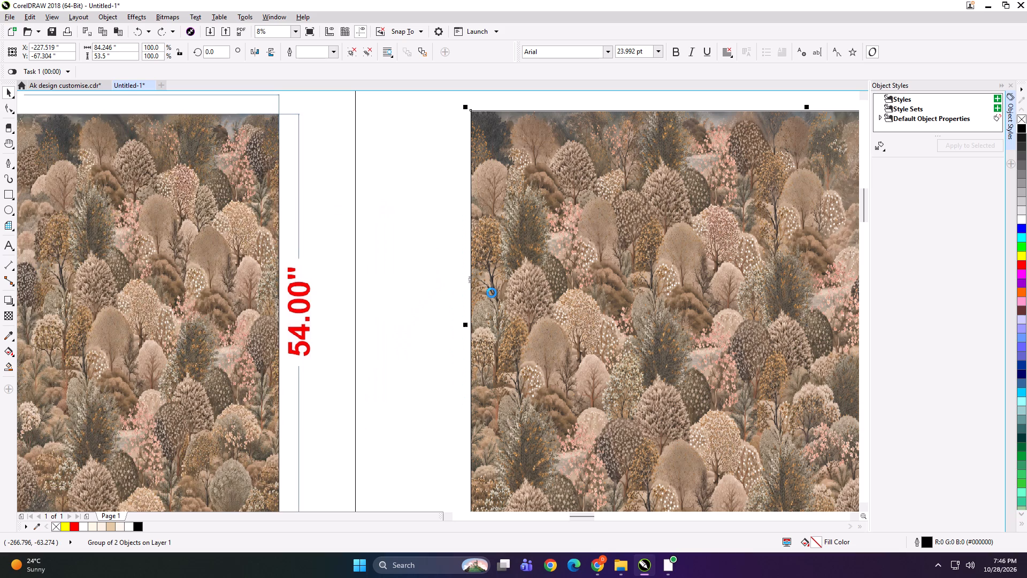
key("ctrl+g")
key("ctrl+e")
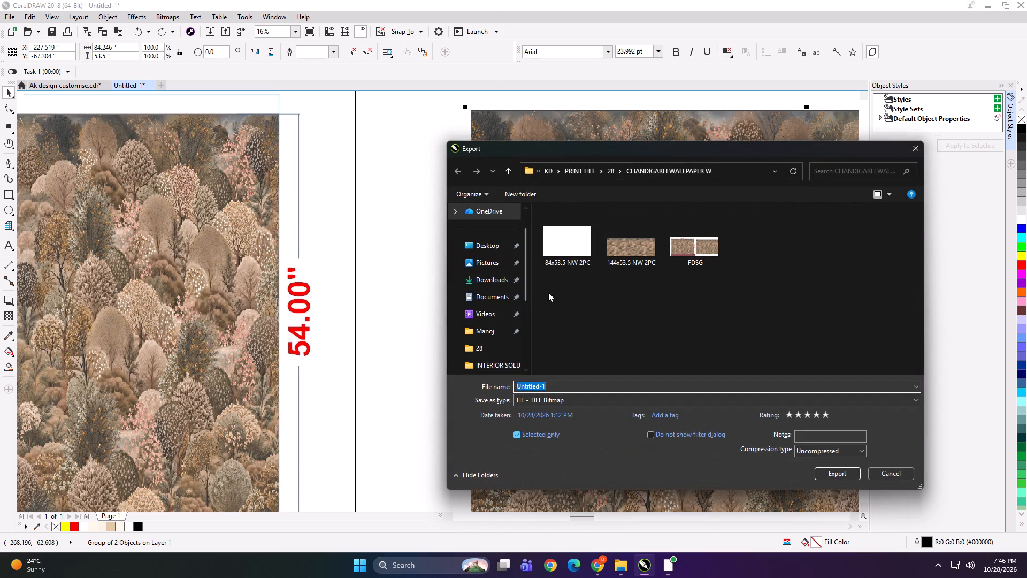
left_click(566, 241)
left_click(824, 469)
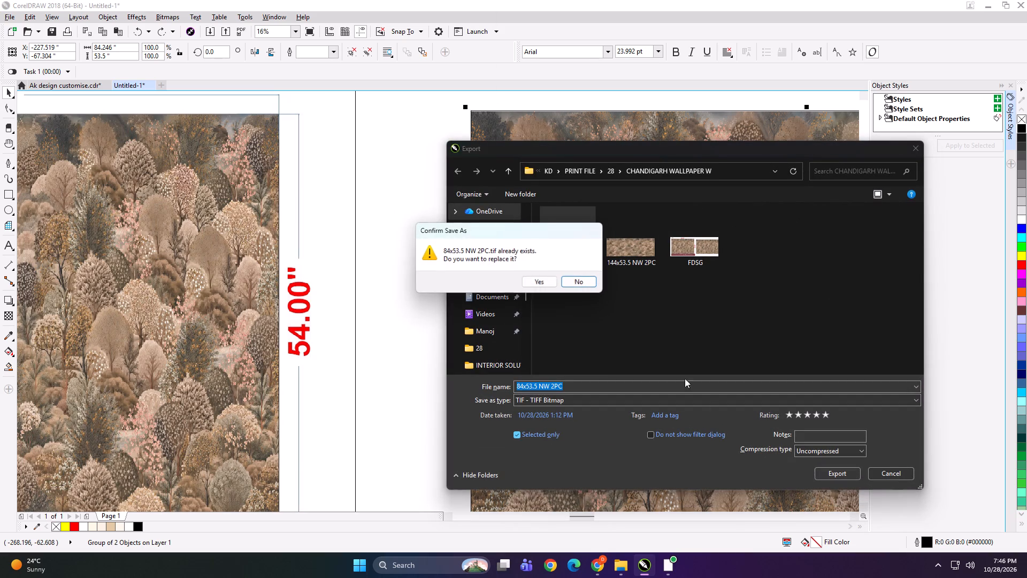
left_click(527, 281)
scroll(503, 258, "down", 2)
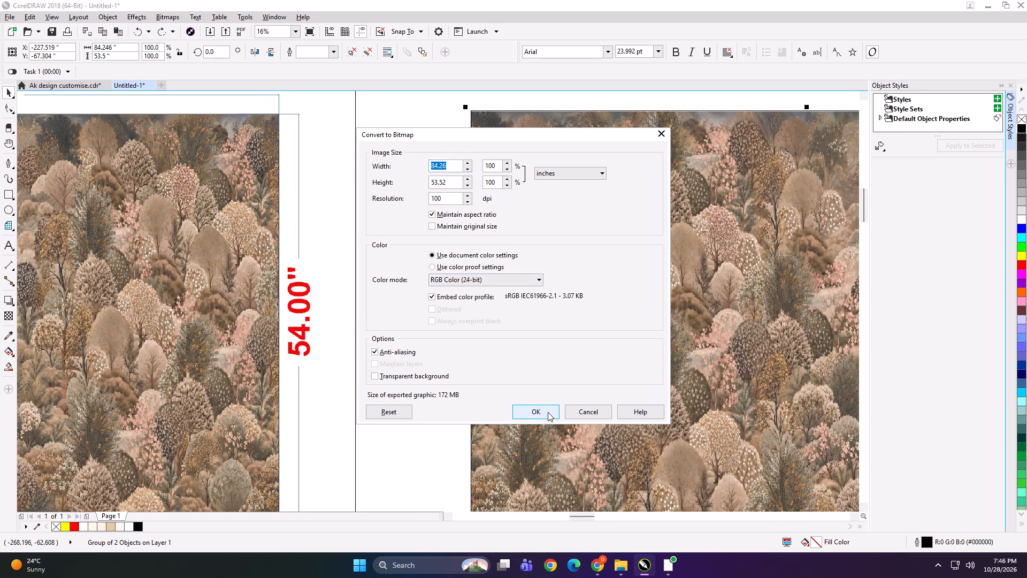
left_click(548, 412)
Enlarge the 84 × 54 preview and its labelled wallpaper together.
scroll(490, 277, "down", 2)
left_click(375, 286, "shift")
scroll(501, 284, "down", 1)
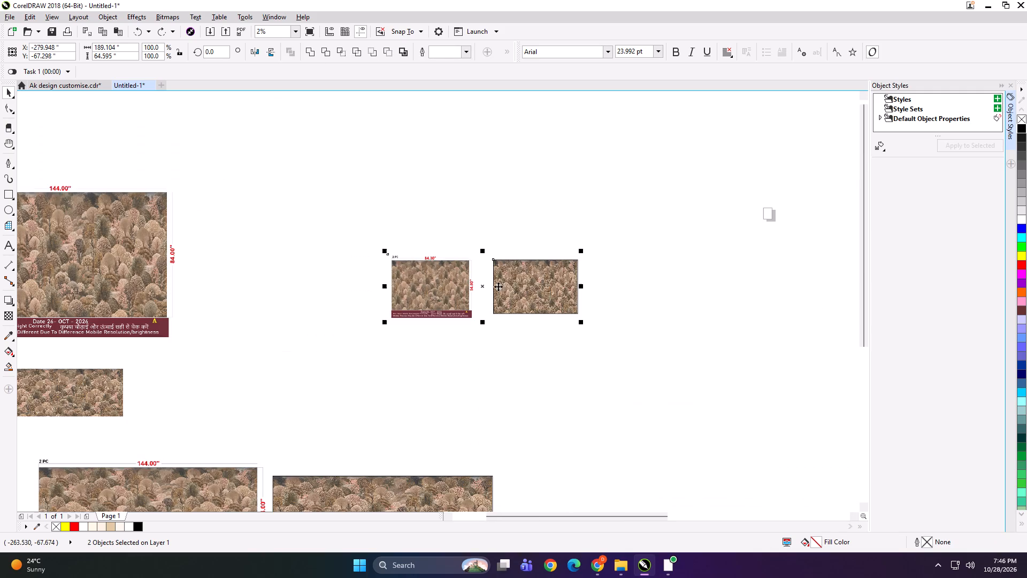
scroll(494, 283, "down", 1)
left_click_drag(378, 316, 433, 346, "shift")
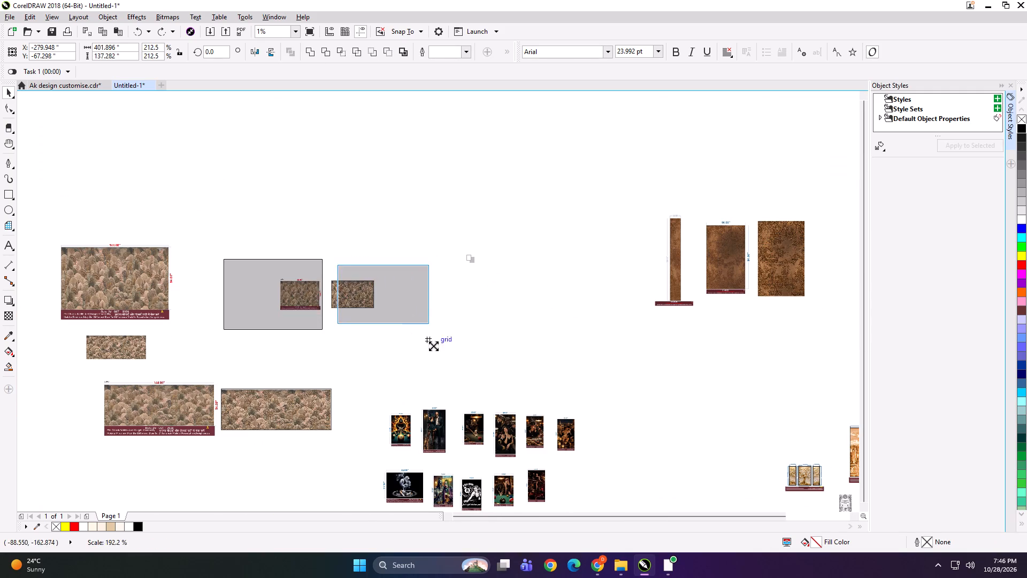
left_click_drag(433, 346, 434, 346, "shift")
Move the 144 × 54 preview and wallpaper beneath the enlarged 84 × 54 pair and group both pairs together.
left_click(189, 411)
left_click_drag(171, 415, 288, 377)
left_click(285, 308, "shift")
left_click(371, 289, "shift")
left_click_drag(263, 298, 349, 247)
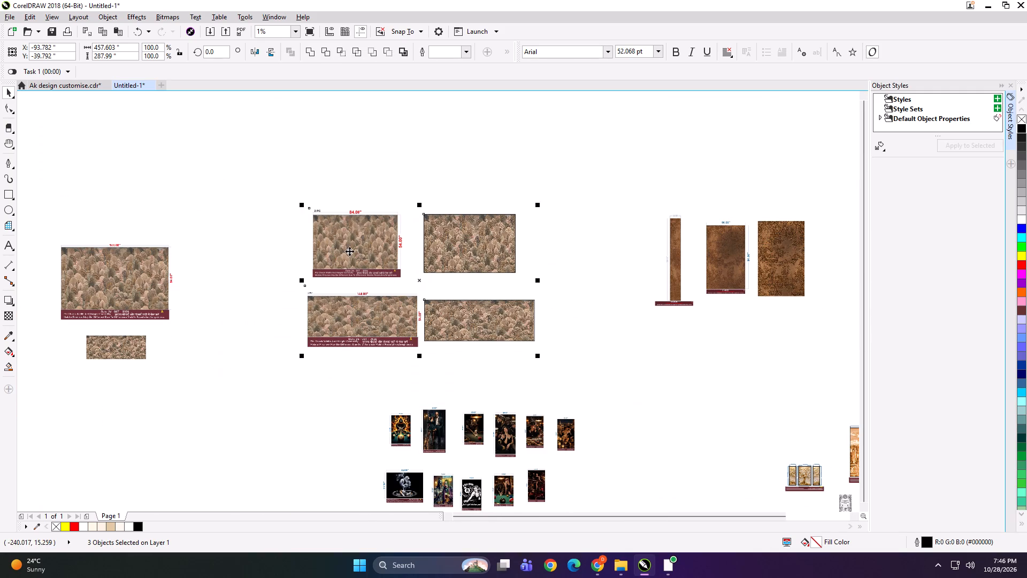
key("ctrl+g")
Move the loose forest-tree bitmap to the right of the 144 × 84 preview and lower the preview level with it.
scroll(72, 342, "up", 1)
left_click_drag(188, 353, 376, 331)
left_click_drag(242, 211, 234, 317)
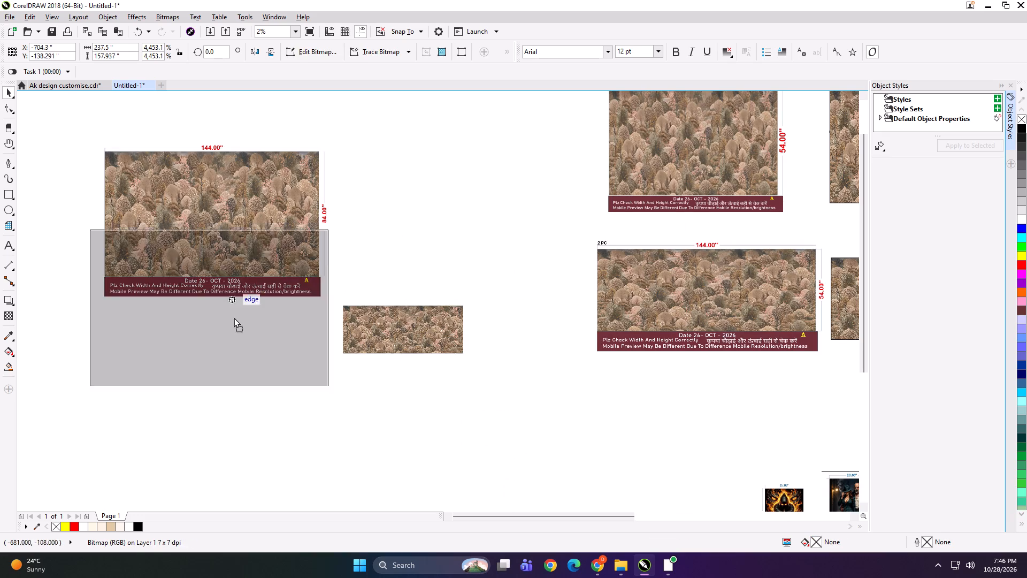
left_click_drag(234, 317, 236, 325)
Resize the loose forest-tree bitmap to 144 × 84 inches.
left_click(355, 320)
left_click(126, 48)
key("ctrl+a")
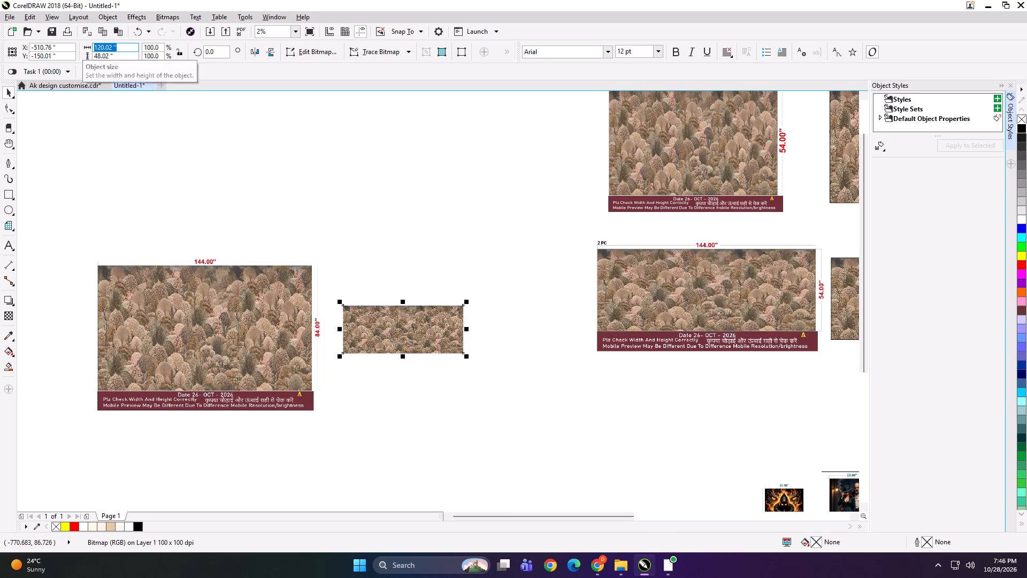
type("144")
key("Tab")
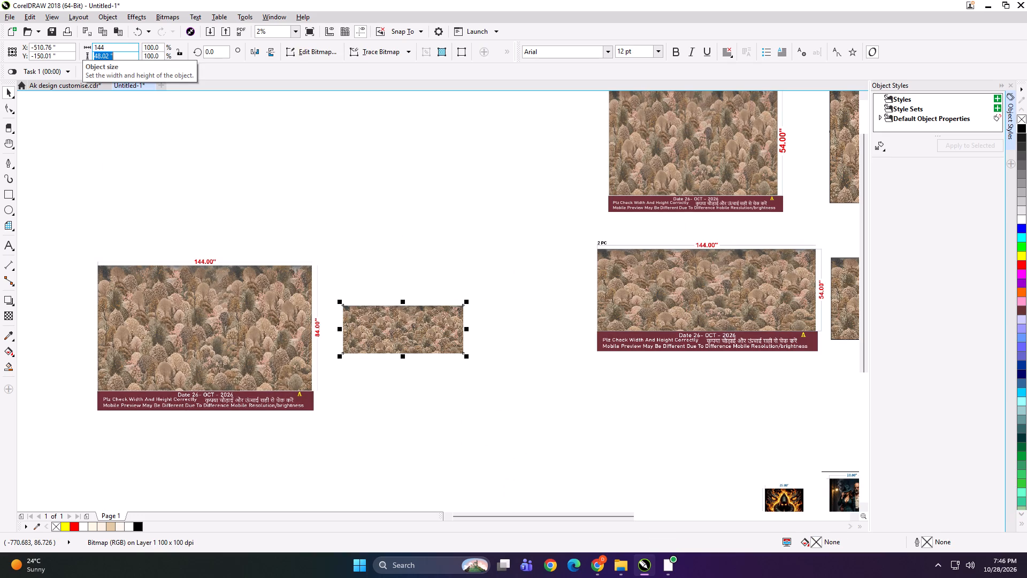
type("84")
key("Return")
Shrink the 144 × 84 preview to about 164 × 109 inches and move the resized bitmap closer beside it.
left_click(225, 288, "shift")
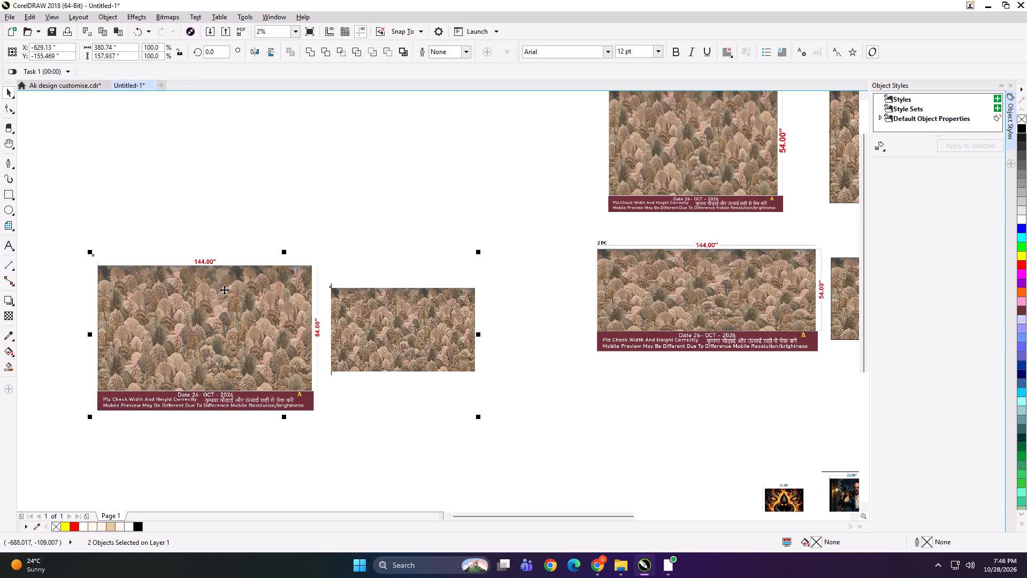
key("shift+F2")
left_click(413, 125)
left_click_drag(434, 226, 427, 226)
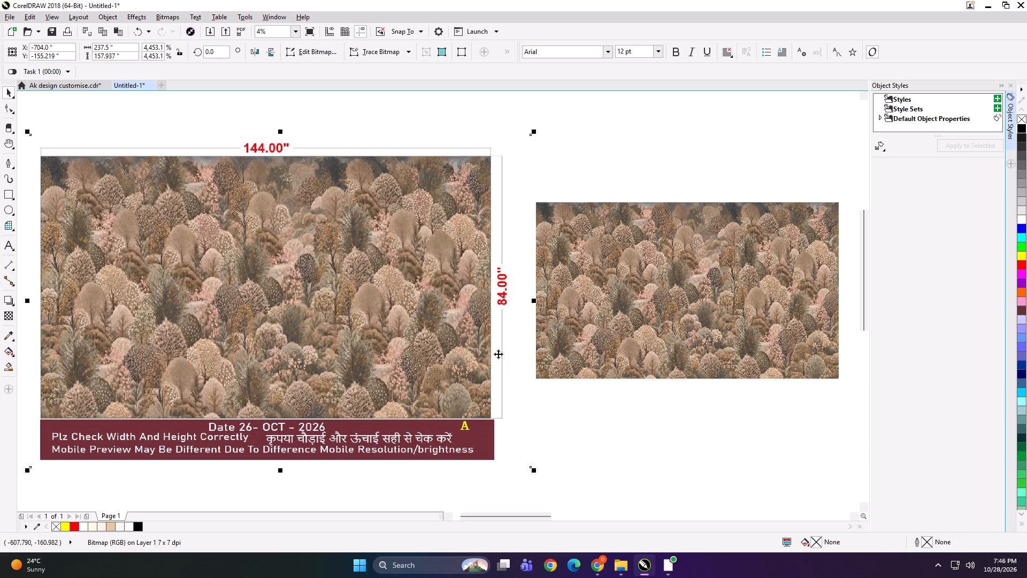
left_click_drag(534, 469, 456, 434, "shift")
left_click_drag(407, 343, 384, 336)
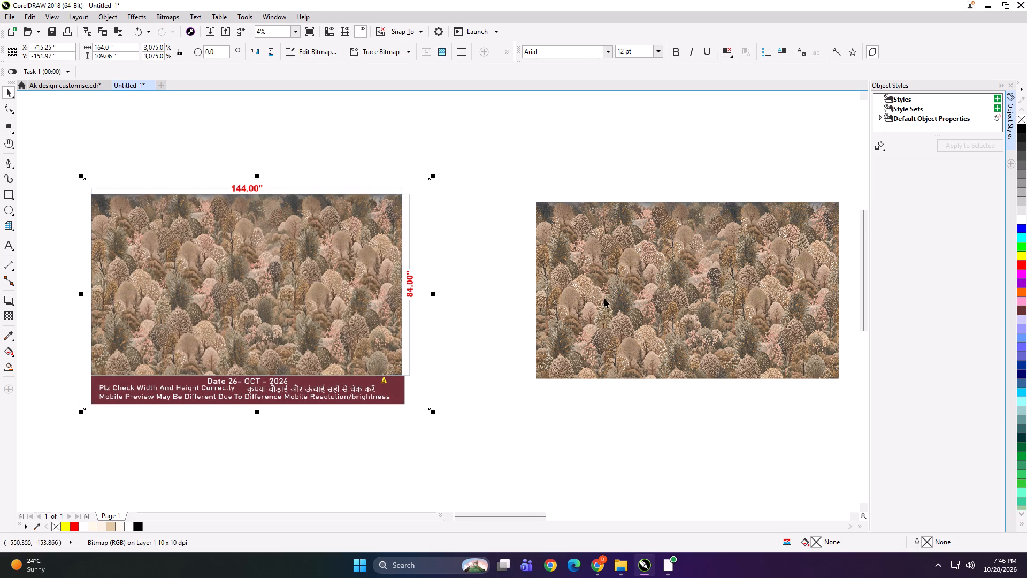
left_click_drag(604, 298, 547, 298)
Add a 49 × 84 inch rectangular panel frame over the 144 × 84 bitmap and align it to the bitmap's left edge.
double_click(5, 194, "shift")
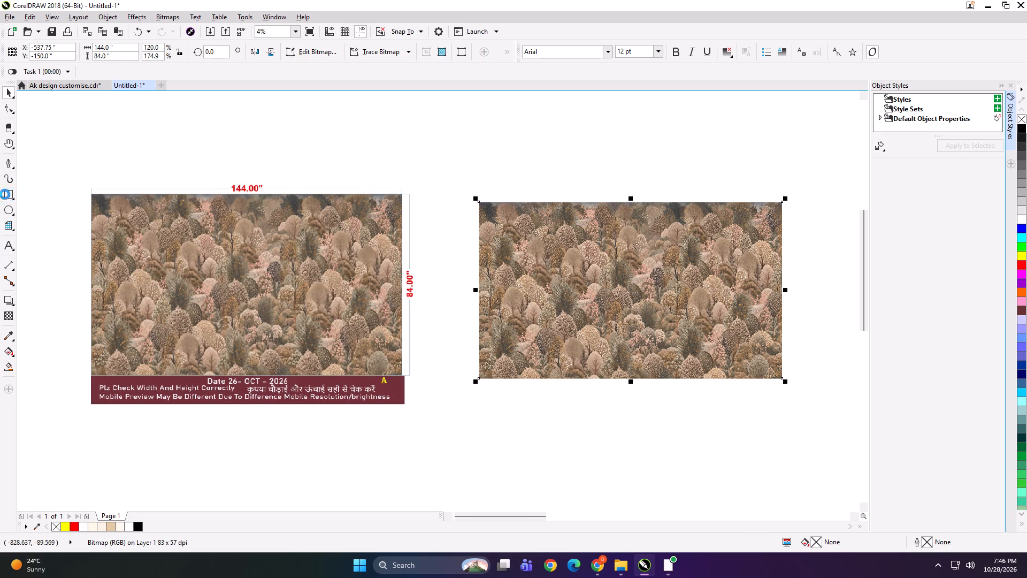
key("shift+space")
left_click(115, 46)
key("ctrl+a")
key("5")
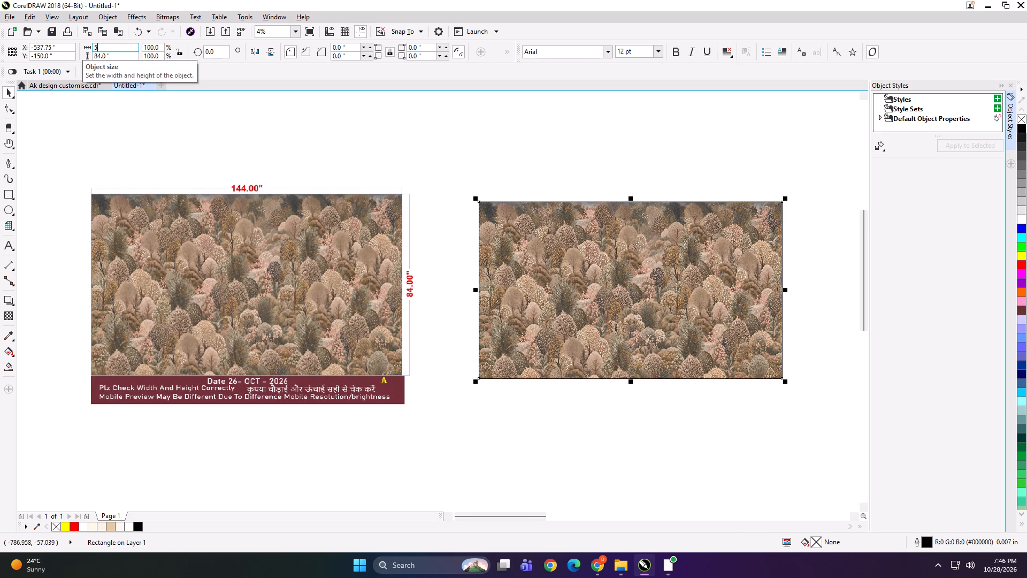
key("3")
key("ctrl+a")
type("49")
key("Return")
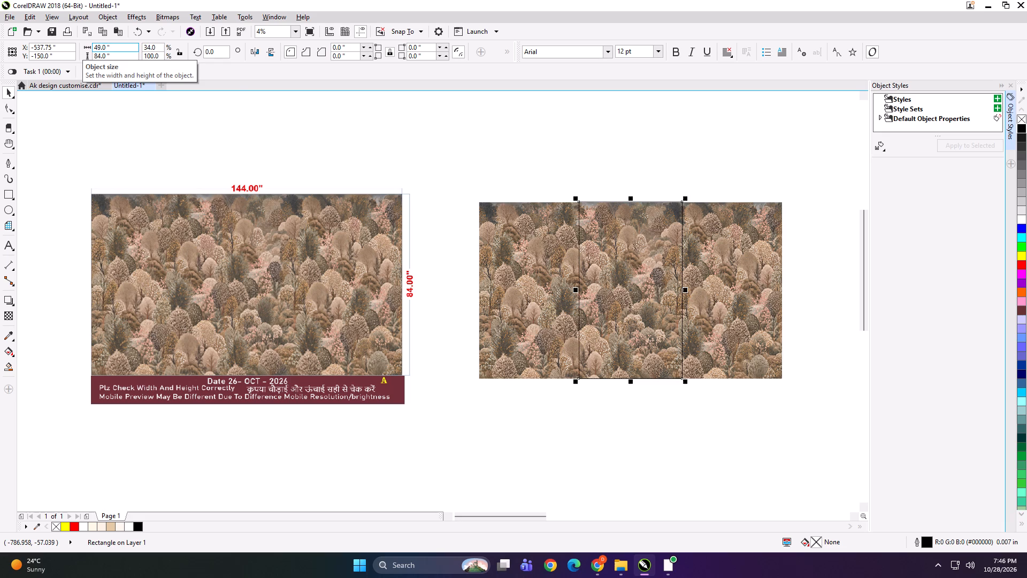
left_click(535, 307, "shift")
key("l")
left_click(532, 124)
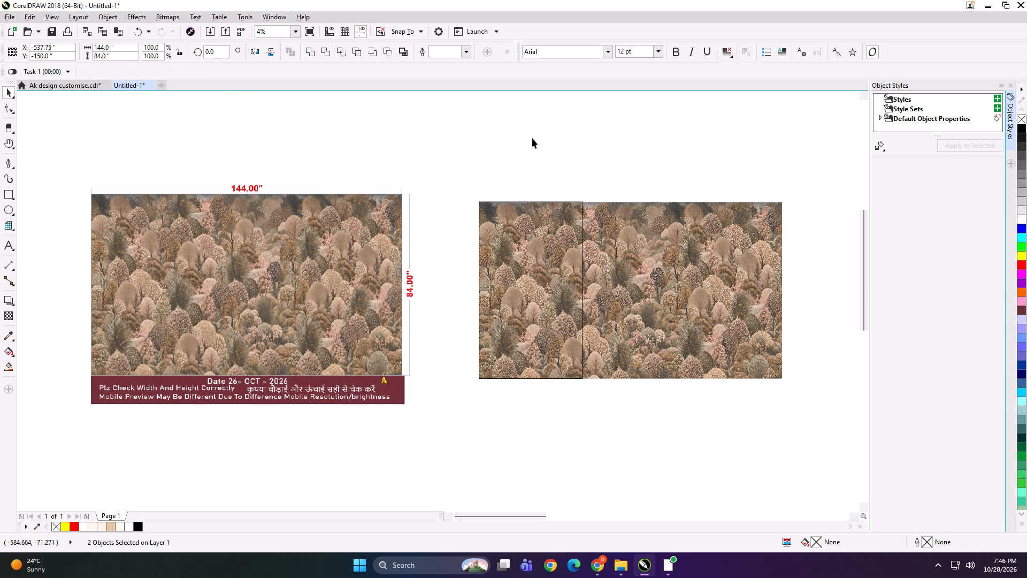
Duplicate the 49-inch frame twice across the bitmap, nudging each copy left so neighbouring panels overlap slightly.
left_click(515, 268)
left_click_drag(473, 291, 613, 293)
right_click(612, 293, "ctrl")
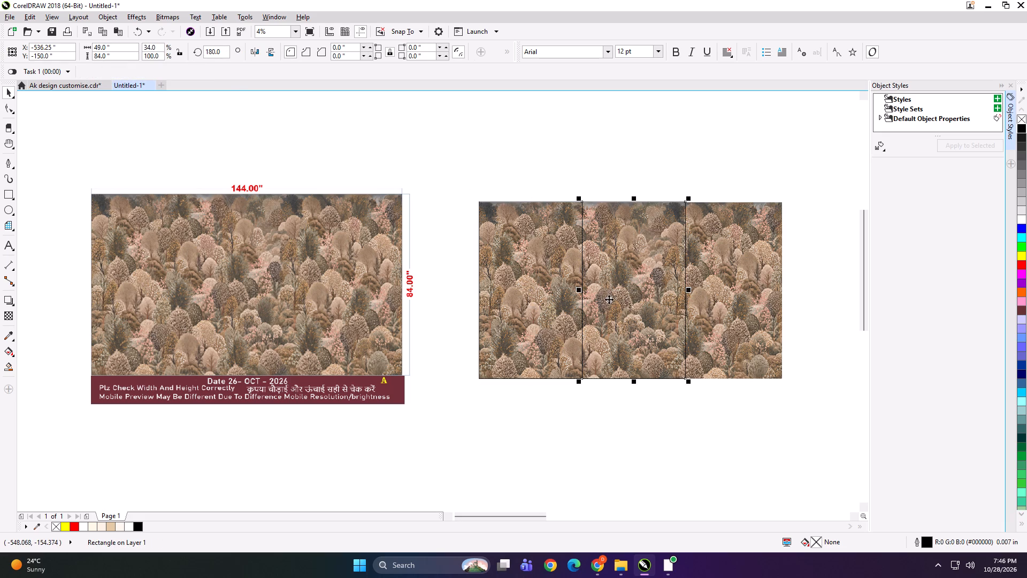
key("Left")
left_click_drag(580, 290, 748, 277)
right_click(748, 277, "ctrl")
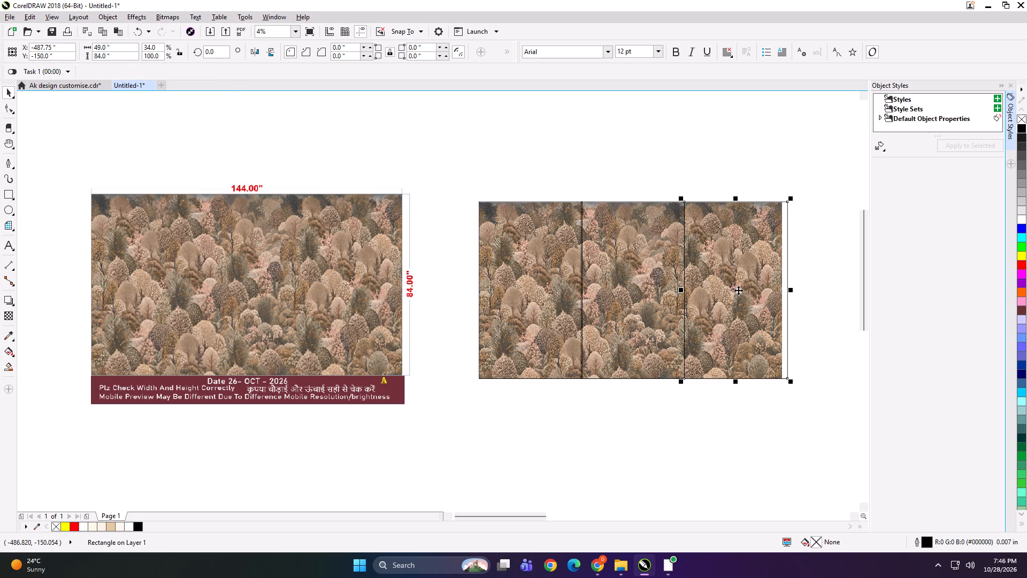
key("Left")
Narrow the third panel frame to 47 inches so it ends at the bitmap's right edge.
scroll(793, 285, "up", 2)
left_click_drag(775, 298, 763, 296)
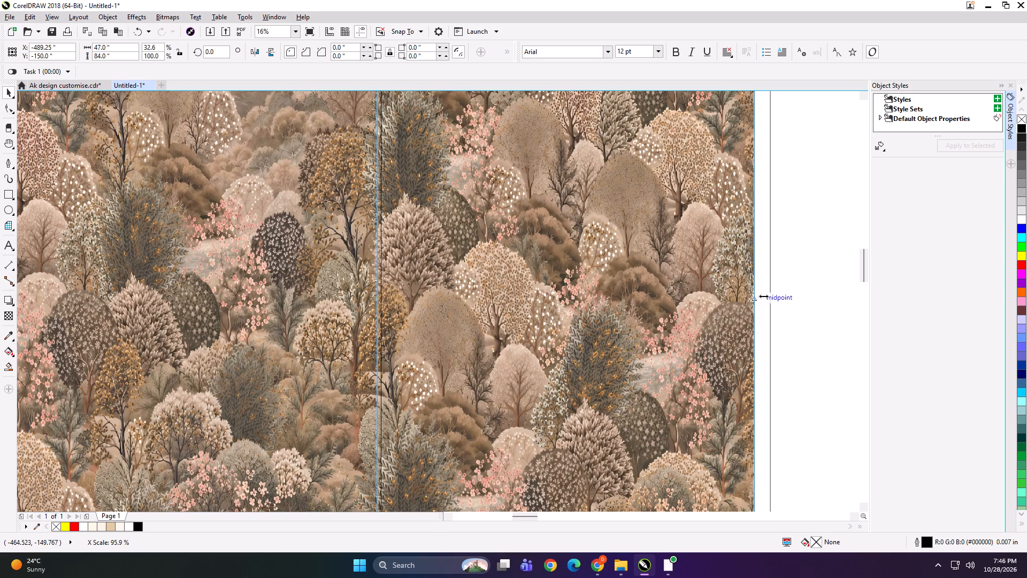
left_click_drag(763, 296, 761, 296)
Group the three panel frames, PowerClip the 144 × 84 bitmap into them, and ungroup the panels.
scroll(761, 296, "down", 2)
left_click(623, 288, "shift")
left_click(554, 286, "shift")
key("ctrl+g")
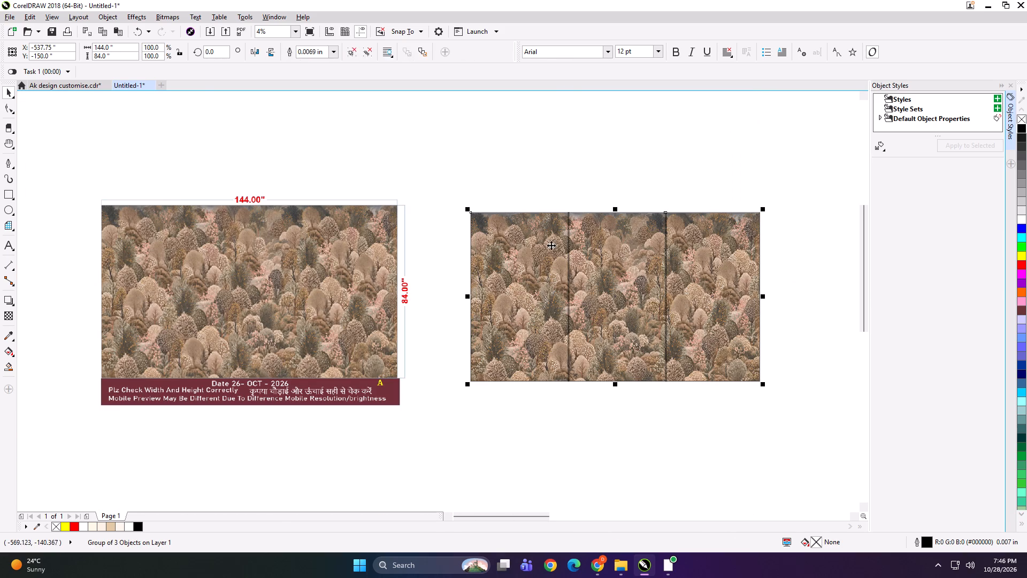
left_click(572, 168)
left_click(607, 242, "alt")
key("shift+Return")
left_click(612, 244)
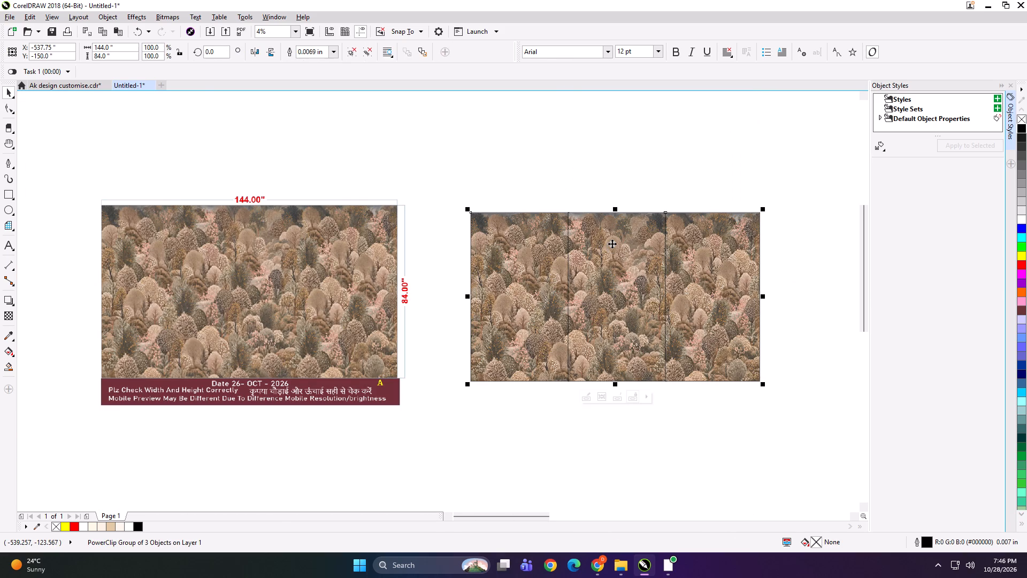
key("ctrl+u")
left_click(573, 174)
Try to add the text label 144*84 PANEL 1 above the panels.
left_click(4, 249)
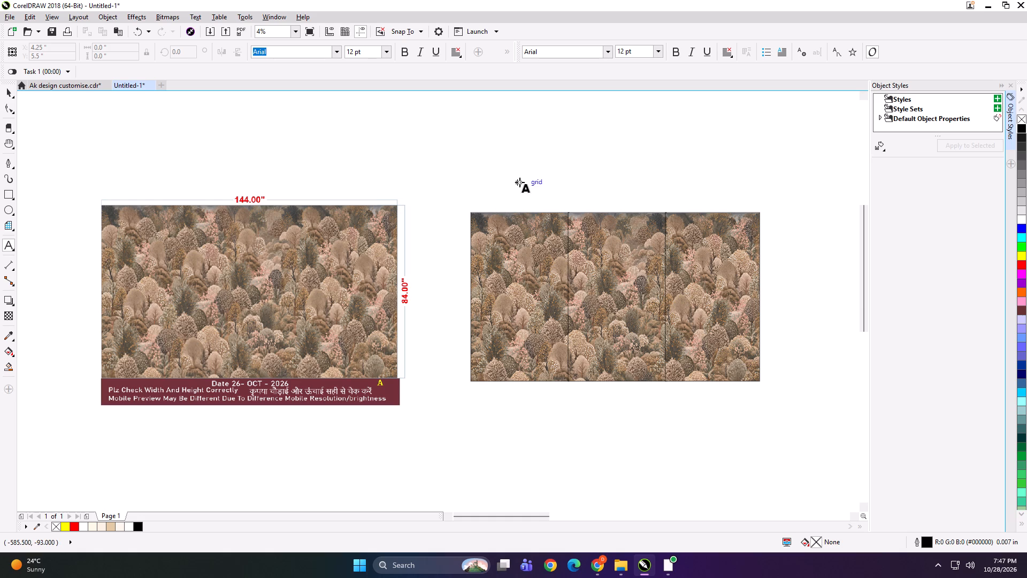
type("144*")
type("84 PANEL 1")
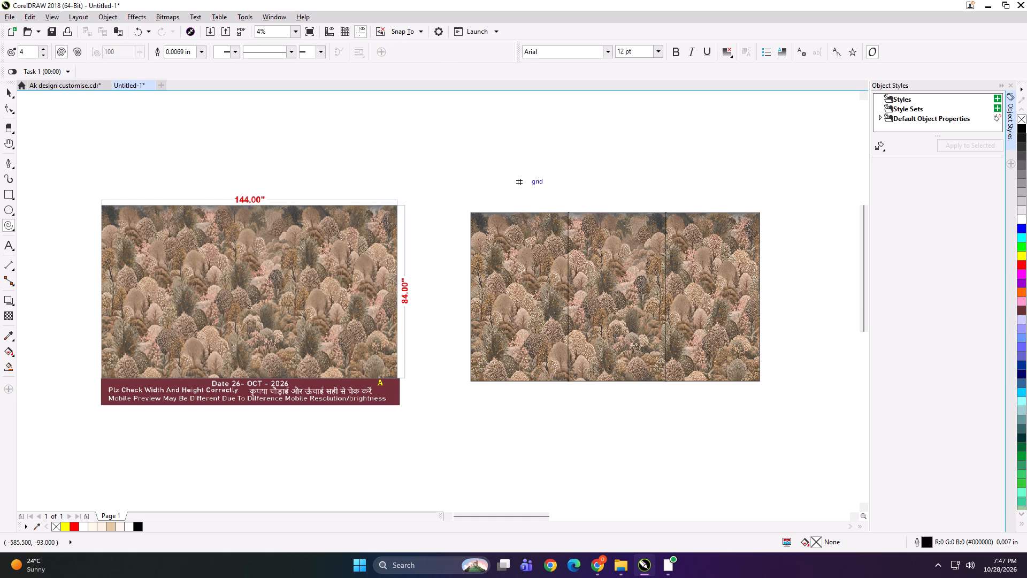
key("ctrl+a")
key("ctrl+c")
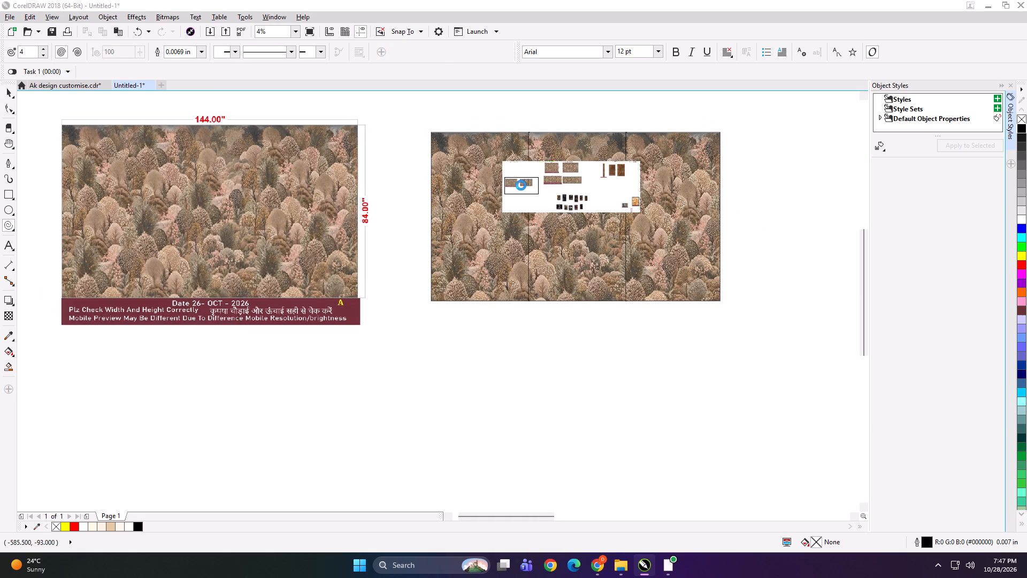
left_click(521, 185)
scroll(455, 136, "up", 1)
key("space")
Add the text label "144*84 PANEL 1" at the top edge of the first panel and copy its text.
left_click(8, 246)
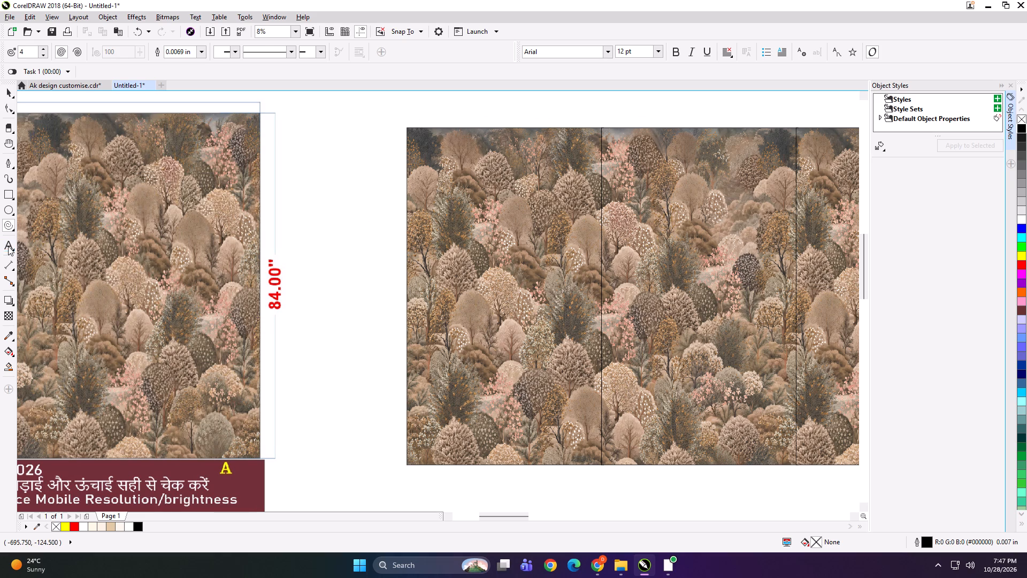
scroll(466, 212, "down", 1)
left_click(457, 168)
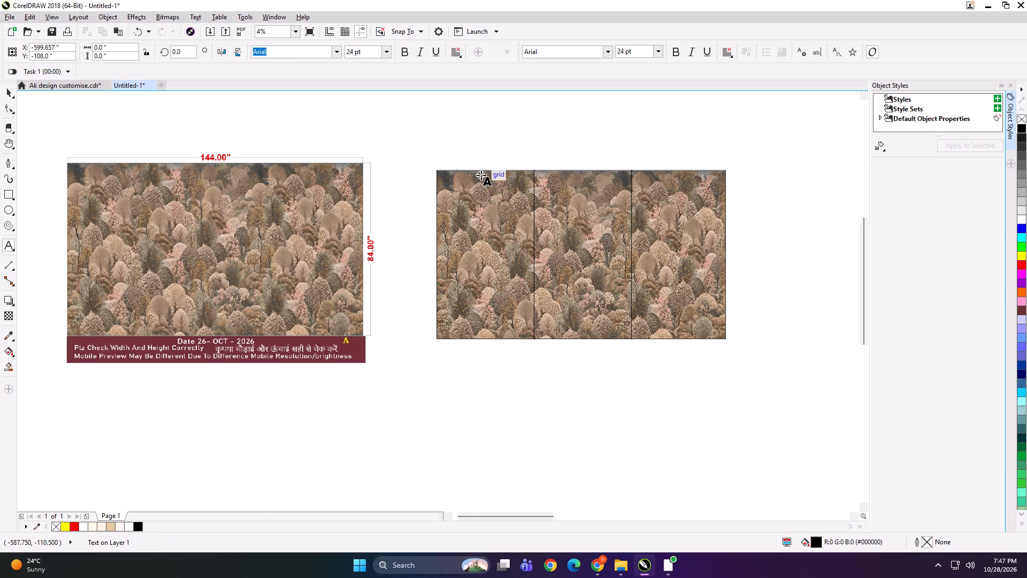
type("144*")
type("84 PANEL 1")
key("ctrl+a")
key("ctrl+c")
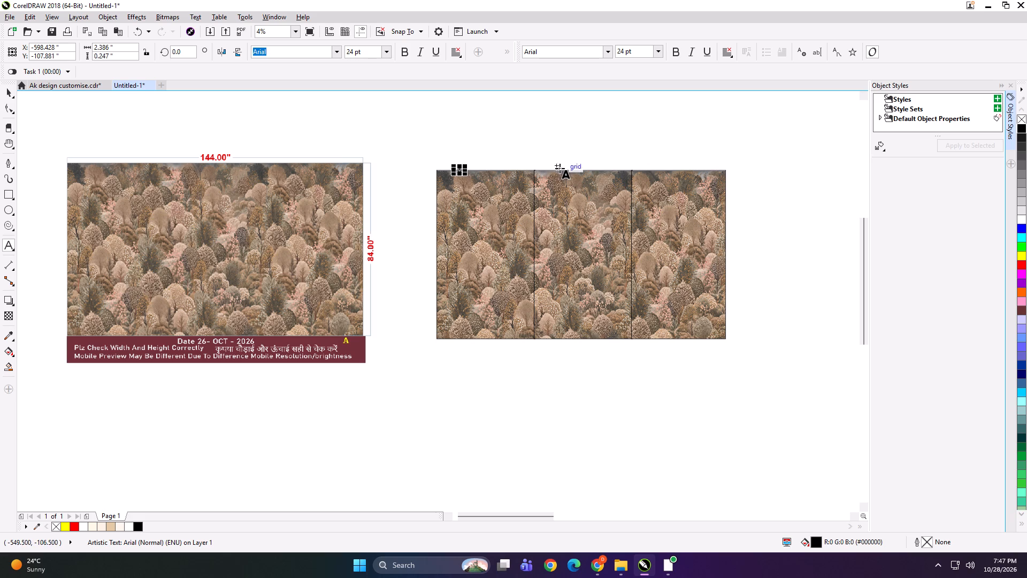
Paste the copied label at the second panel's top edge and change it to "144*84 PANEL 2".
left_click(560, 168)
scroll(560, 169, "up", 4)
key("ctrl+v")
key("BackSpace")
key("2")
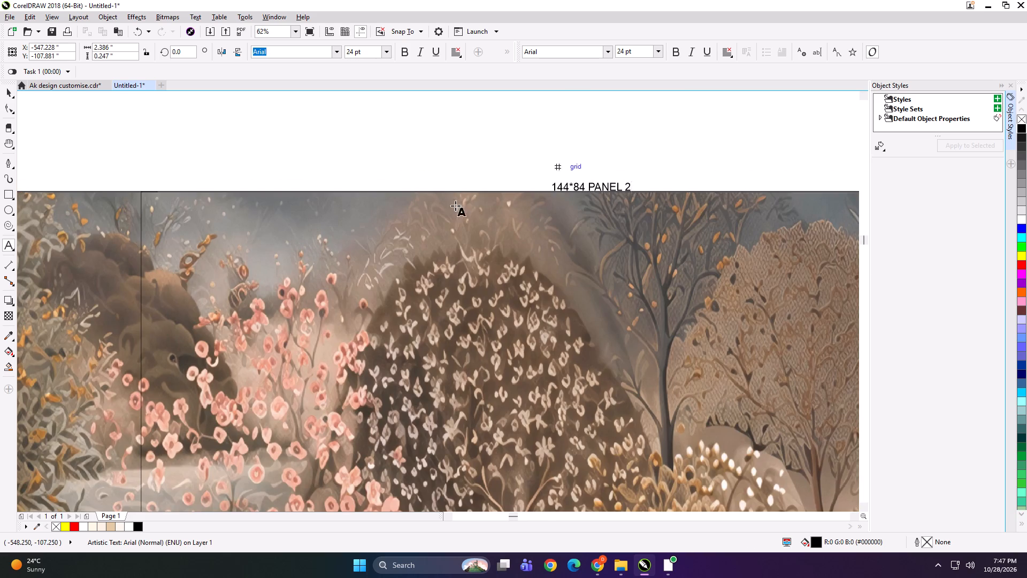
Paste the copied label at the third panel's top edge and change it to "144*84 PANEL 3".
scroll(289, 258, "down", 3)
left_click(502, 250)
key("ctrl+v")
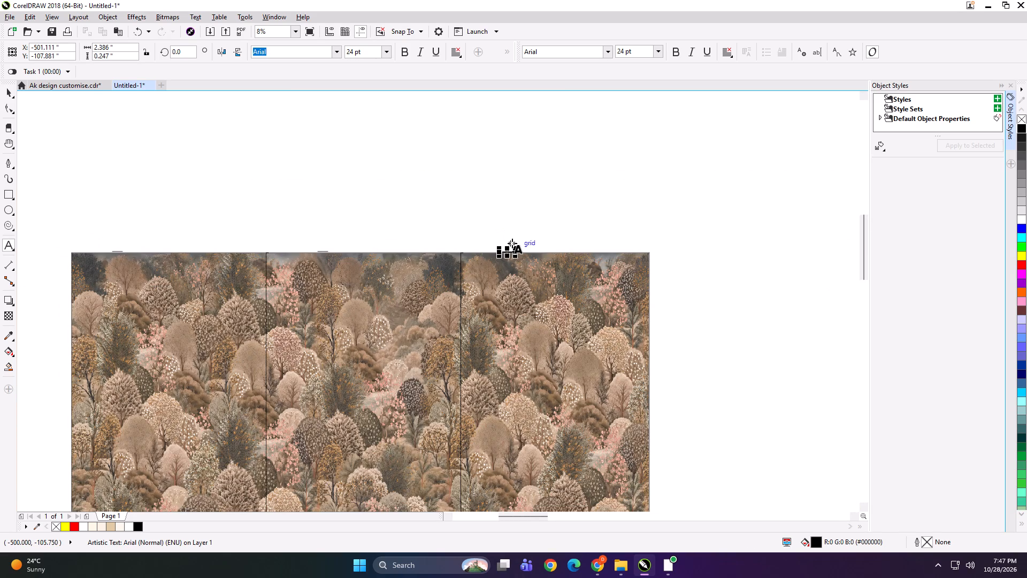
key("BackSpace")
key("3")
scroll(511, 253, "up", 4)
scroll(523, 207, "down", 4)
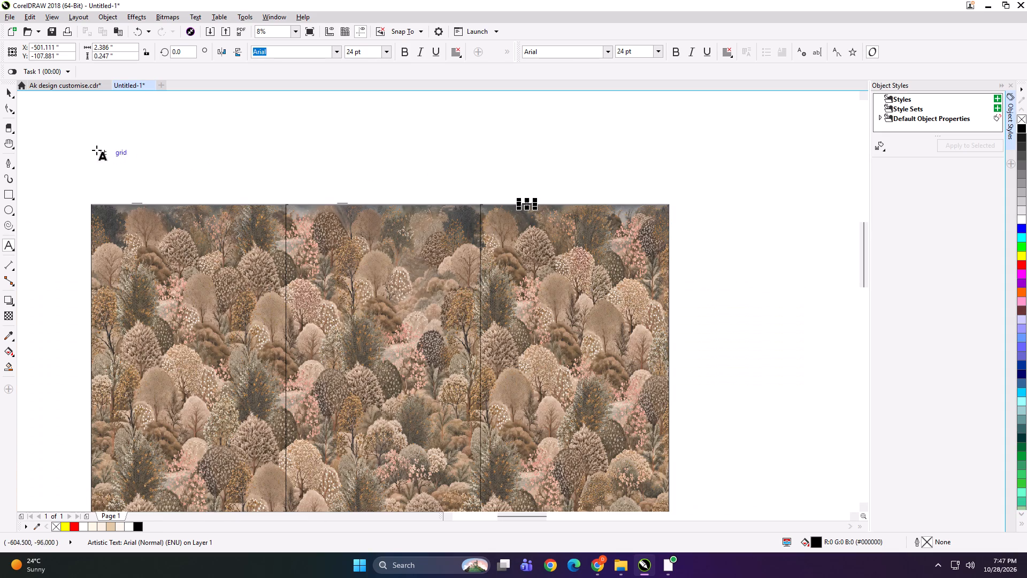
Group each of the three 144 × 84 panels with its own text label.
left_click(11, 93)
scroll(591, 164, "down", 1)
left_click(558, 232, "shift")
key("ctrl+g")
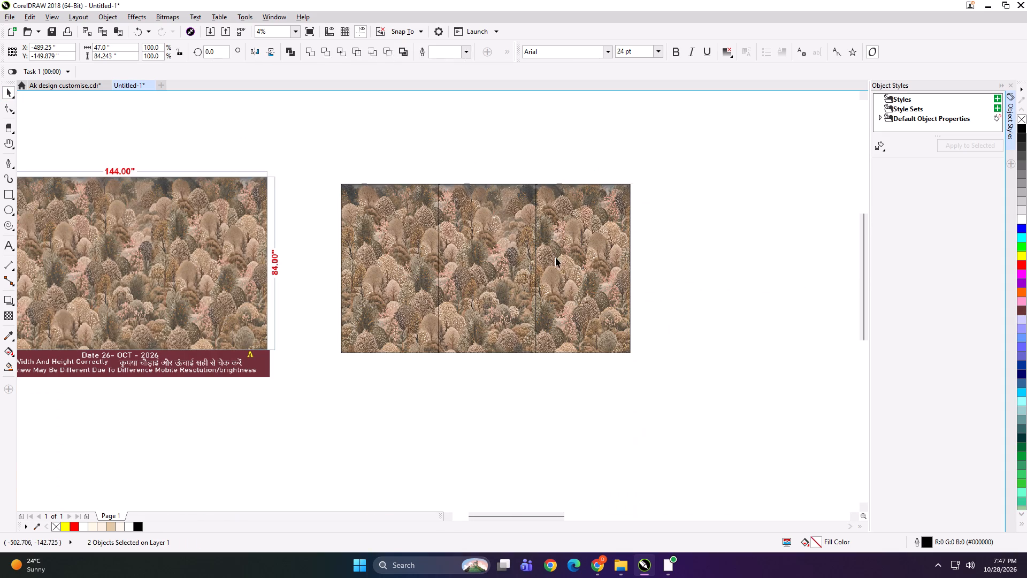
left_click_drag(532, 134, 427, 245)
left_click(479, 225, "shift")
key("ctrl+g")
left_click_drag(460, 139, 323, 442)
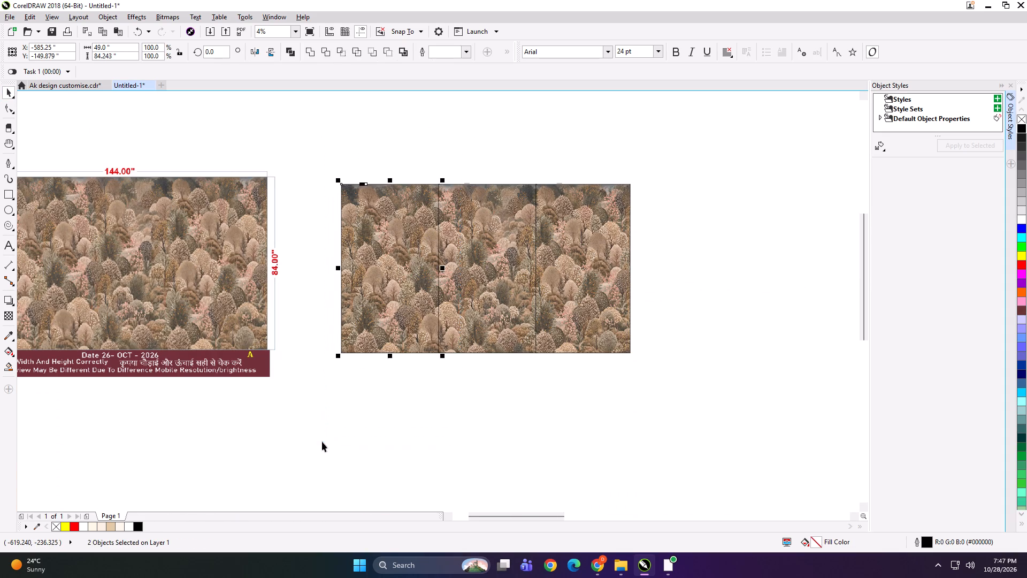
key("ctrl+g")
Start exporting the first labelled panel and create a folder named 144x84 inside CHANDIGARH WALLPAPER W.
scroll(441, 366, "down", 1)
scroll(301, 285, "up", 1)
key("ctrl+e")
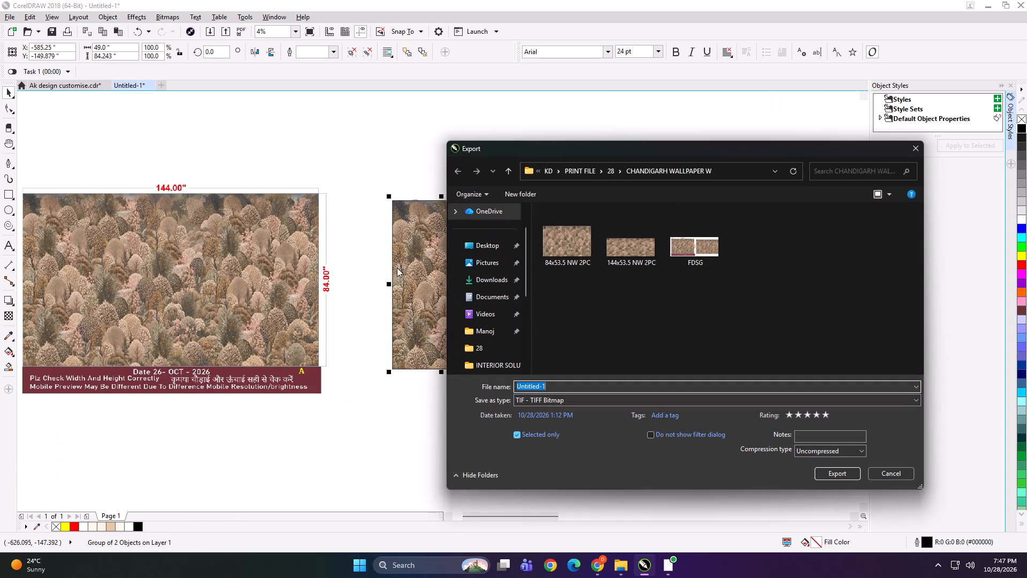
left_click(525, 197)
type("144x84")
key("space")
key("Return")
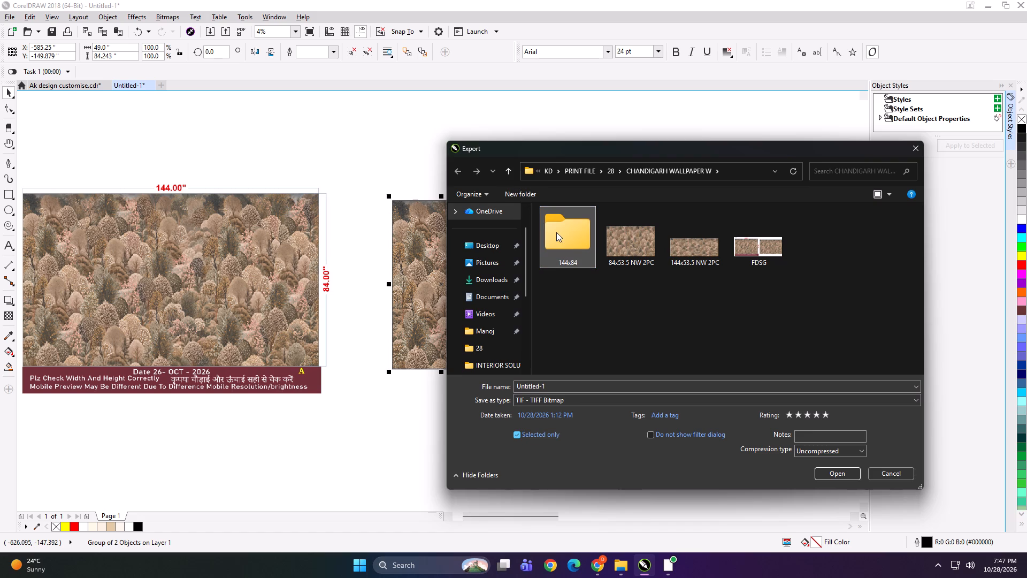
Export the first labelled panel as the TIFF file "49x84 A" in the 144x84 folder.
double_click(556, 232)
left_click(558, 385)
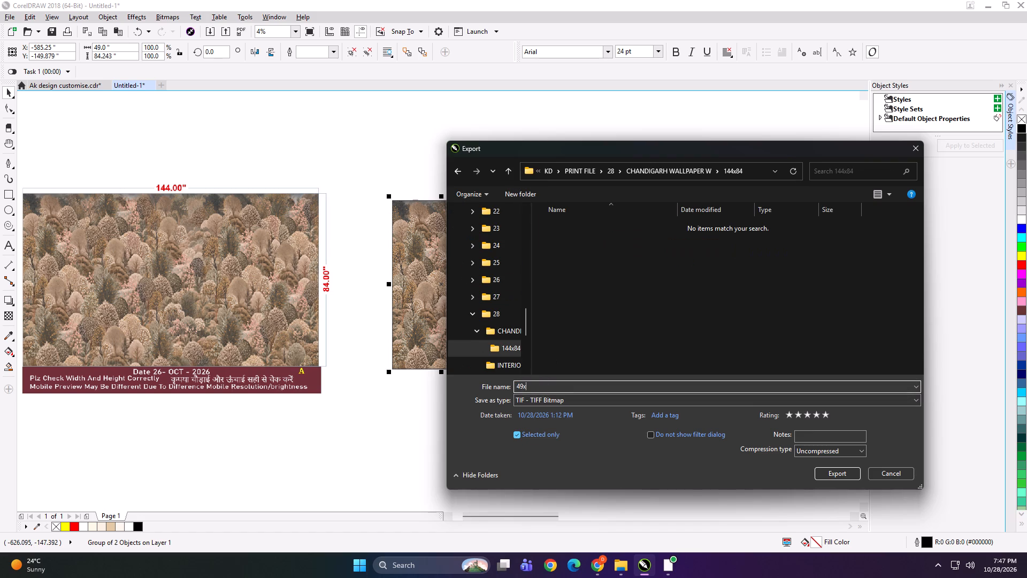
key("Return")
key("Return")
Export the second labelled panel as the TIFF file "49x84 B" in the 144x84 folder.
left_click(555, 356)
key("ctrl+e")
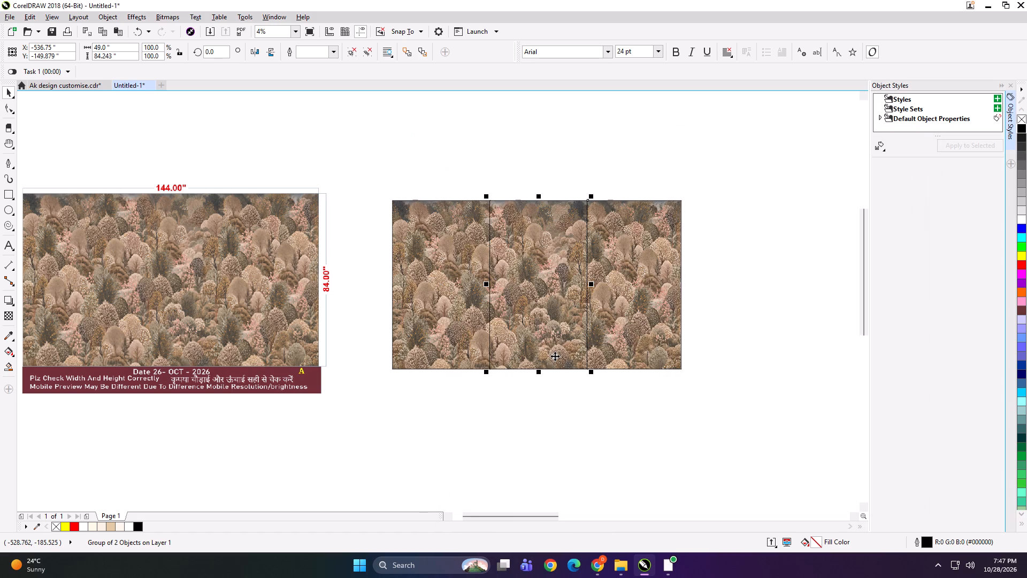
key("ctrl+e")
left_click(568, 239)
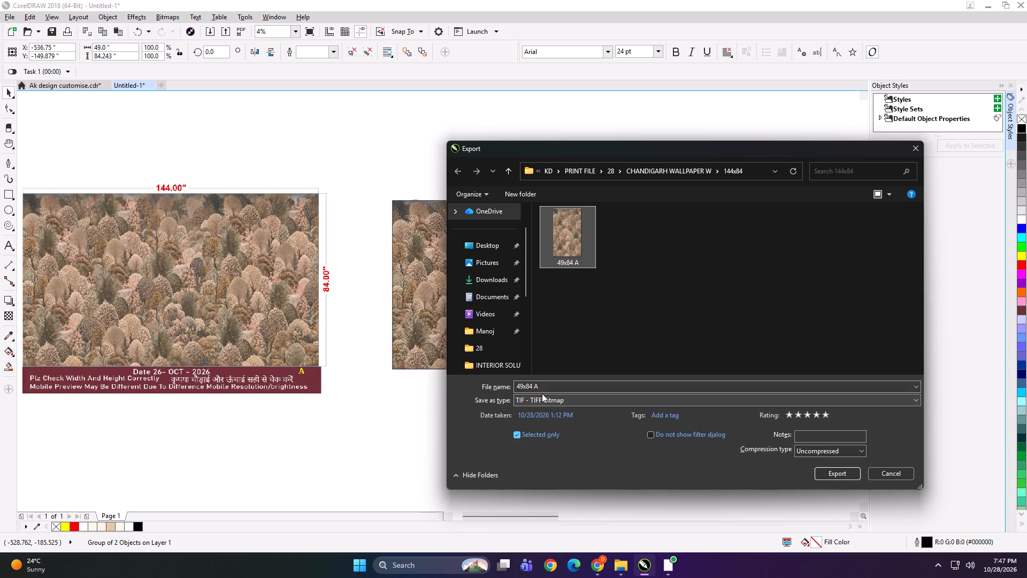
double_click(540, 386)
key("b")
key("Return")
key("Return")
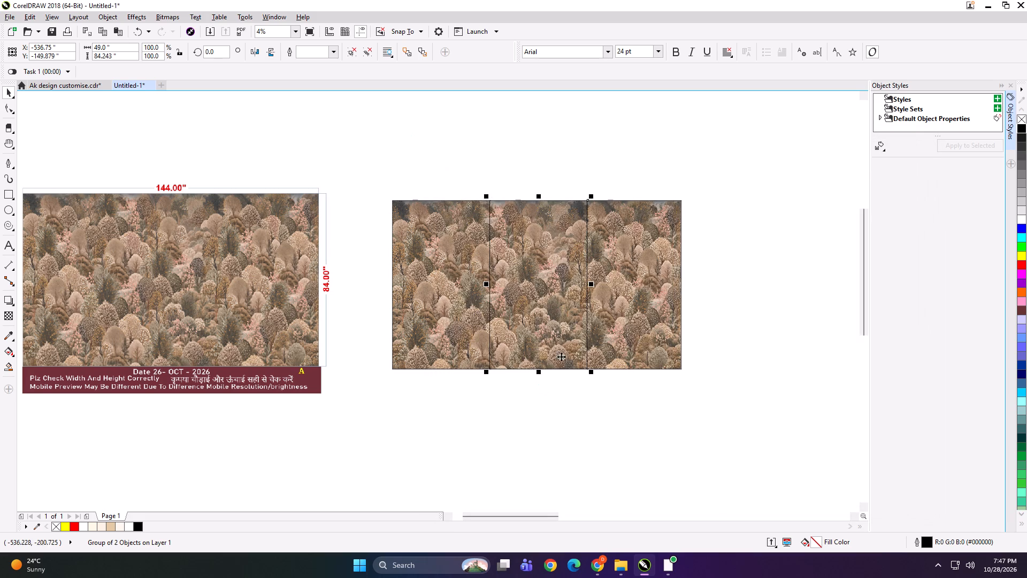
Export the third labelled panel as the TIFF file "47x84 C" in the 144x84 folder.
left_click(599, 298)
key("ctrl+e")
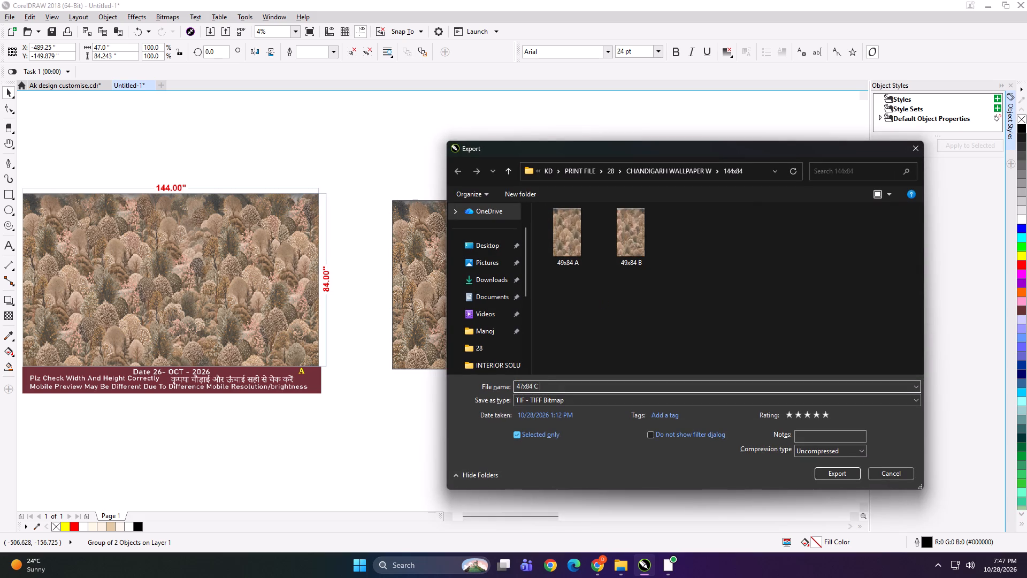
key("Return")
key("Return")
Spread the panels apart by nudging the third about 5 inches to the right and the first about 5.5 inches to the left.
key("Right")
key("Right")
key("Right")
key("Right")
key("Right")
key("Right")
key("Right")
key("Right")
key("Right")
key("Right")
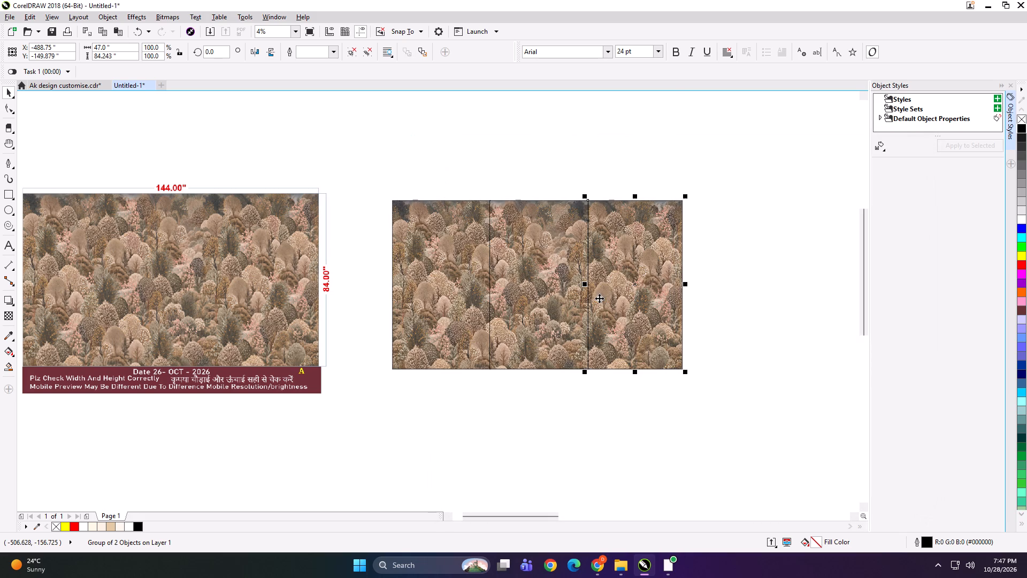
left_click(482, 265)
key("Left")
key("Left")
key("Left")
key("Left")
key("Left")
key("Left")
key("Left")
key("Left")
key("Left")
key("Left")
key("Left")
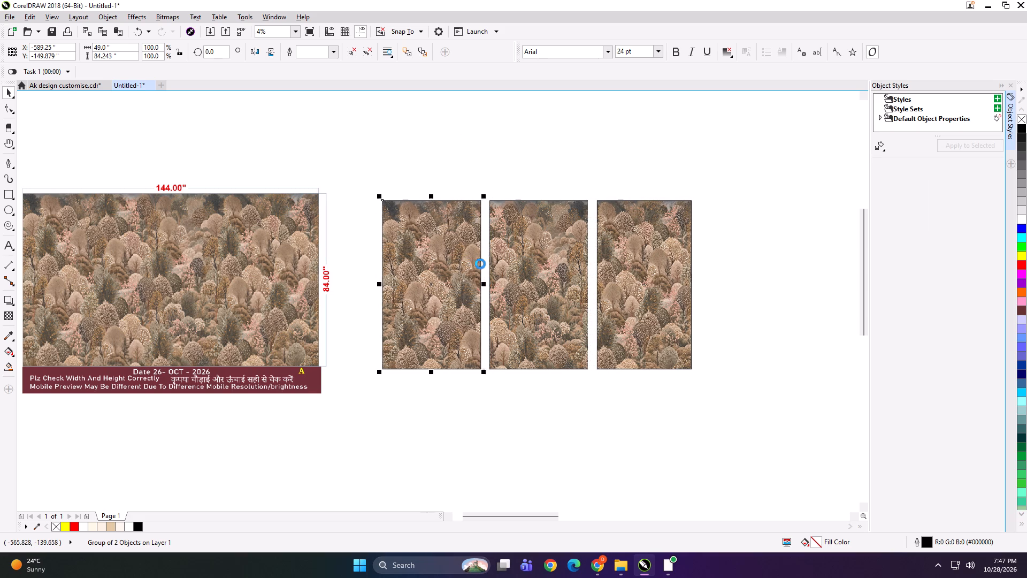
Enlarge the three panels together to about 115% and group them with the 144 × 84 preview.
left_click(527, 261, "shift")
left_click(622, 268, "shift")
left_click_drag(695, 376, 718, 390, "shift")
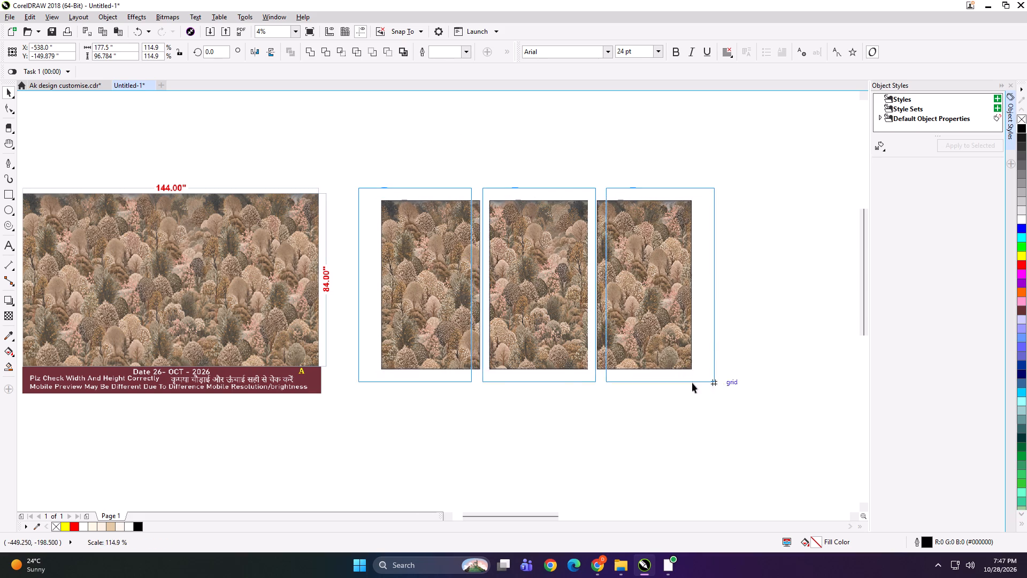
left_click(298, 292, "shift")
key("ctrl+g")
Scale the grouped preview and panels down to about 5 inches wide.
left_click_drag(718, 406, 500, 370, "shift")
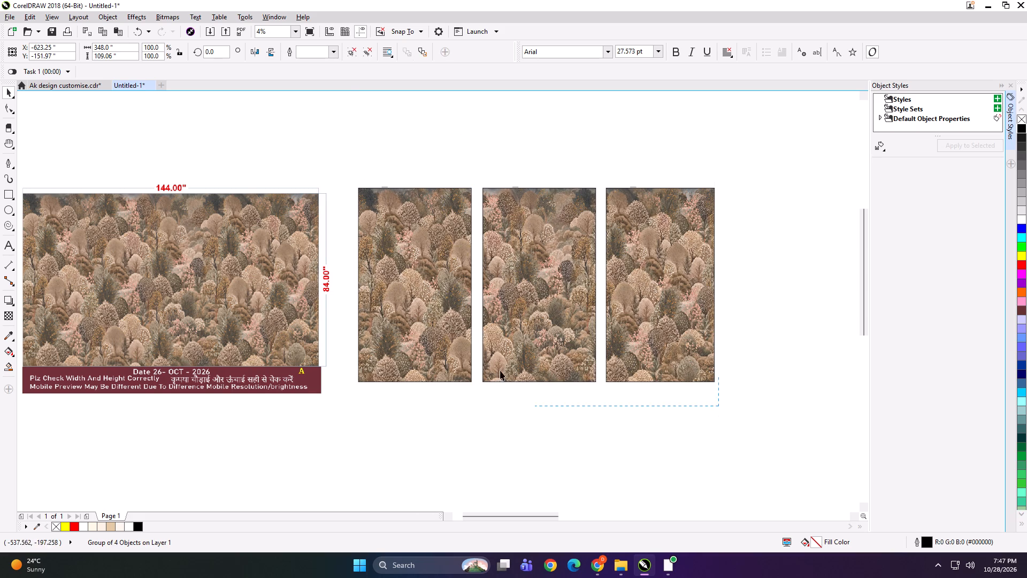
left_click_drag(500, 370, 409, 338, "shift")
left_click_drag(721, 402, 395, 309, "shift")
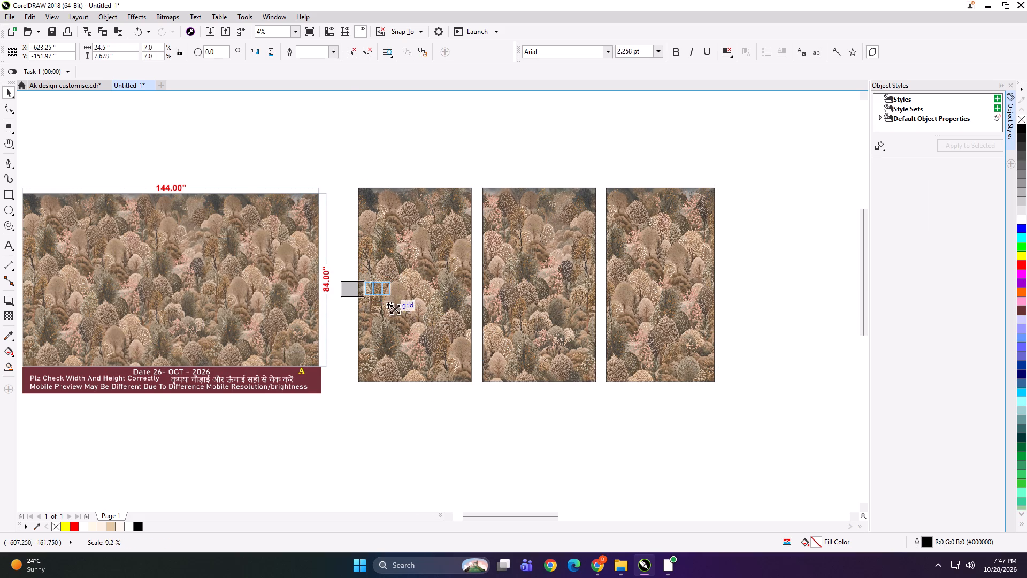
left_click_drag(395, 309, 385, 305, "shift")
scroll(365, 290, "up", 4)
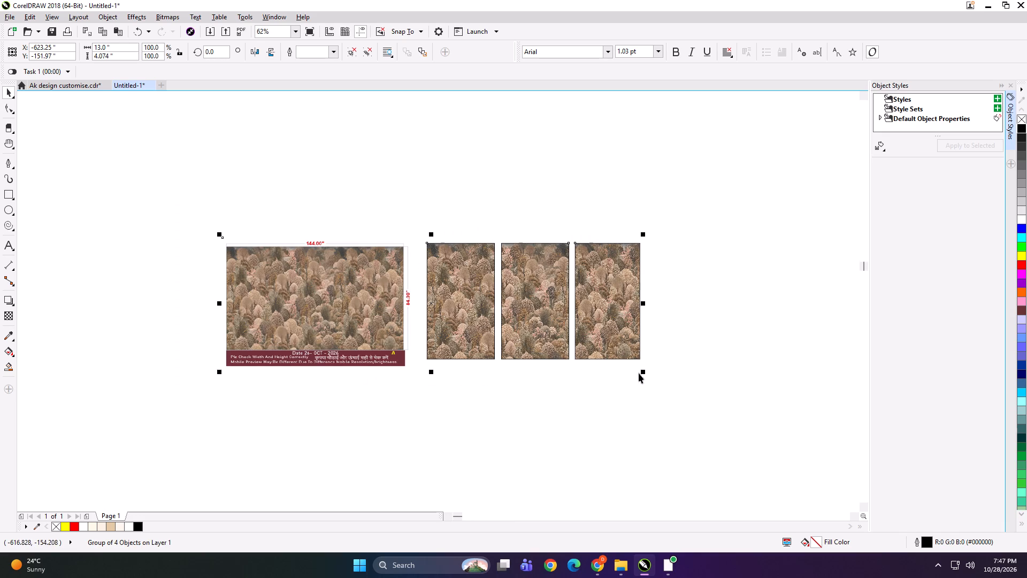
left_click_drag(645, 371, 516, 347, "shift")
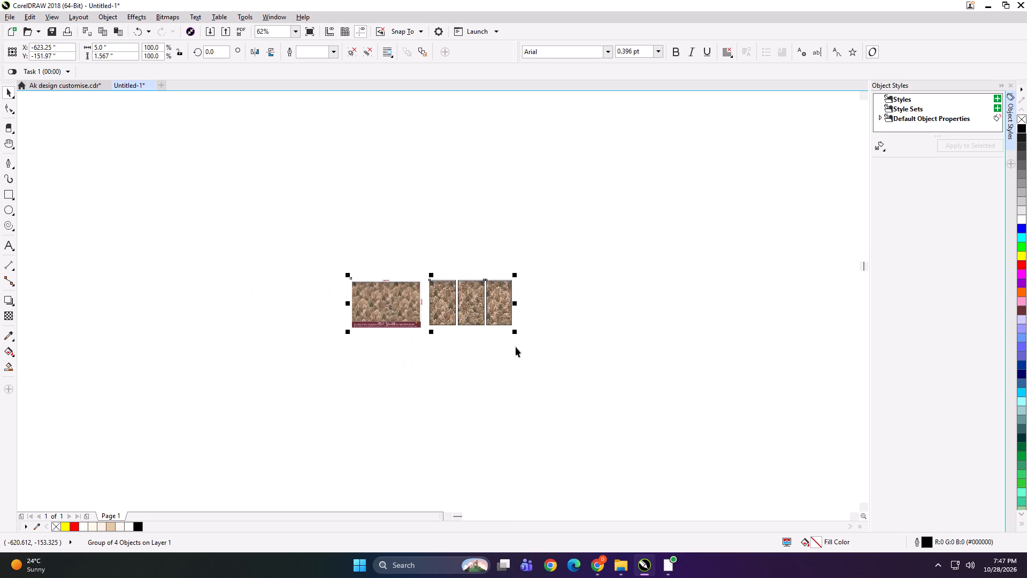
Export the shrunken 144 × 84 group under the file name SDGDGH and delete it from the canvas.
key("ctrl+e")
type("SDGDGH")
key("Return")
key("Return")
key("Return")
key("Return")
key("Return")
key("Delete")
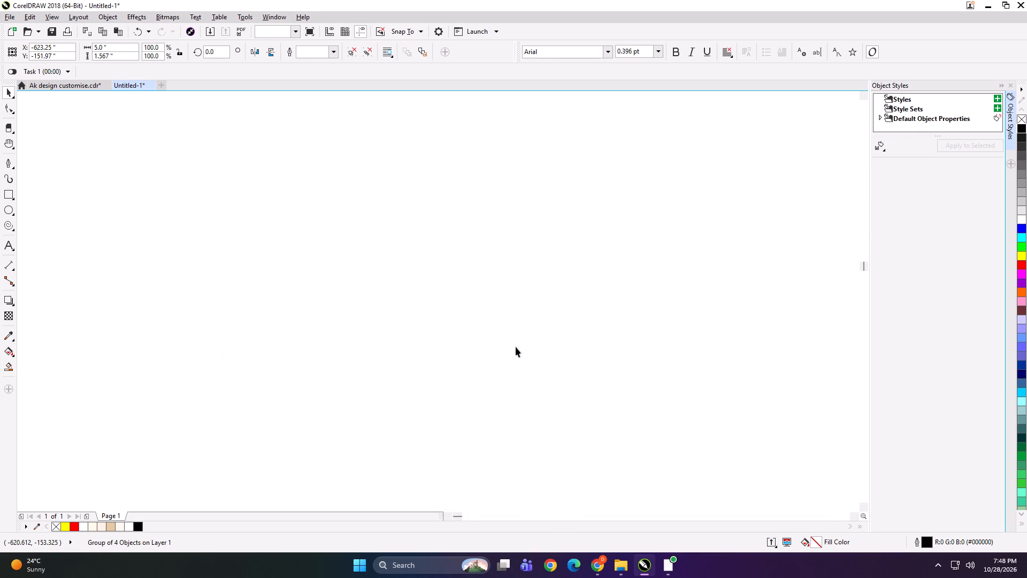
Shift the group of two-piece 84 and 144 inch tree wallpapers and shrink it to less than about 5 inches wide.
key("F4")
left_click(283, 241)
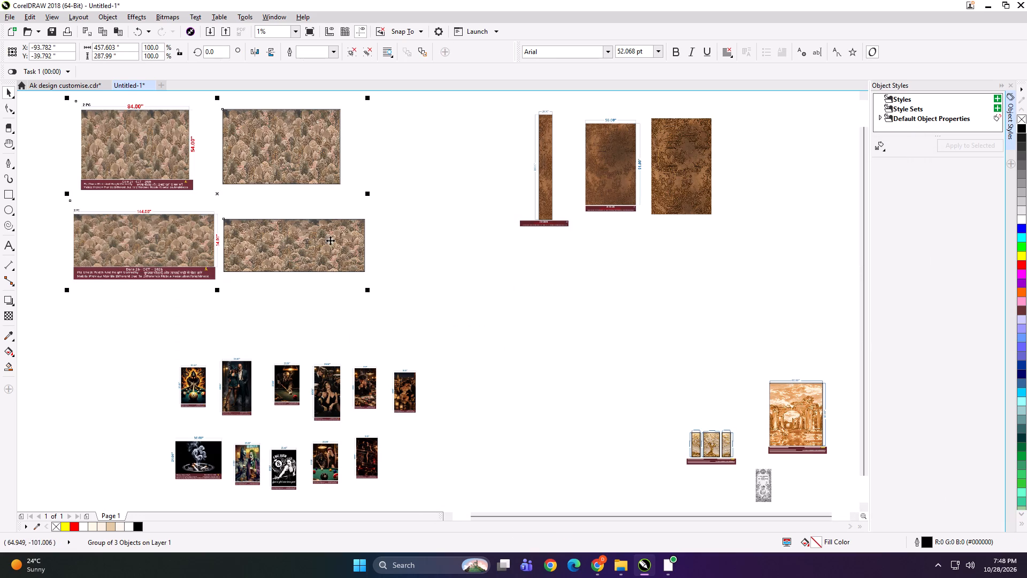
left_click_drag(368, 290, 232, 209, "shift")
scroll(220, 196, "up", 3)
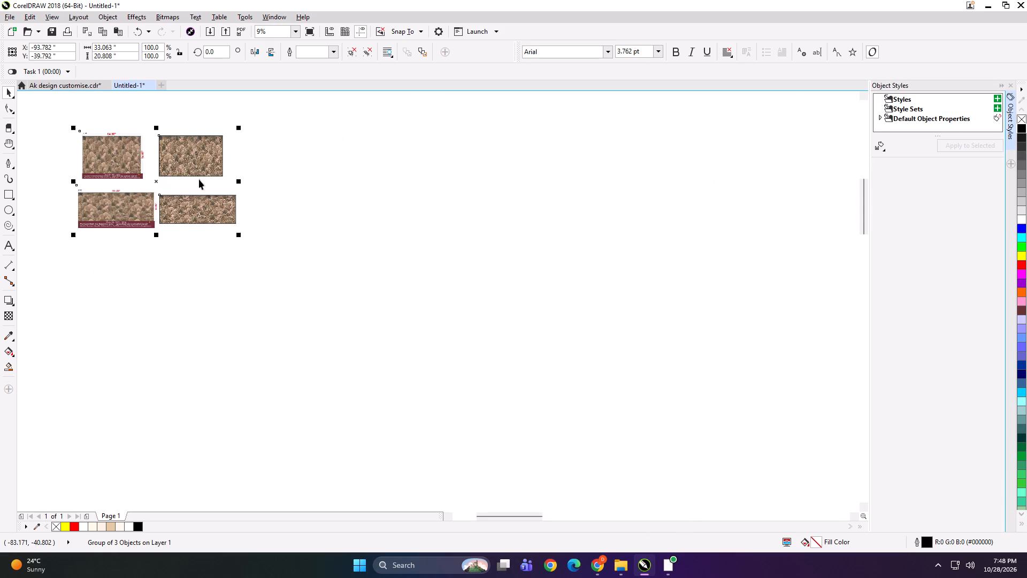
left_click_drag(149, 159, 355, 212)
scroll(323, 192, "up", 1)
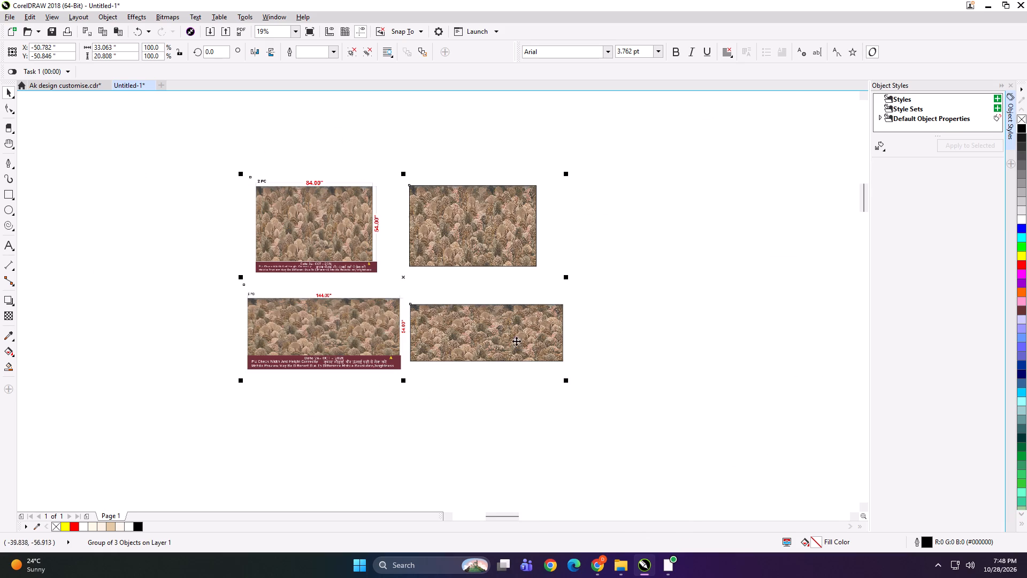
left_click_drag(569, 383, 479, 336, "shift")
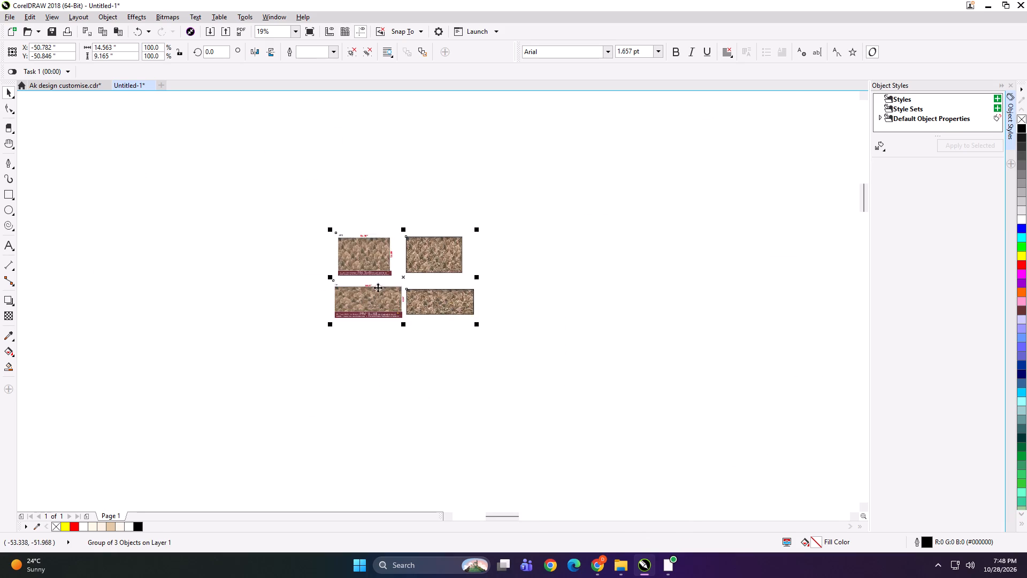
scroll(378, 287, "up", 1)
left_click_drag(574, 360, 480, 311, "shift")
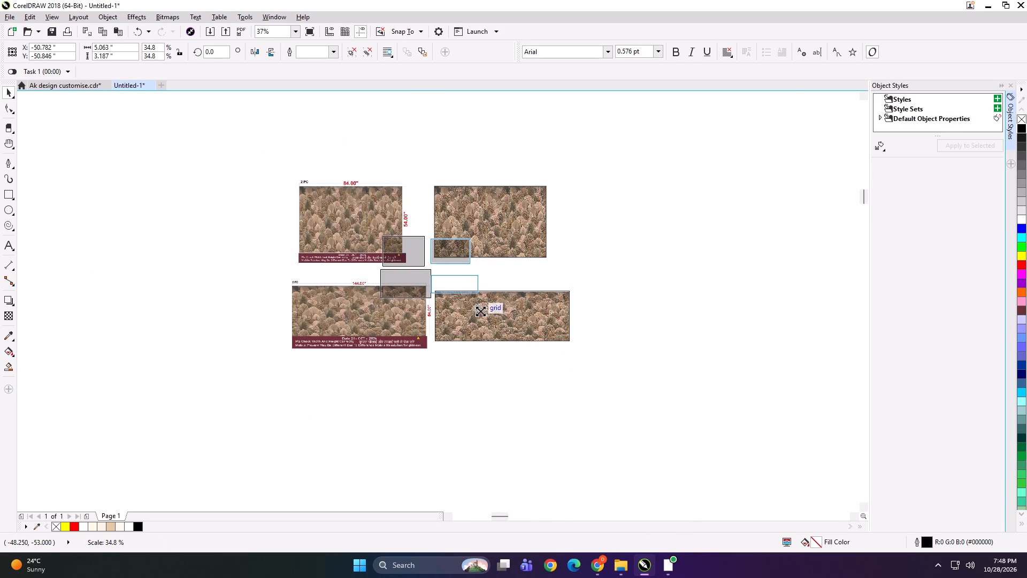
left_click_drag(480, 311, 467, 298, "shift")
Export the shrunken two-piece wallpaper group under the file name FDGDH and delete it from the canvas.
key("ctrl+e")
type("FDGDH")
key("Return")
key("Return")
key("Return")
key("Return")
key("Delete")
Move the eleven dark bar-themed designs together farther left on the canvas, away from the other artwork.
key("F4")
left_click(489, 286)
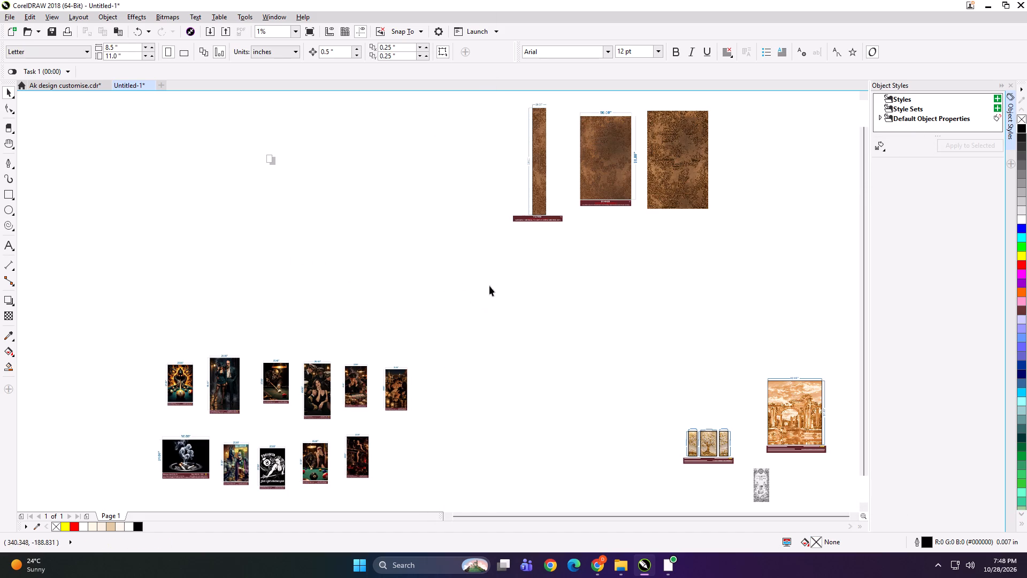
scroll(296, 463, "up", 1)
scroll(577, 225, "down", 1)
left_click_drag(570, 233, 104, 416)
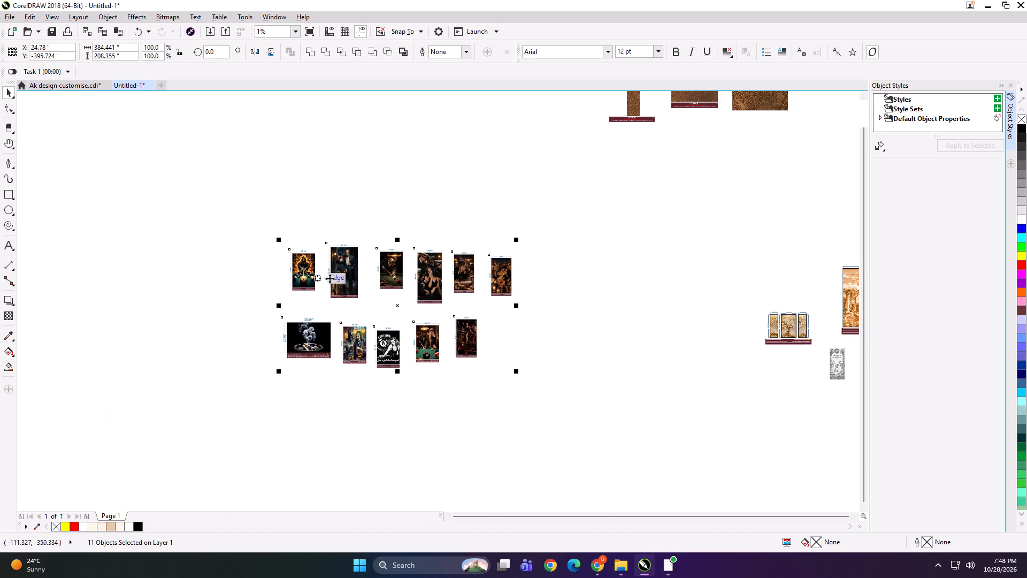
left_click_drag(344, 273, 249, 250)
left_click(625, 305)
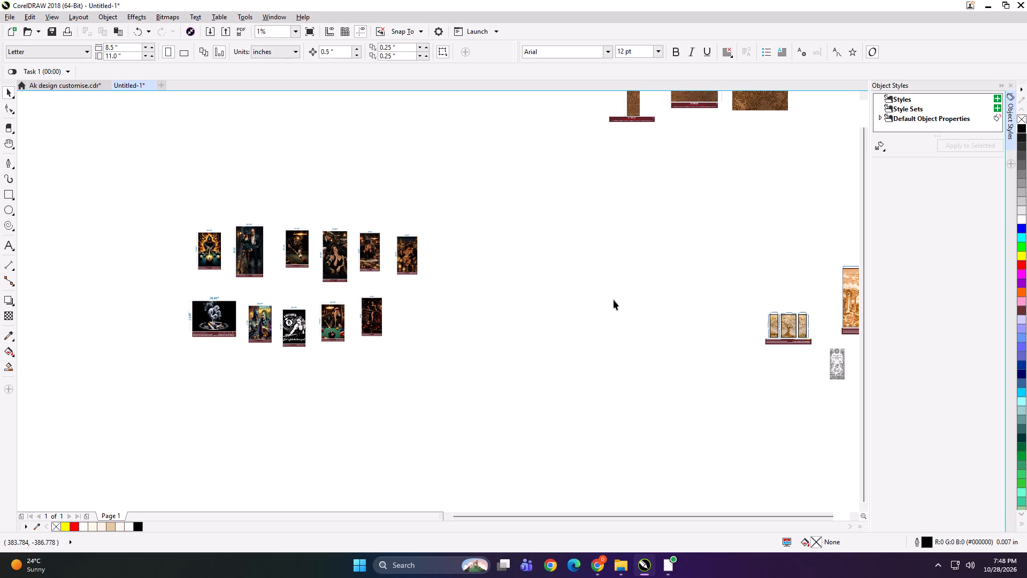
left_click(614, 300)
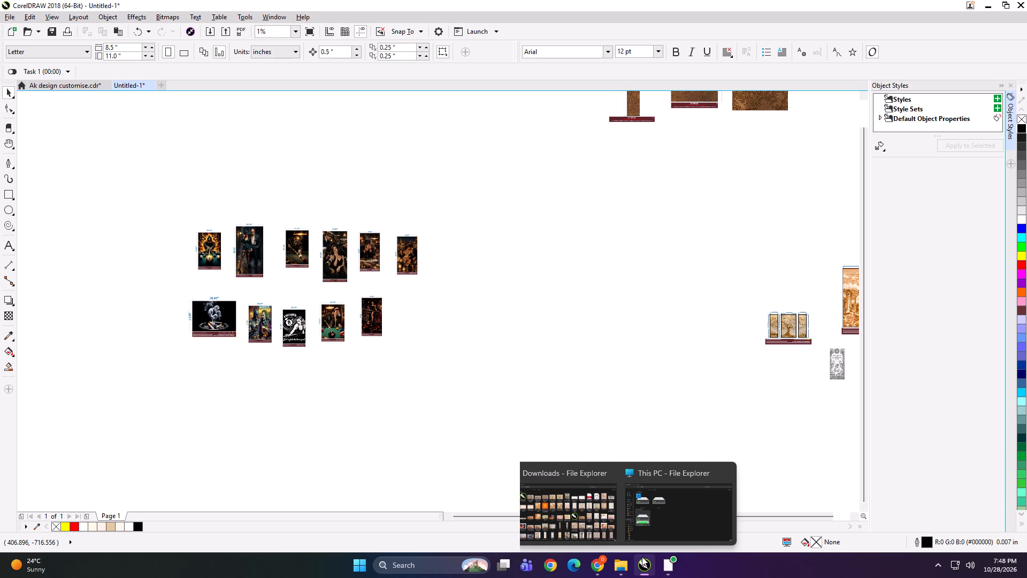
Switch to the This PC window in File Explorer.
left_click(666, 500)
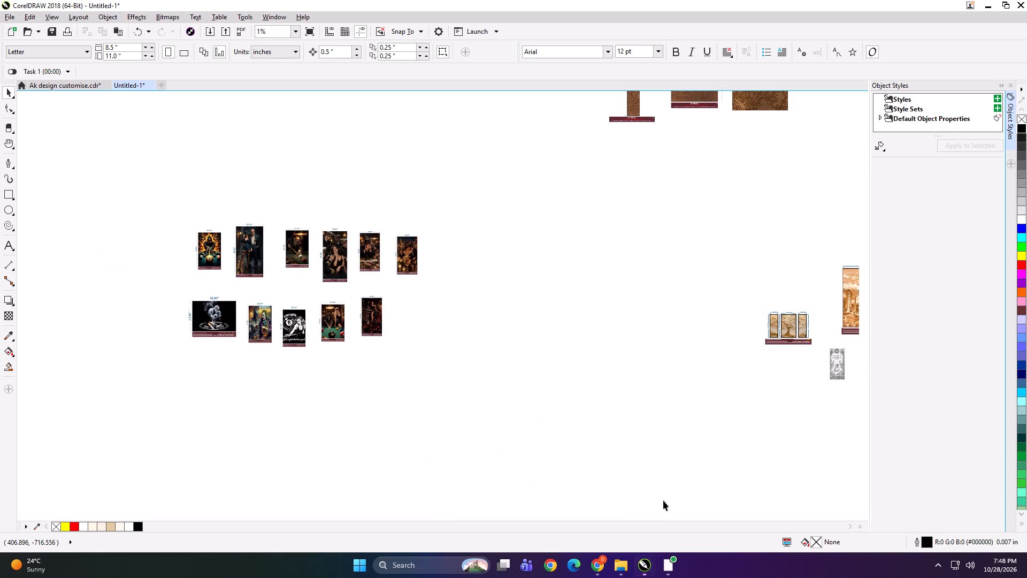
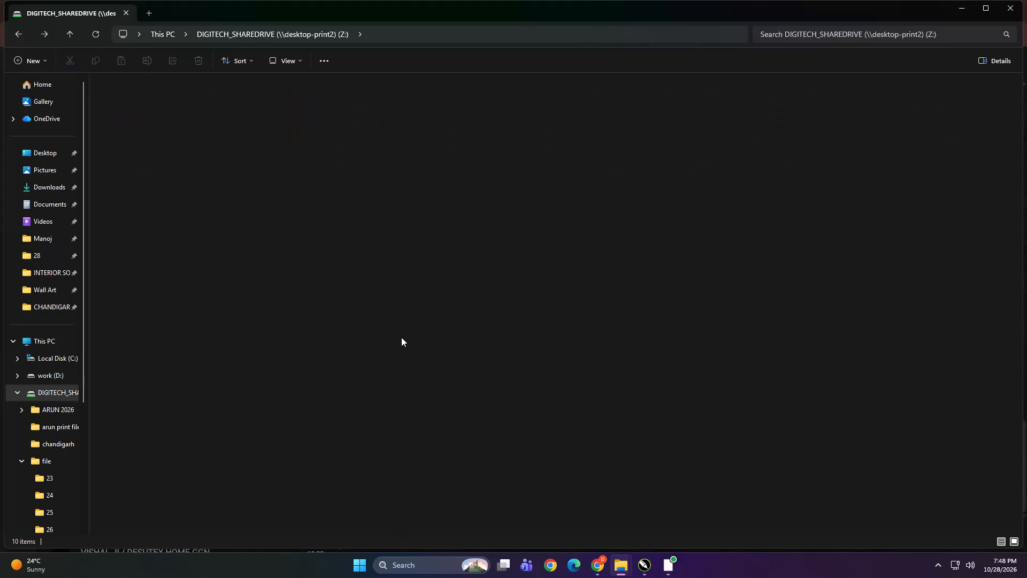
Move the CHANDIGARH WALLPAPER W folder from KD > PRINT FILE > 28 on the work (D:) drive into its PRINT OKKK subfolder.
double_click(370, 164)
double_click(698, 127)
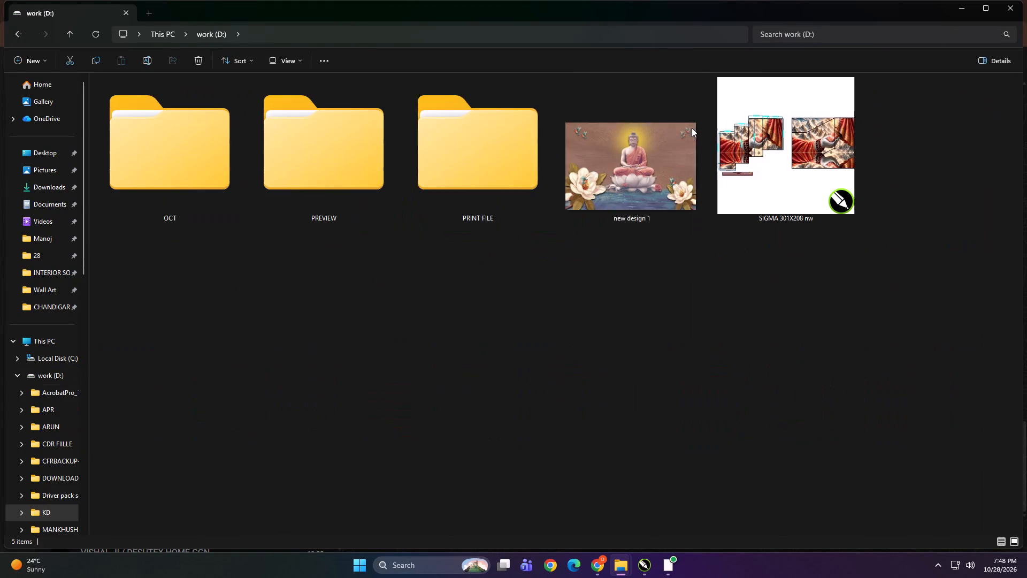
double_click(479, 165)
double_click(656, 295)
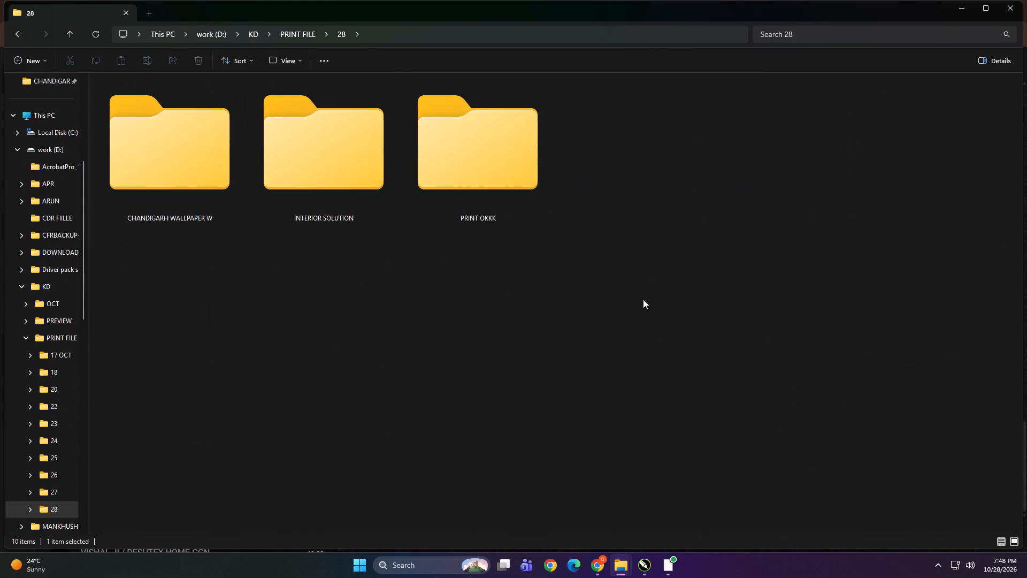
left_click(323, 184)
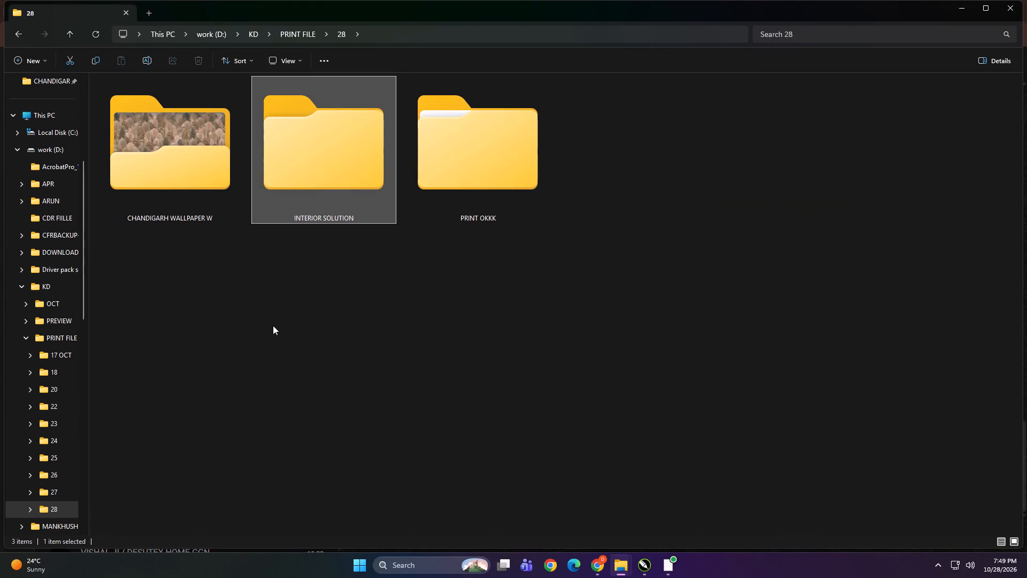
left_click(200, 159)
key("ctrl+x")
double_click(474, 164)
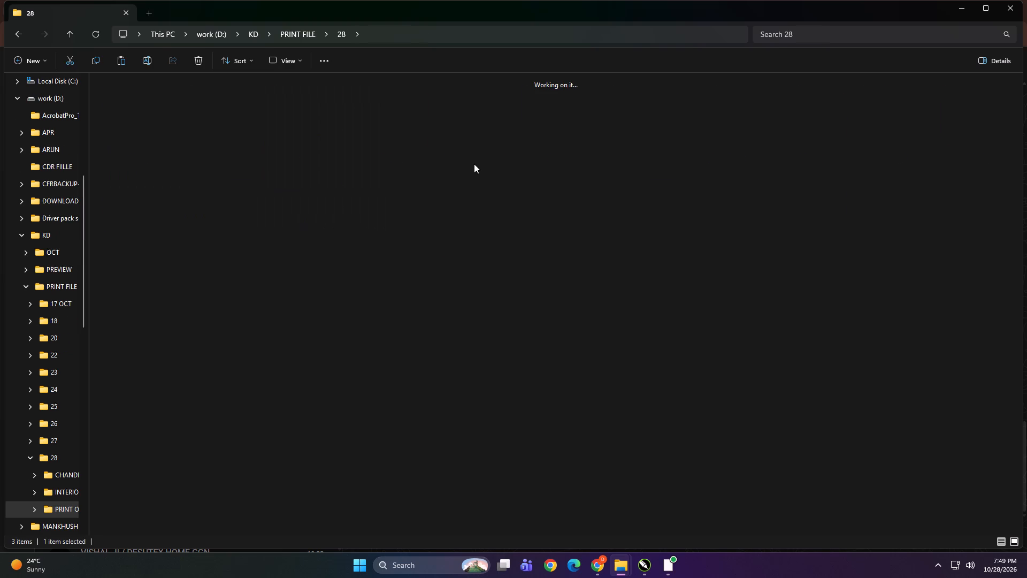
right_click(403, 361)
left_click(417, 378)
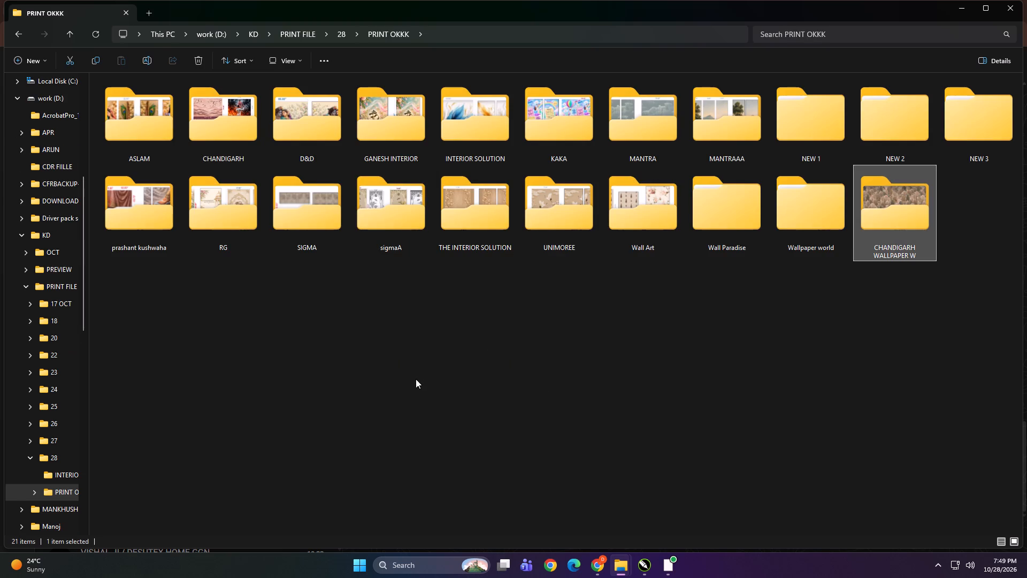
Copy the CHANDIGARH WALLPAPER W folder from PRINT OKKK into Print > 28 on the DIGITECH_SHAREDRIVE (Z:) drive.
key("ctrl+c")
key("ctrl+c")
scroll(52, 393, "up", 6)
double_click(54, 341)
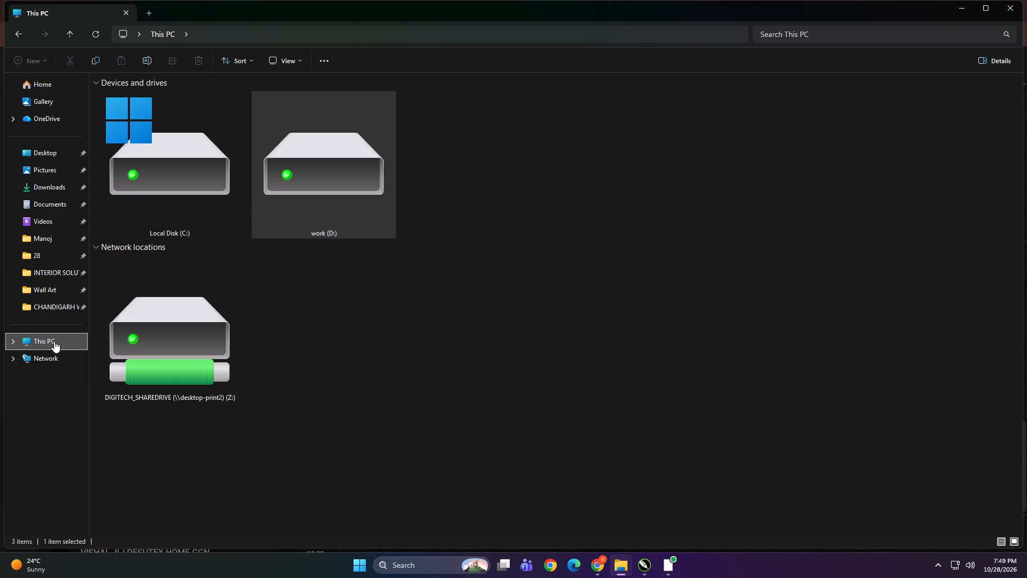
double_click(205, 344)
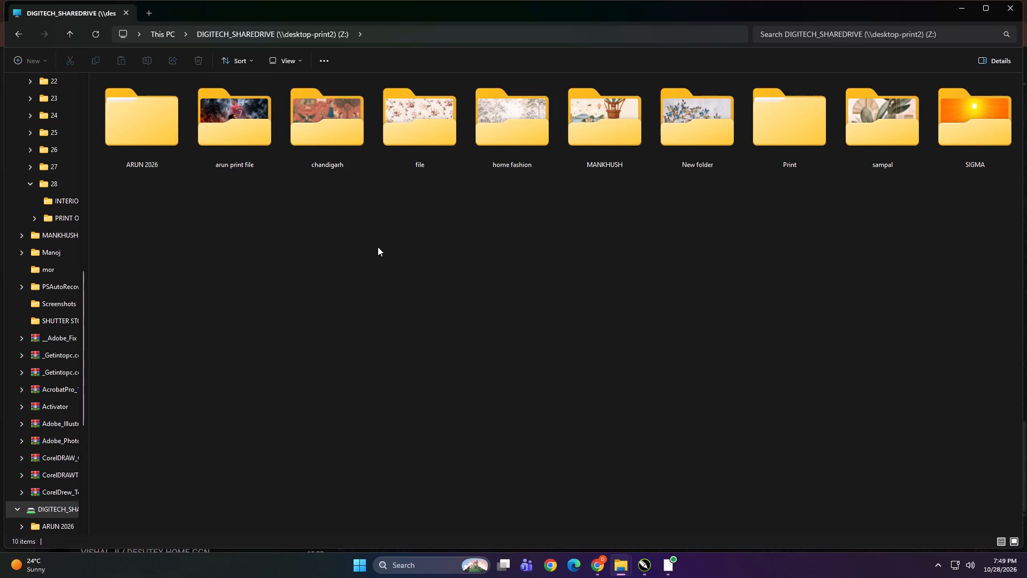
right_click(378, 247)
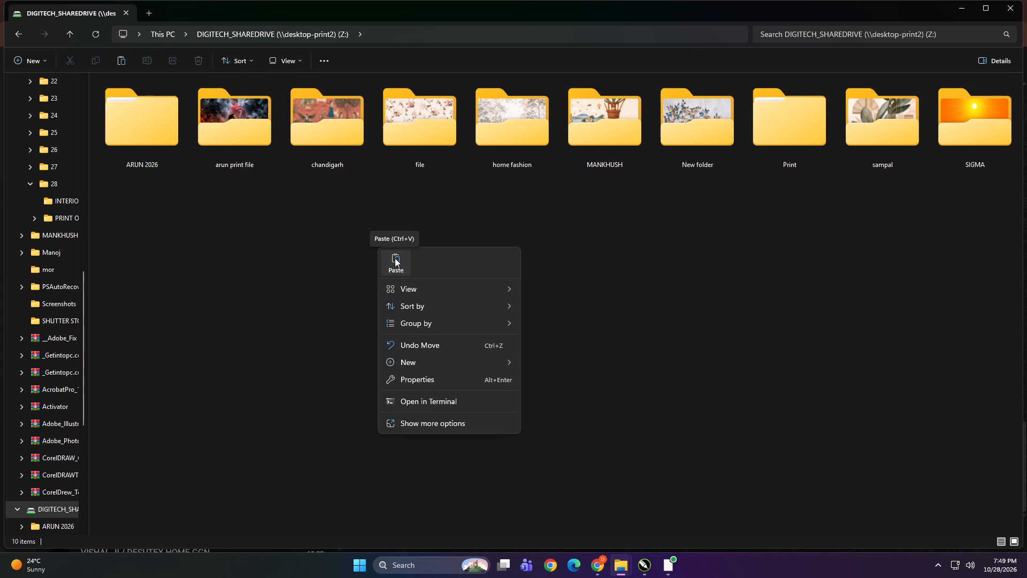
double_click(821, 124)
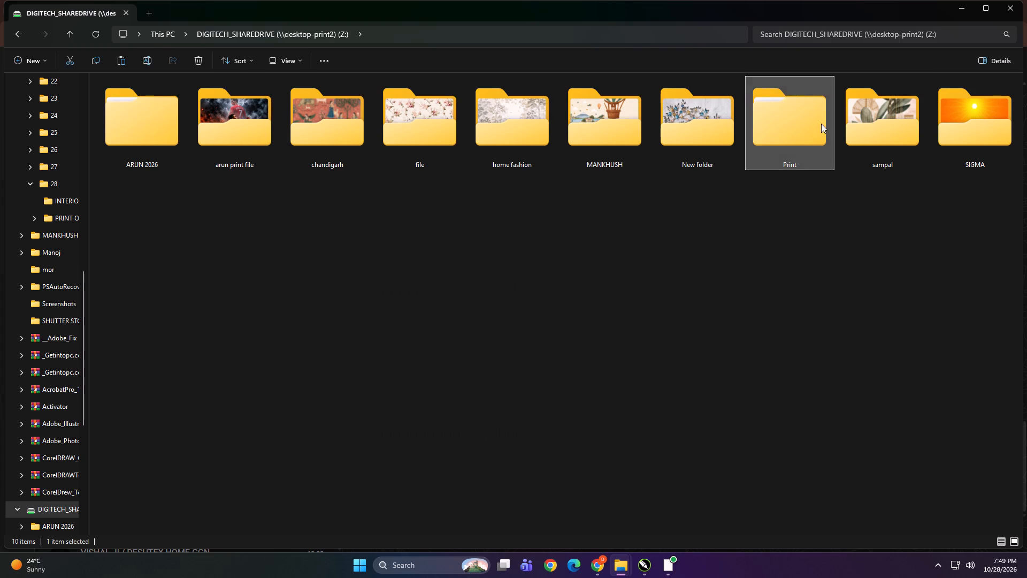
double_click(642, 94)
right_click(509, 333)
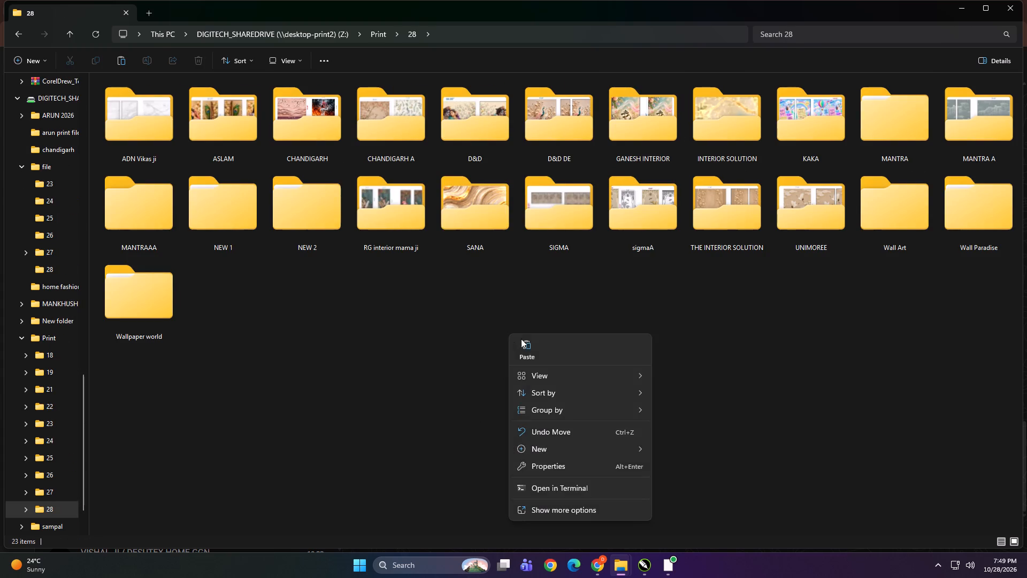
left_click(523, 341)
left_click(497, 350)
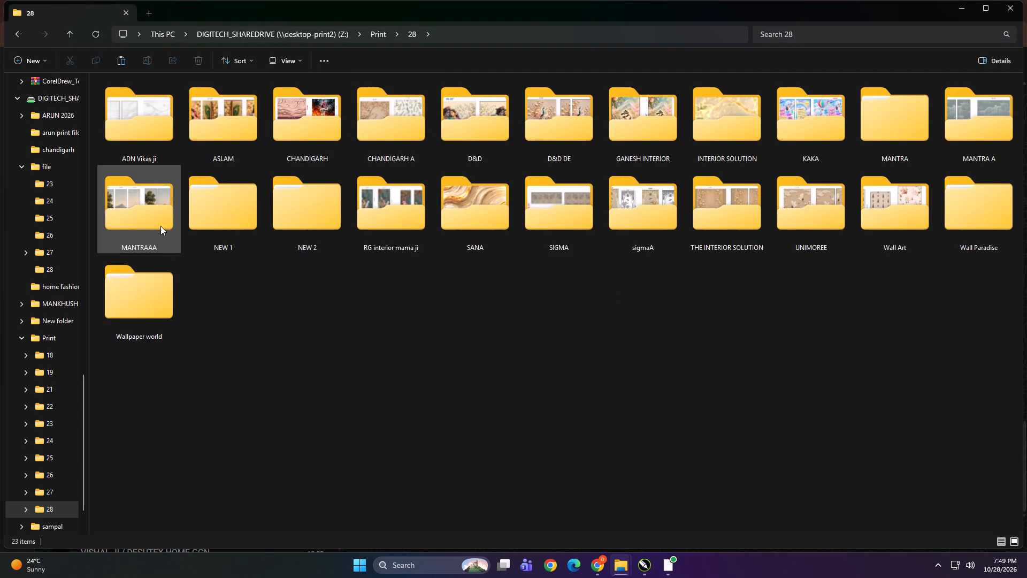
Open the INTERIOR SOLUTION folder in Print > 28 on the shared drive to check its files.
left_click(702, 153)
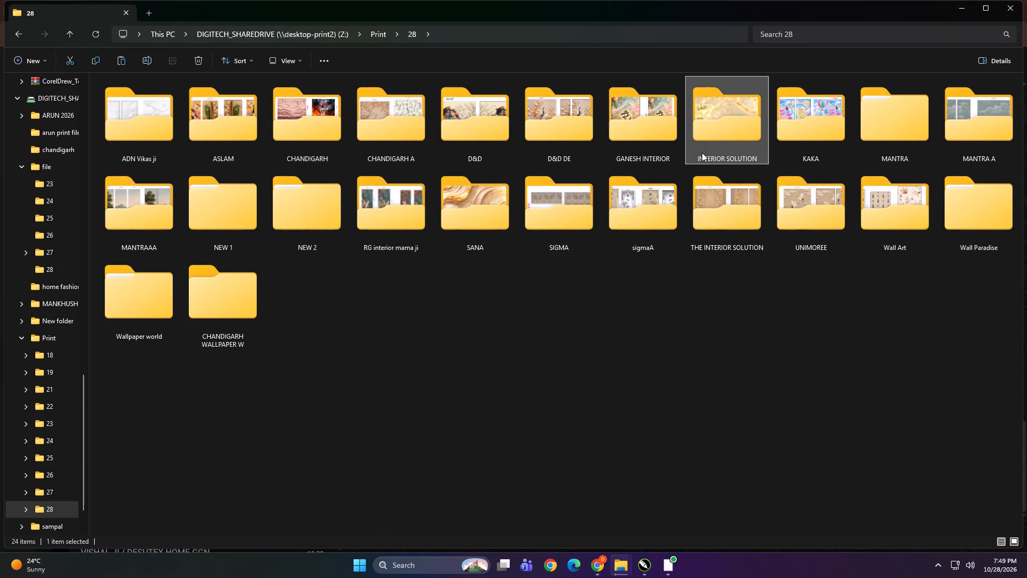
double_click(704, 136)
scroll(48, 397, "up", 7)
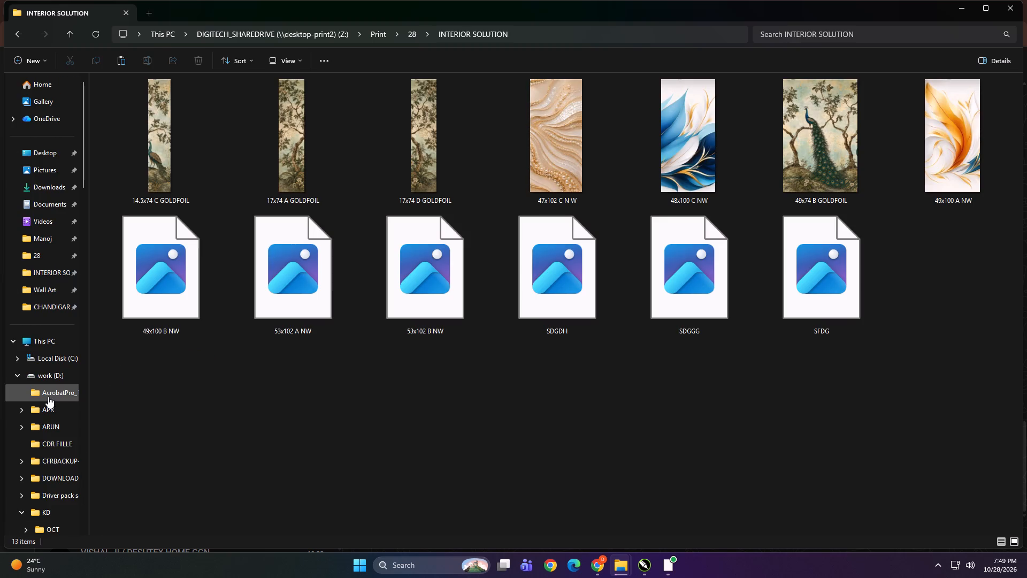
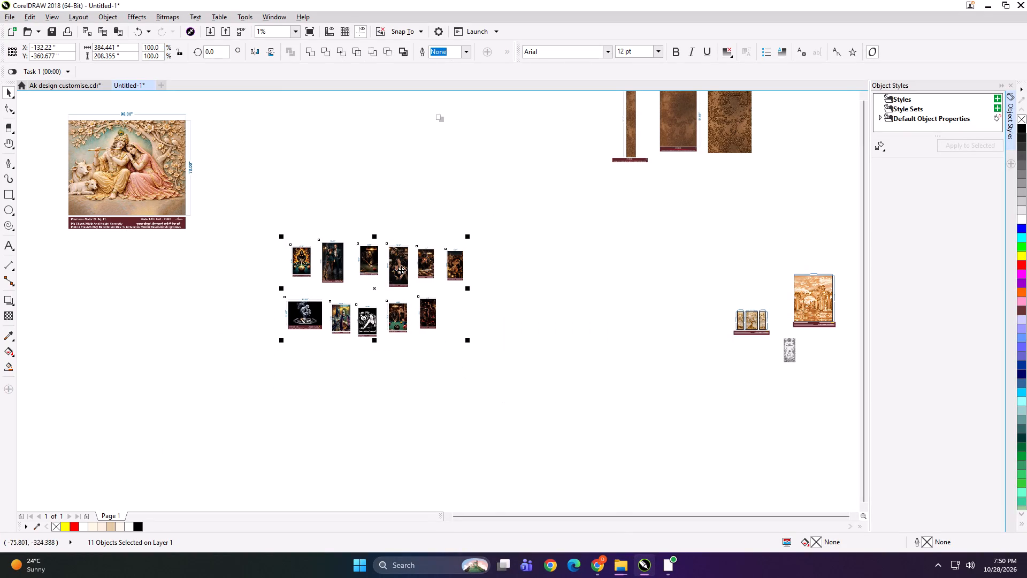
Move the eleven selected wall-art designs down and to the left, and shift the 96 x 78 inch Radha Krishna preview toward the middle.
left_click_drag(401, 270, 208, 384)
left_click_drag(143, 126, 307, 182)
left_click(487, 257)
Examine the Radha Krishna wallpaper preview up close, including its artwork and size labels.
scroll(301, 220, "up", 3)
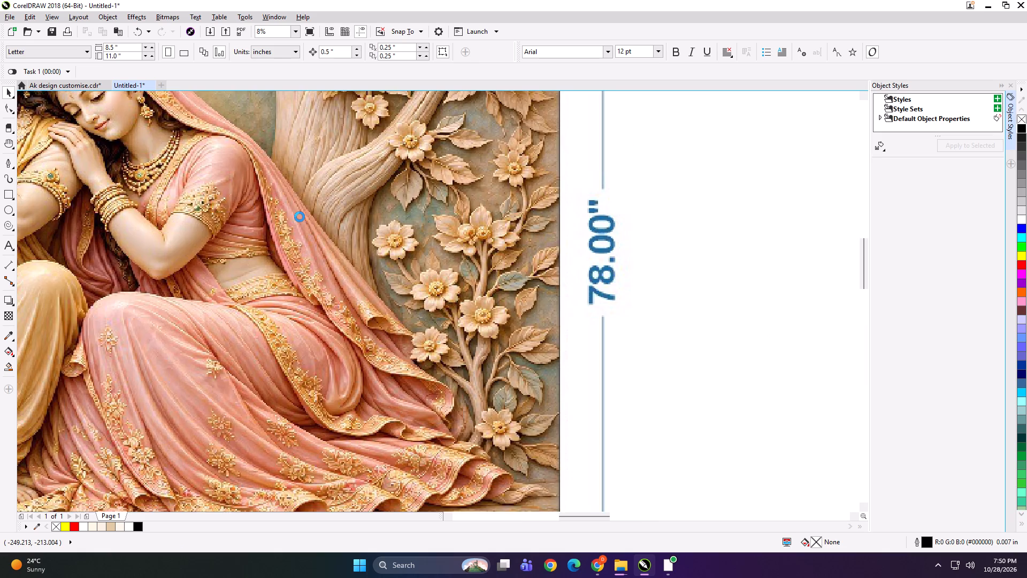
scroll(366, 223, "down", 2)
left_click(495, 273)
scroll(243, 173, "up", 1)
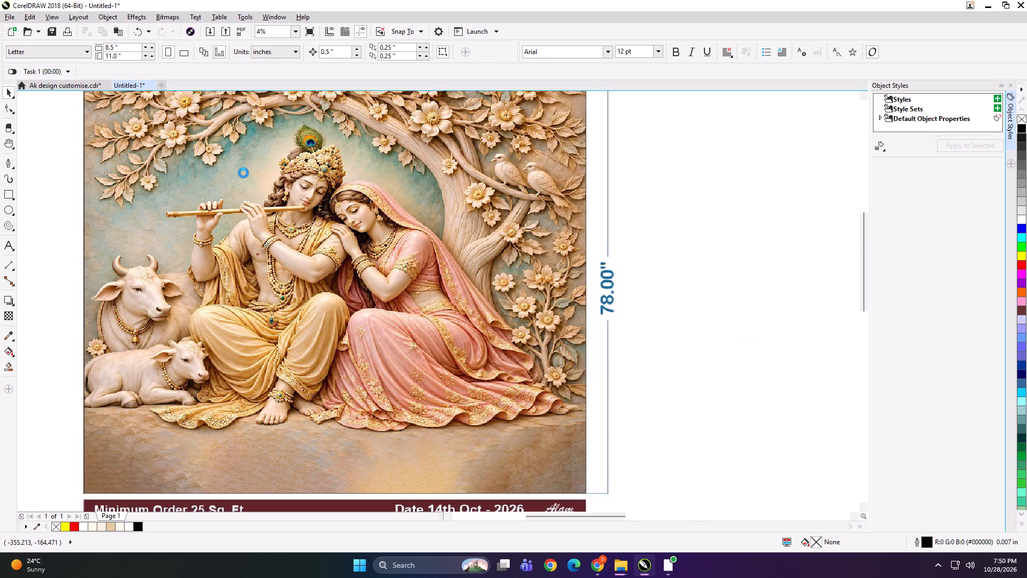
scroll(236, 192, "down", 1)
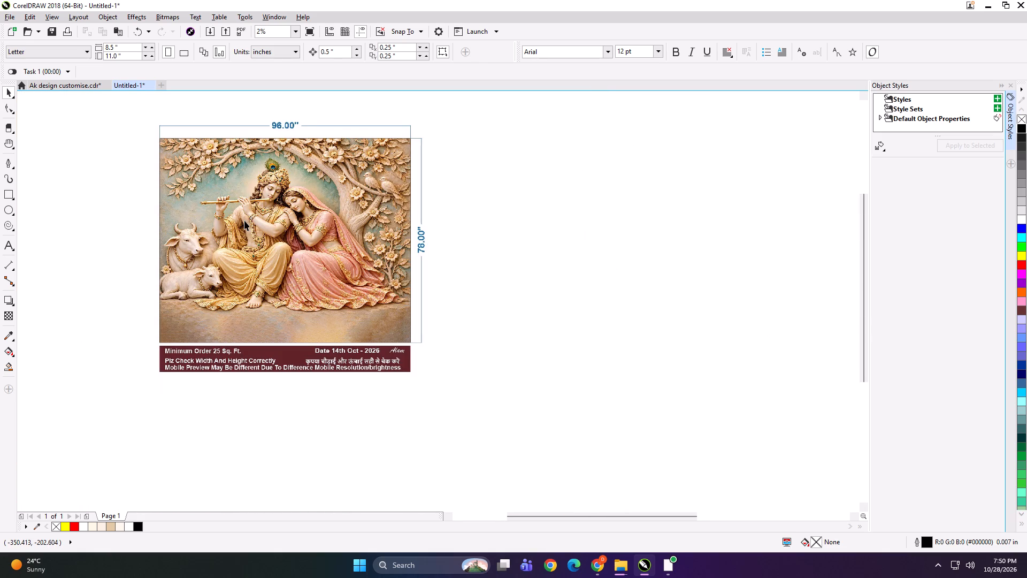
Switch to WhatsApp in Chrome and check the latest order messages in the ORDER CUSTOMIZE / DESUTEX group.
left_click(594, 558)
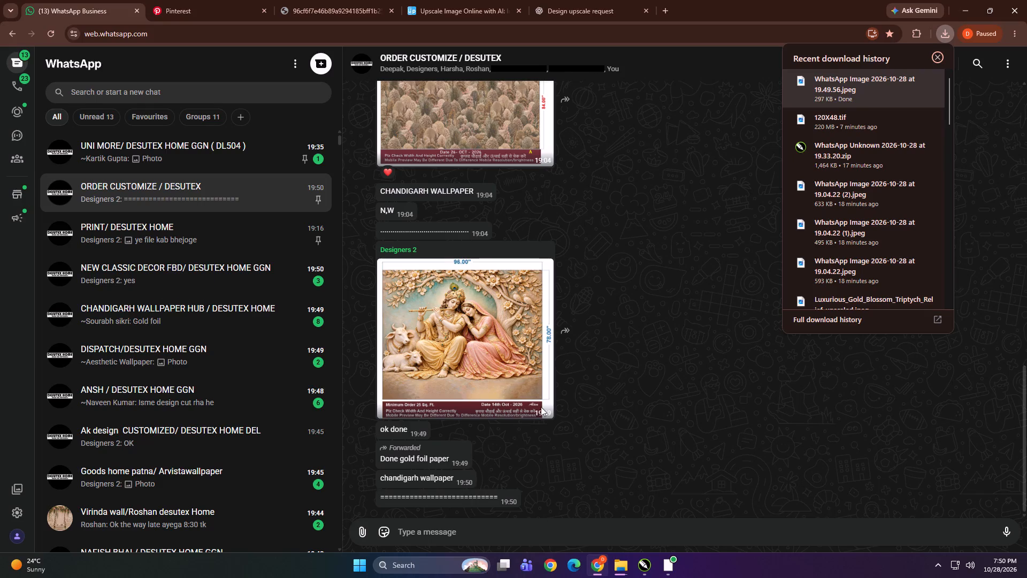
scroll(578, 387, "down", 3)
scroll(630, 386, "up", 1)
scroll(630, 386, "down", 2)
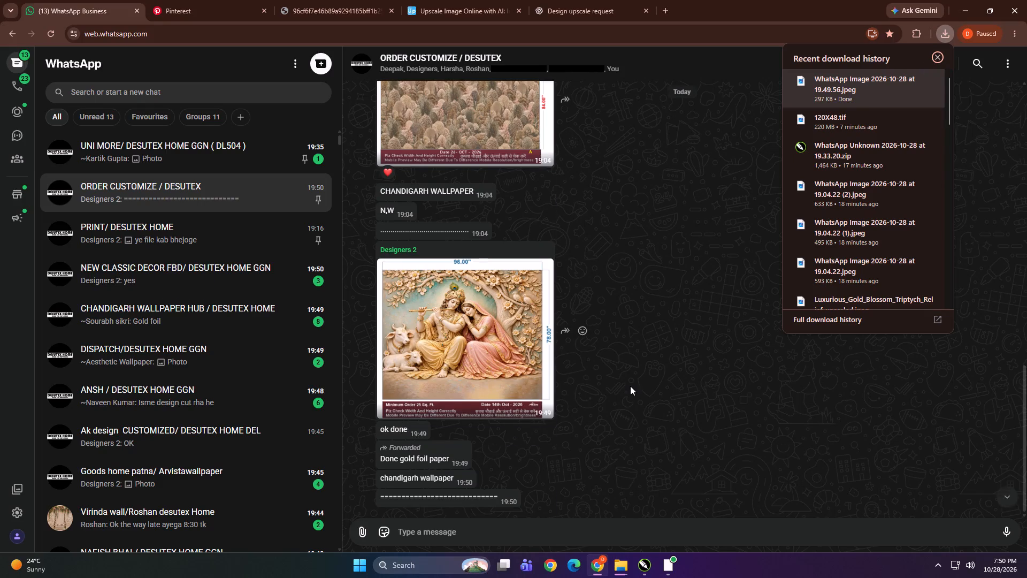
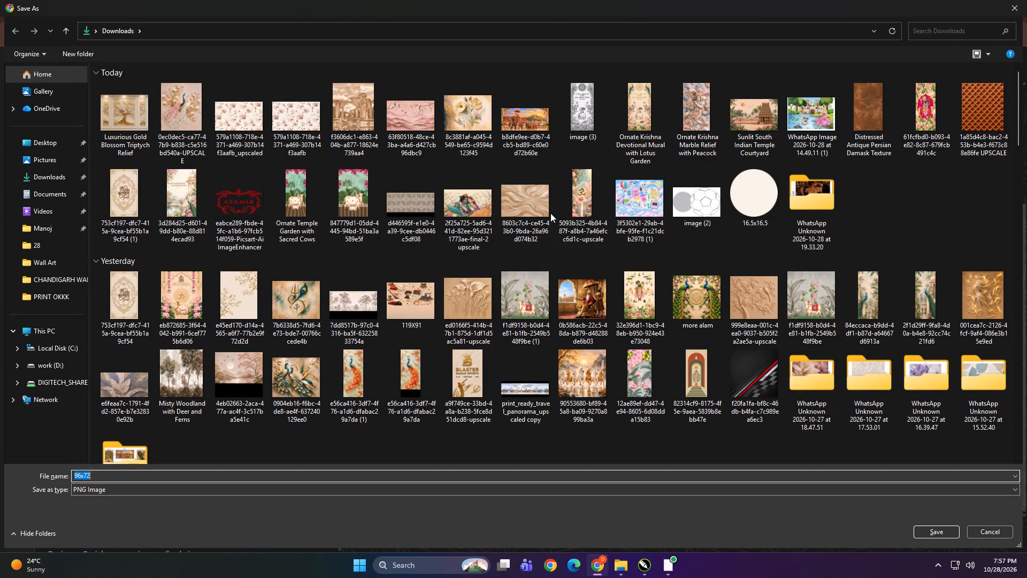
Switch from the browser's Save As dialog to the CorelDRAW window with the Untitled-1 document.
key("alt+Tab")
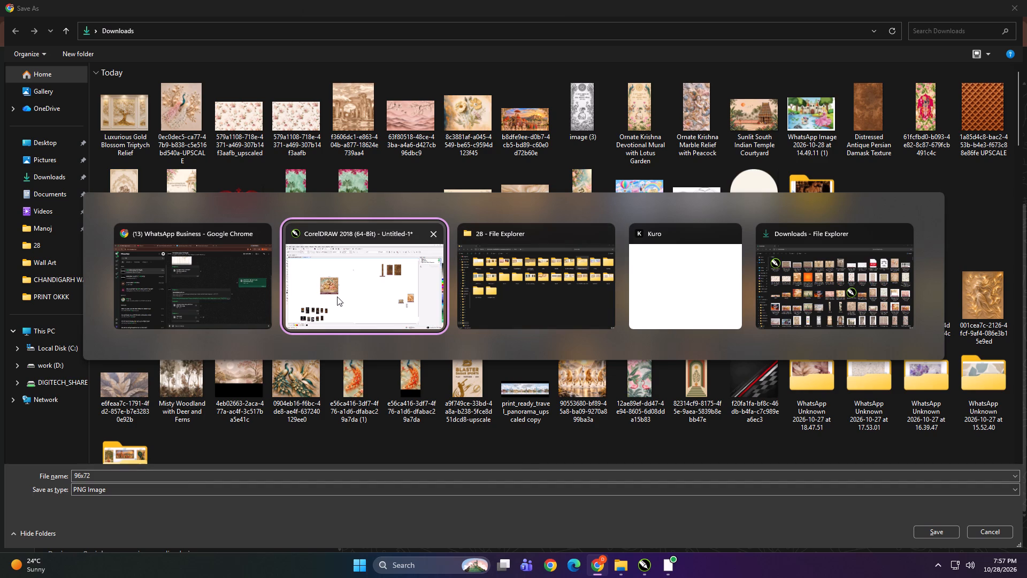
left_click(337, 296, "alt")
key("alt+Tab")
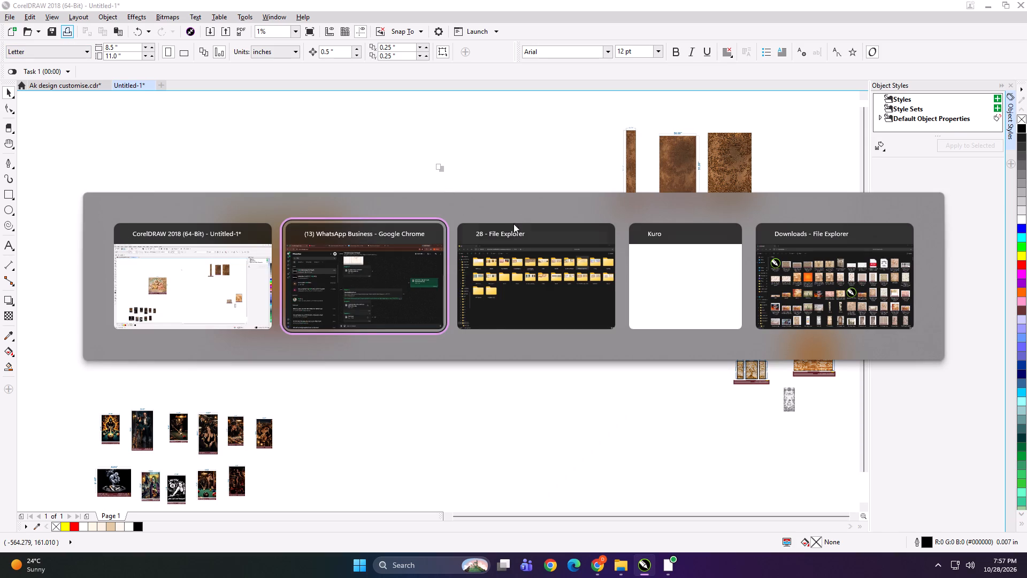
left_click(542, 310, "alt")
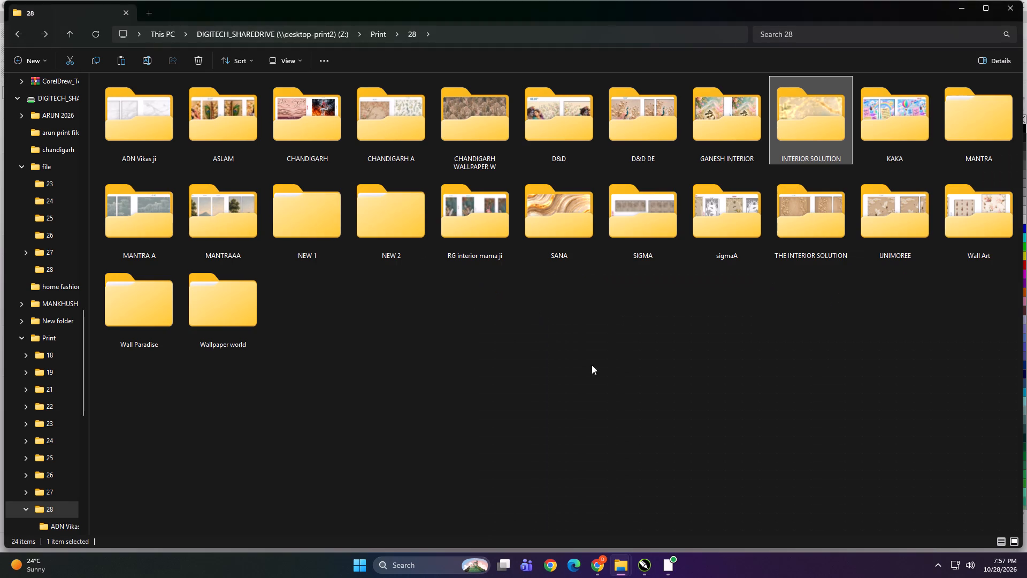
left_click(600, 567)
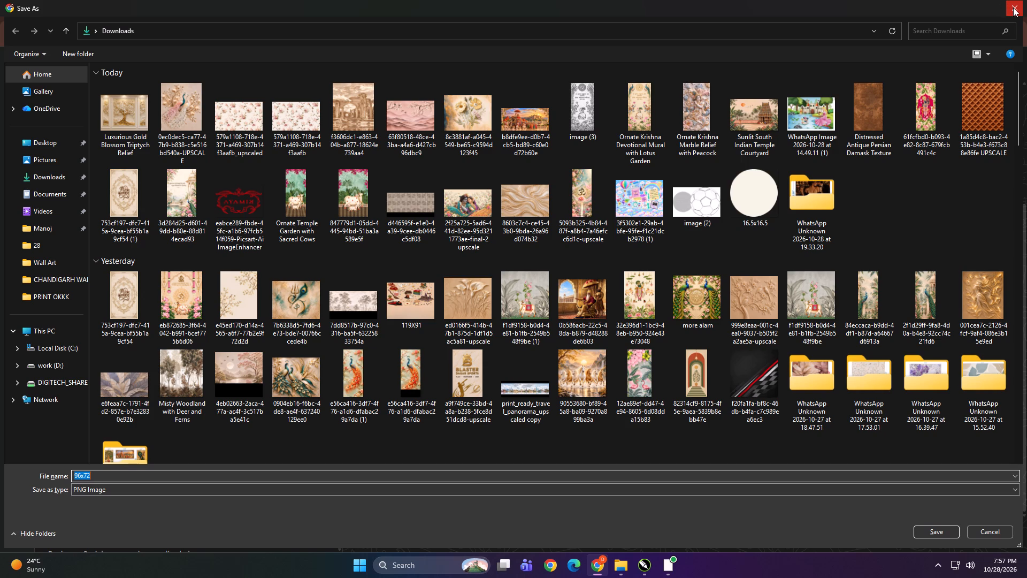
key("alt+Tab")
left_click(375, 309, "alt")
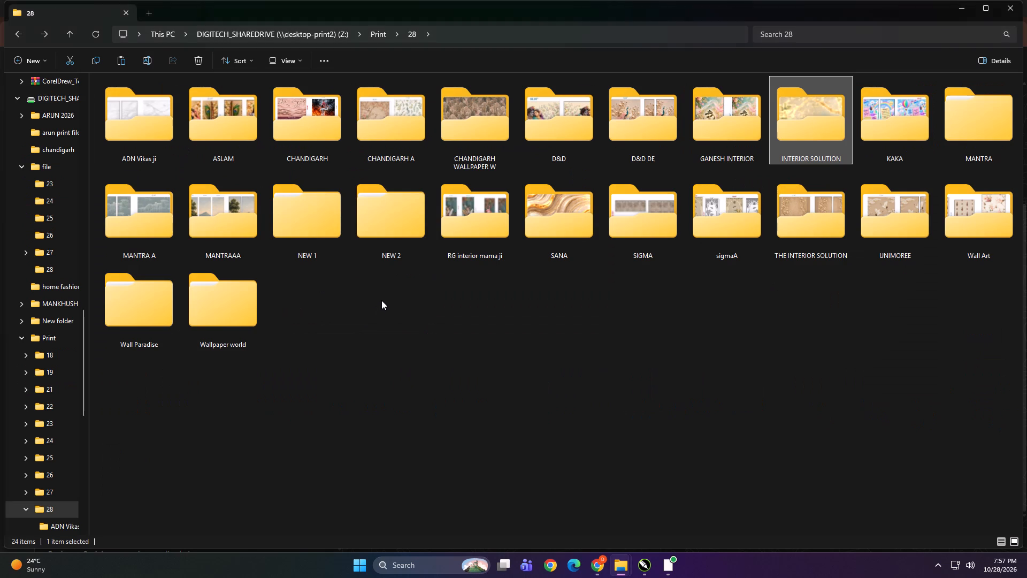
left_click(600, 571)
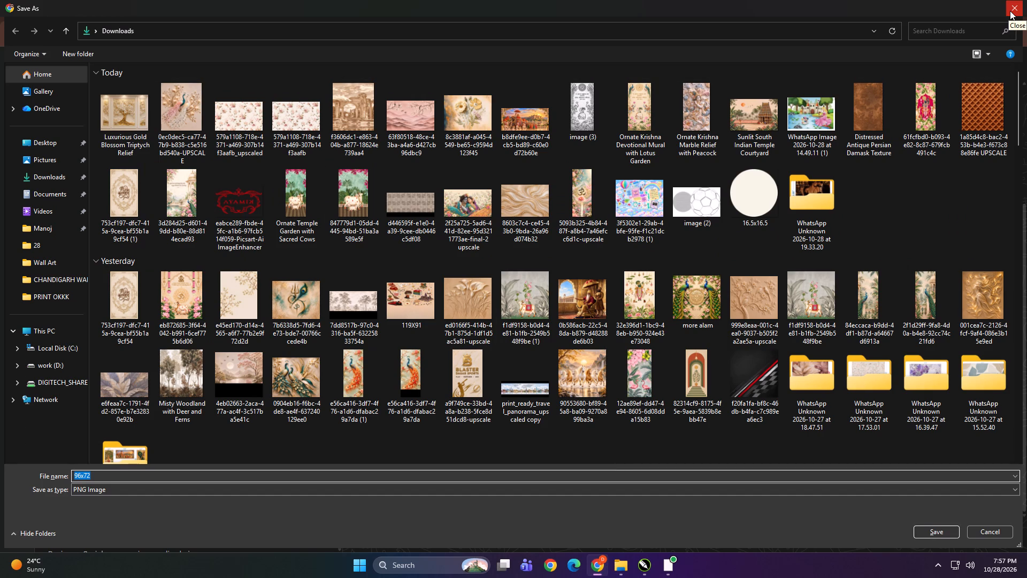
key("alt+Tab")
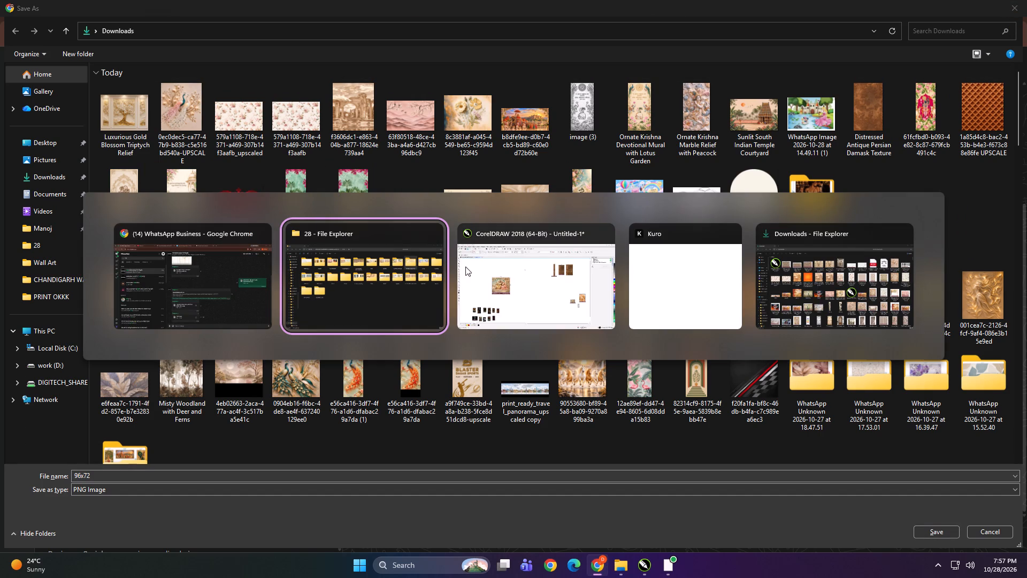
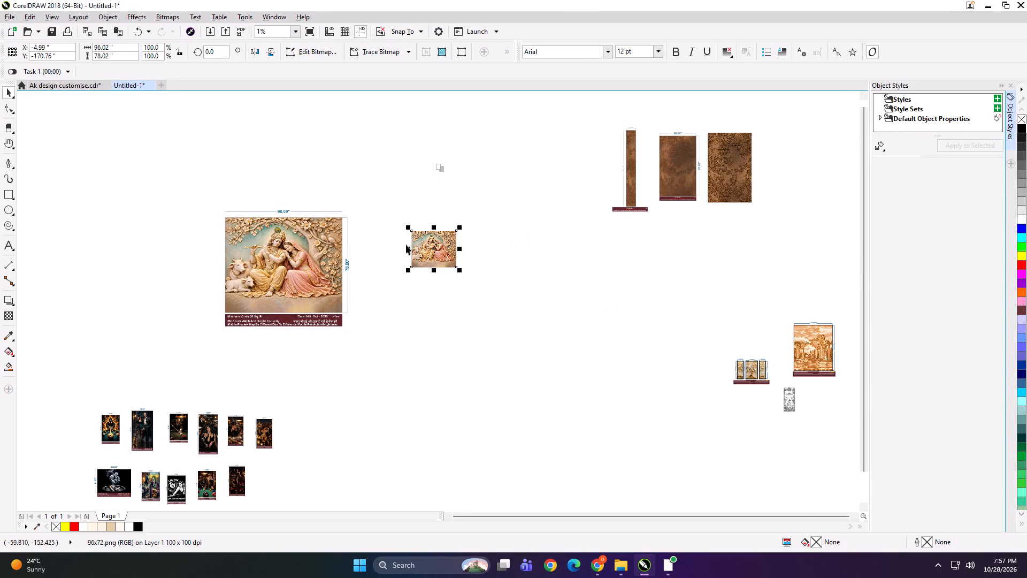
Shrink the 96 × 78 in proof preview to about 157 × 143 in overall and arrange it level beside the 96x72.png image.
scroll(402, 241, "up", 1)
scroll(555, 227, "up", 3)
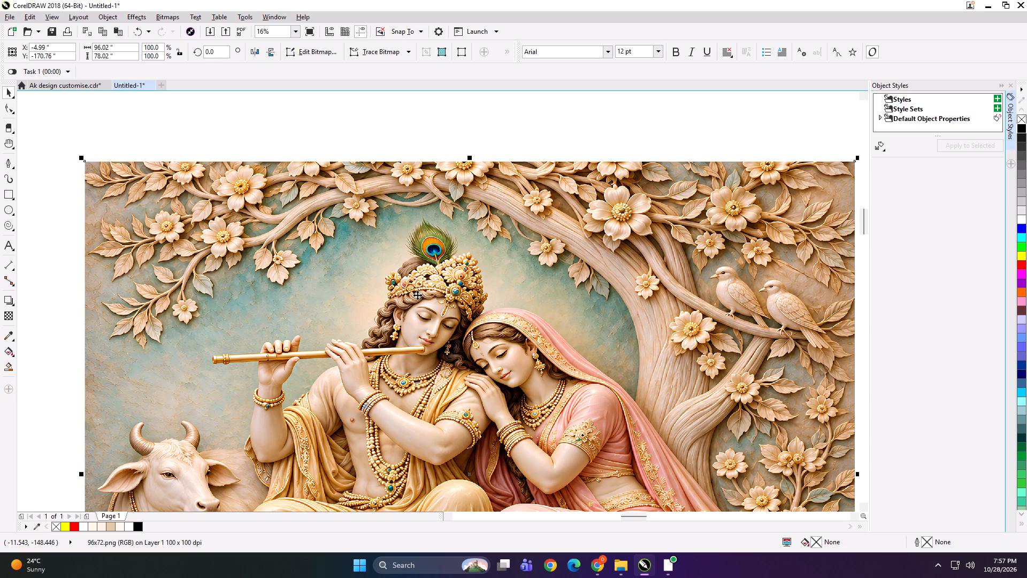
scroll(417, 295, "up", 2)
scroll(533, 200, "down", 5)
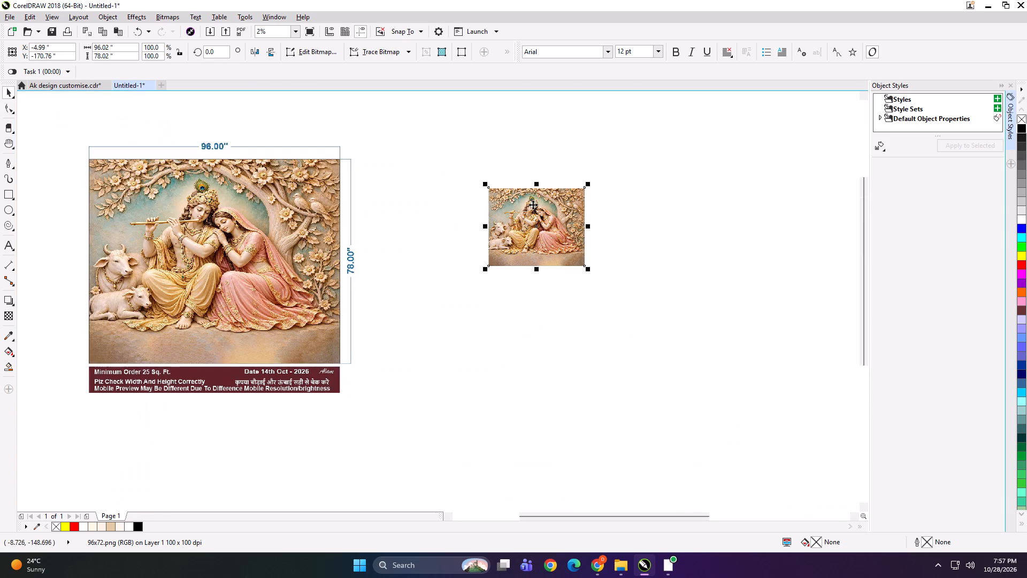
left_click_drag(240, 196, 333, 200)
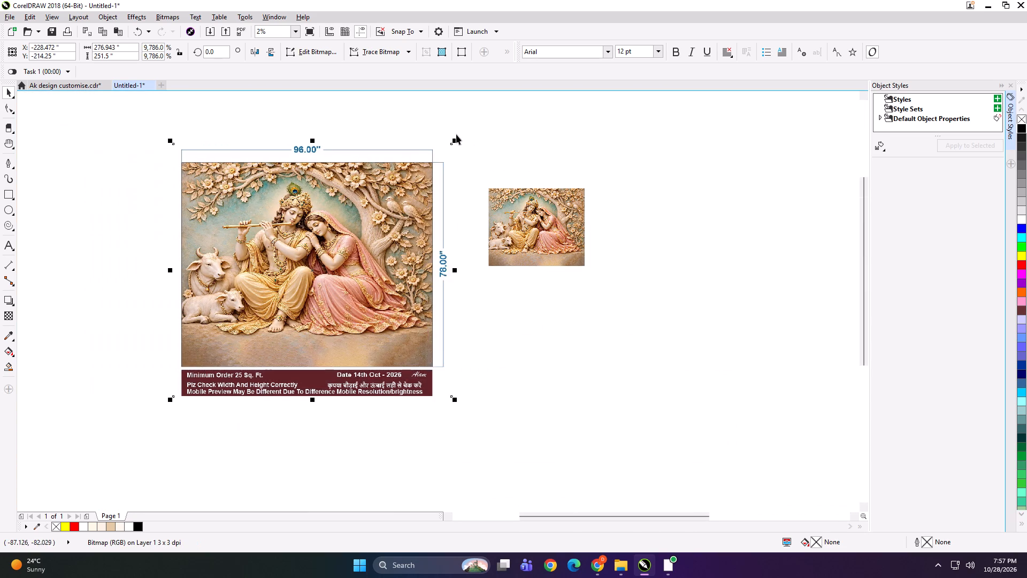
left_click_drag(454, 141, 430, 250)
left_click_drag(286, 301, 424, 234)
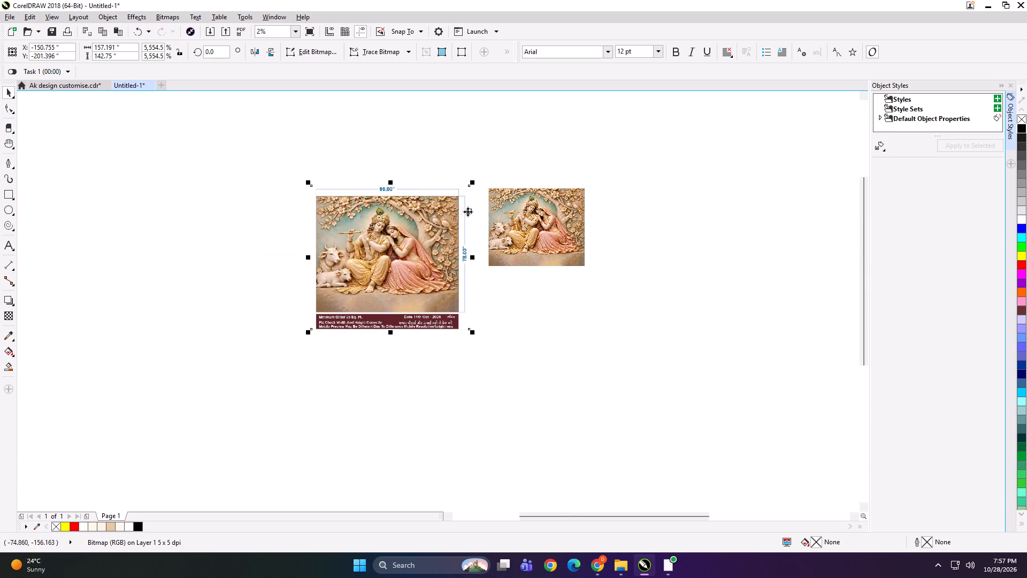
scroll(467, 211, "up", 1)
left_click(543, 199)
left_click_drag(554, 213, 558, 223)
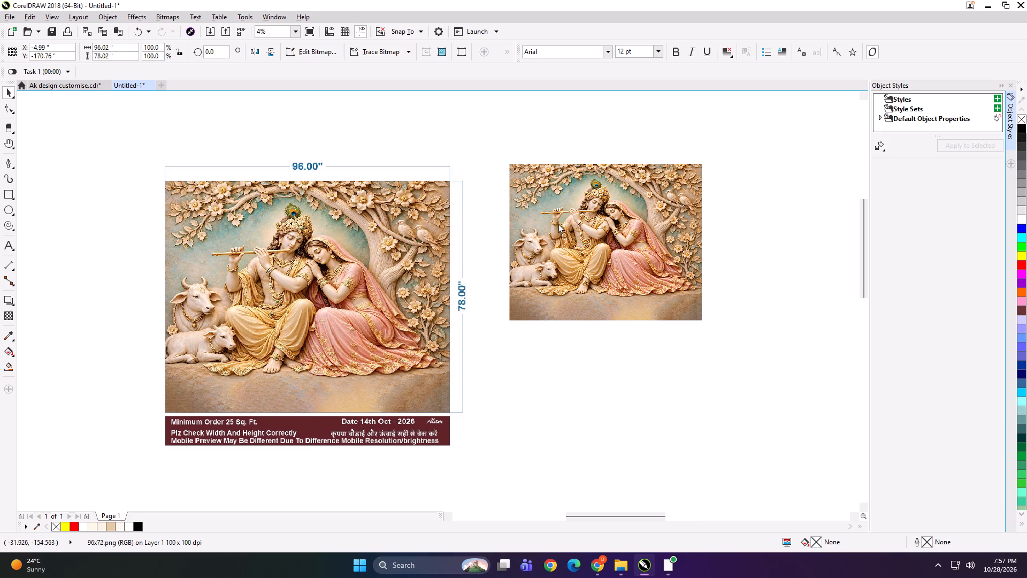
left_click_drag(558, 223, 548, 276)
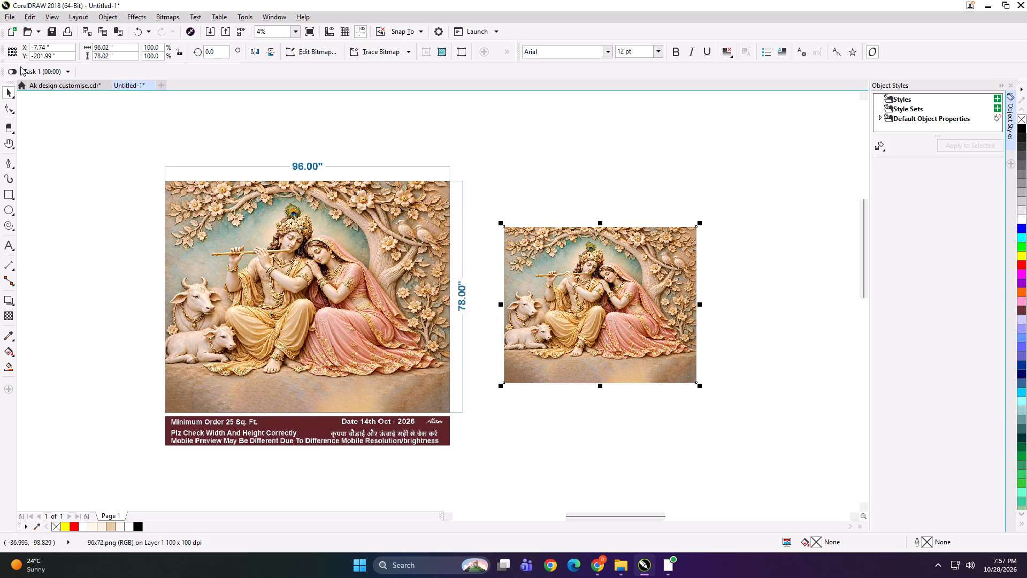
Create a rectangle matching the 96x72.png image's bounds and PowerClip the image inside it, stretching the contents to fill the frame.
scroll(524, 238, "up", 1)
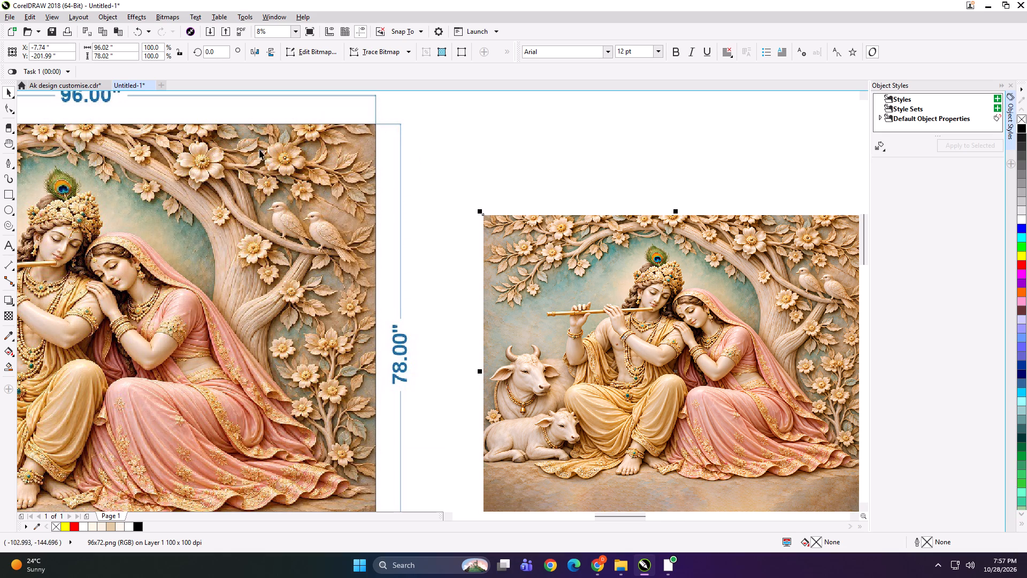
scroll(359, 170, "down", 1)
double_click(8, 191, "shift")
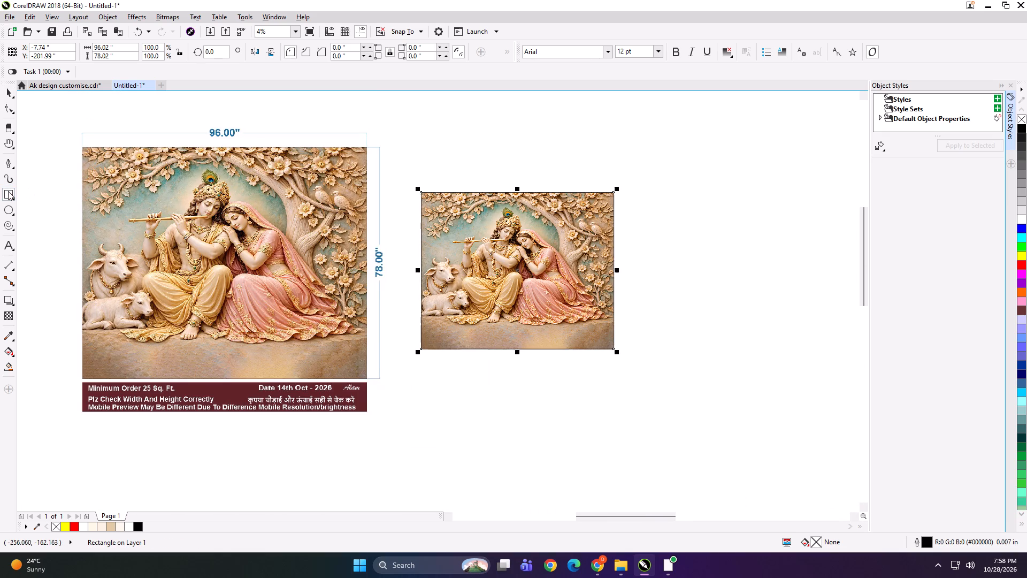
key("space")
left_click_drag(533, 222, 546, 290)
right_click(513, 206)
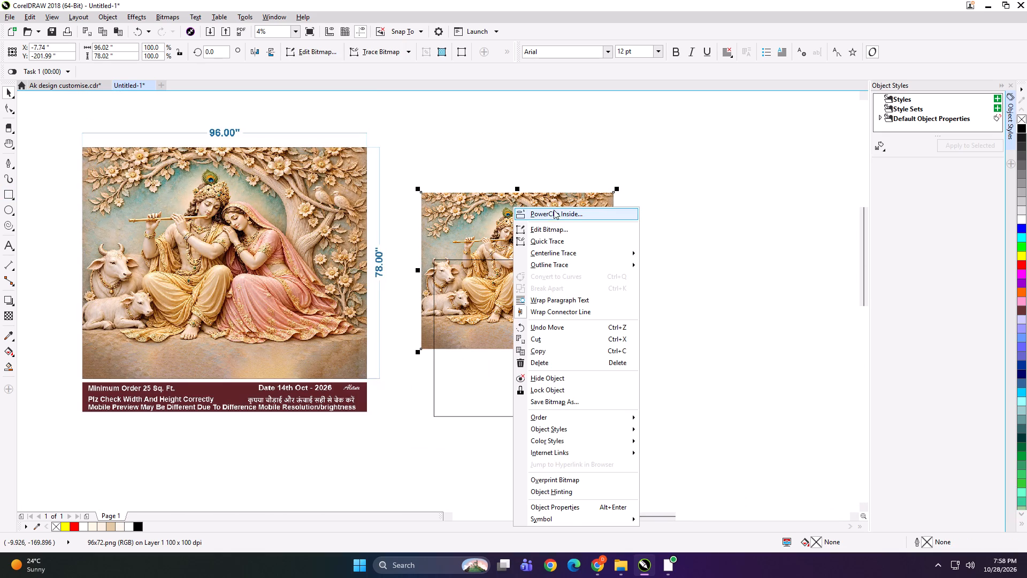
left_click(555, 213)
left_click(535, 396)
left_click(564, 435)
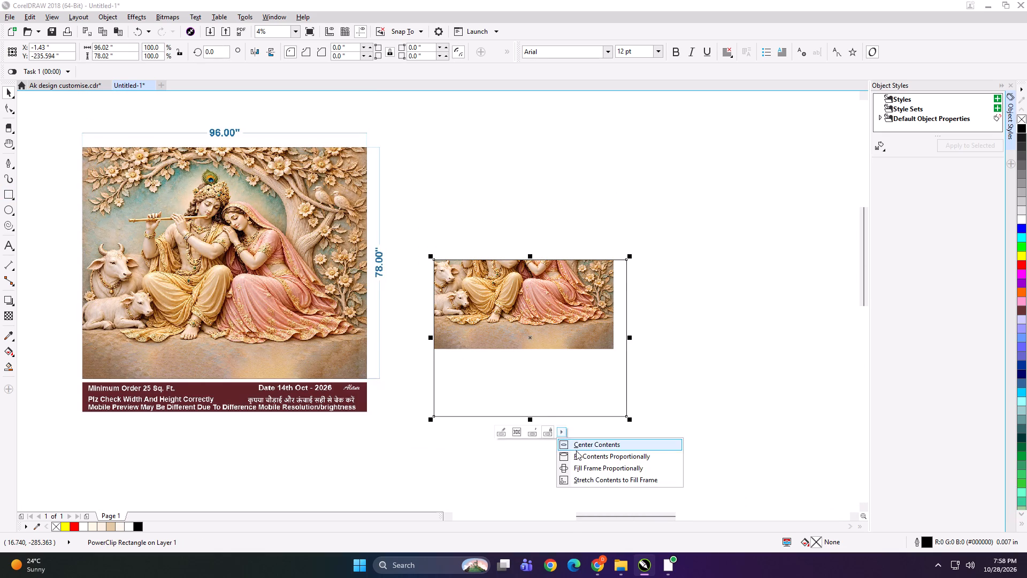
left_click(596, 480)
Reposition the PowerClipped Radha Krishna image beside the proof preview.
left_click_drag(569, 324, 557, 175)
left_click_drag(669, 168, 673, 169)
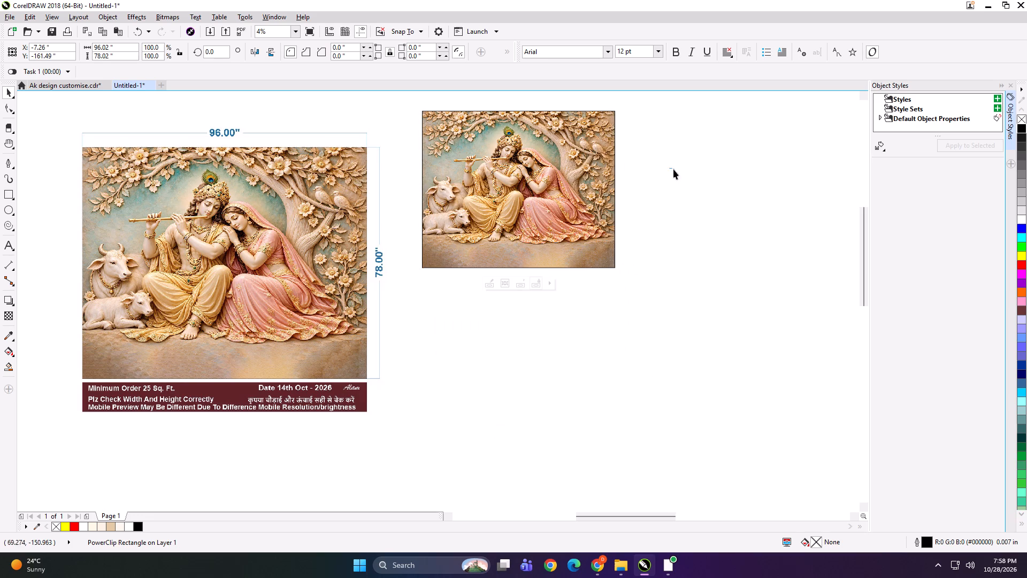
left_click_drag(673, 169, 675, 206)
left_click_drag(550, 180, 558, 252)
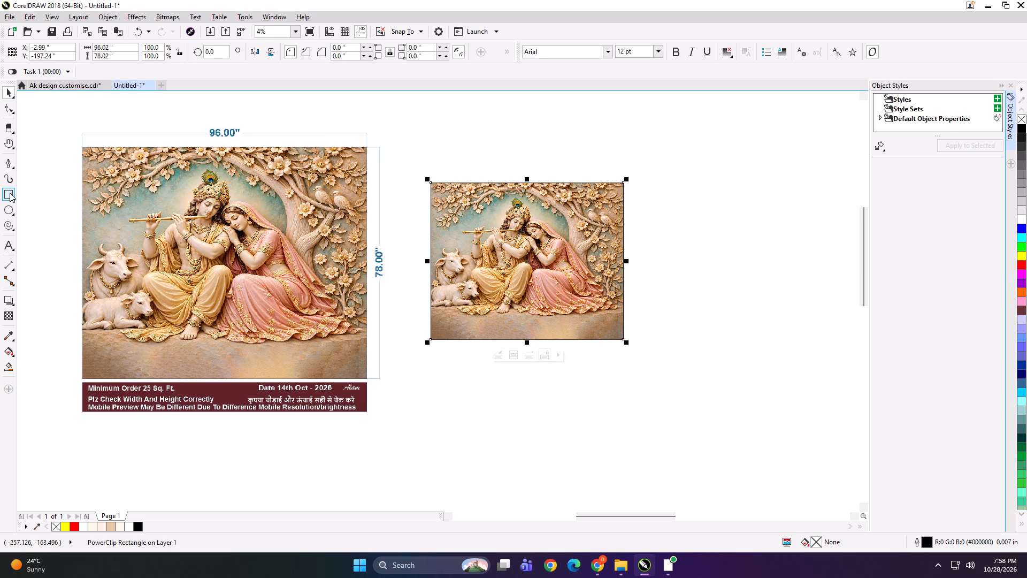
Create another rectangle matching the bounds of the PowerClipped Radha Krishna image and select it.
double_click(10, 193, "shift")
key("space")
left_click(521, 172)
left_click(511, 214)
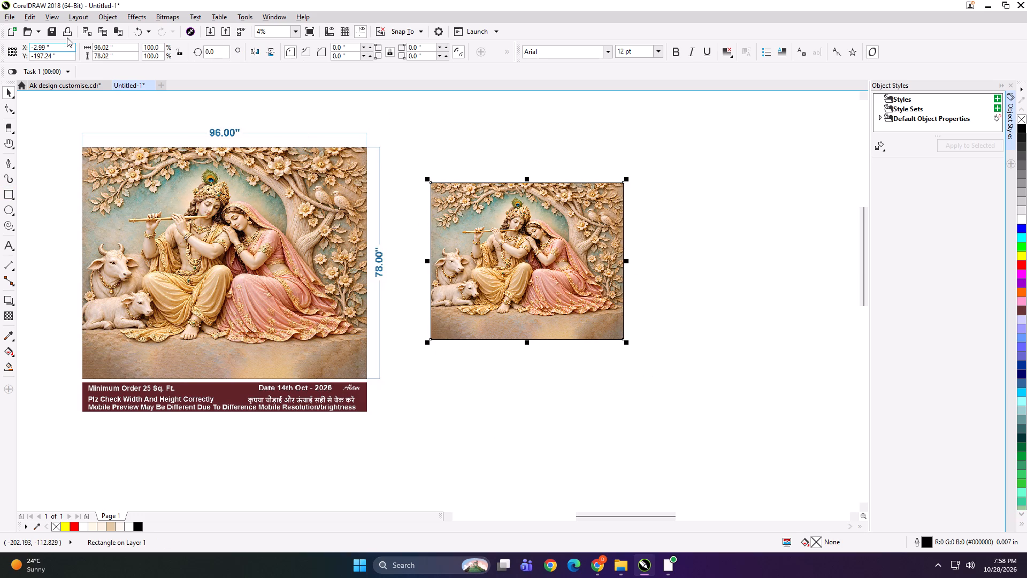
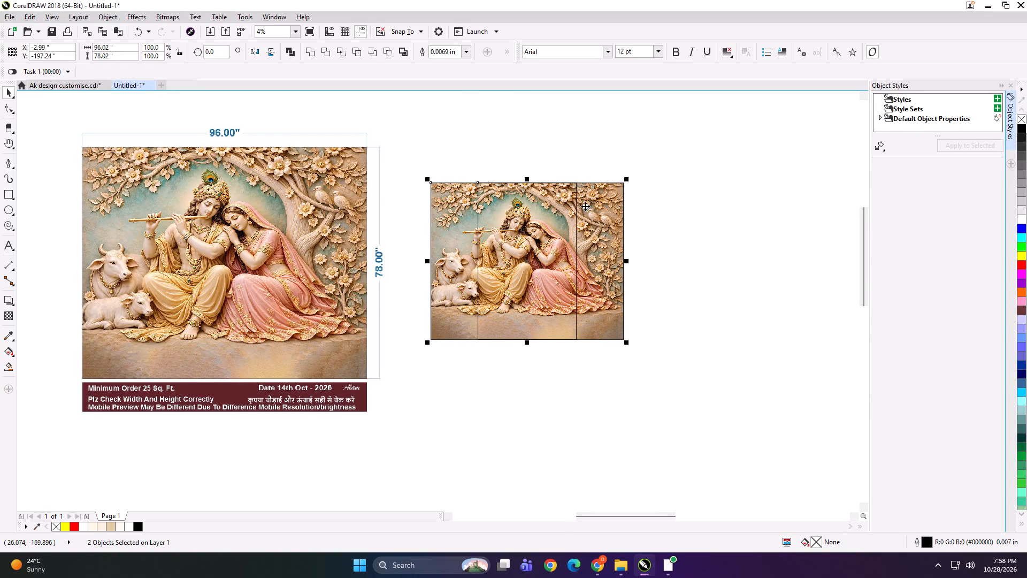
Align the 49 in wide rectangle with the left edge of the PowerClipped Radha Krishna image.
key("l")
left_click(517, 72)
left_click(484, 258)
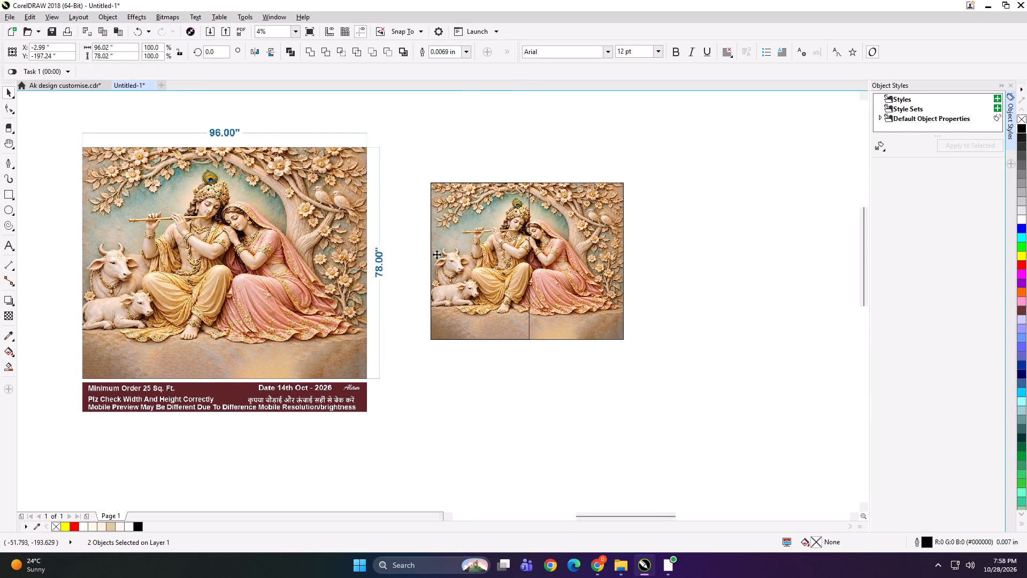
left_click(459, 173)
Mirror a copy of the 49 in rectangle onto the image's right half and nudge the copy 0.5 in left.
left_click_drag(391, 169, 589, 419)
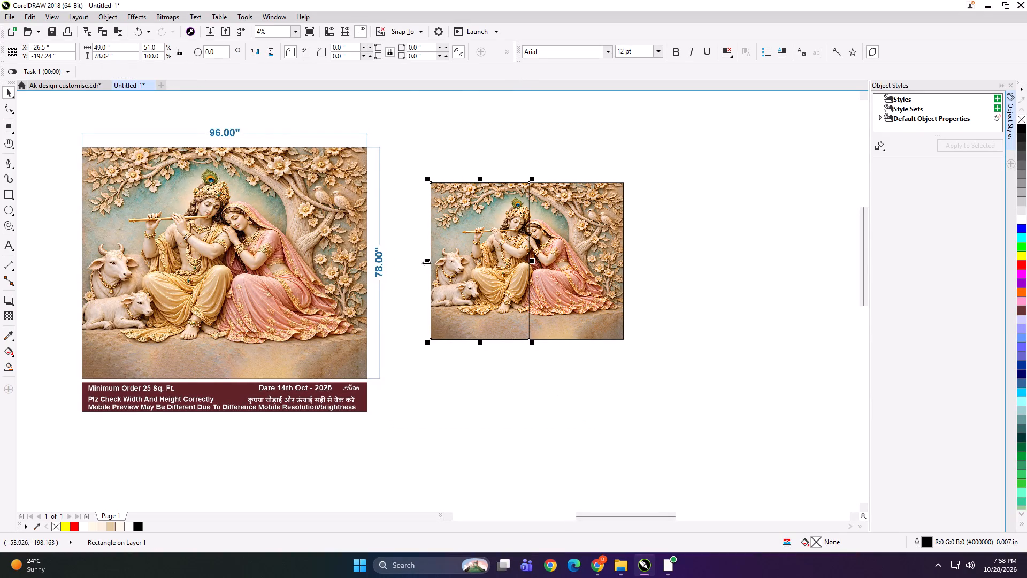
left_click_drag(427, 263, 612, 273)
right_click(613, 273, "ctrl")
left_click(561, 133)
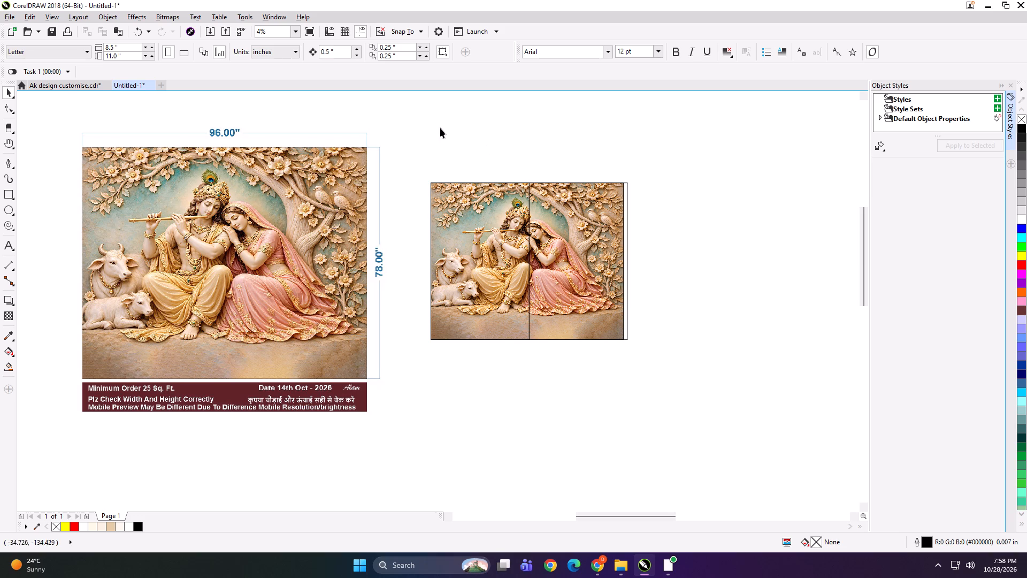
left_click(602, 215)
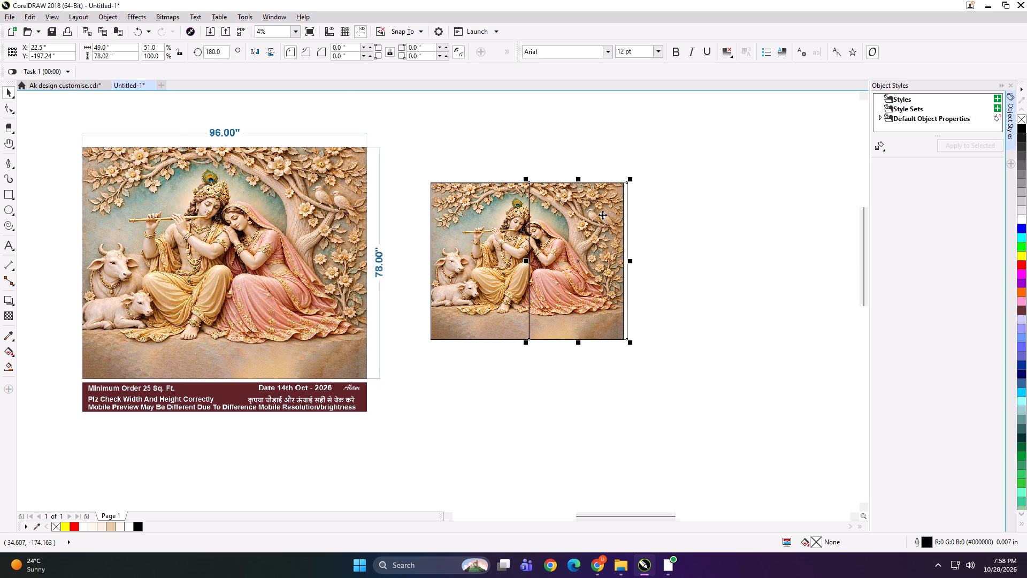
key("Left")
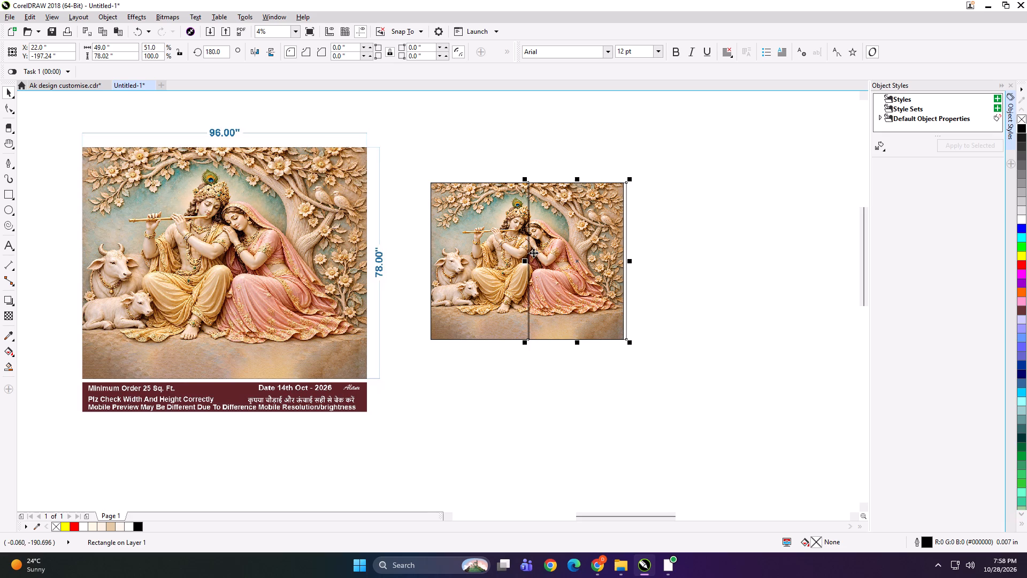
Group the two 49 in rectangles and intersect the group with the PowerClipped Radha Krishna image.
left_click(496, 257, "shift")
key("ctrl+g")
left_click_drag(408, 155, 769, 387)
left_click(335, 53)
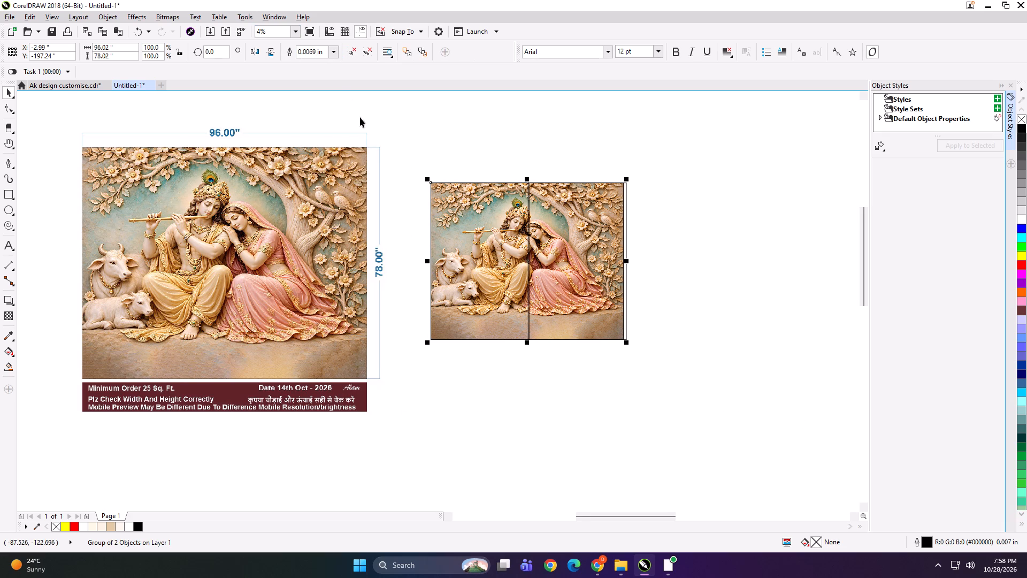
Move the intersected group of two panels straight below the original artwork and ungroup it.
scroll(364, 129, "down", 1)
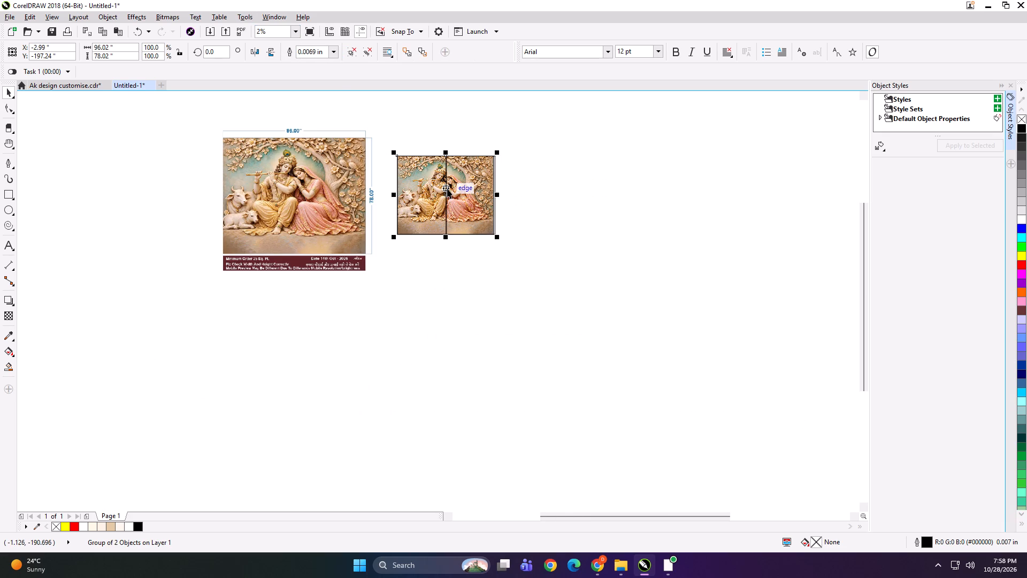
left_click_drag(447, 188, 455, 288)
scroll(437, 270, "up", 1)
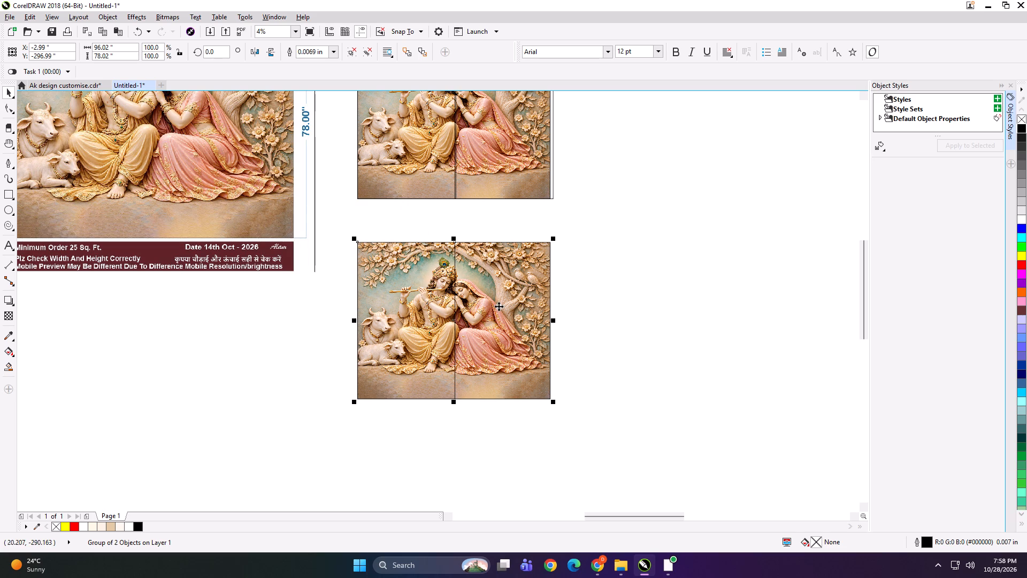
key("ctrl+u")
left_click(632, 288)
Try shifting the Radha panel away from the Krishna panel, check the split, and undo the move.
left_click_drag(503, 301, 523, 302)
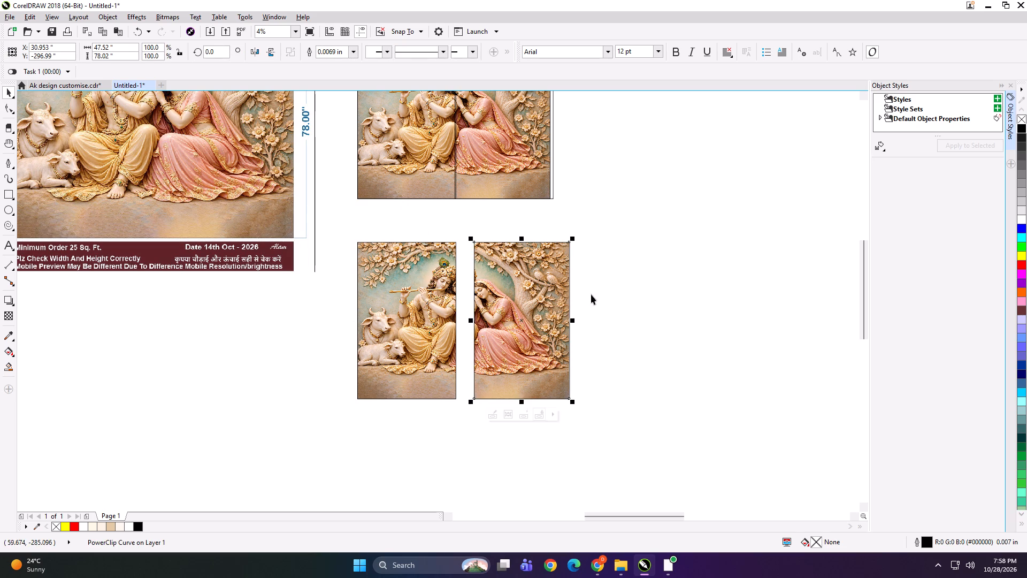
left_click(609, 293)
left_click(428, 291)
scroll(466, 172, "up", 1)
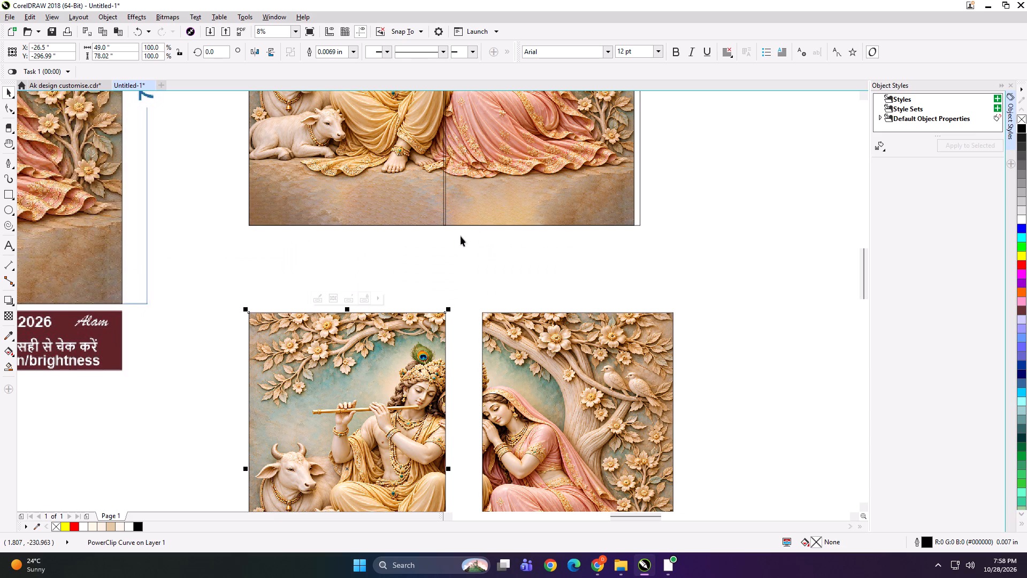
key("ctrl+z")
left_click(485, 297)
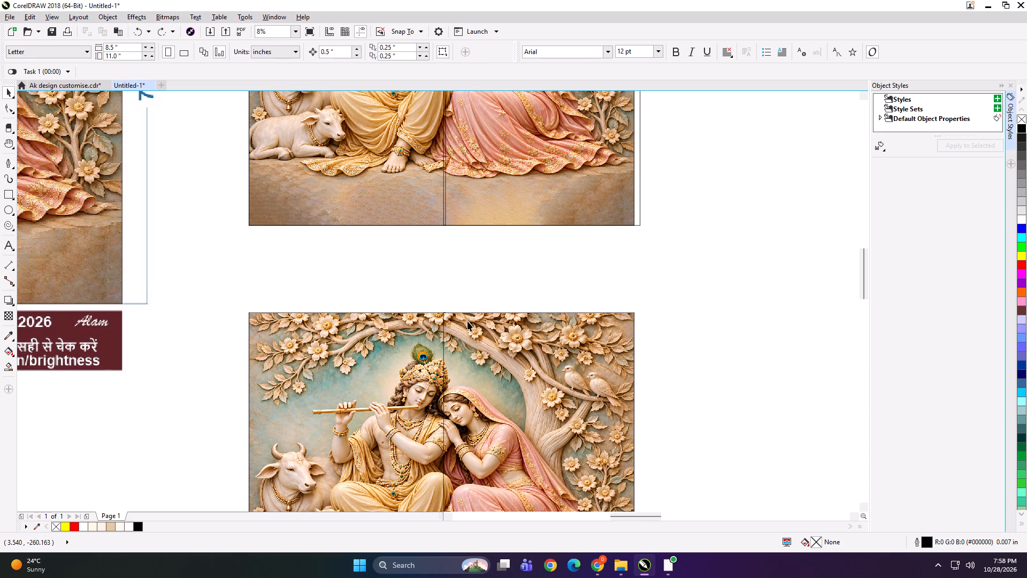
Move the Radha panel rightward to leave a gap beside the Krishna panel and align the two panels' tops.
left_click_drag(467, 324, 467, 337, "shift")
scroll(440, 316, "up", 2)
scroll(442, 309, "down", 2)
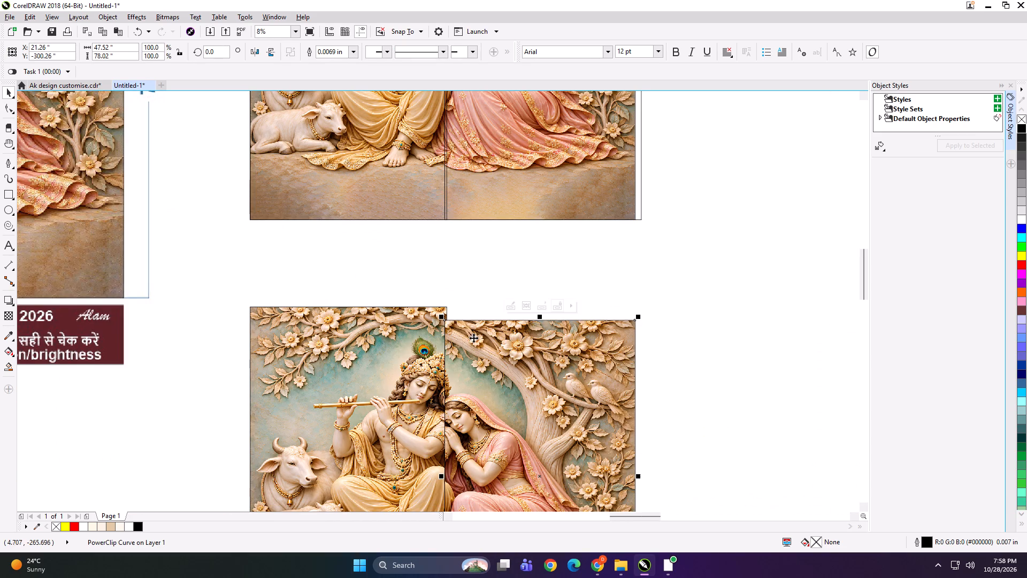
left_click_drag(477, 338, 495, 337)
scroll(472, 314, "down", 1)
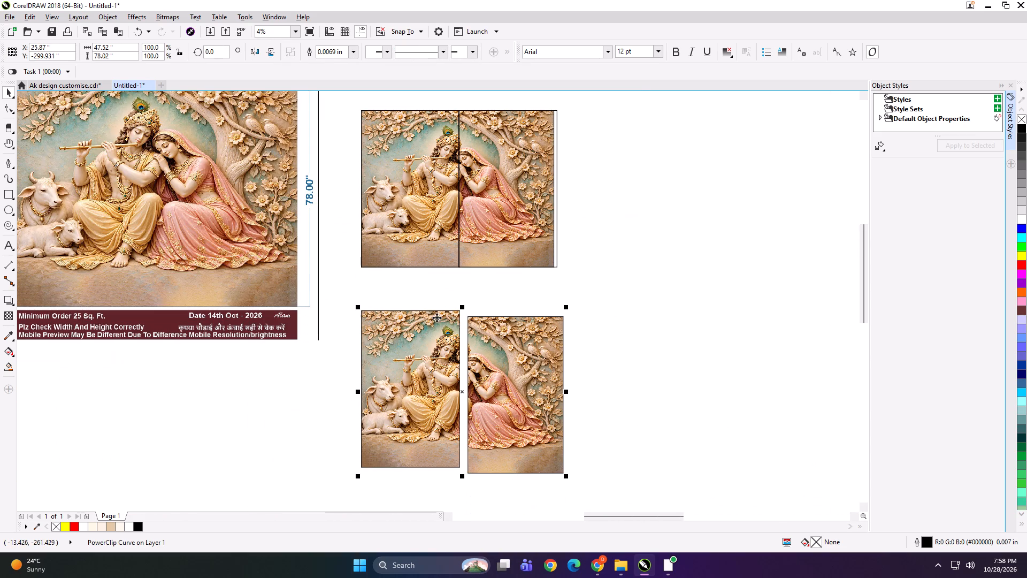
left_click(436, 317, "shift")
key("t")
left_click(496, 290)
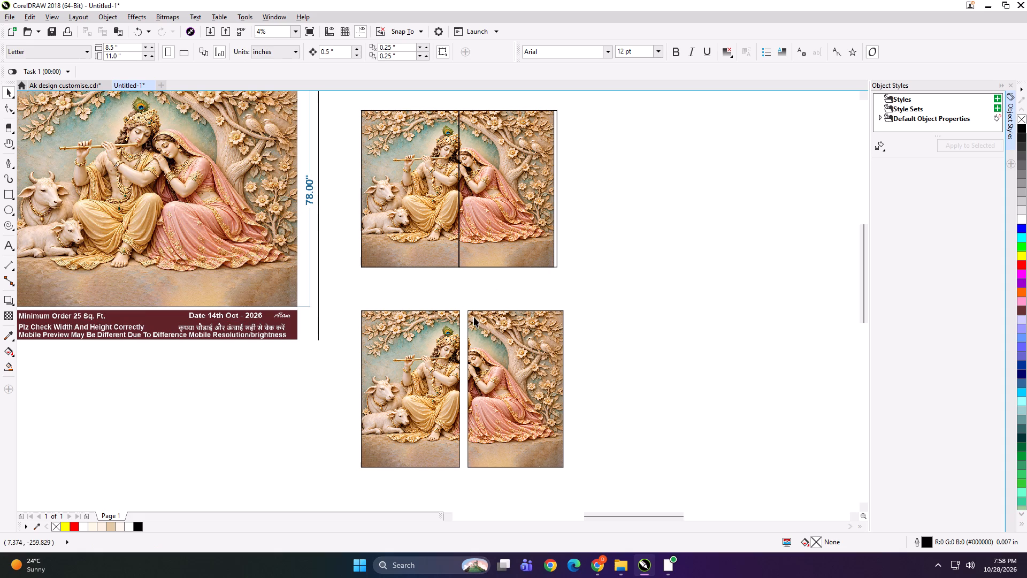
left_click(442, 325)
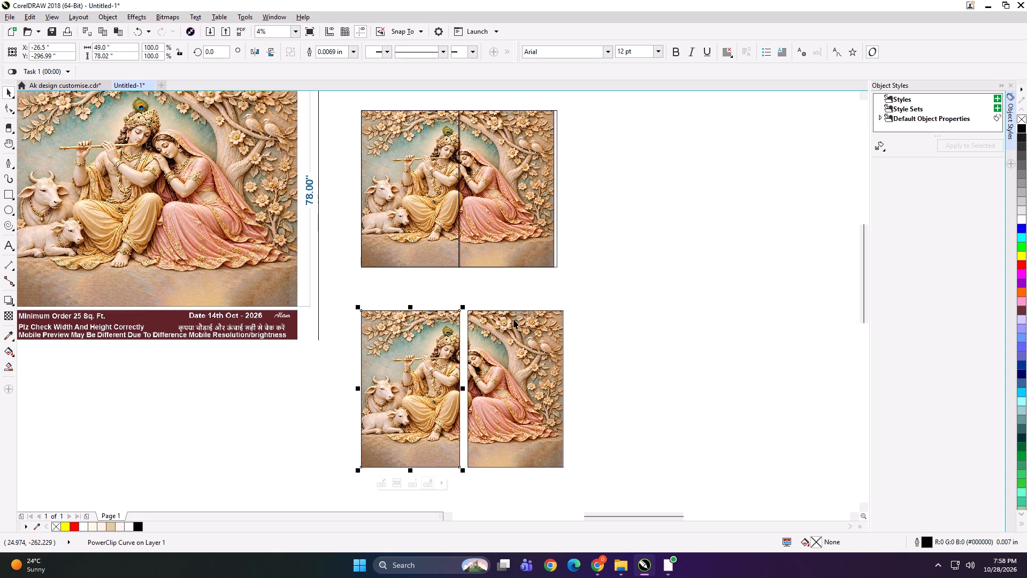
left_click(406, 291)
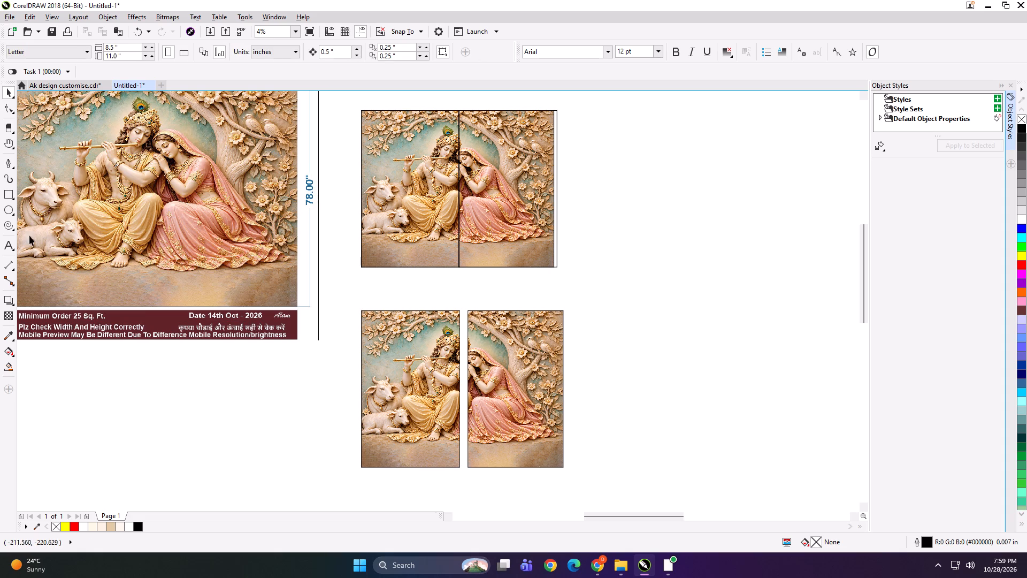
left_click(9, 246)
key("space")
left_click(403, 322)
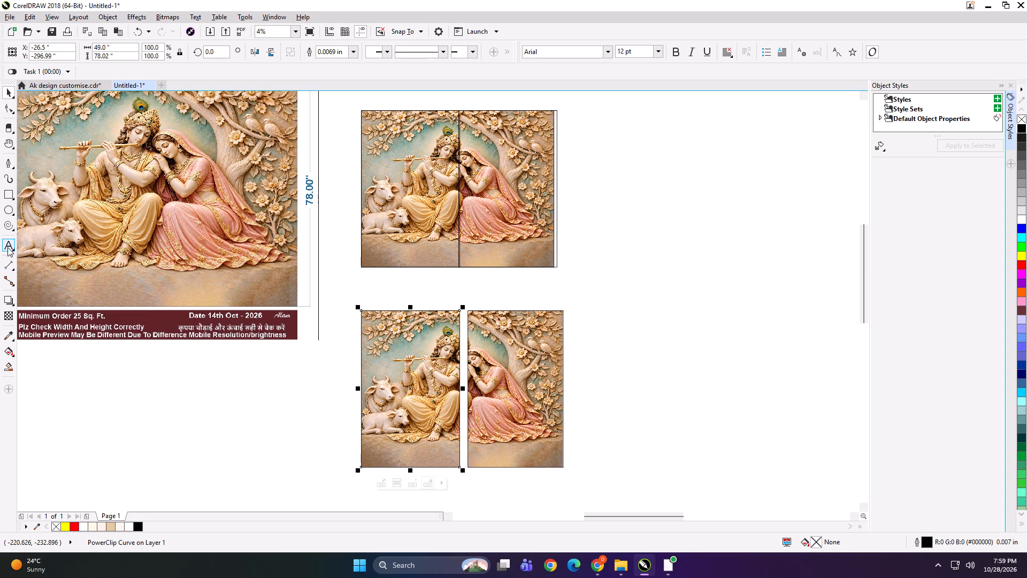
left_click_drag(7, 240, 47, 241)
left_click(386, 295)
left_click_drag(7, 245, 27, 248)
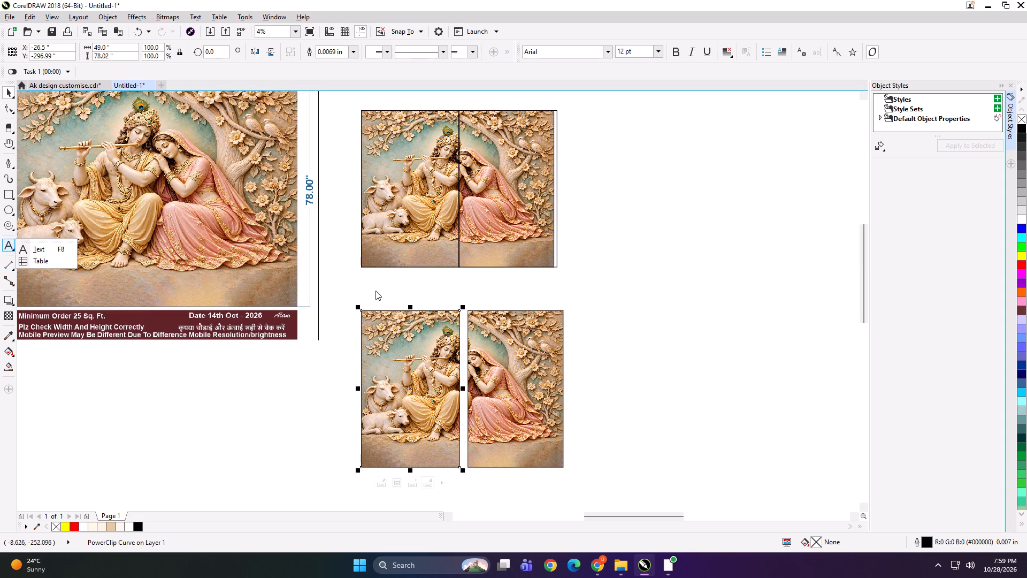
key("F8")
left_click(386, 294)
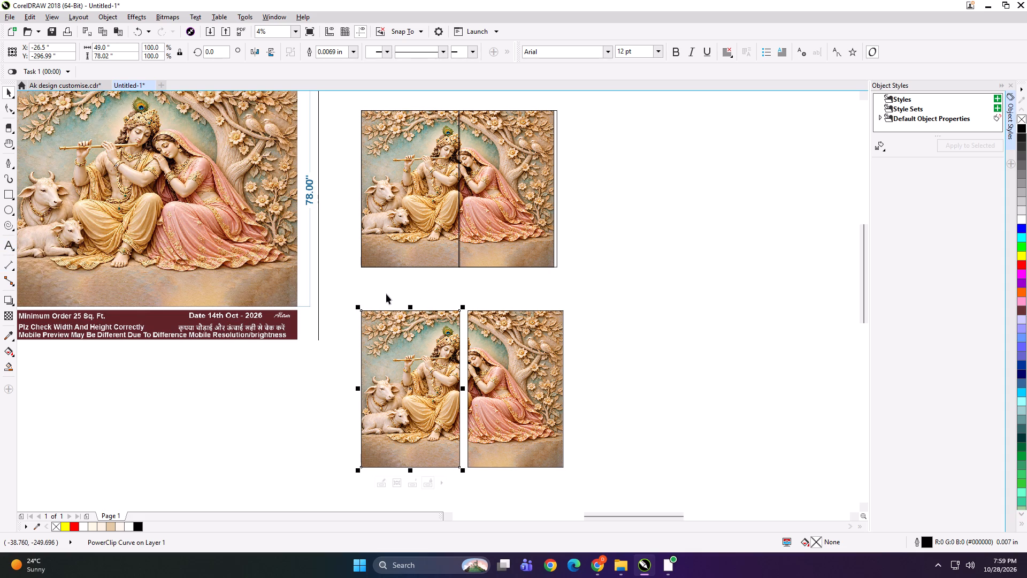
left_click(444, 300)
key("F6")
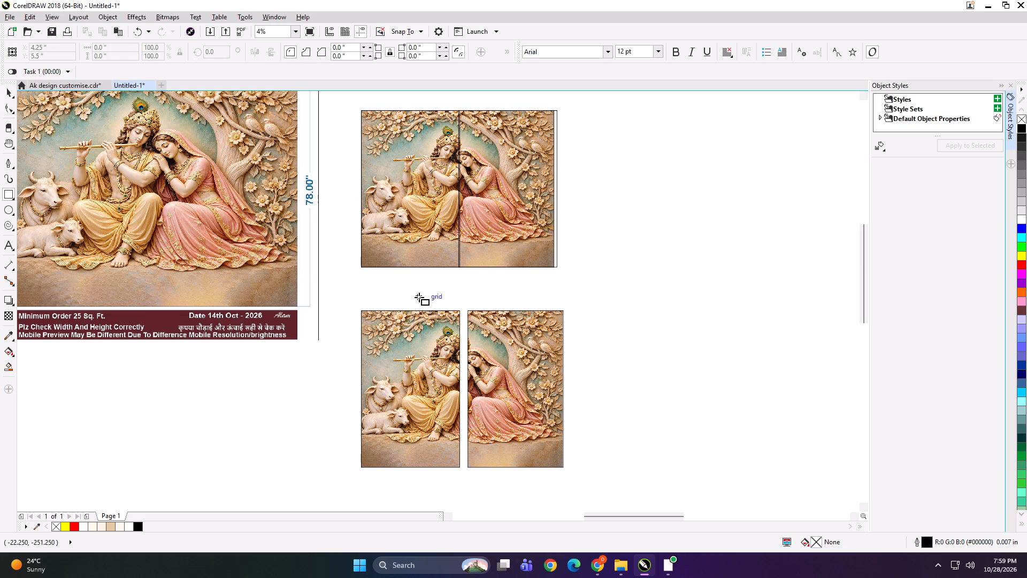
Add the artistic text label "49X78 pART-1" above the Krishna panel.
key("F8")
left_click(419, 297)
type("49")
key("x")
key("8")
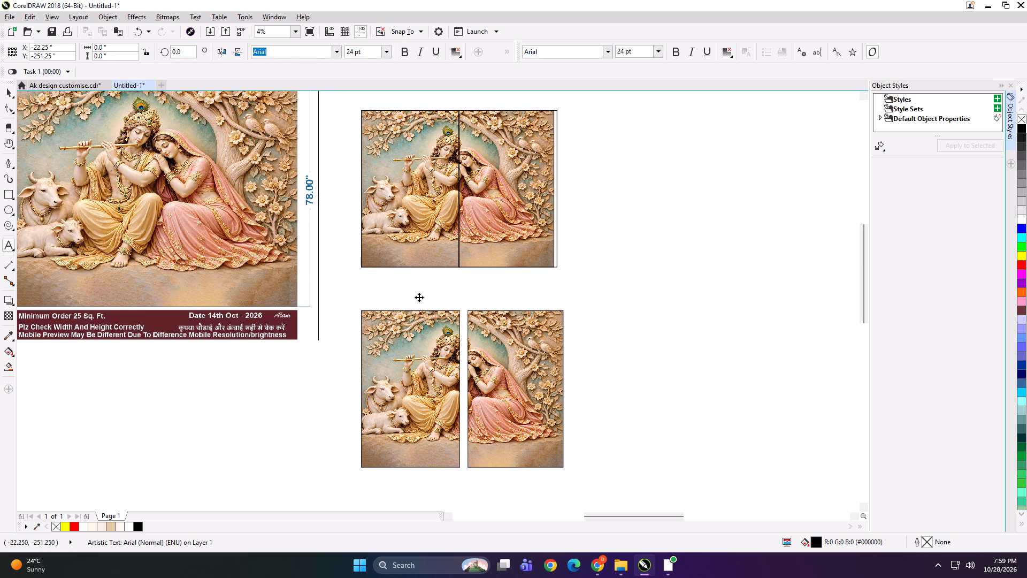
key("space")
type("pART-1")
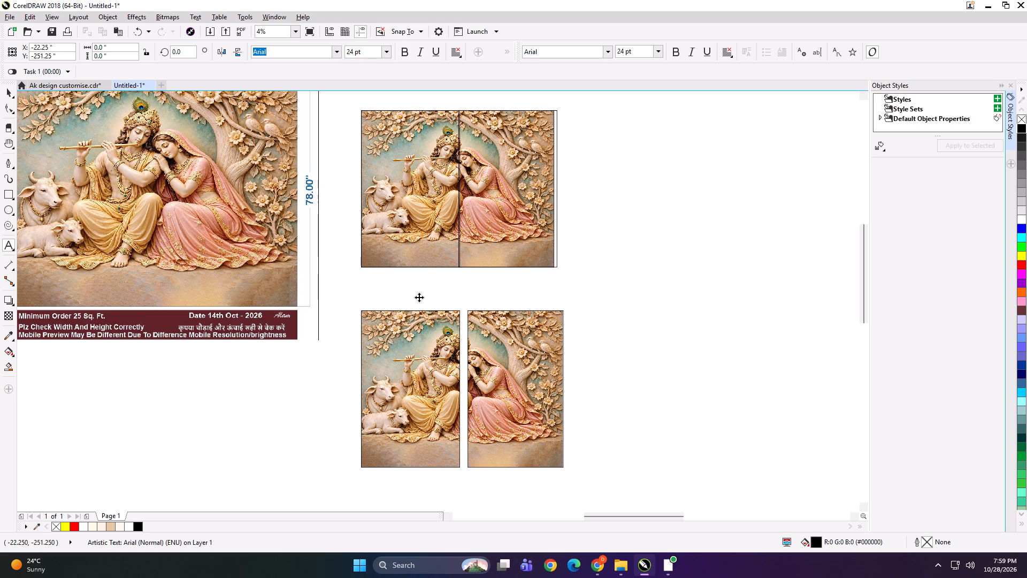
key("ctrl+space")
Align the label with the Krishna panel's horizontal centre and top edge.
left_click(414, 316, "shift")
type("CT")
left_click(427, 289)
Set the nudge distance to 0.3 in and nudge the label up once, above the Krishna panel's top edge.
left_click(342, 54)
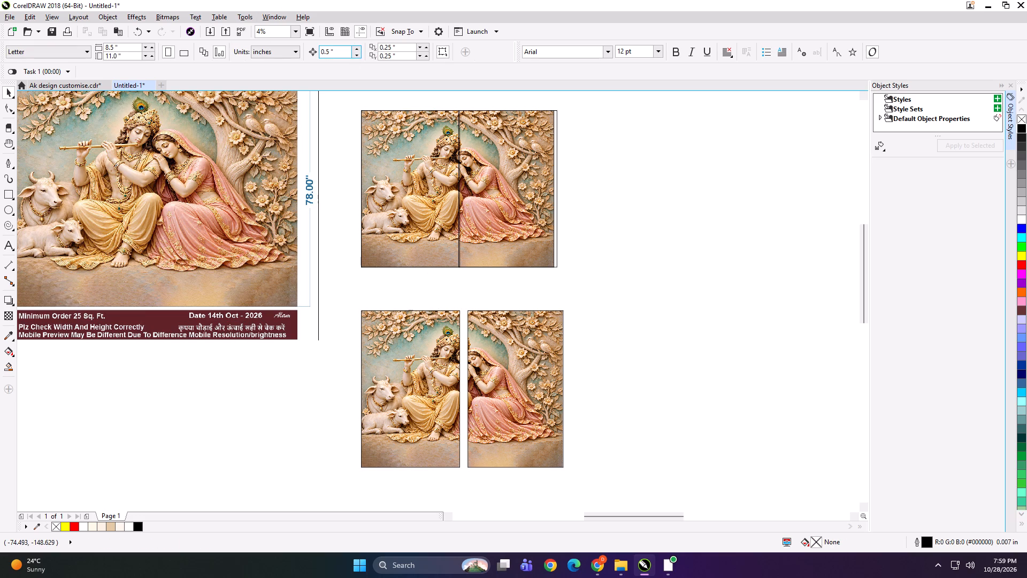
key("ctrl+a")
type("0.3")
key("Return")
left_click_drag(391, 282, 441, 357)
key("Up")
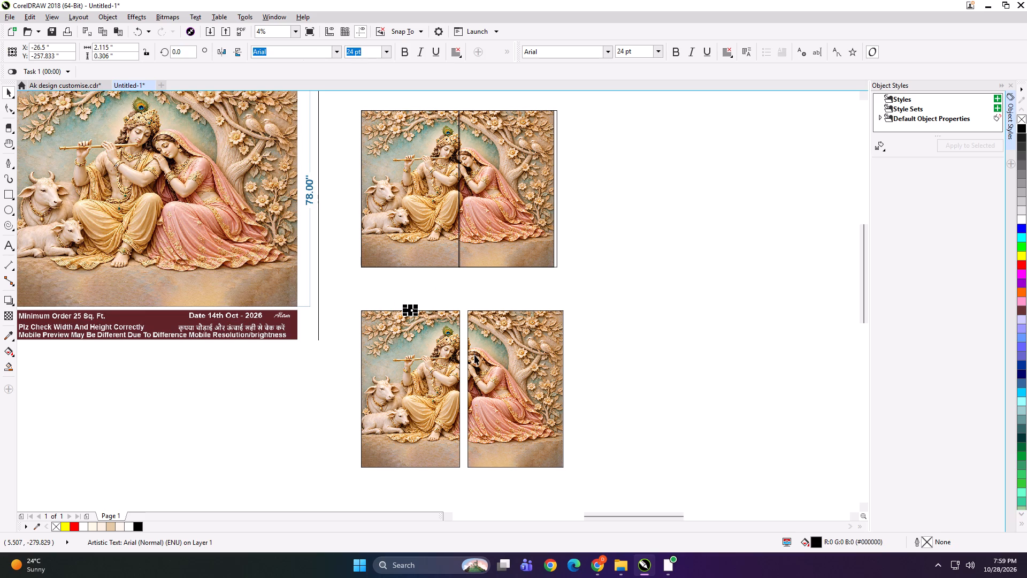
Duplicate the Part-1 label and centre the copy horizontally over the Radha panel.
key("ctrl+c")
key("ctrl+v")
left_click(518, 358, "shift")
key("c")
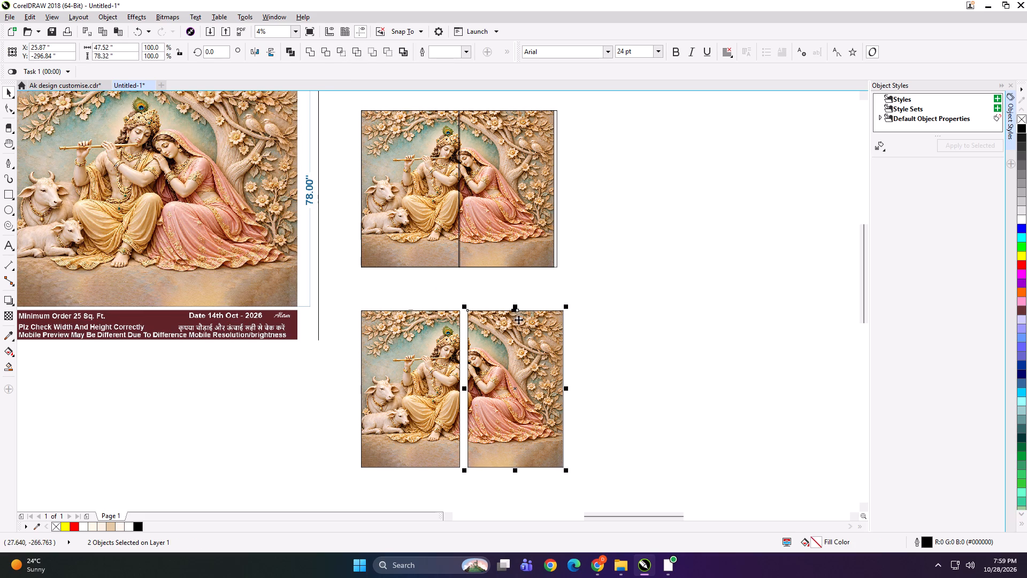
left_click(501, 290)
Change the lowercase p to a capital P in the label above the Radha panel.
scroll(516, 305, "up", 5)
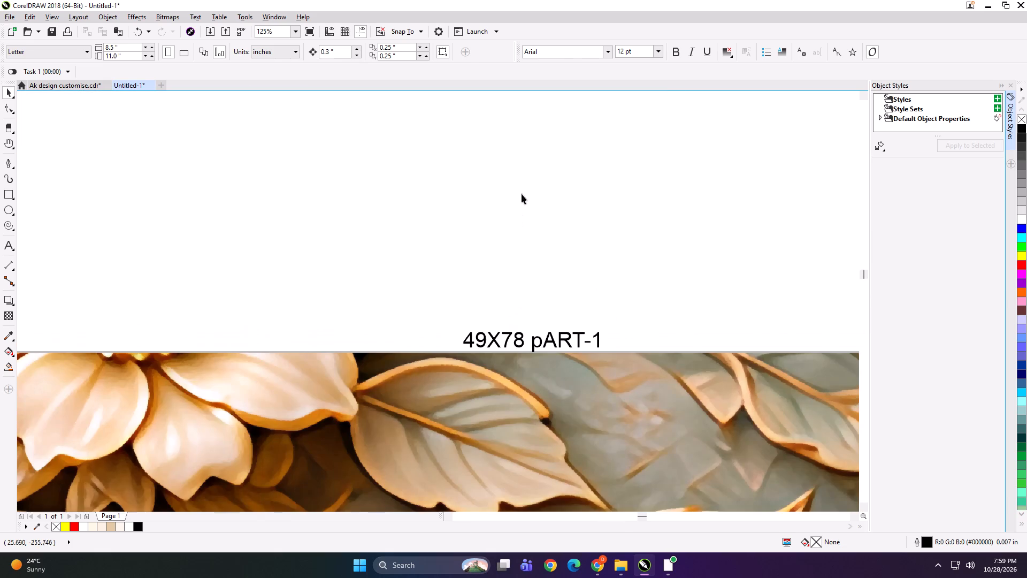
scroll(573, 234, "down", 1)
key("F8")
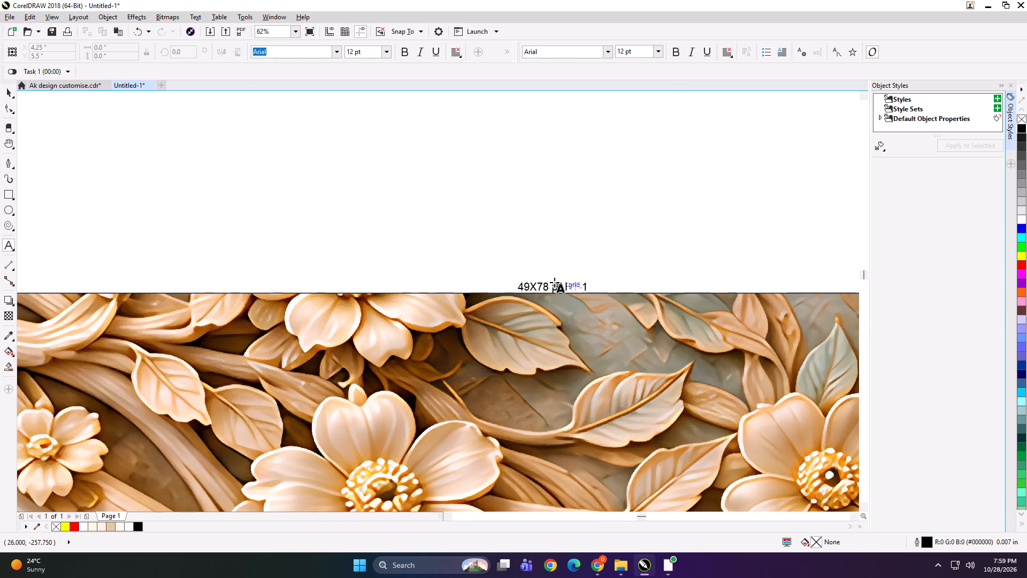
left_click(558, 287)
key("BackSpace")
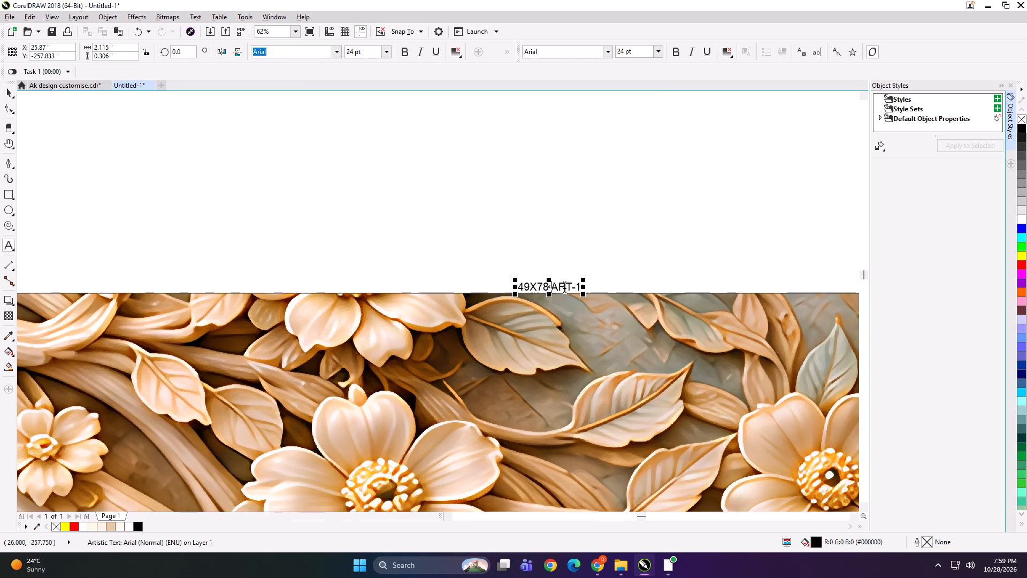
key("p")
key("ctrl+space")
Change the part number in the Radha panel's label so it reads "49X78 PART-2".
scroll(576, 225, "down", 2)
scroll(576, 241, "up", 2)
key("F8")
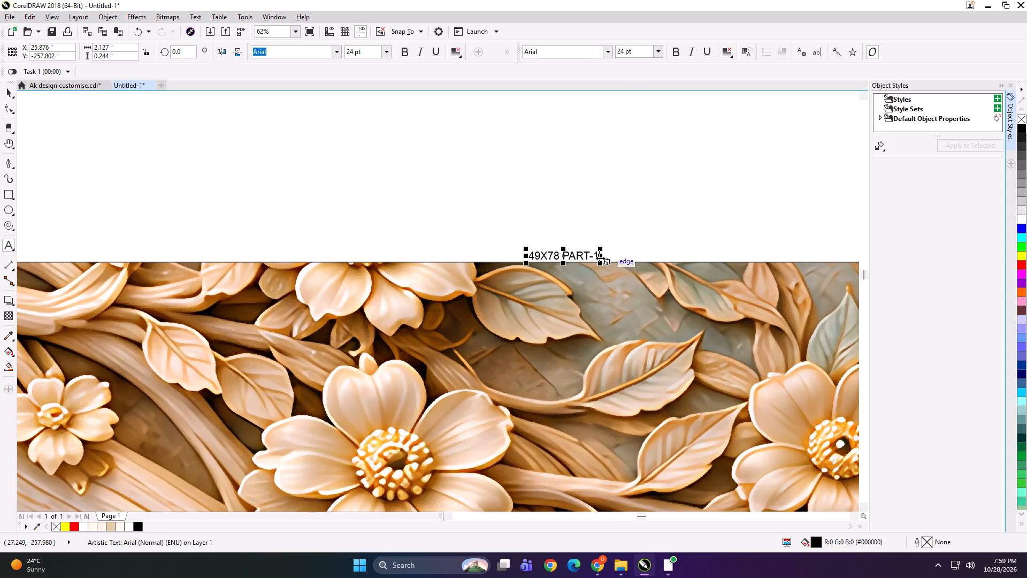
key("BackSpace")
key("ctrl+2")
key("ctrl+space")
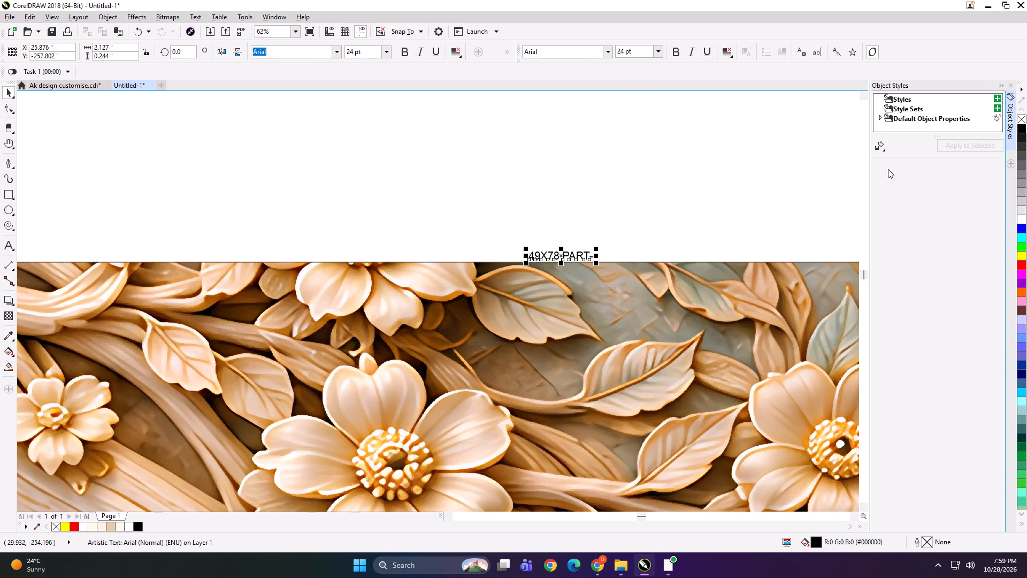
double_click(579, 253)
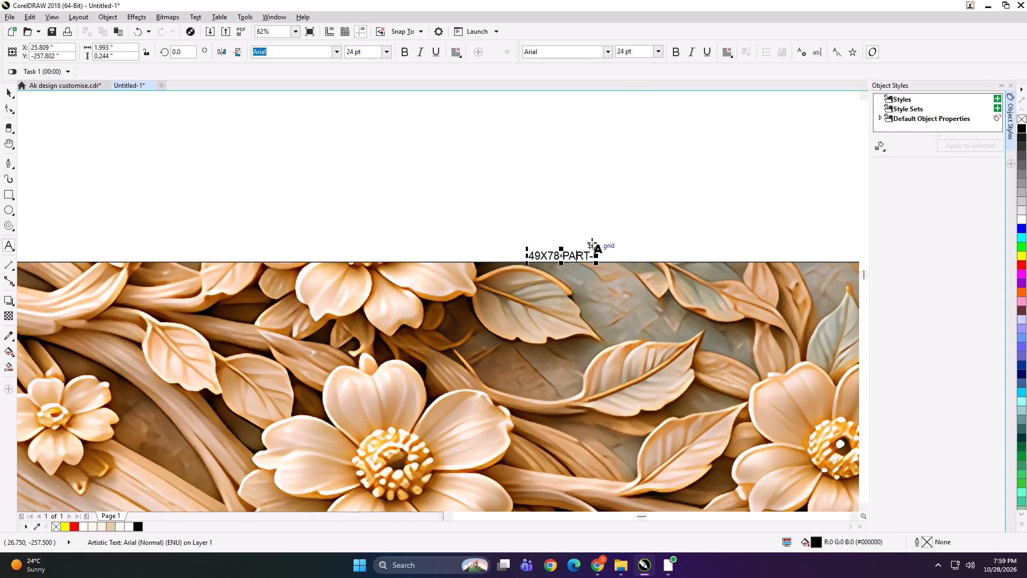
key("Right")
key("Right")
key("Right")
key("Right")
key("2")
key("ctrl+space")
scroll(614, 227, "down", 1)
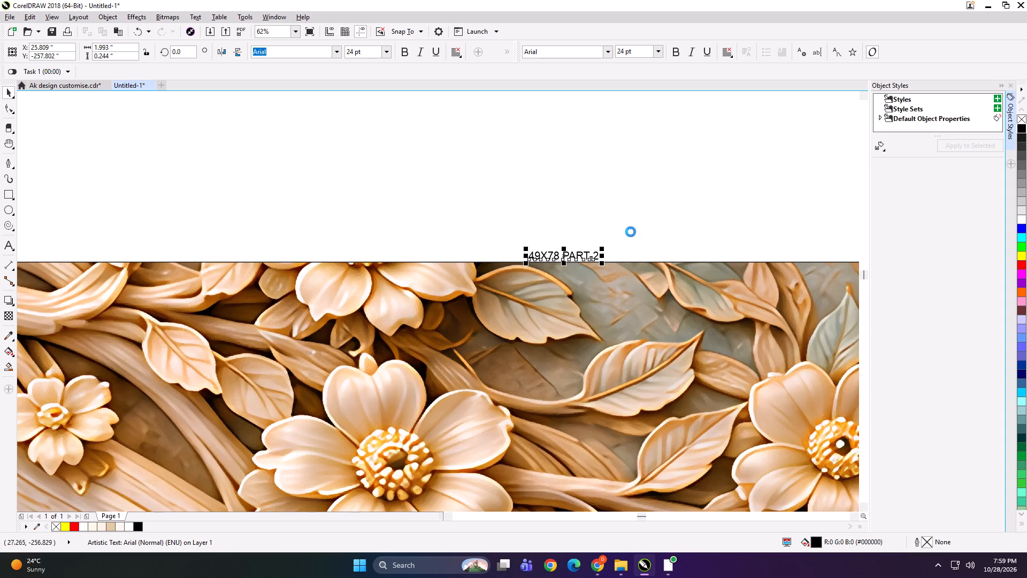
Change the lowercase p to a capital P in the label above the Krishna panel so it reads "49X78 PART-1".
scroll(631, 232, "down", 1)
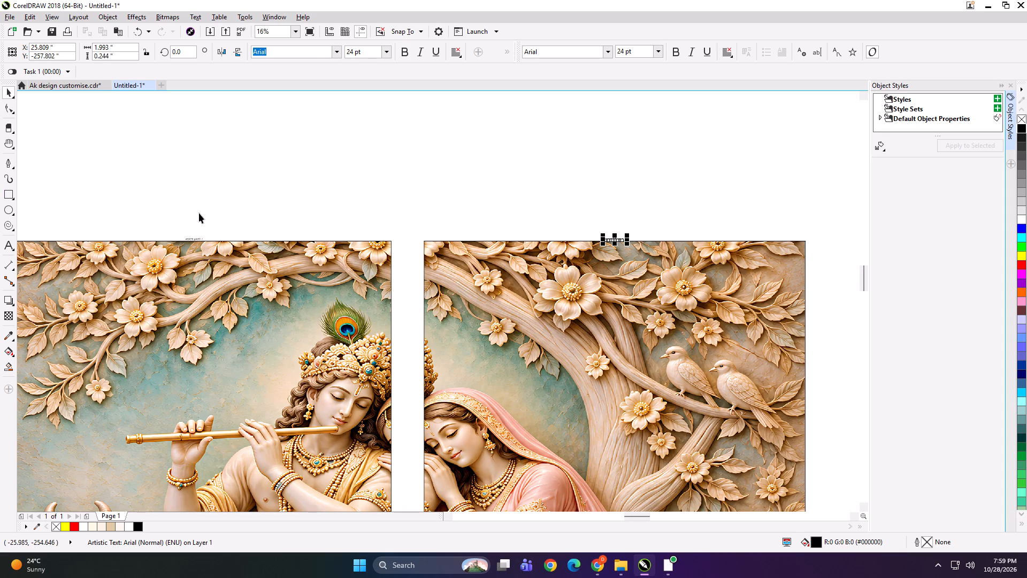
left_click(200, 212)
left_click(274, 202)
scroll(289, 206, "down", 1)
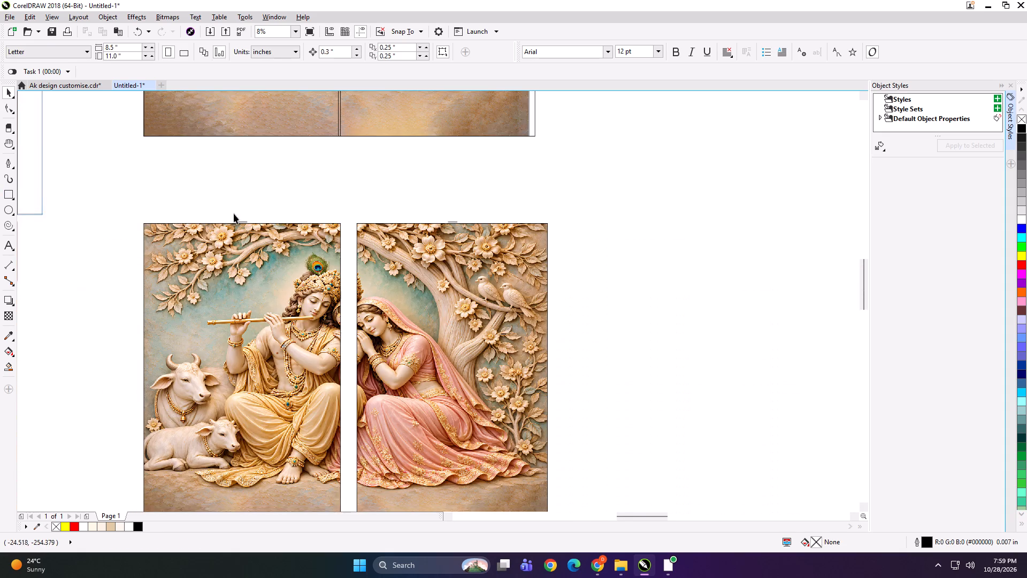
scroll(231, 215, "up", 3)
scroll(343, 290, "up", 1)
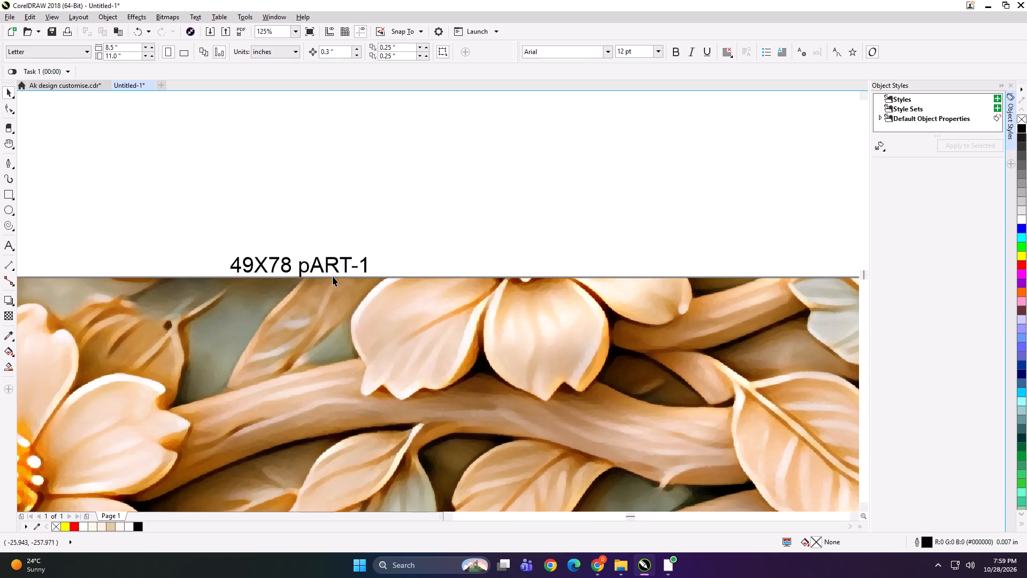
key("F8")
left_click(300, 266)
left_click(308, 265)
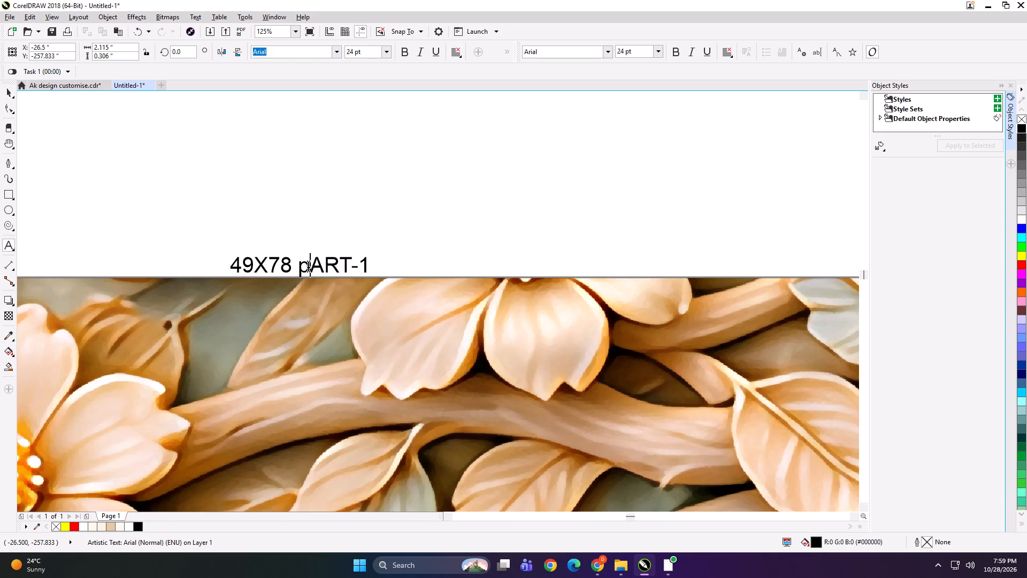
key("BackSpace")
key("p")
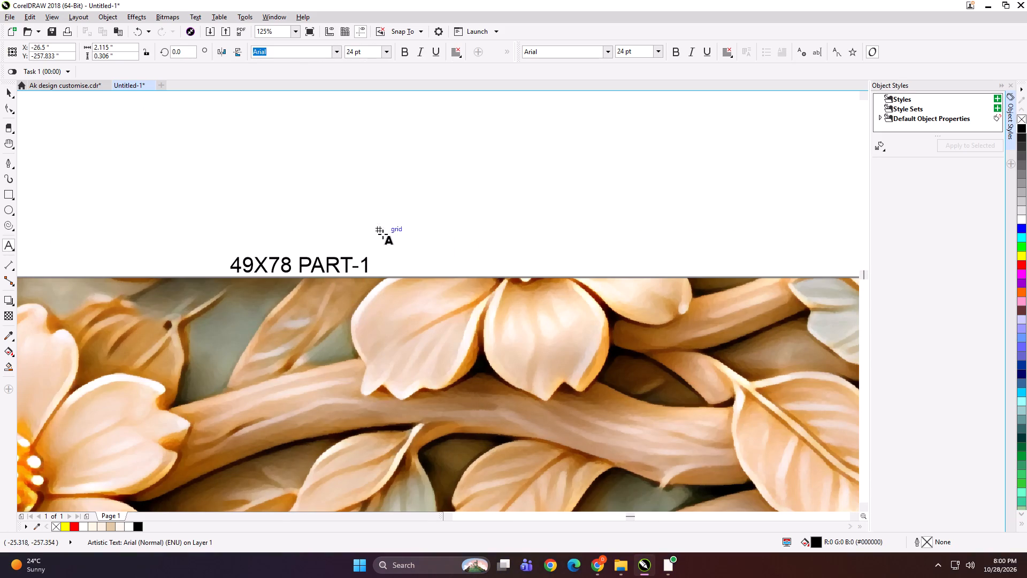
key("ctrl+space")
left_click(424, 240)
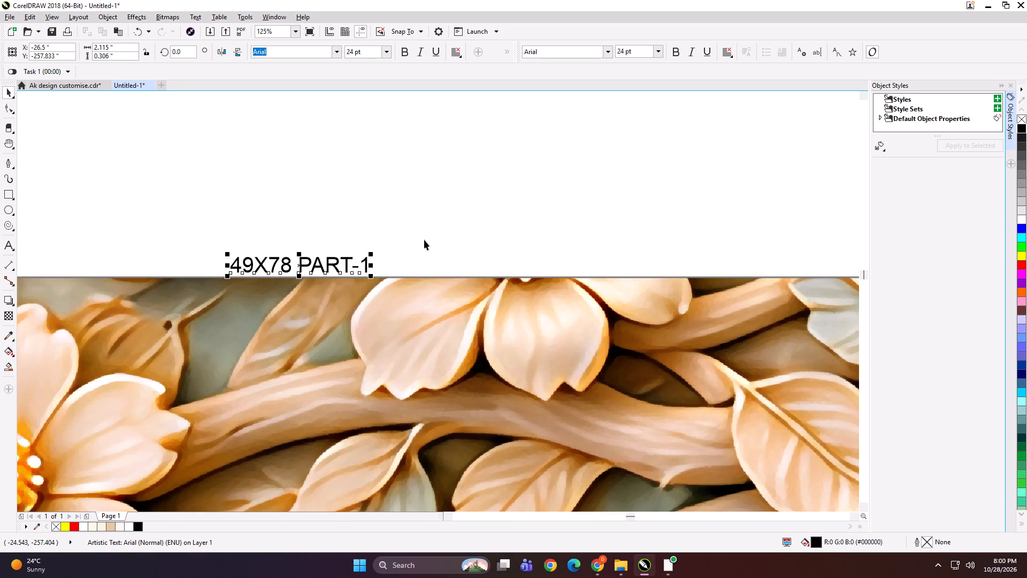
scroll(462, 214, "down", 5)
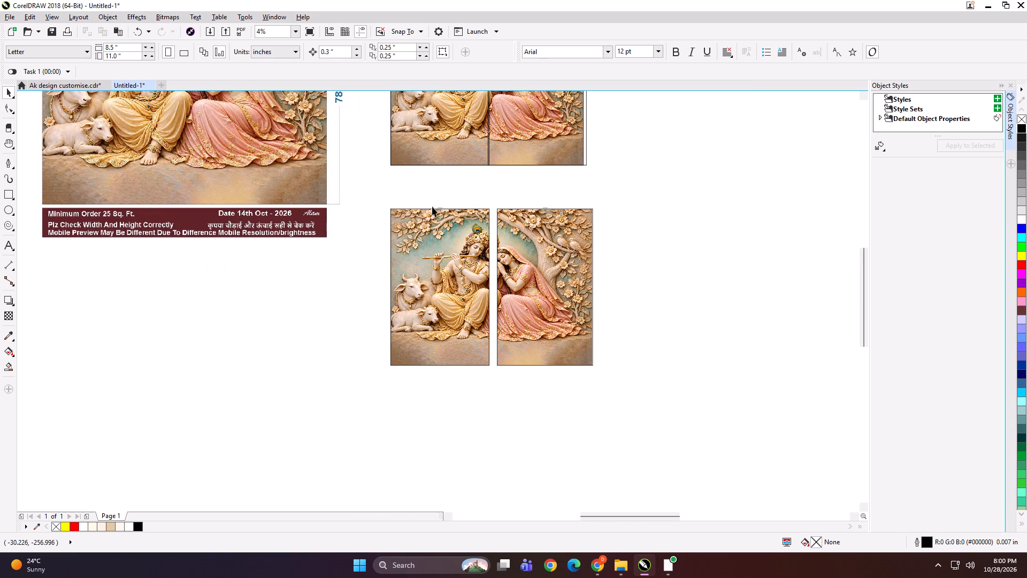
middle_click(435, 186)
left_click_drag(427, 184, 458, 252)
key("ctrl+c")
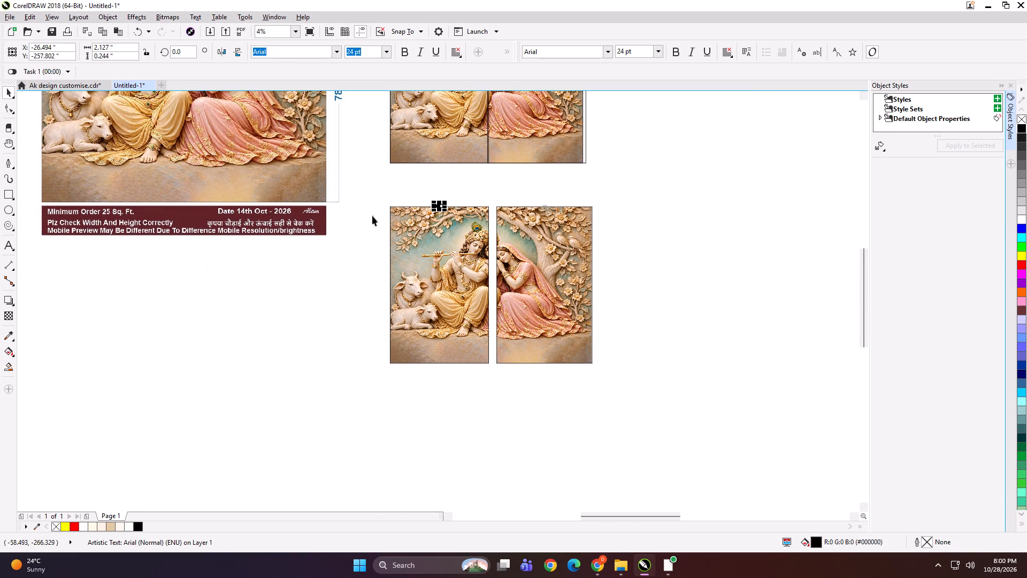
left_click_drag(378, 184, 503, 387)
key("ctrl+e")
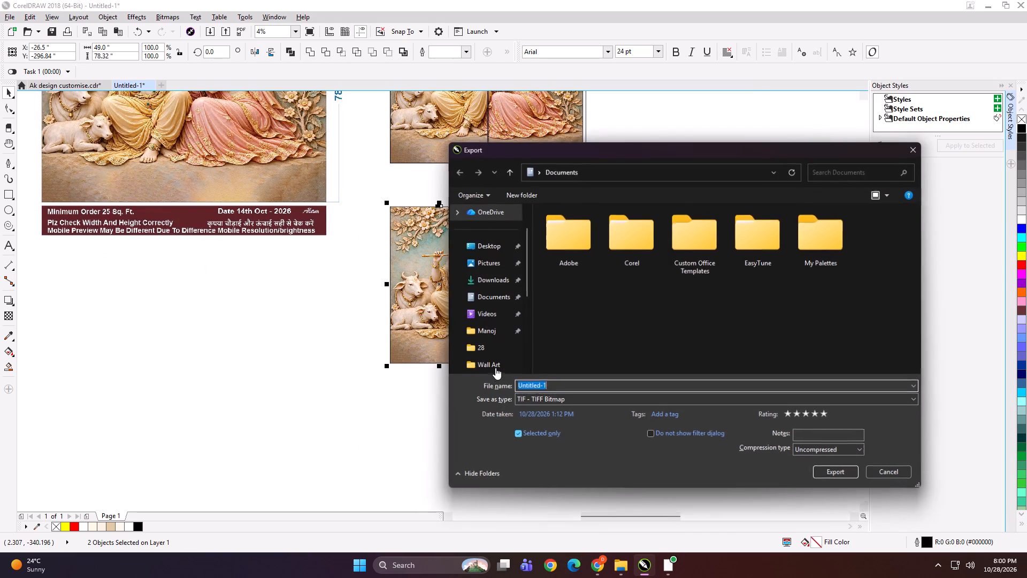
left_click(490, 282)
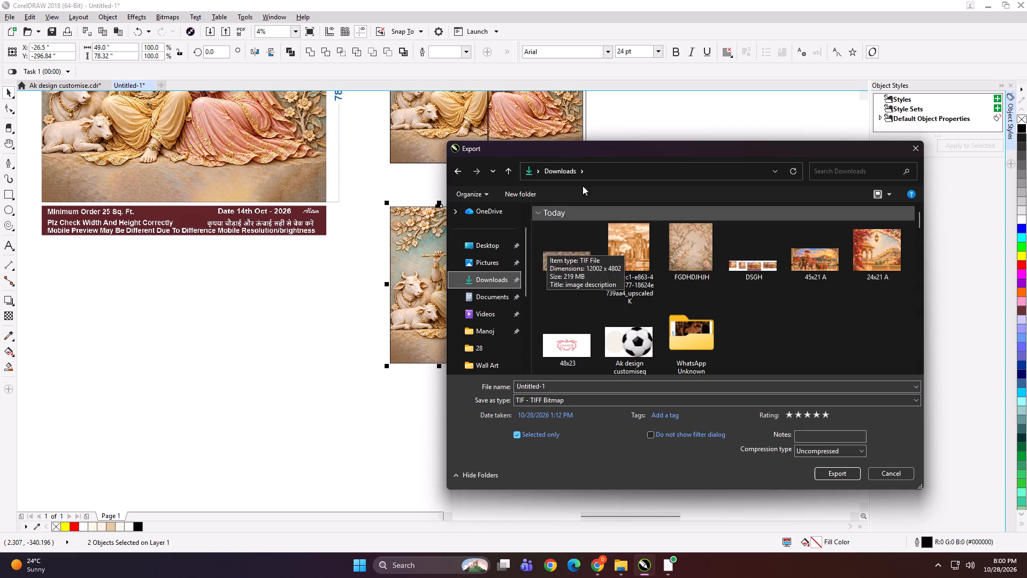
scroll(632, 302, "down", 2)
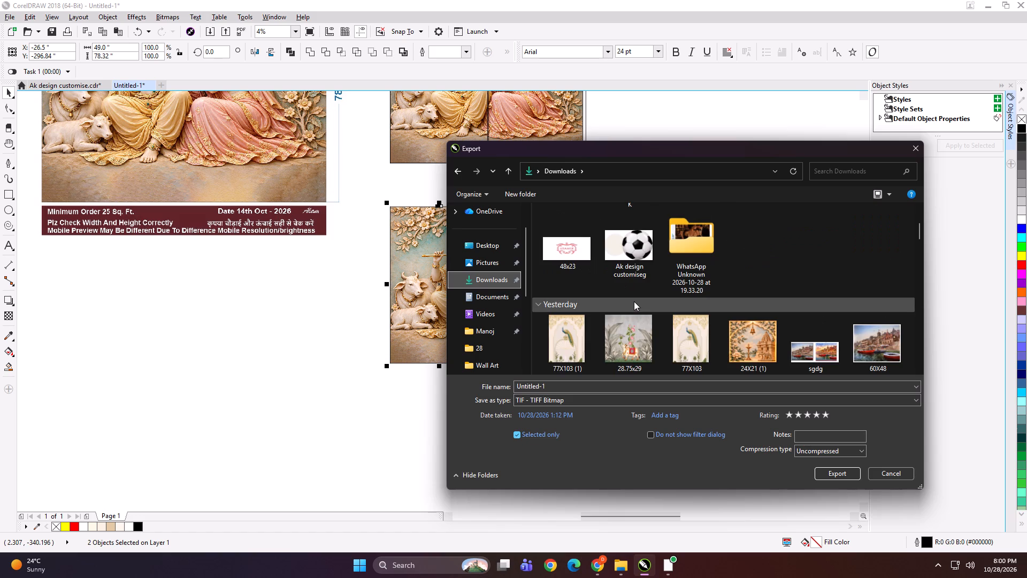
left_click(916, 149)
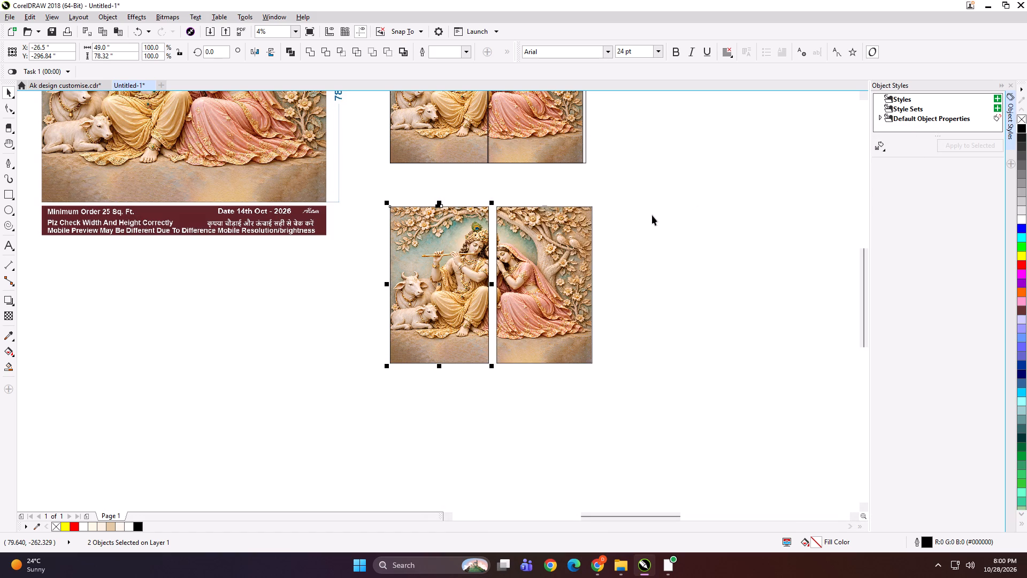
Examine the part labels above the Krishna and Radha panels up close, checking their wording and placement.
left_click(652, 215)
scroll(447, 207, "up", 3)
scroll(402, 205, "up", 2)
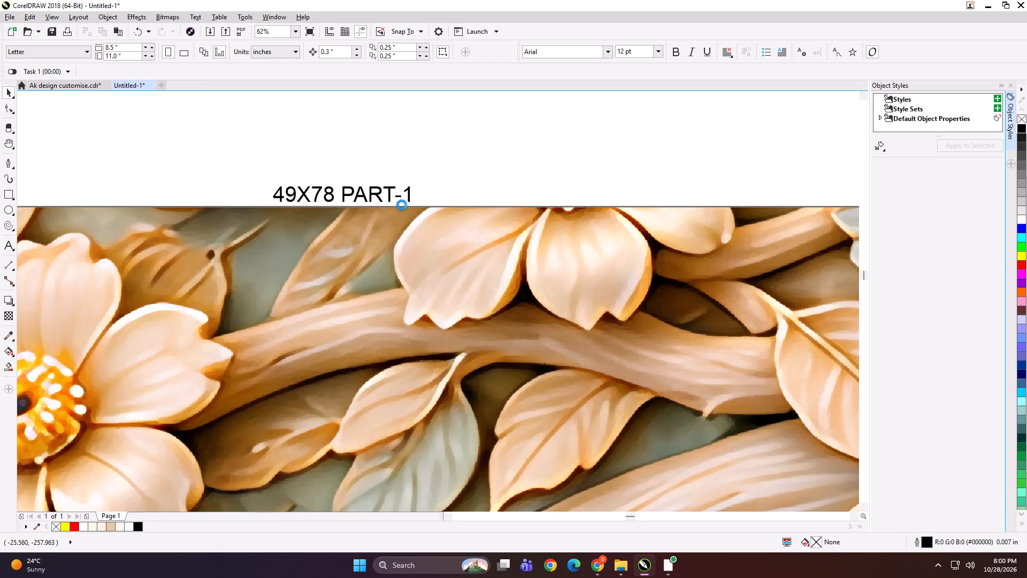
scroll(402, 205, "down", 2)
scroll(682, 221, "down", 1)
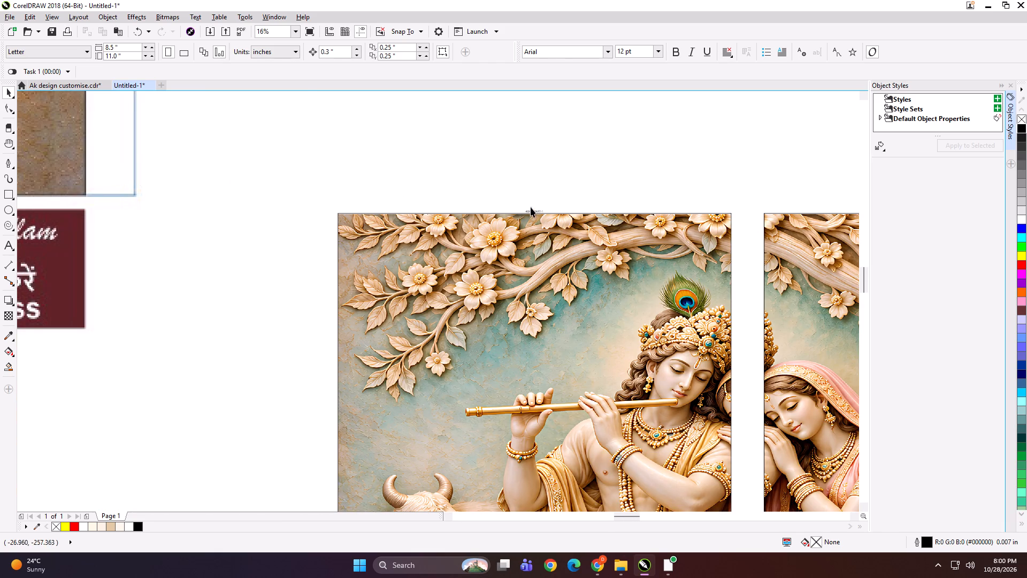
scroll(531, 207, "down", 2)
scroll(684, 219, "up", 2)
scroll(502, 179, "up", 1)
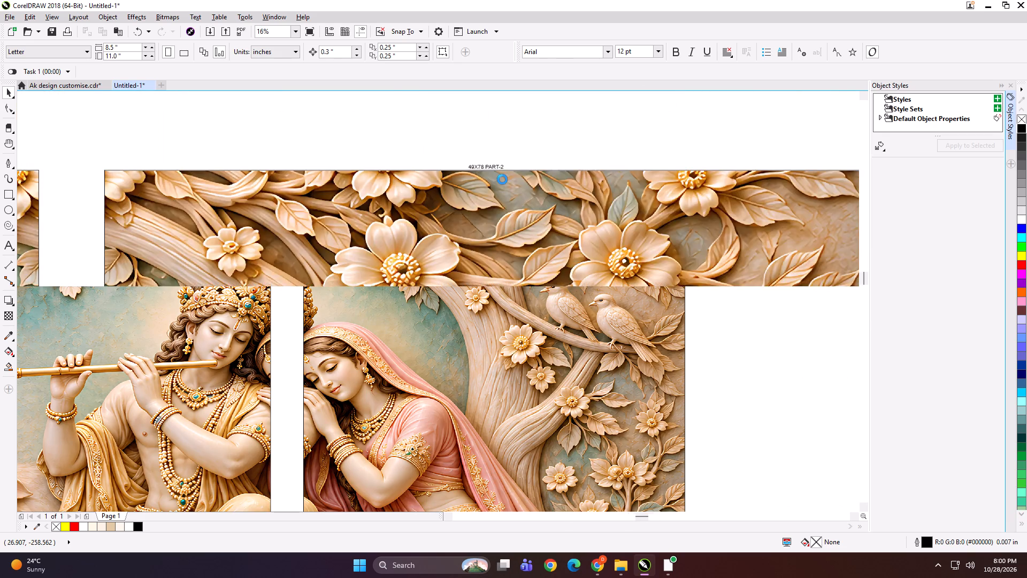
scroll(502, 179, "up", 1)
scroll(502, 179, "down", 4)
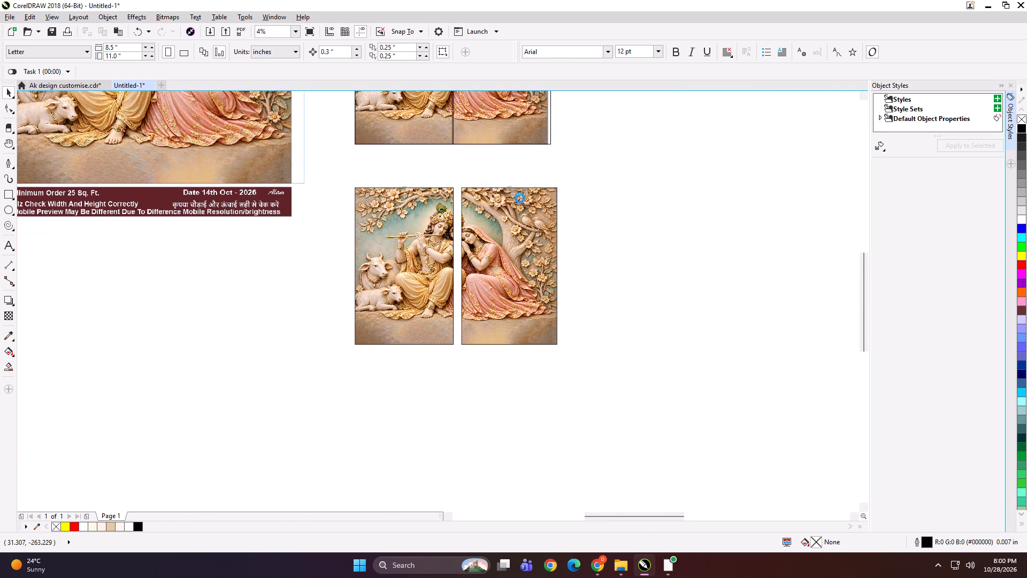
left_click(675, 209)
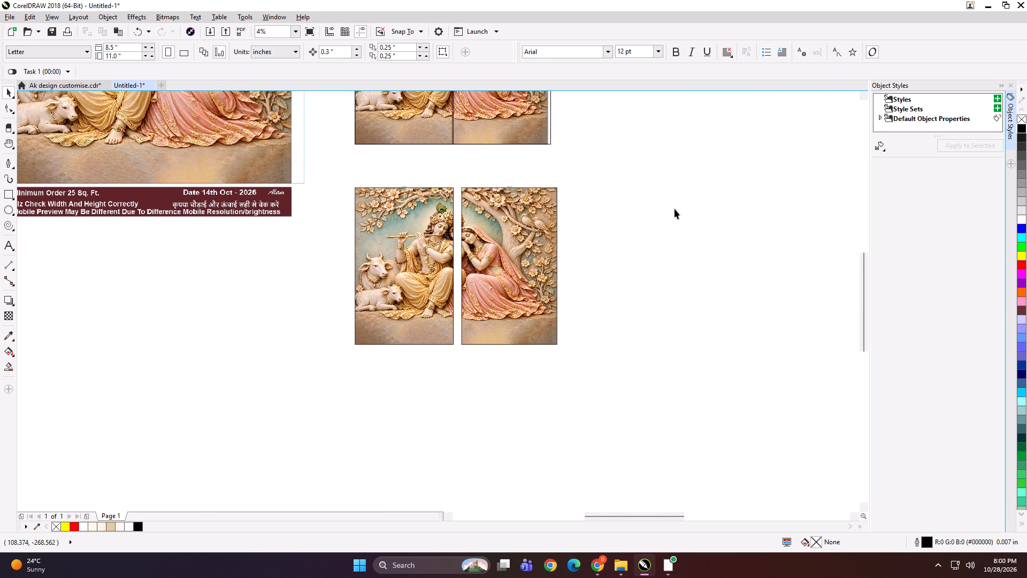
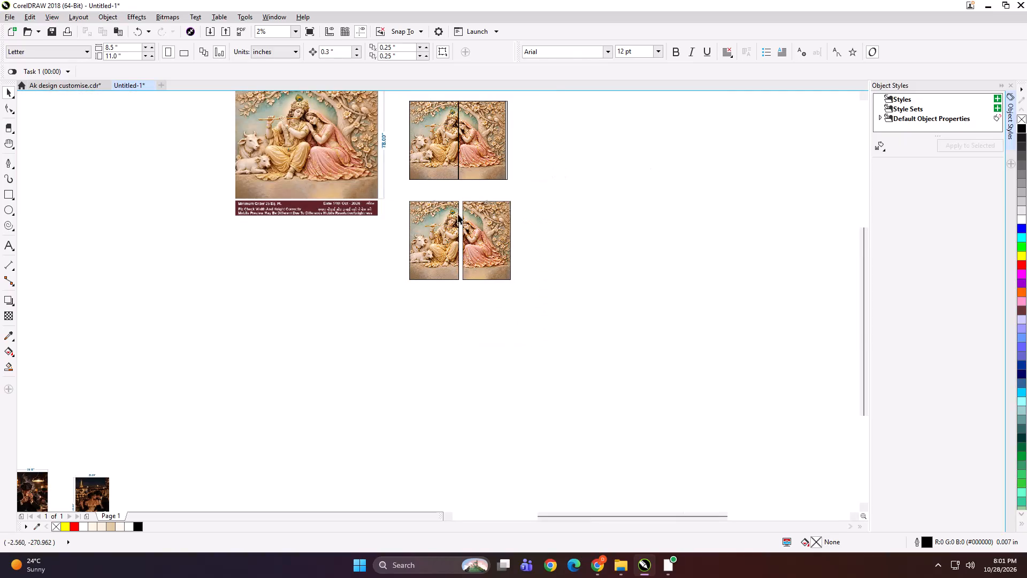
Delete both halves of the unlabelled split artwork above the labelled panels, and shift the dimensioned 96 × 78 artwork slightly down.
left_click(430, 133)
key("Delete")
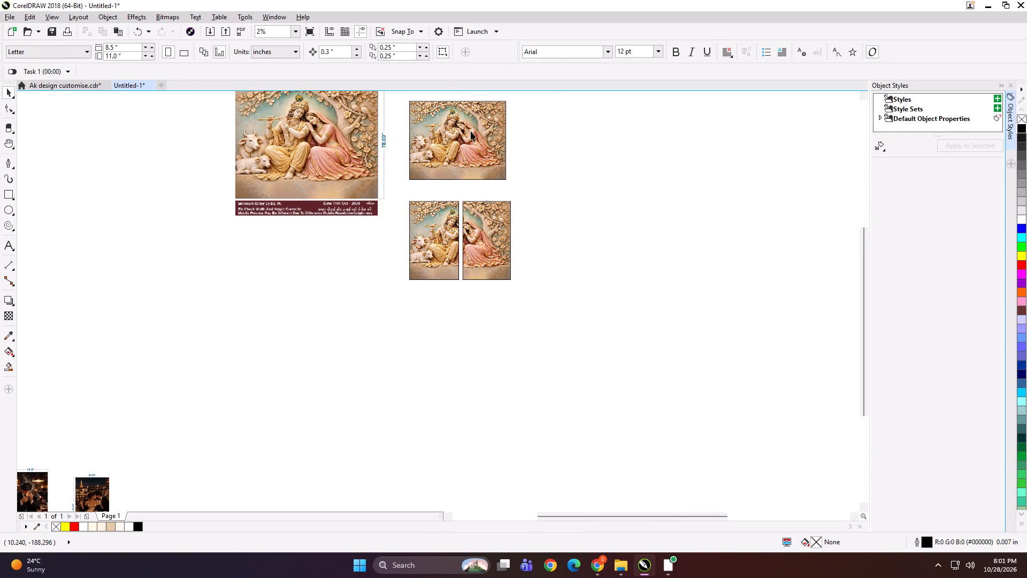
left_click_drag(354, 136, 344, 172)
left_click(468, 131)
key("Delete")
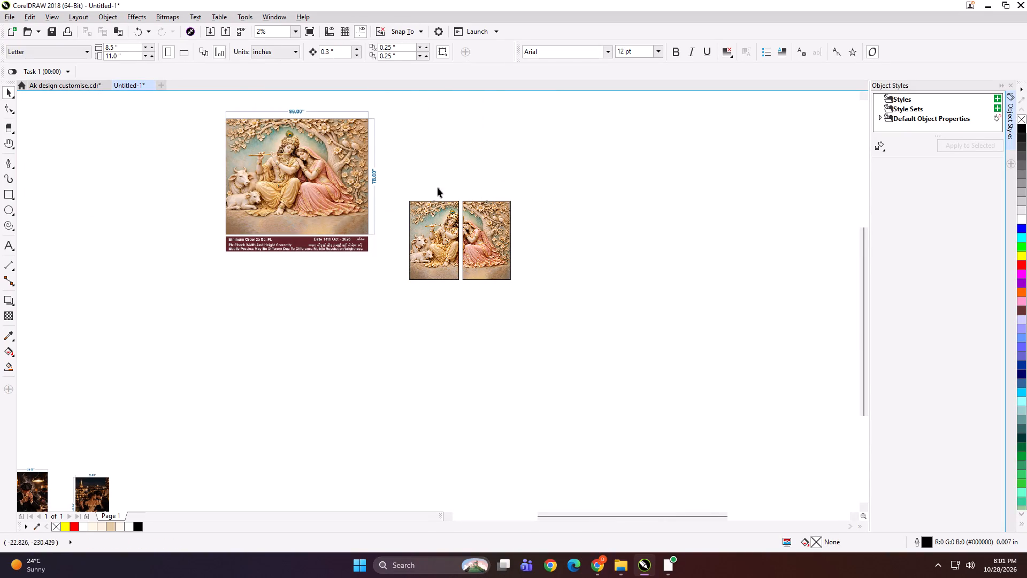
Nudge the labelled Krishna panel right, close up against the Radha panel with only a narrow gap, to X -22.9 in.
left_click(441, 218)
scroll(465, 238, "up", 2)
key("Right")
key("Right")
key("Right")
key("Right")
key("Right")
key("Right")
key("Right")
key("Right")
key("Right")
key("Right")
key("Right")
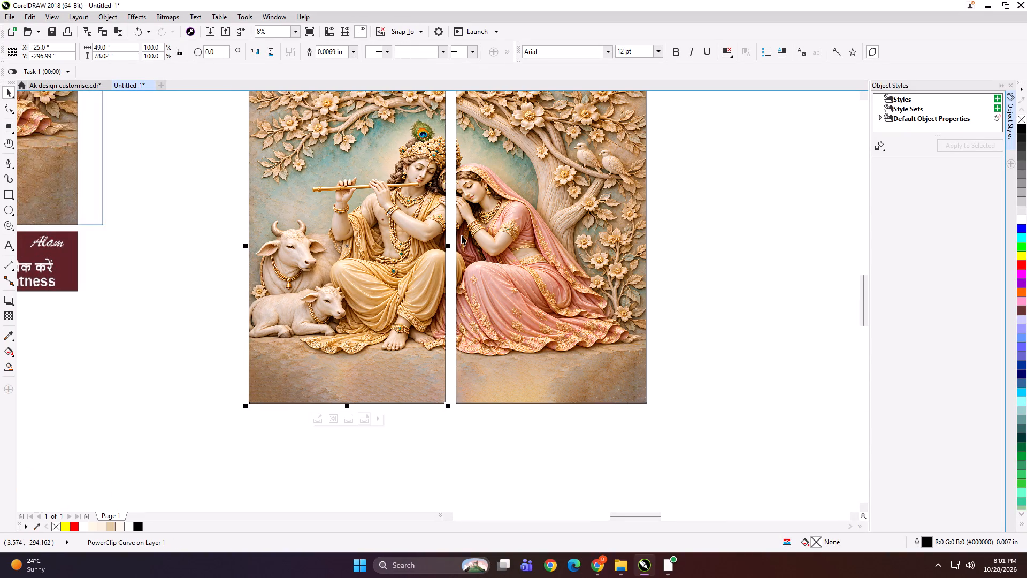
scroll(454, 188, "up", 1)
key("Right")
key("Right")
key("Right")
scroll(460, 180, "up", 2)
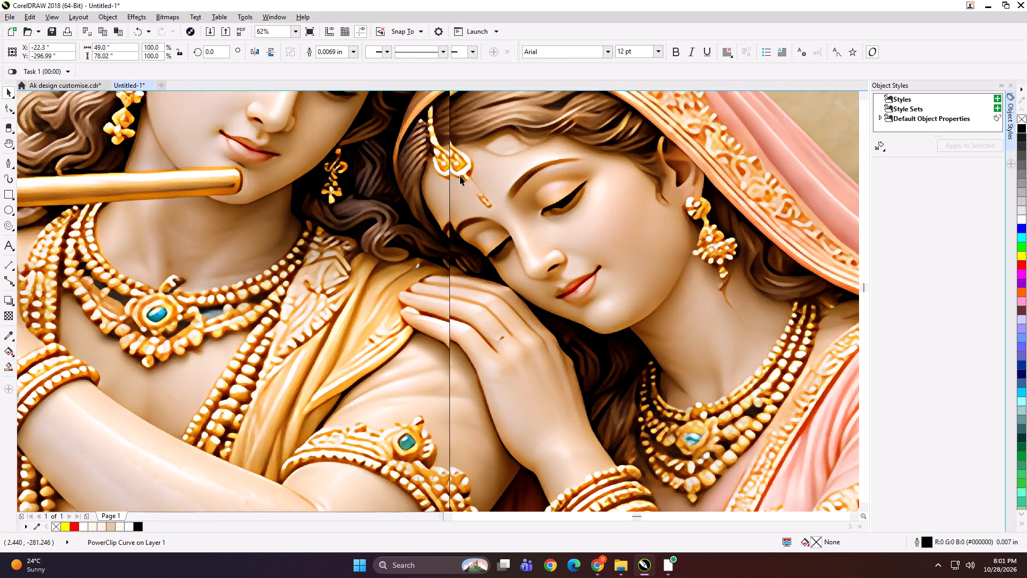
key("Right")
key("Left")
scroll(456, 187, "down", 2)
key("Left")
key("Left")
scroll(465, 208, "down", 2)
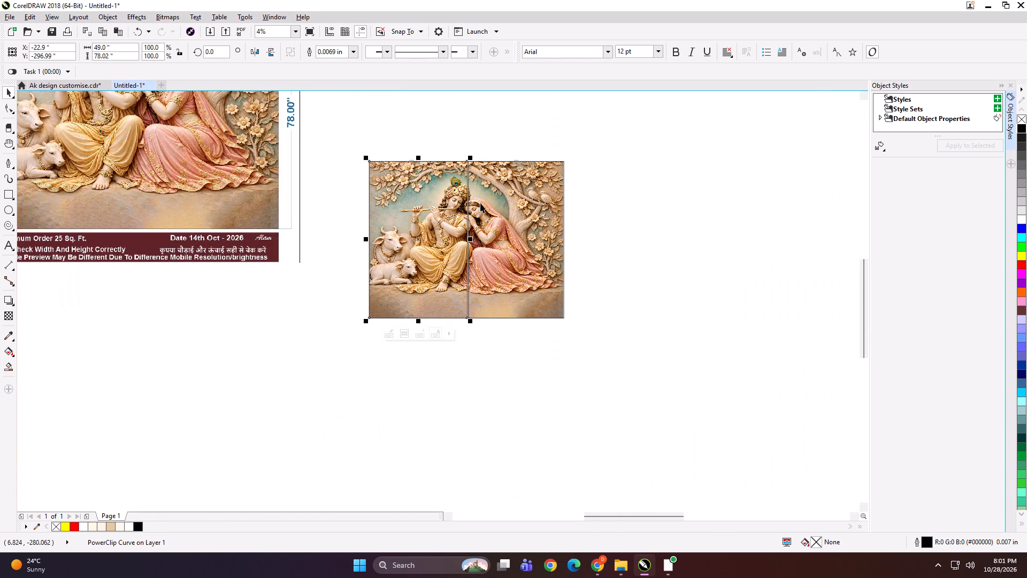
left_click(485, 200, "shift")
scroll(490, 225, "down", 1)
scroll(352, 94, "up", 1)
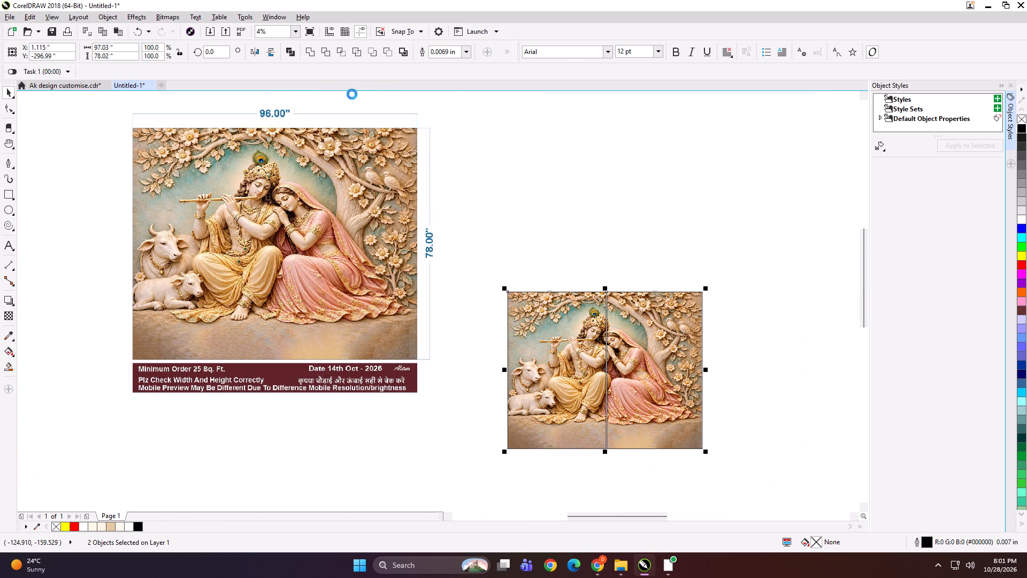
Replace the text of the label above the Krishna panel with "96*78 PANEL 1".
left_click(565, 213)
scroll(555, 291, "up", 4)
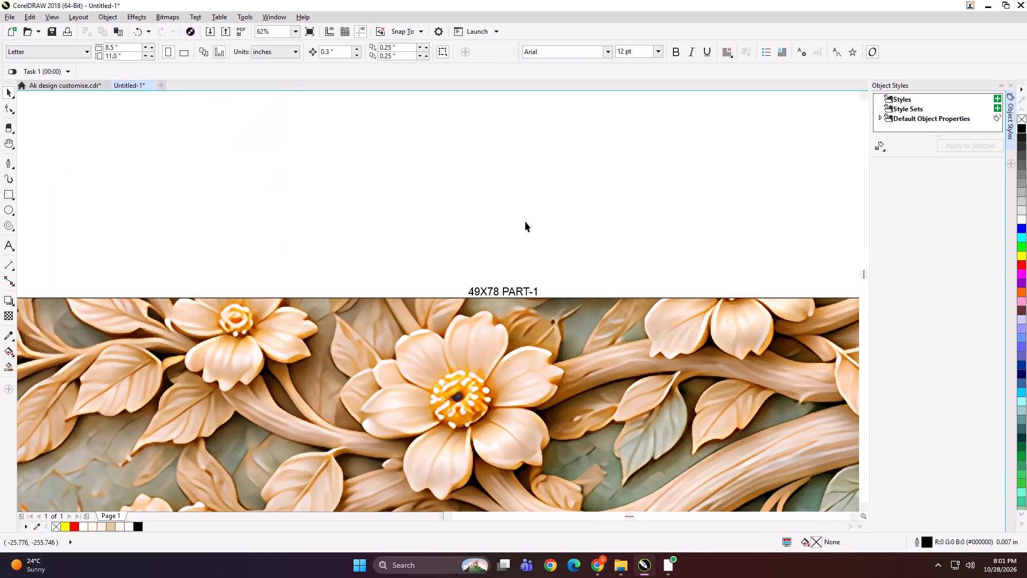
scroll(510, 206, "down", 2)
scroll(504, 227, "up", 2)
left_click(508, 249)
scroll(468, 190, "down", 1)
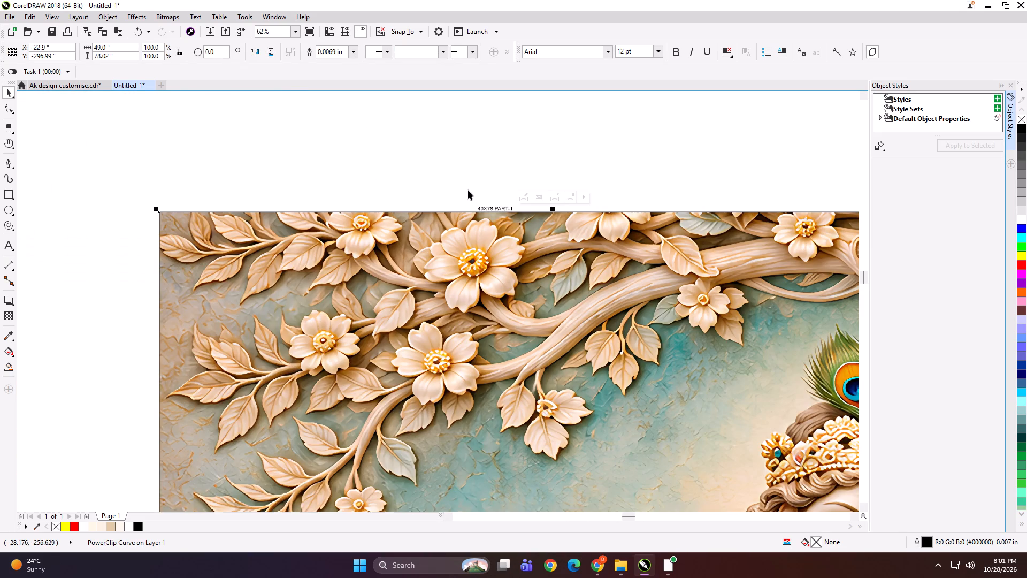
key("ctrl+u")
left_click(473, 147)
scroll(491, 212, "up", 2)
double_click(454, 192)
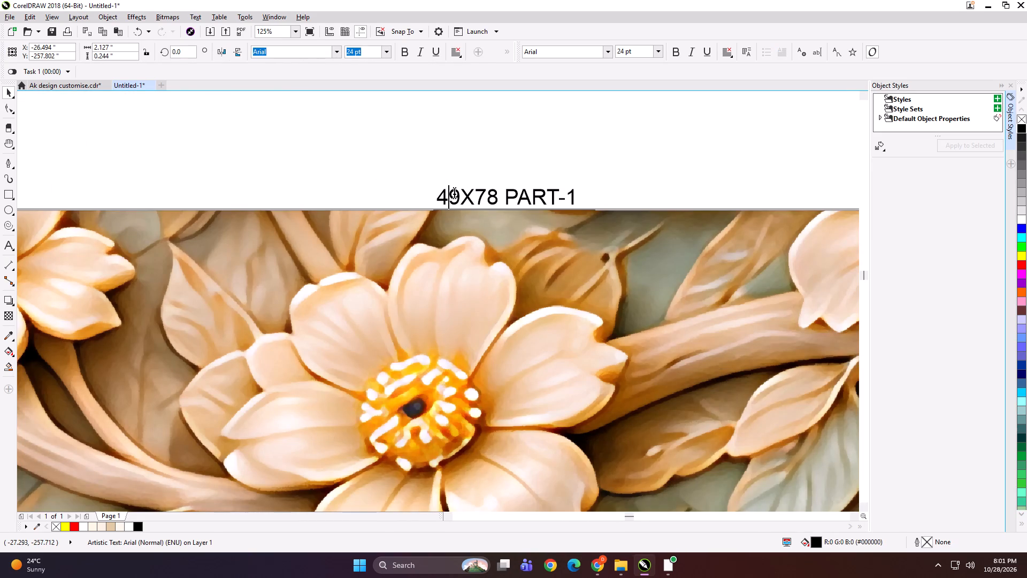
scroll(454, 192, "down", 6)
scroll(473, 165, "up", 1)
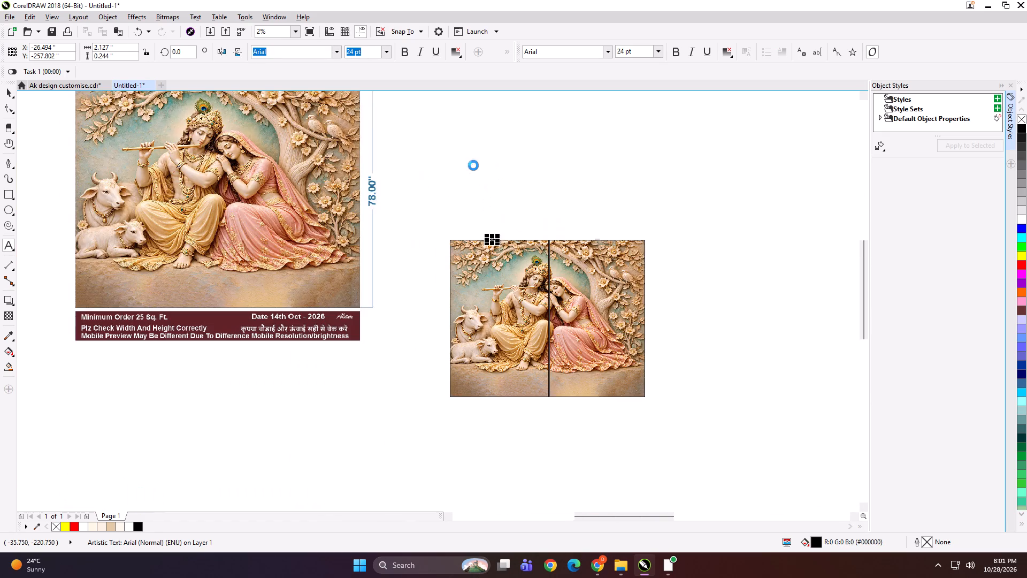
scroll(416, 222, "down", 1)
scroll(324, 119, "up", 1)
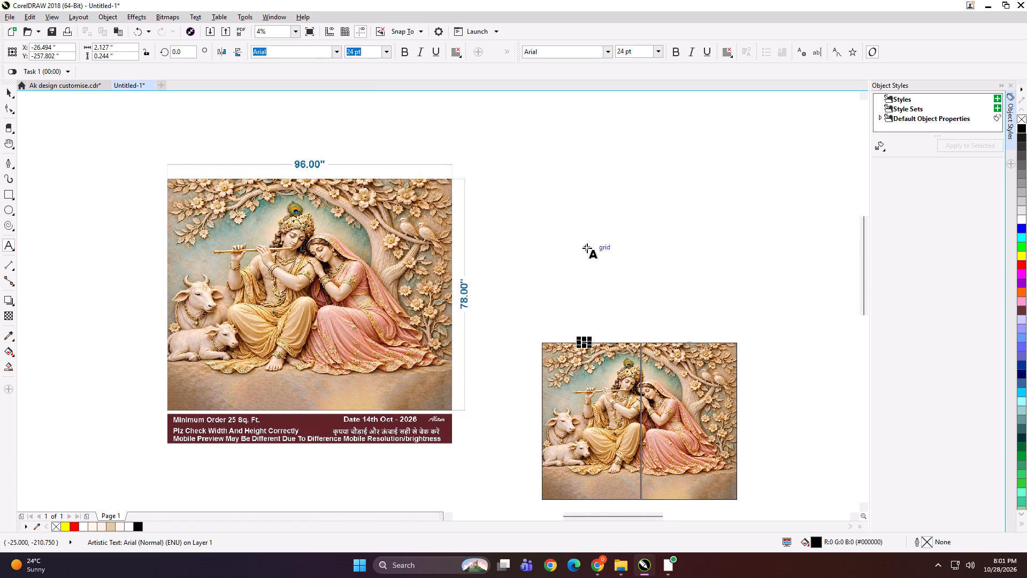
key("ctrl+a")
type("96*78")
key("space")
type("PANEL 1")
Copy the Krishna panel's "96*78 PANEL 1" label text and paste it over the whole label above the Radha panel.
key("ctrl+a")
key("ctrl+c")
scroll(575, 341, "up", 4)
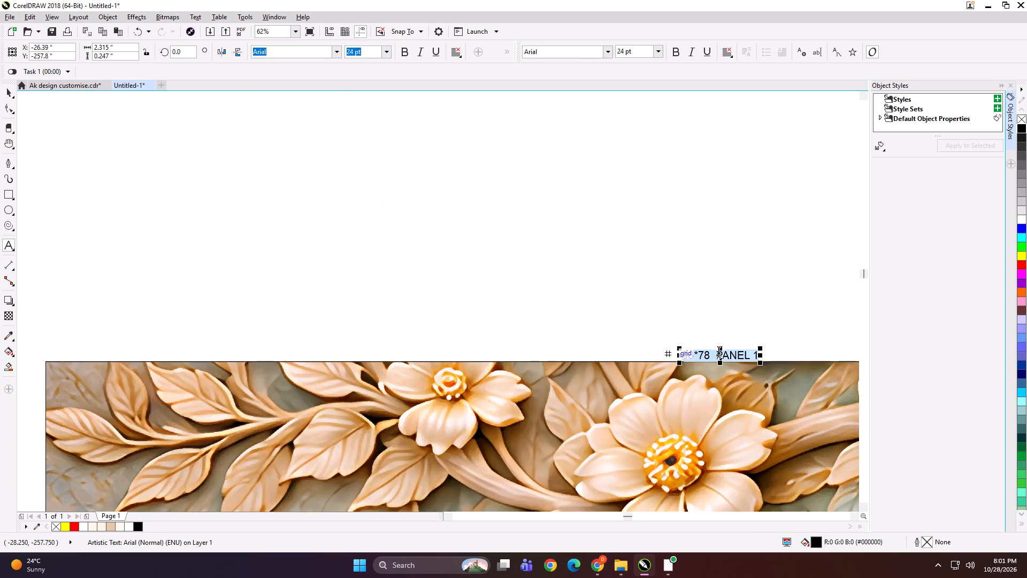
scroll(753, 378, "up", 2)
scroll(470, 237, "down", 2)
scroll(516, 251, "up", 2)
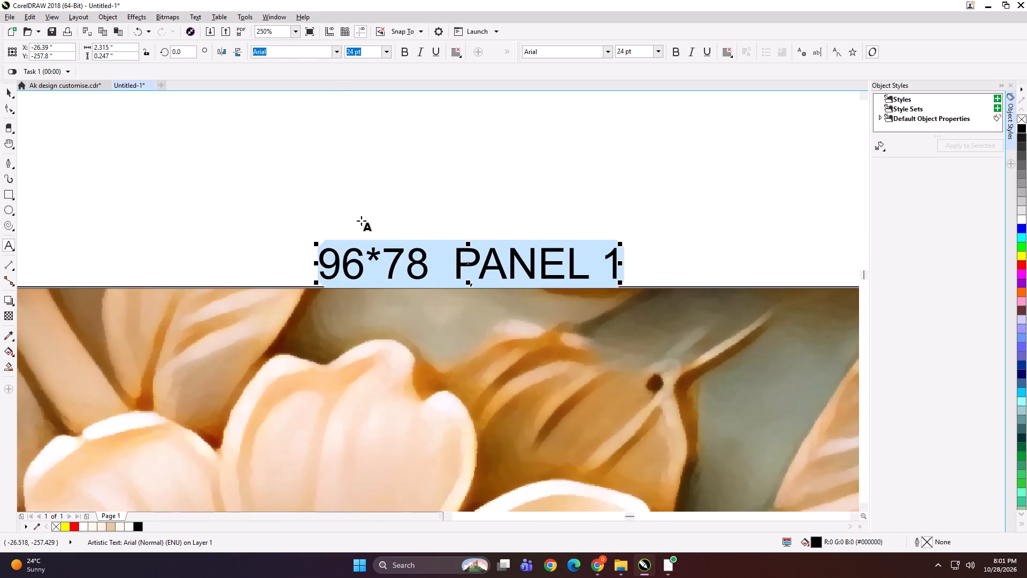
scroll(361, 220, "down", 5)
scroll(570, 210, "up", 3)
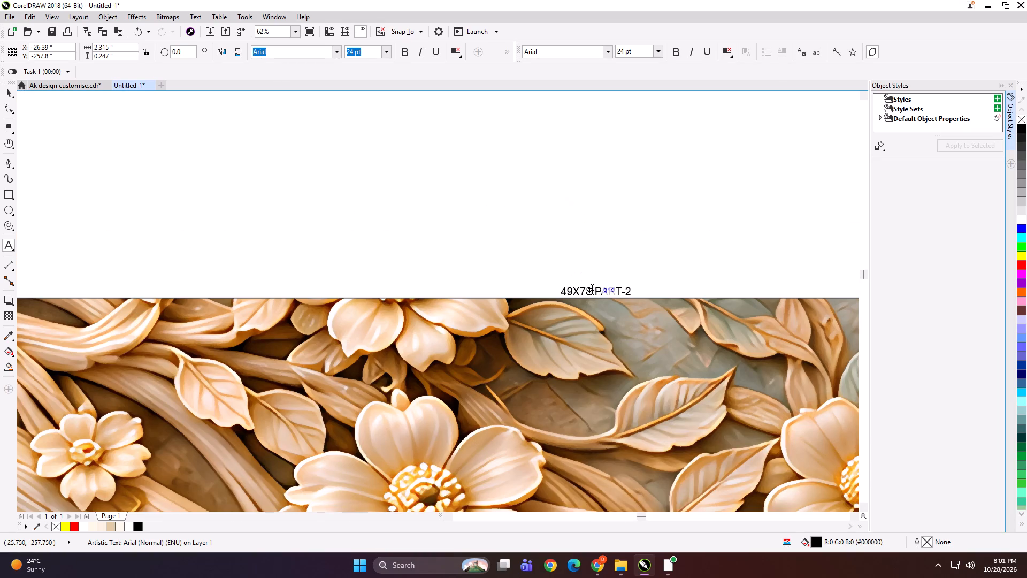
left_click(592, 288)
scroll(593, 288, "up", 3)
key("ctrl+a")
key("ctrl+v")
scroll(441, 230, "down", 3)
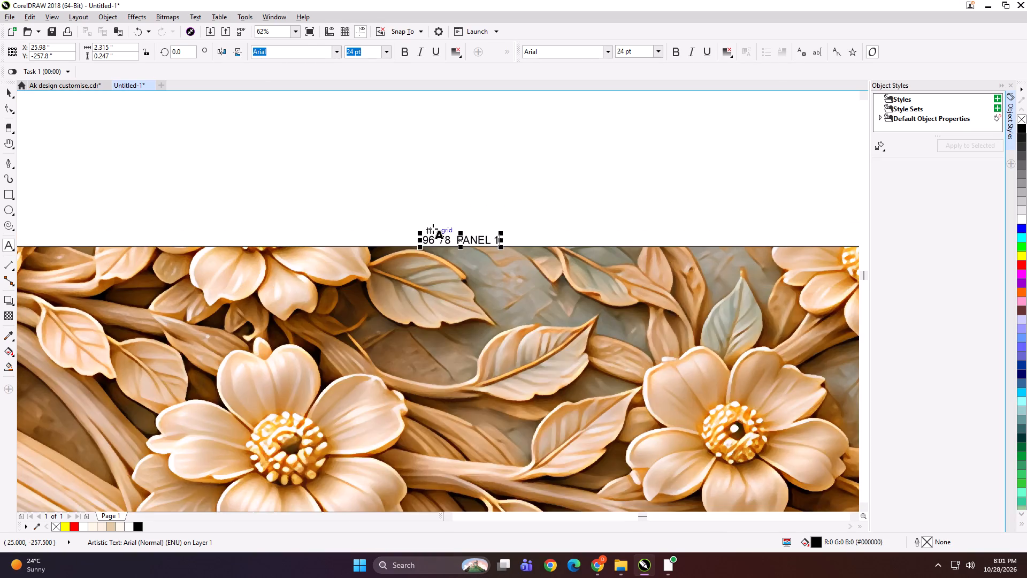
scroll(456, 231, "down", 2)
Group the Radha panel with its label, and group the Krishna panel with its own label.
left_click(9, 88)
scroll(474, 164, "down", 1)
left_click(473, 246, "shift")
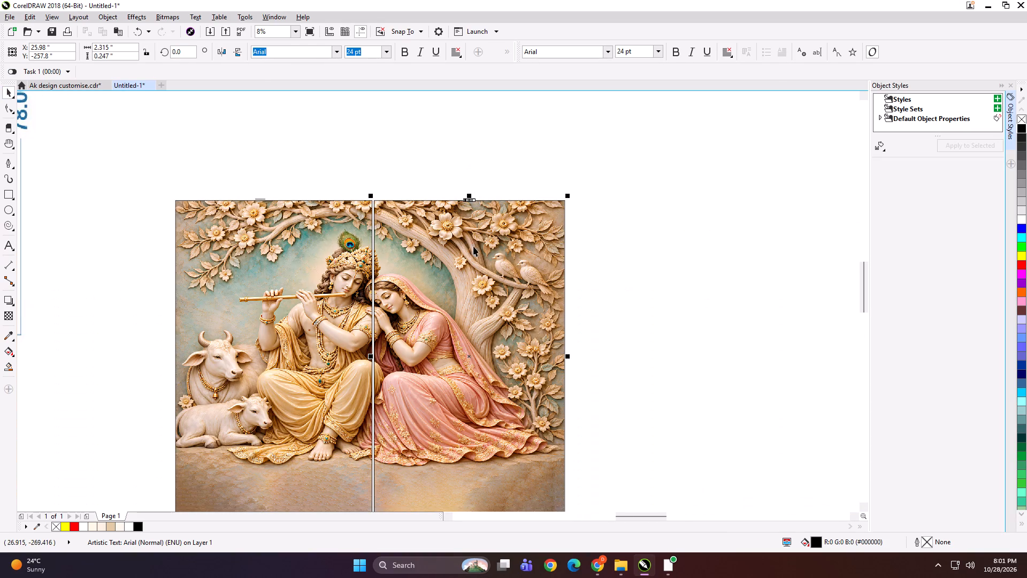
key("ctrl+g")
scroll(557, 196, "down", 1)
left_click_drag(452, 163, 356, 252)
left_click(398, 237, "shift")
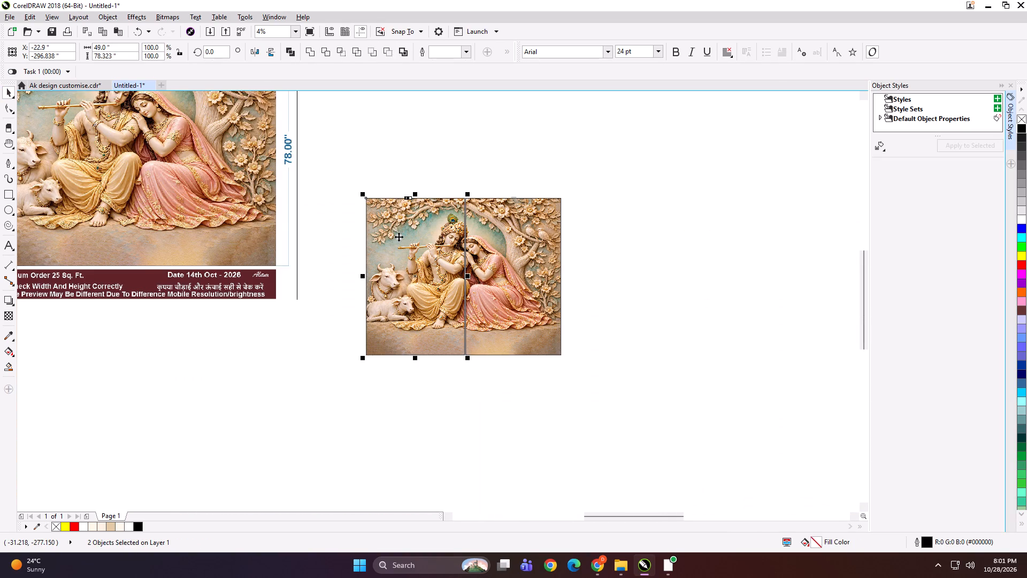
key("ctrl+g")
Start exporting only the grouped Krishna panel as a TIFF bitmap and browse to the KD > PRINT FILE folder on the work (D:) drive.
scroll(541, 240, "down", 1)
key("ctrl+e")
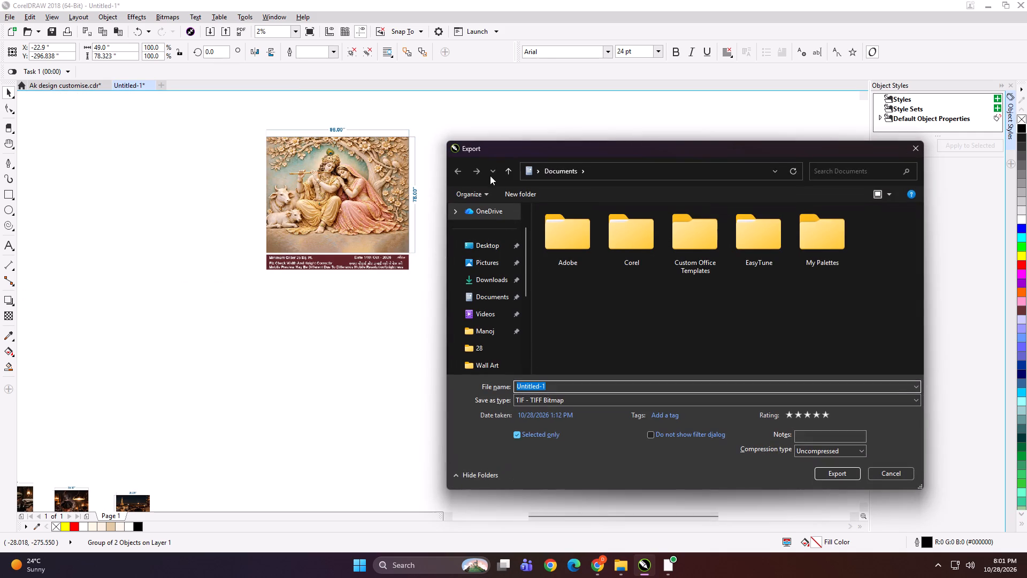
scroll(522, 368, "down", 1)
left_click(489, 299)
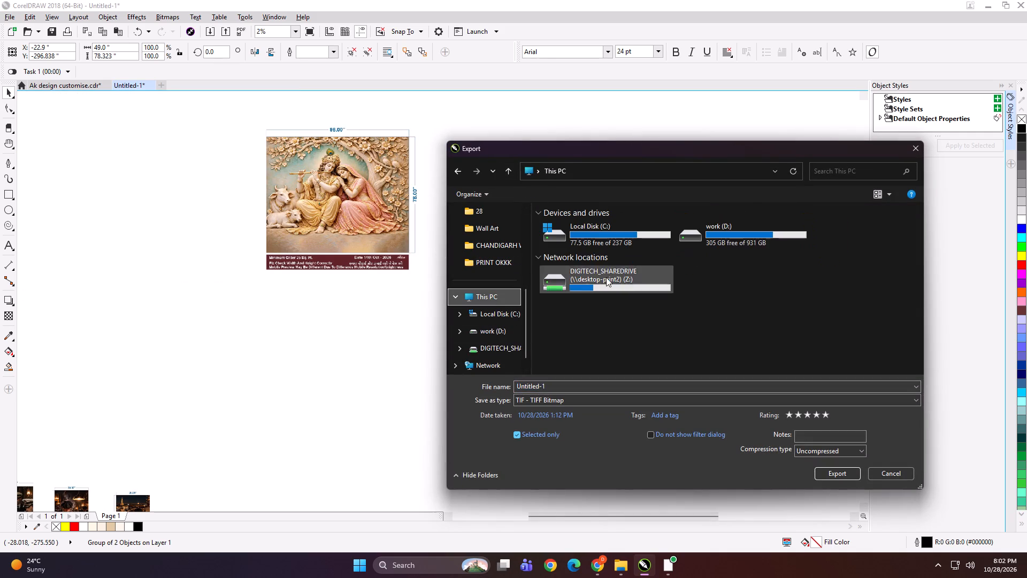
double_click(734, 239)
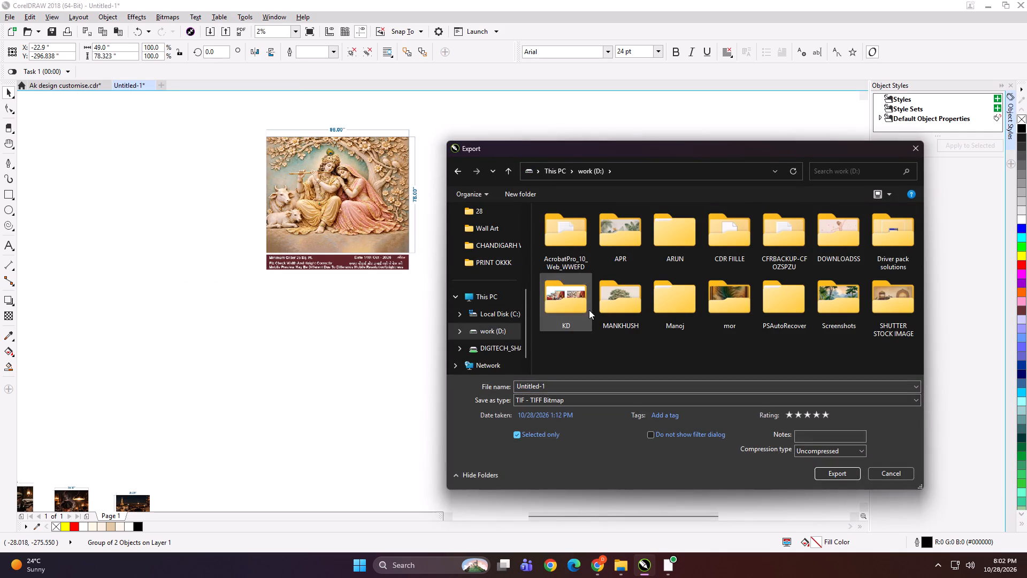
double_click(579, 303)
left_click(714, 260)
double_click(750, 255)
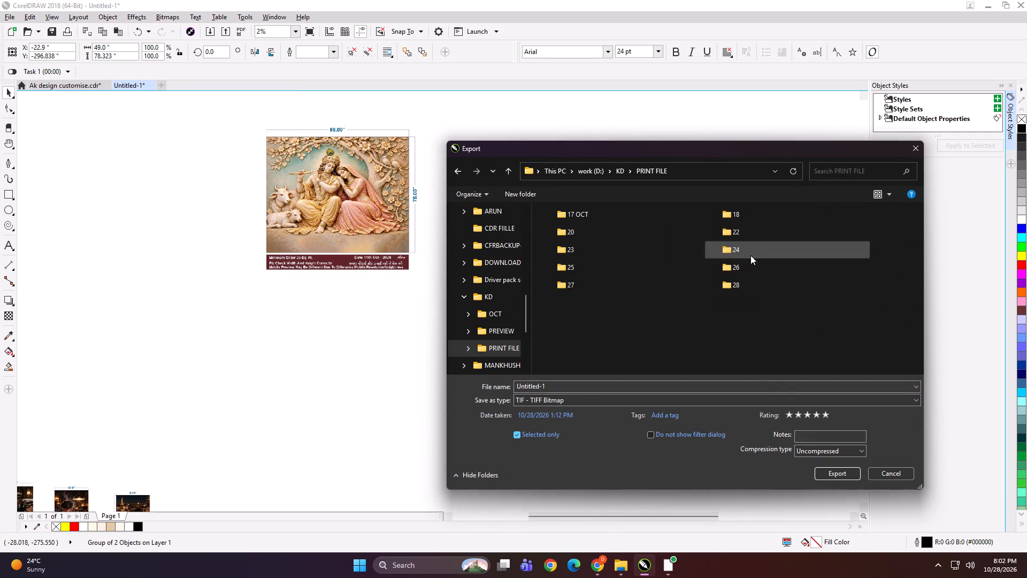
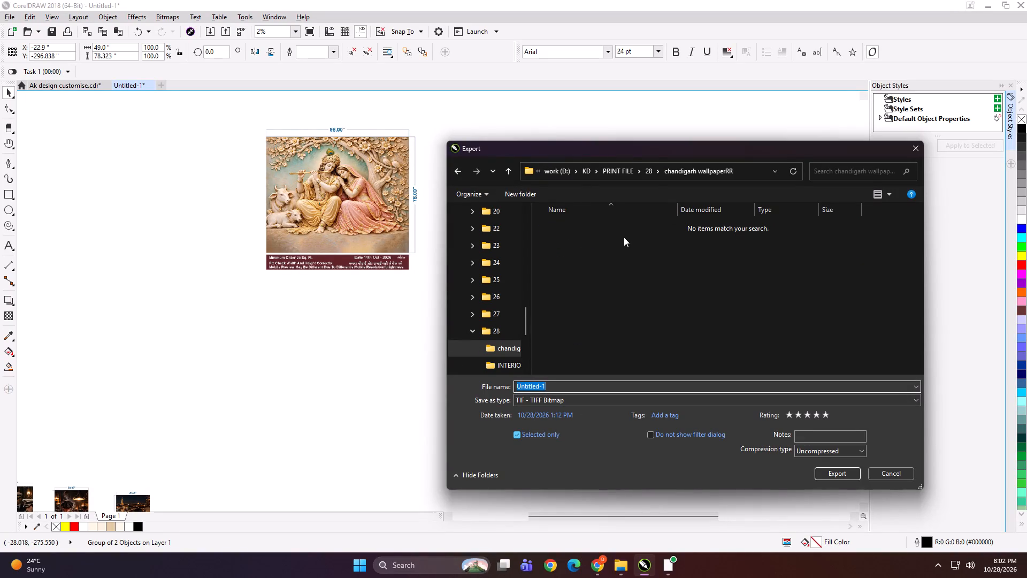
Name the Krishna panel's TIFF file "49x78 A" and export it to the 28 > chandigarh wallpaperRR folder.
type("49x78 A")
key("space")
key("Return")
key("Return")
Export only the grouped Radha panel as a TIFF bitmap named "47.5x78 B" in the chandigarh wallpaperRR folder.
left_click(514, 239)
key("ctrl+e")
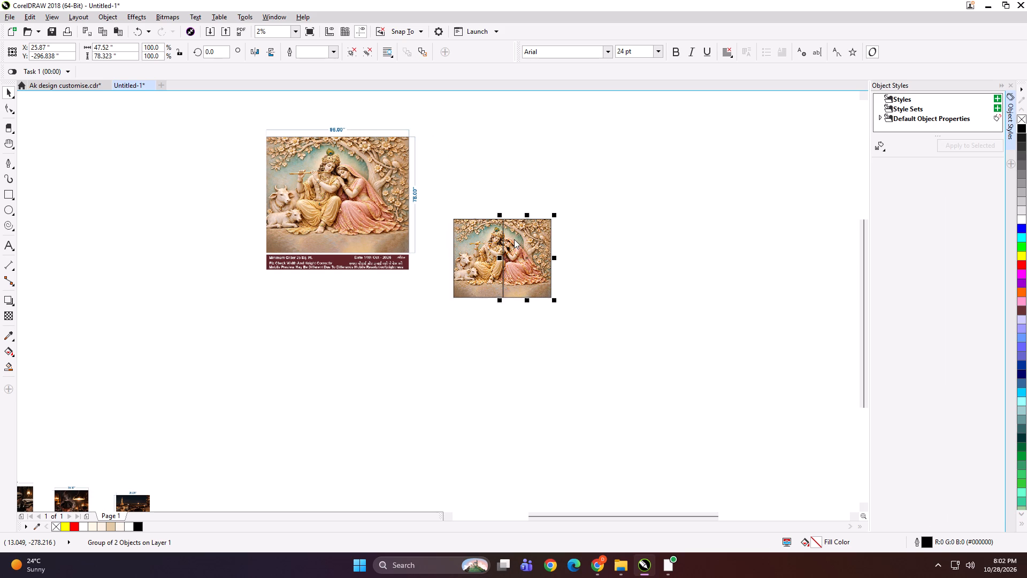
type("7.5x7")
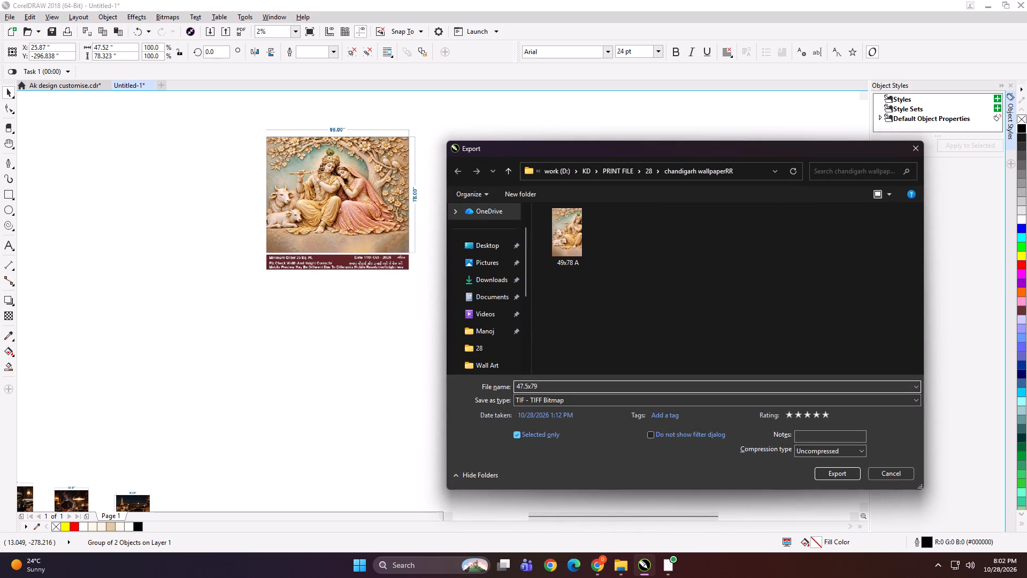
key("BackSpace")
type("8 B")
key("Return")
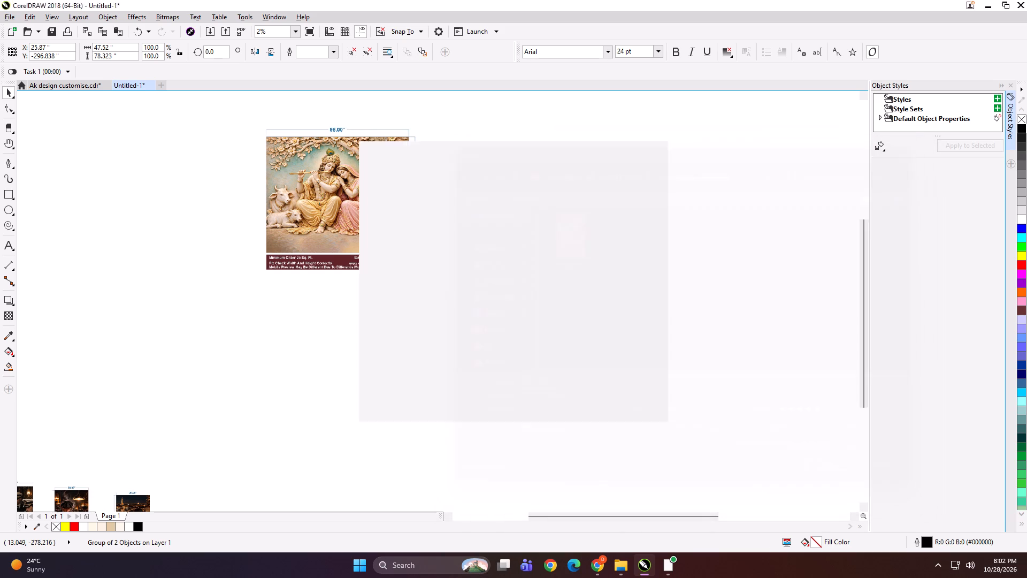
key("Return")
Shift the Radha panel about 3.9 in to the right, leaving a gap beside the Krishna panel.
key("Right")
key("Right")
key("Right")
key("Right")
key("Right")
key("Right")
key("Right")
key("Right")
key("Right")
key("Right")
key("Right")
key("Right")
key("Right")
Move both panels beside the original Radha Krishna artwork and enlarge them together to roughly match its height.
left_click_drag(601, 183, 417, 364)
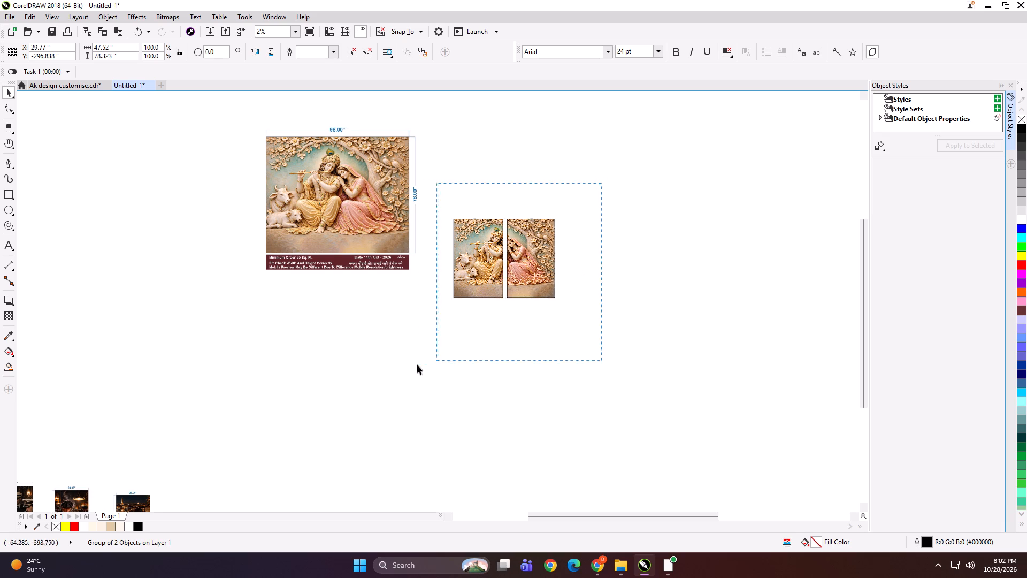
left_click_drag(417, 364, 413, 366)
left_click_drag(476, 268, 449, 184)
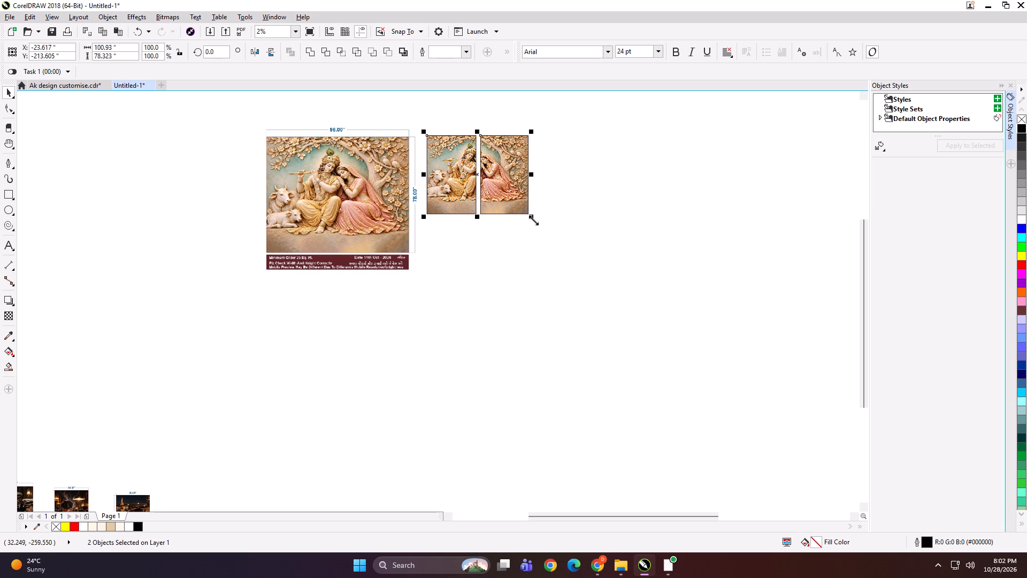
left_click_drag(534, 219, 587, 265)
left_click(666, 242)
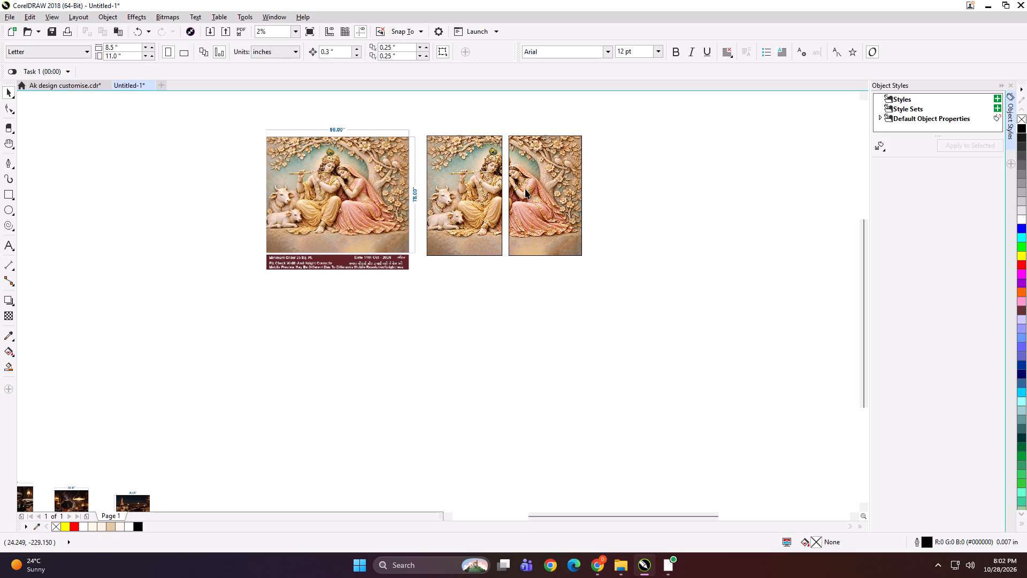
Group the Radha panel, the Krishna panel and the original dimensioned artwork into one group.
left_click(529, 186)
left_click(501, 189, "shift")
left_click(379, 192, "shift")
key("ctrl+g")
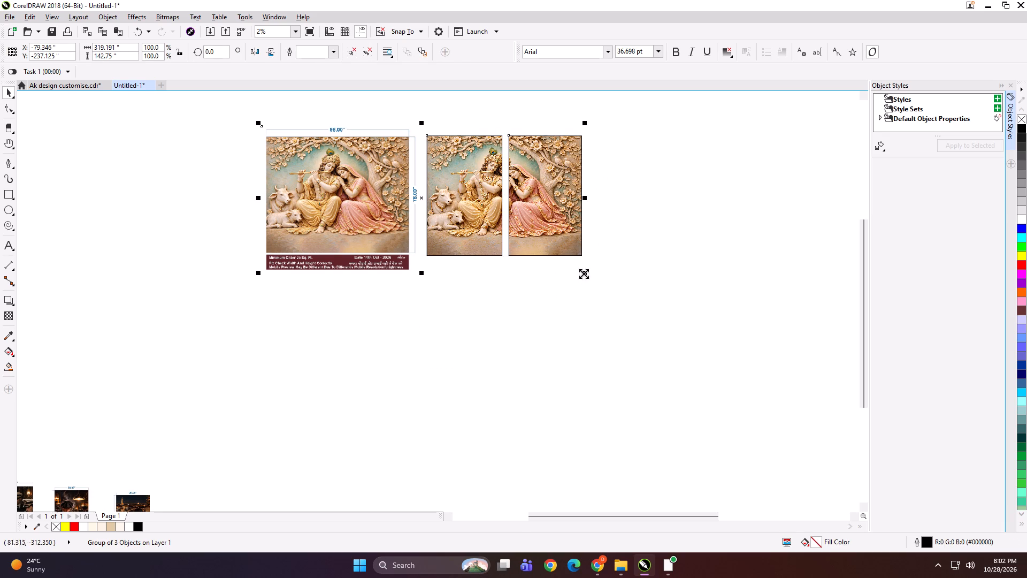
Scale the combined group down proportionally to about 4.2 in wide.
left_click_drag(588, 275, 436, 222, "shift")
scroll(426, 200, "up", 3)
scroll(375, 165, "up", 1)
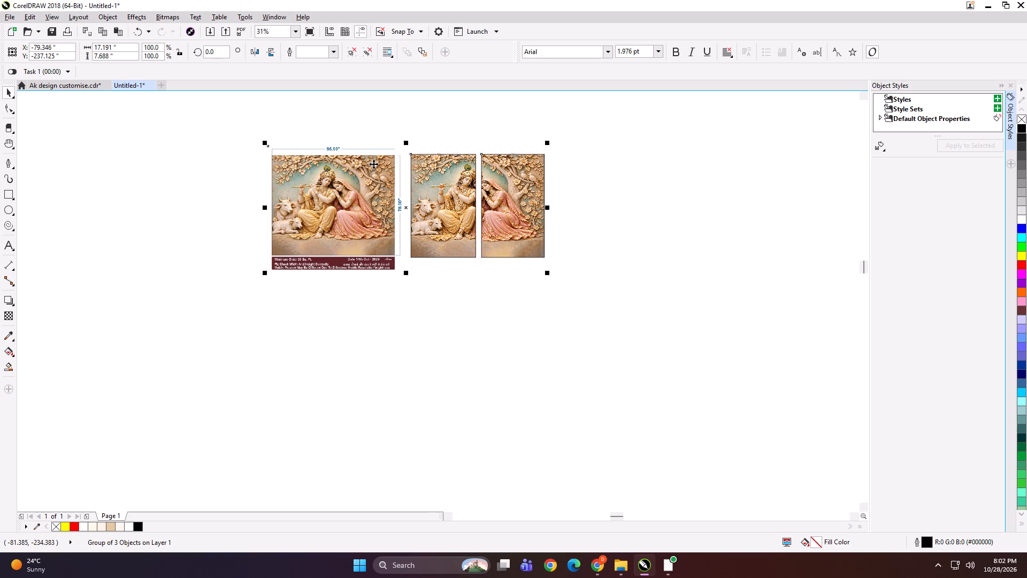
scroll(392, 154, "up", 1)
left_click_drag(700, 391, 545, 344, "shift")
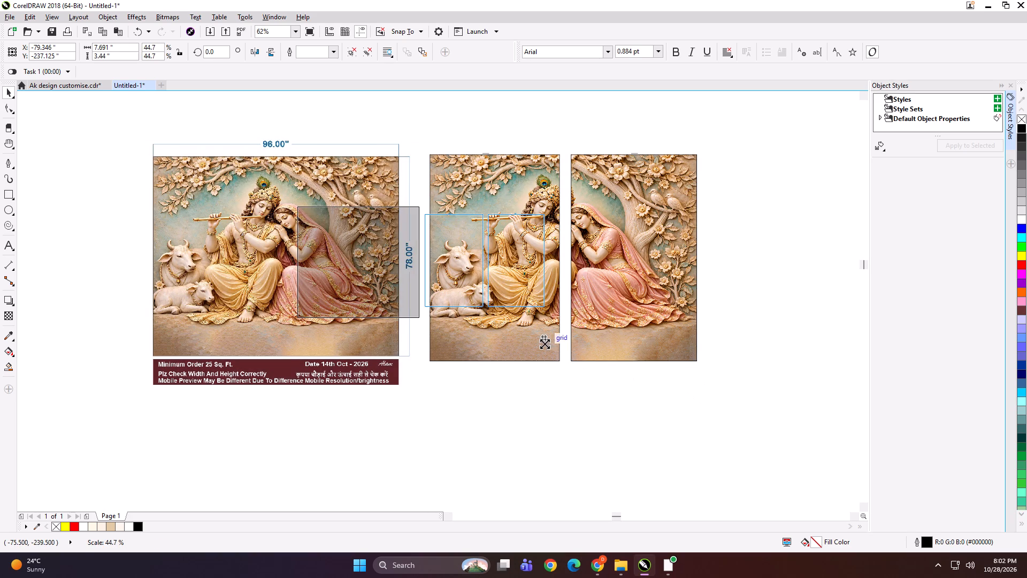
left_click_drag(545, 344, 494, 313, "shift")
Export the scaled-down group of artwork and panels as "SFDG" in the chandigarh wallpaperRR folder.
key("ctrl+e")
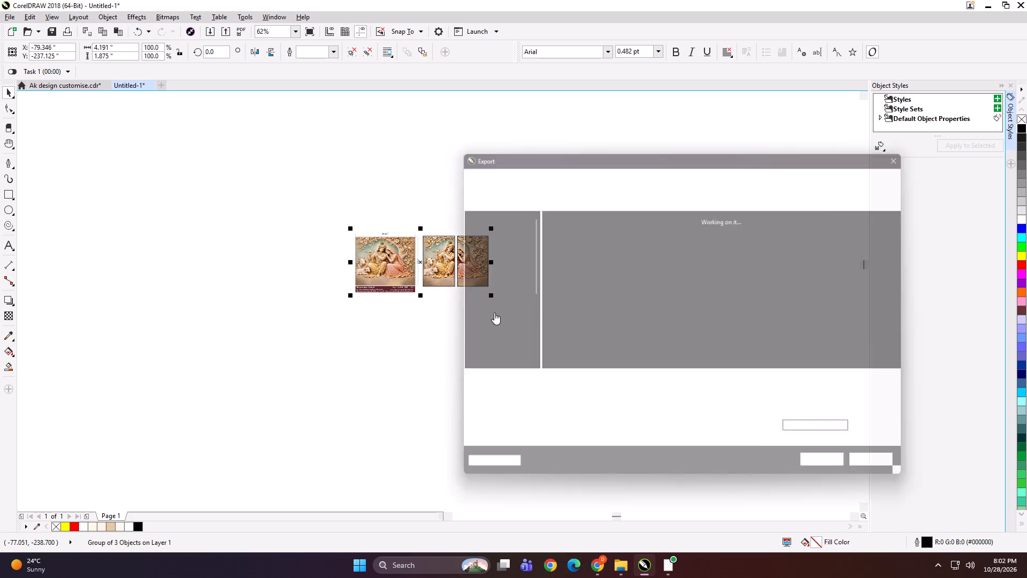
type("SFDG")
key("Return")
key("Return")
key("Return")
key("Return")
Delete the exported Radha Krishna group from the page and fit all remaining objects in view.
key("Delete")
key("F4")
left_click(494, 313)
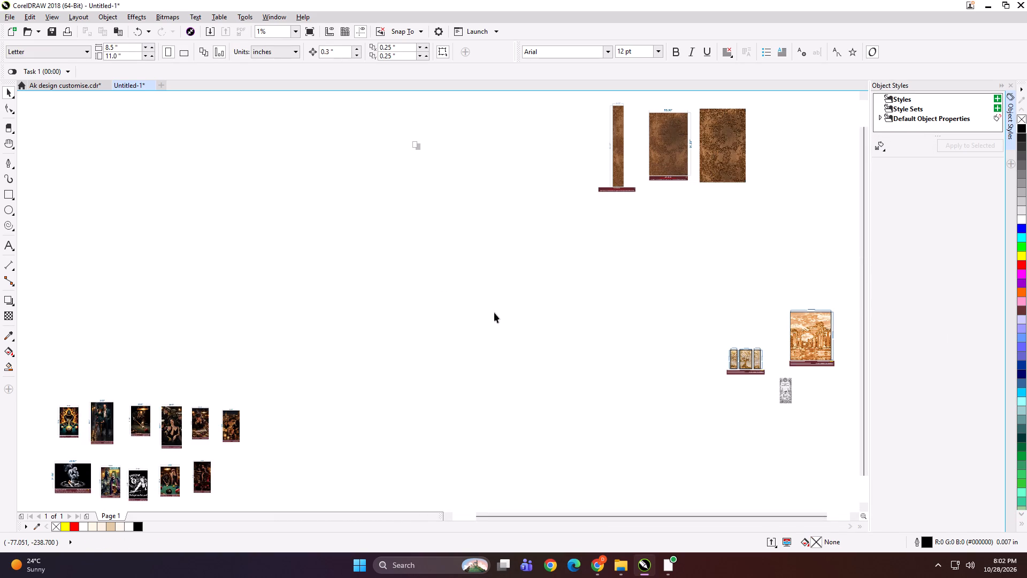
Delete the two rows of eleven dark artworks from the page.
scroll(510, 296, "down", 2)
scroll(445, 286, "down", 2)
key("F4")
left_click_drag(356, 302, 352, 317)
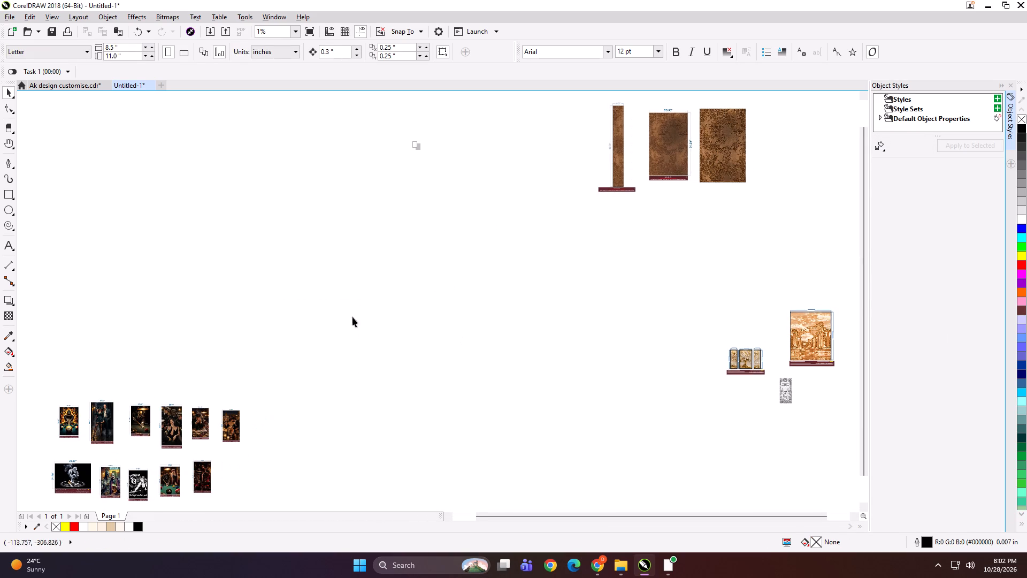
left_click_drag(352, 317, 88, 492)
key("Delete")
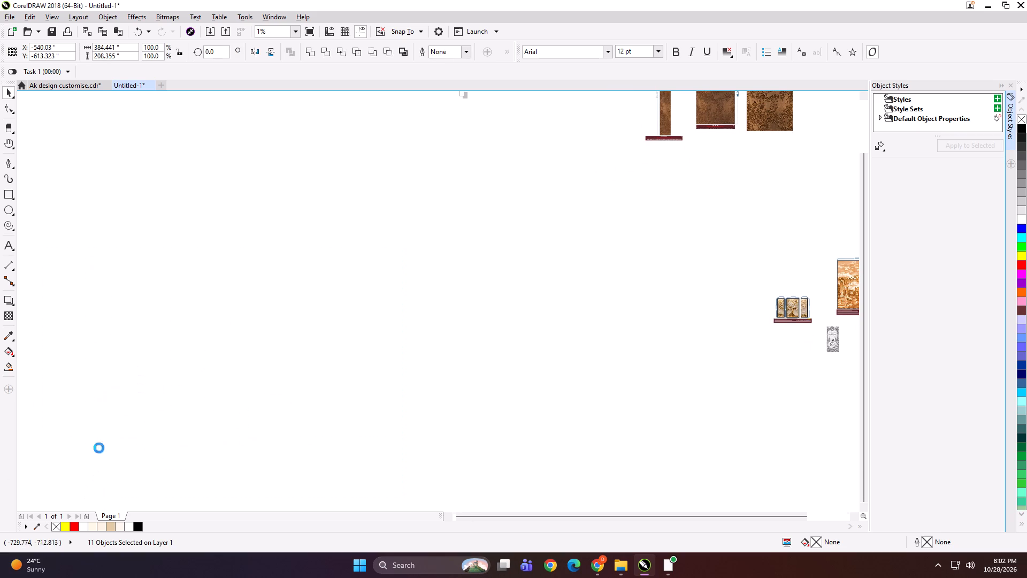
left_click(543, 326)
Find and launch Adobe Photoshop 2020.
left_click(432, 570)
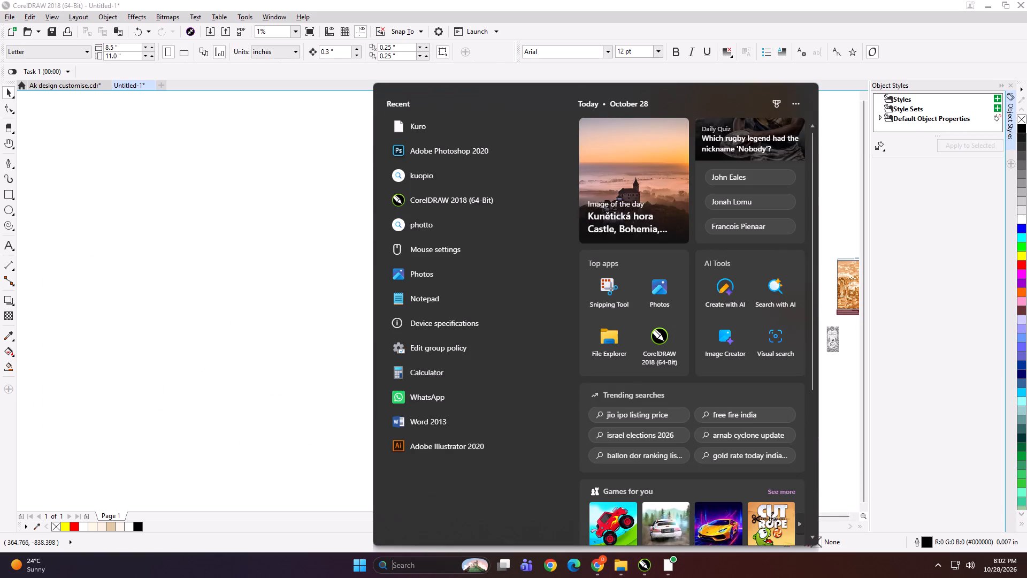
type("PHOTO")
key("Return")
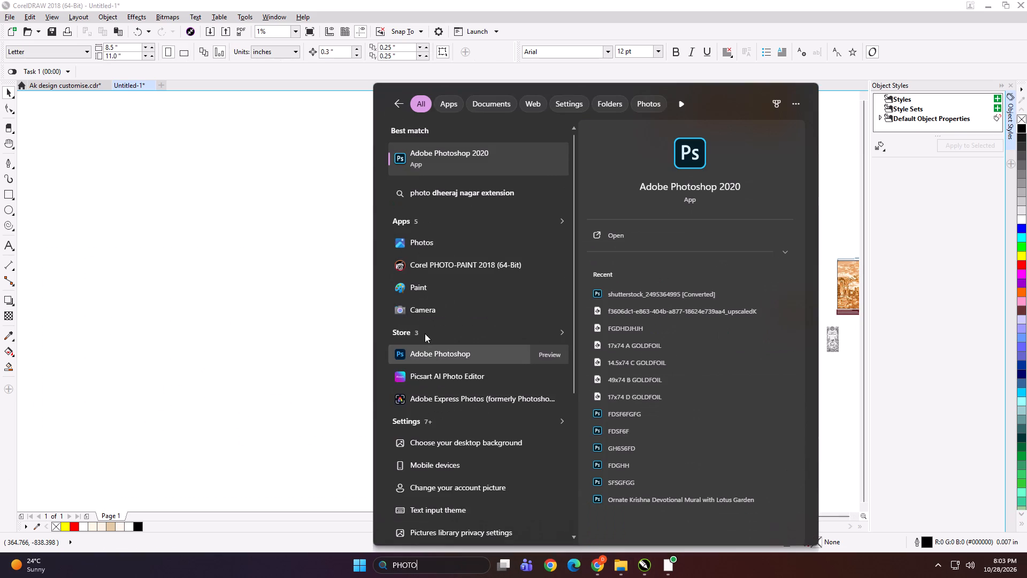
Switch to File Explorer and open work (D:) > KD > PRINT FILE > 28 > chandigarh wallpaperRR.
left_click(610, 566)
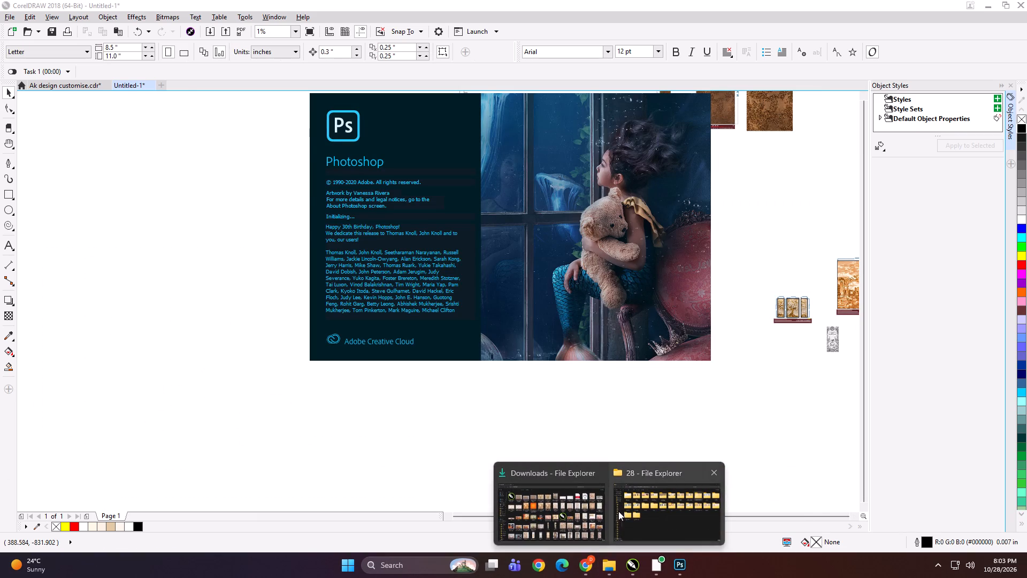
left_click(560, 503)
scroll(30, 330, "up", 2)
left_click(45, 344)
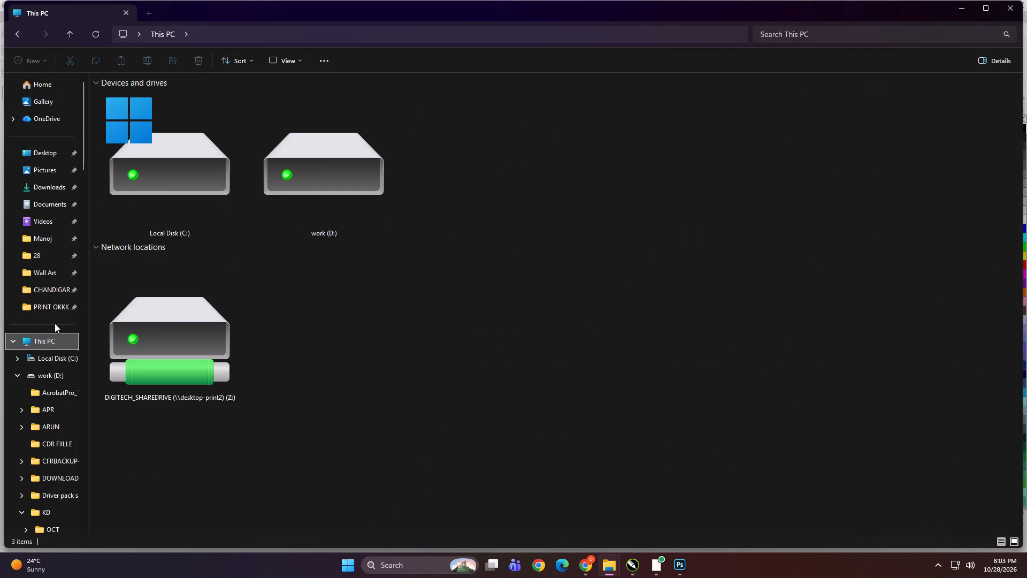
double_click(332, 172)
double_click(694, 133)
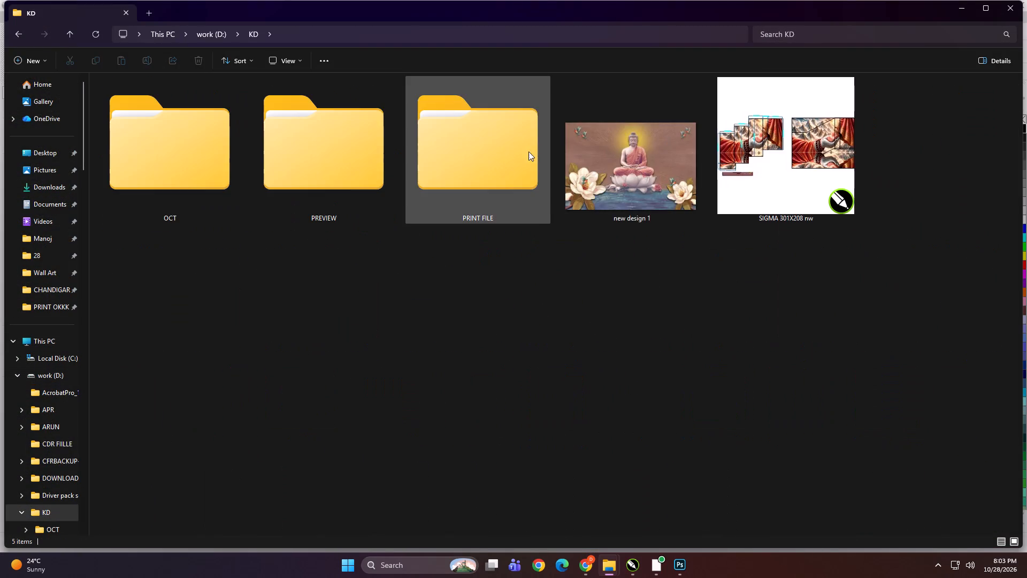
double_click(502, 153)
double_click(720, 278)
double_click(655, 287)
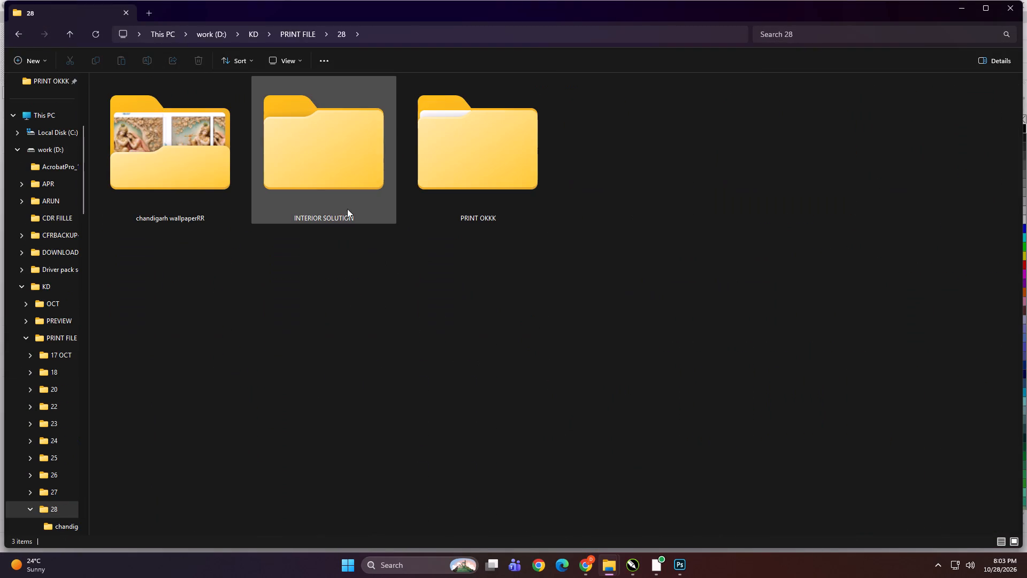
double_click(201, 162)
Select the exported files 47.5x78 B and 49x78 A and bring both into Photoshop to open them.
left_click(132, 127)
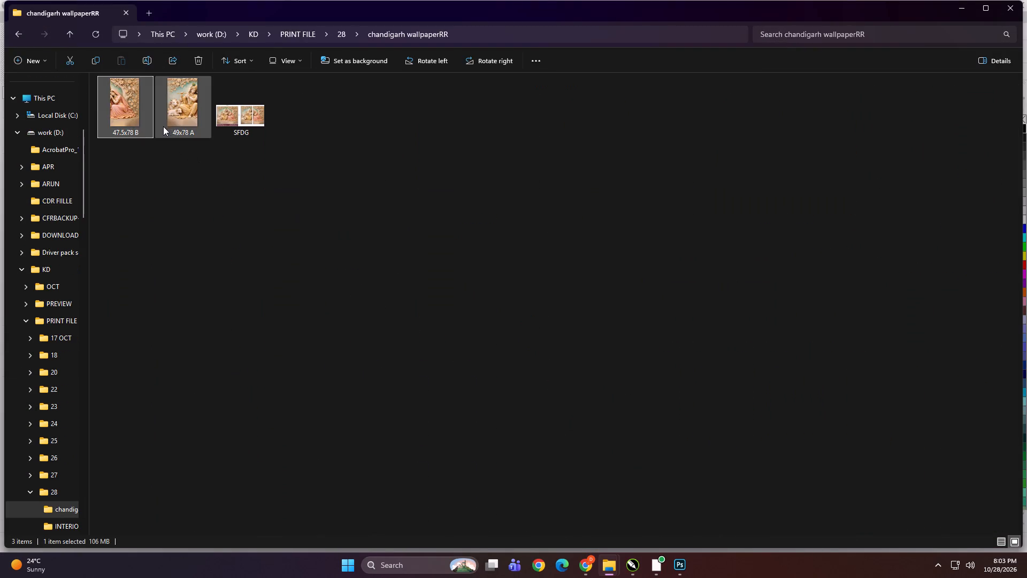
left_click(166, 125, "ctrl")
left_click_drag(126, 103, 681, 561)
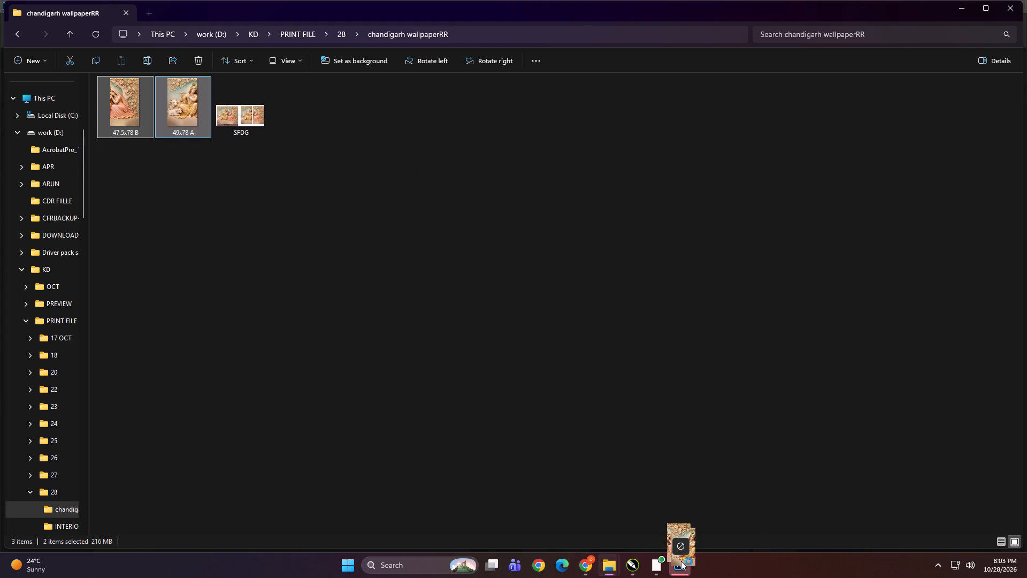
left_click_drag(681, 561, 681, 574)
left_click(683, 569)
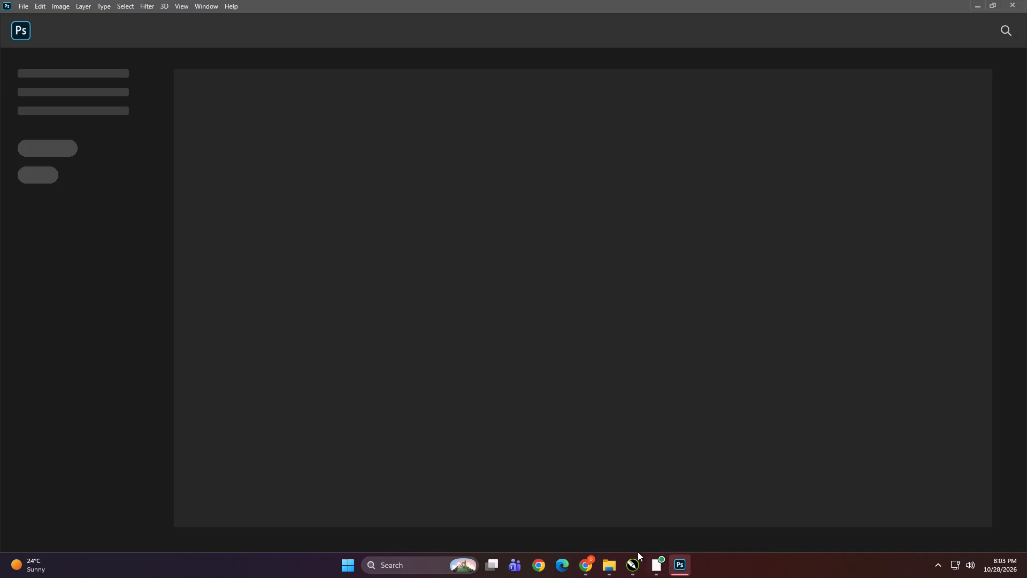
left_click(611, 568)
left_click(554, 509)
left_click_drag(134, 98, 369, 306)
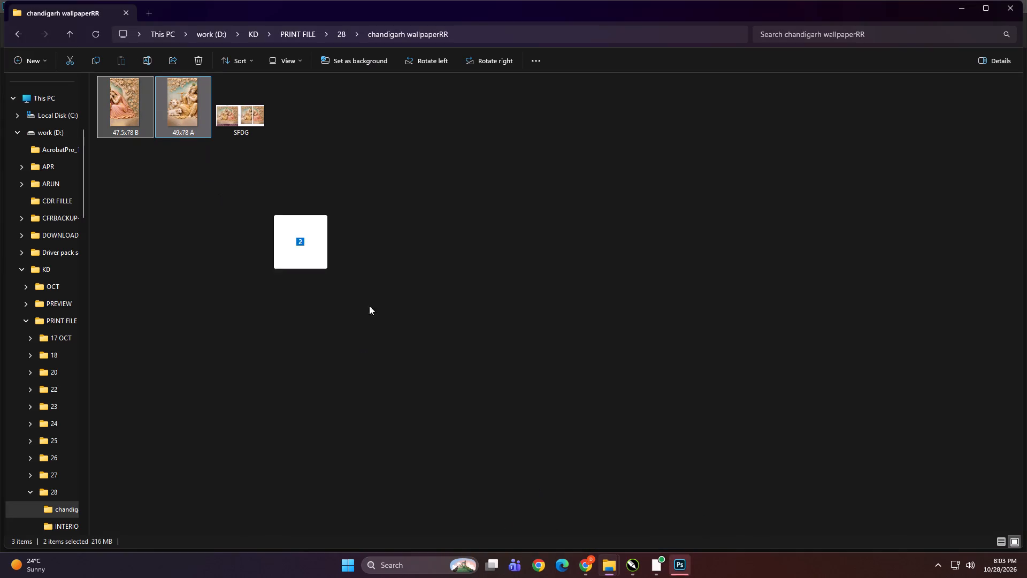
left_click_drag(369, 306, 653, 430)
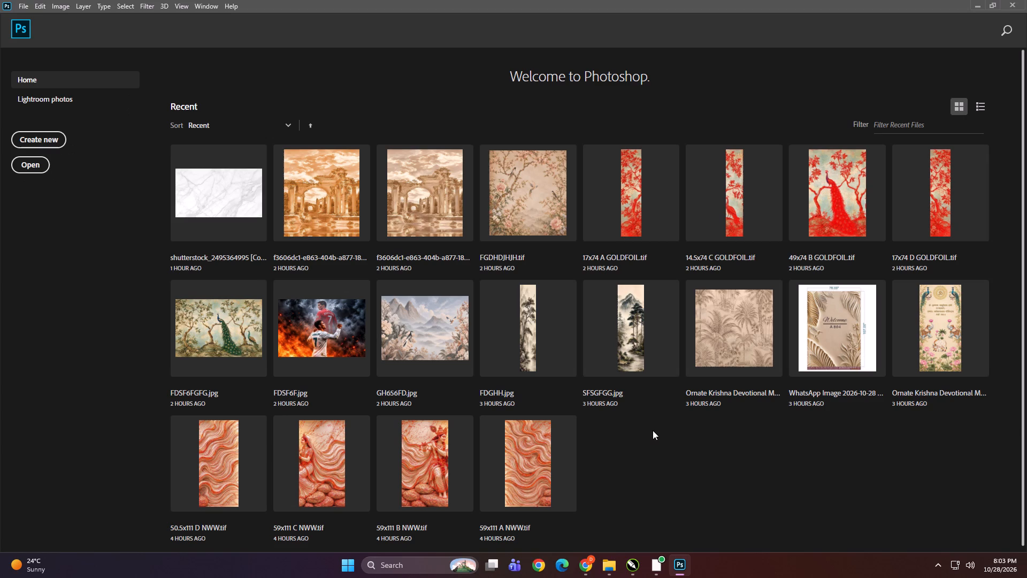